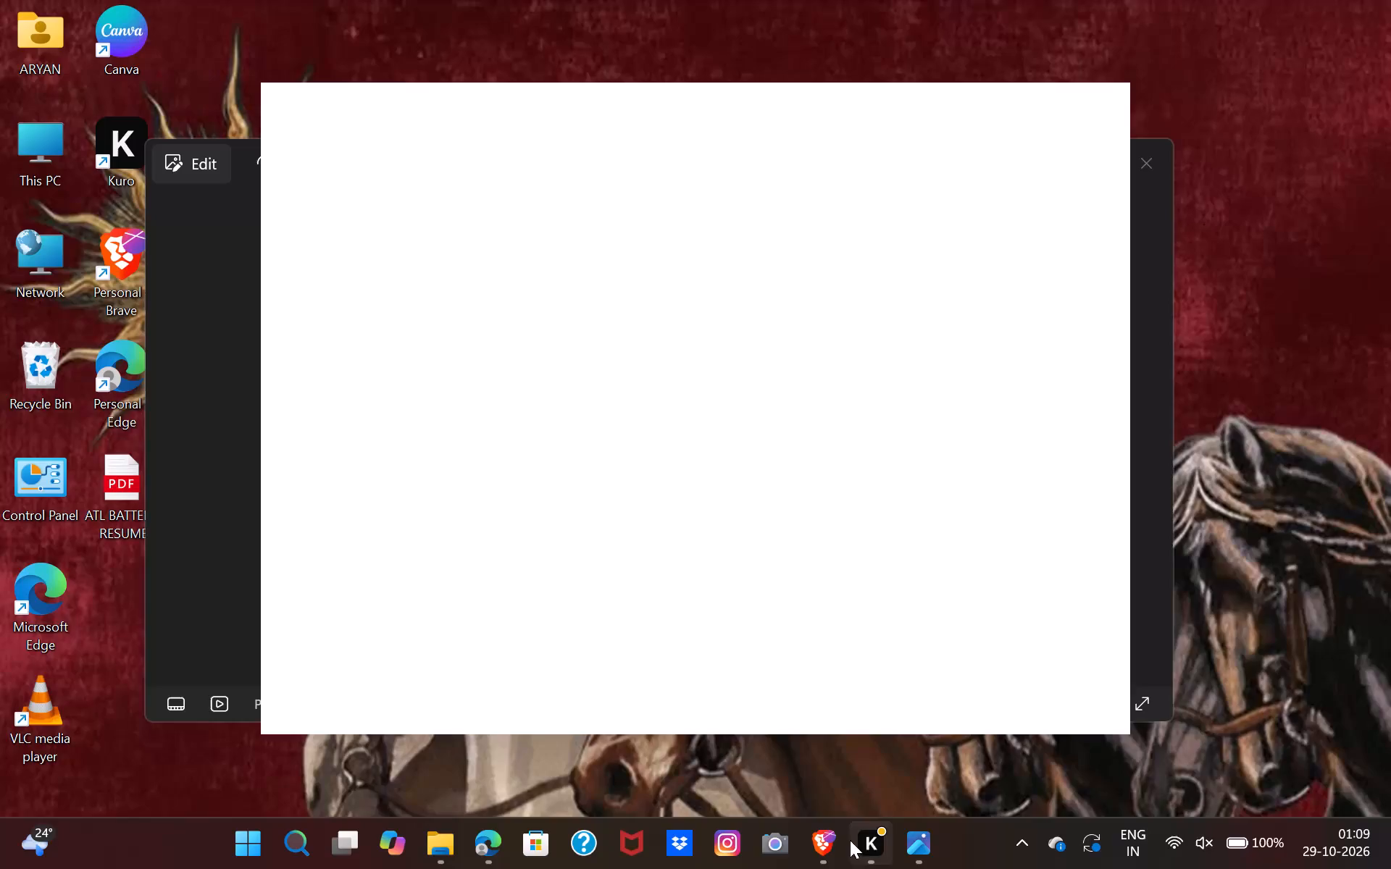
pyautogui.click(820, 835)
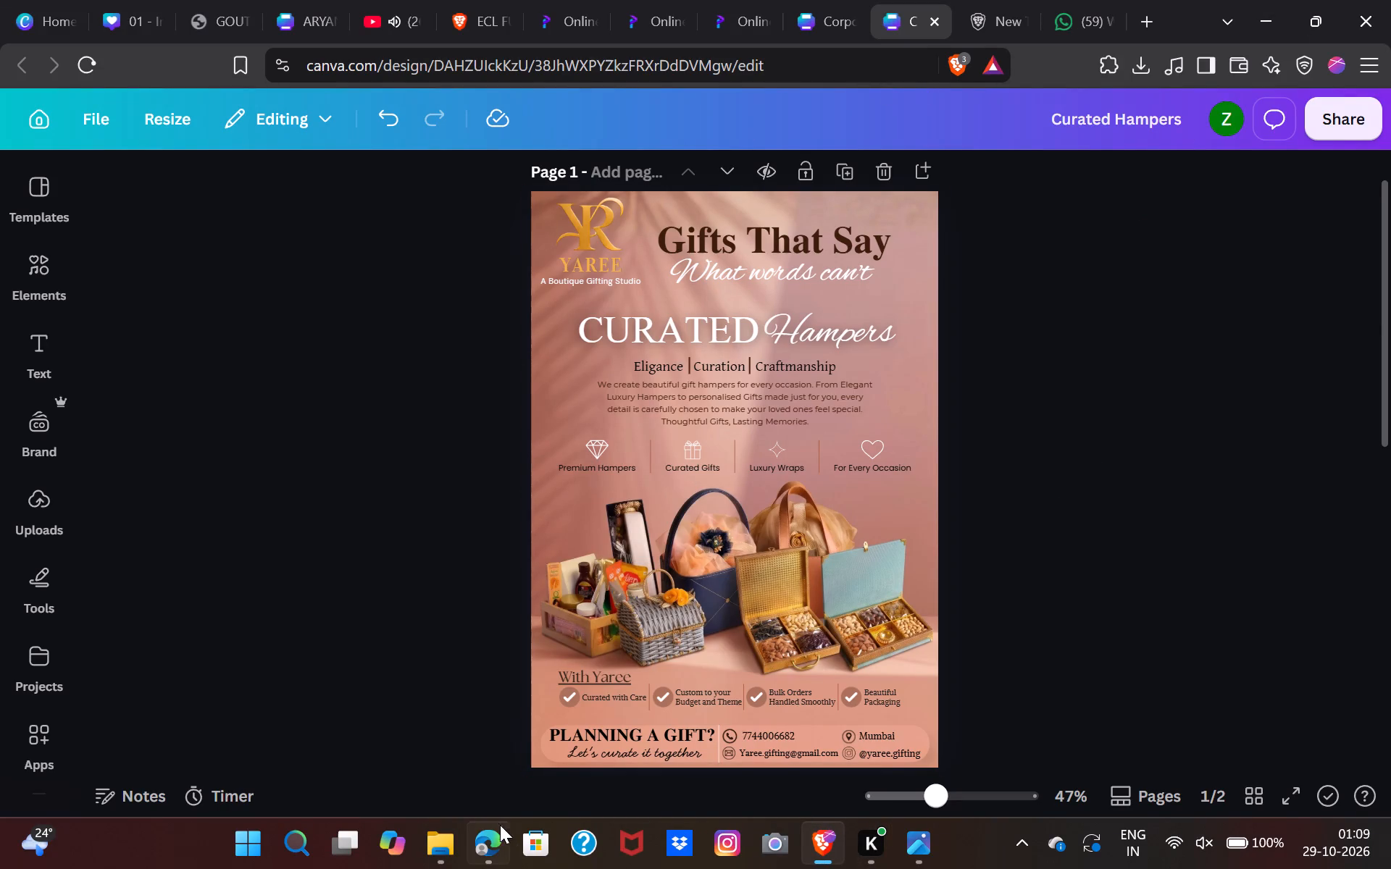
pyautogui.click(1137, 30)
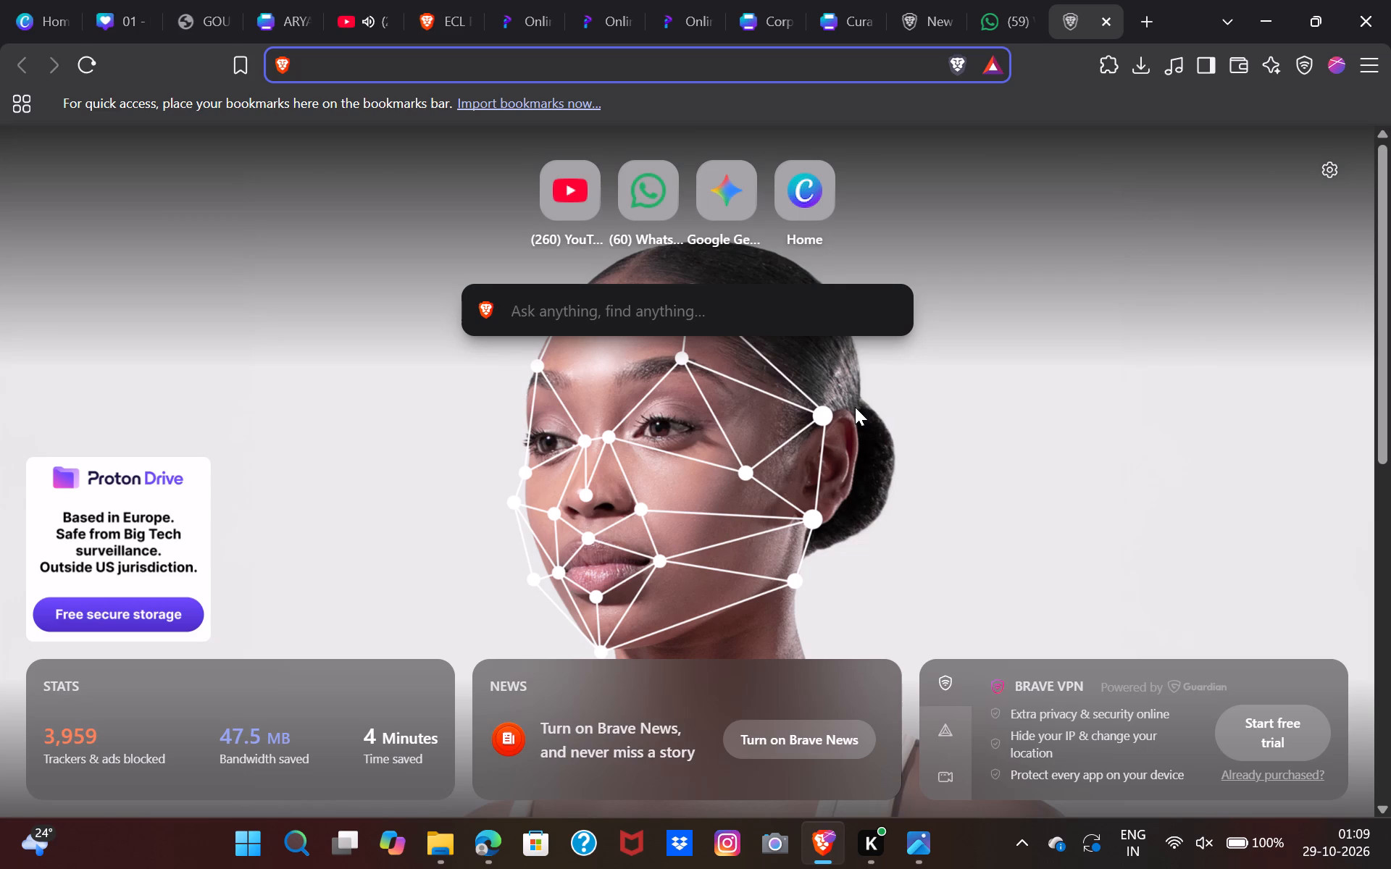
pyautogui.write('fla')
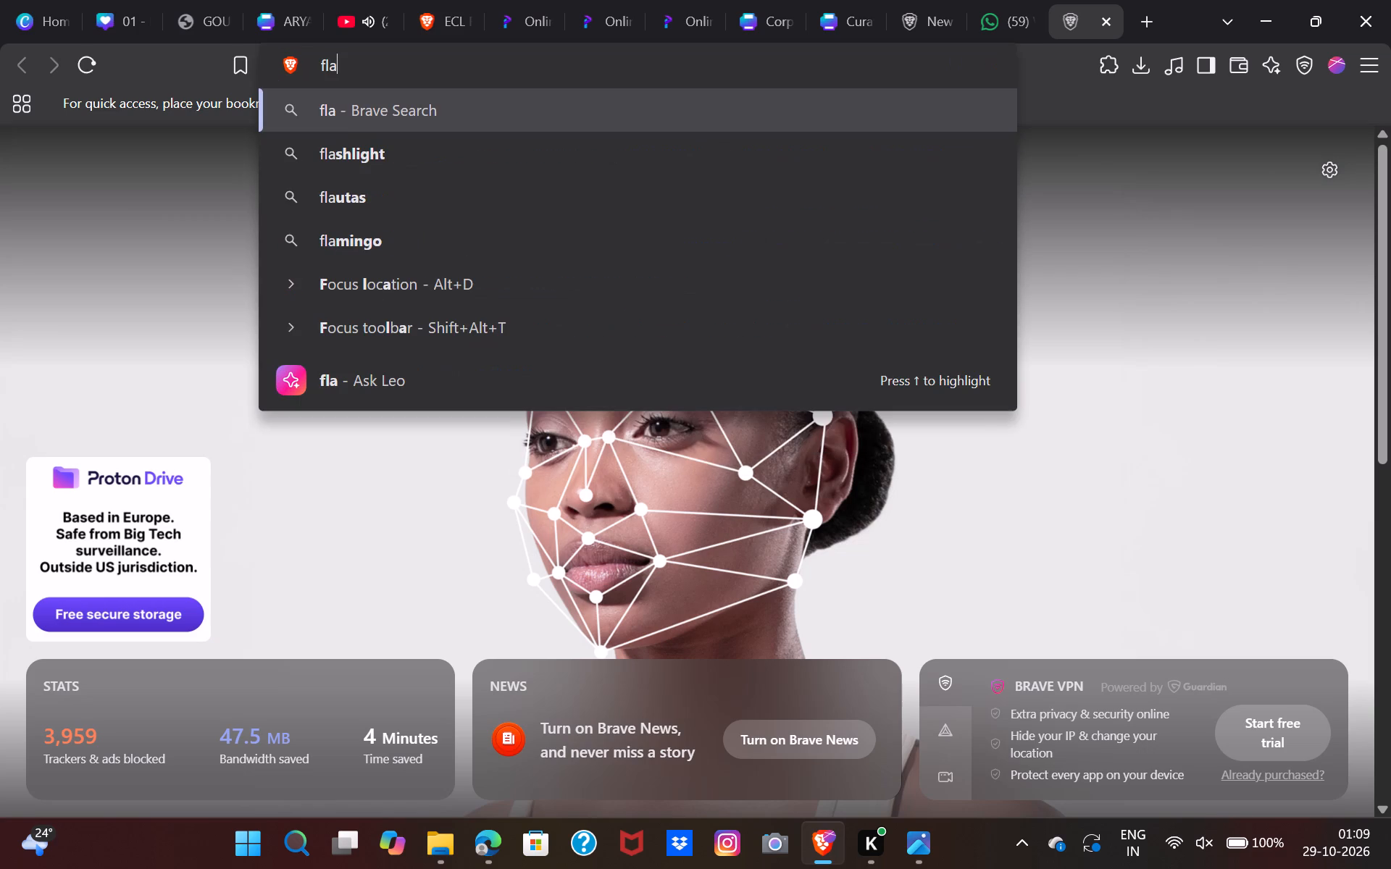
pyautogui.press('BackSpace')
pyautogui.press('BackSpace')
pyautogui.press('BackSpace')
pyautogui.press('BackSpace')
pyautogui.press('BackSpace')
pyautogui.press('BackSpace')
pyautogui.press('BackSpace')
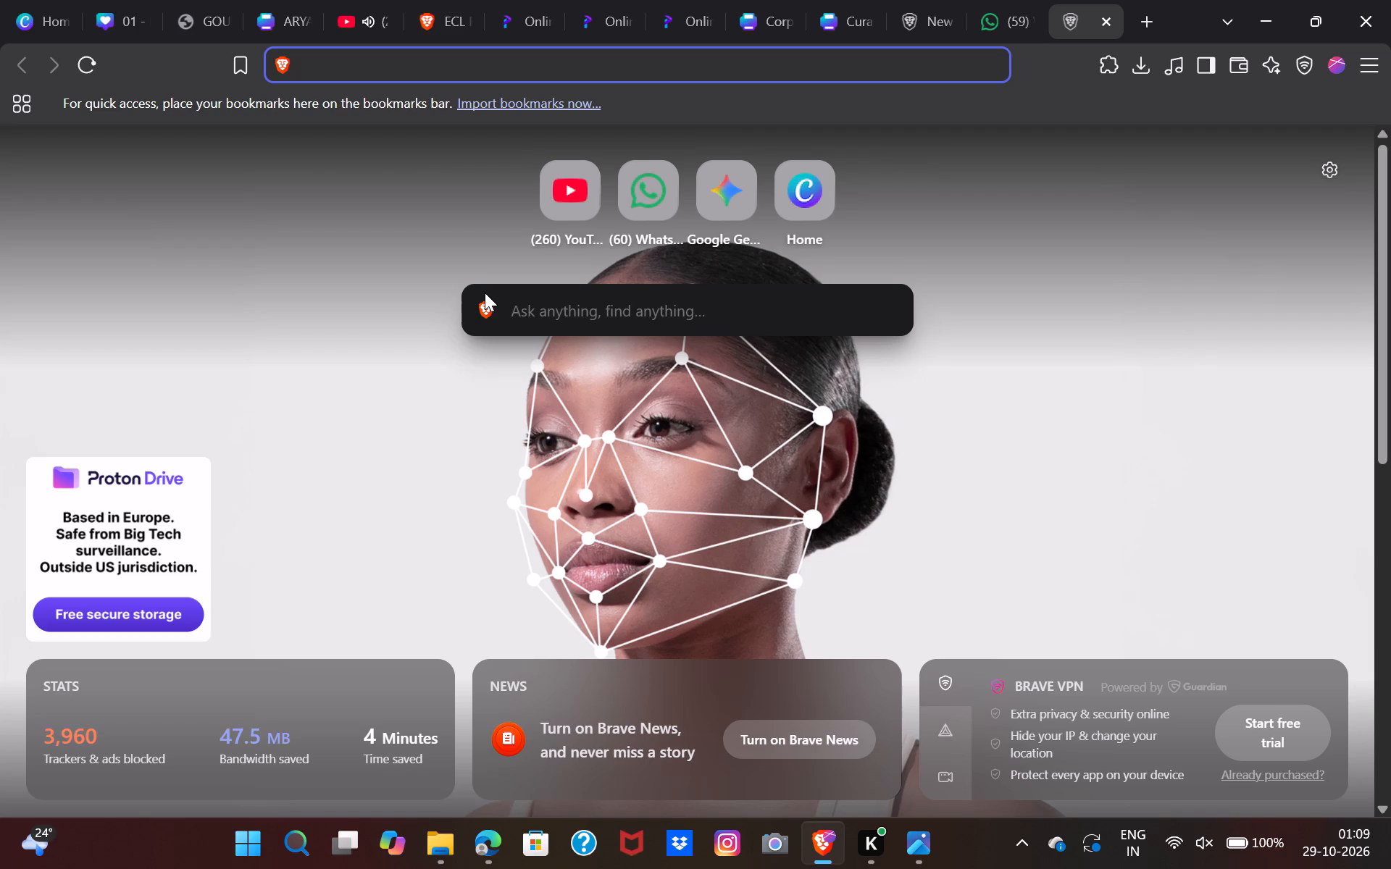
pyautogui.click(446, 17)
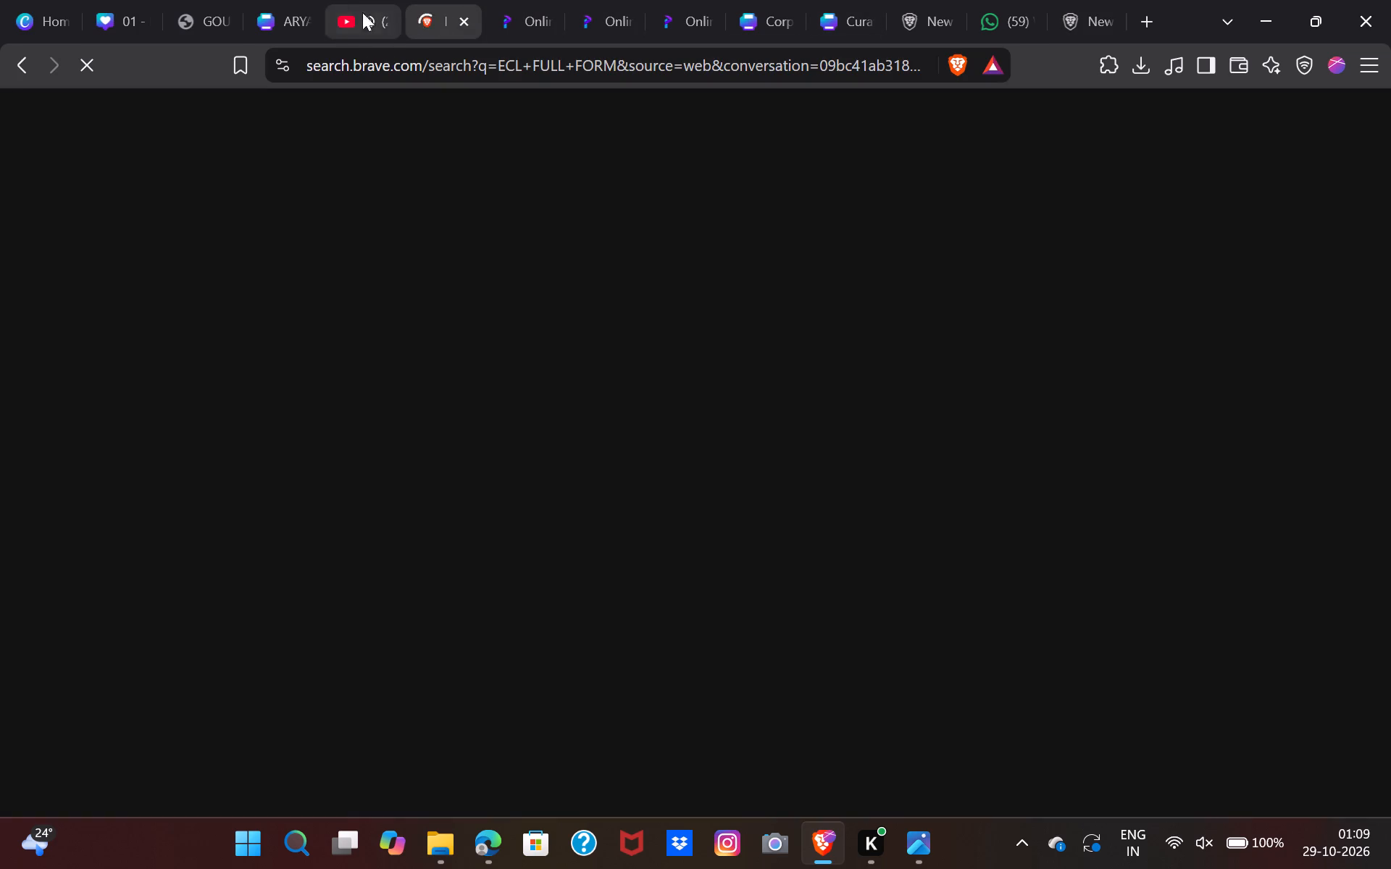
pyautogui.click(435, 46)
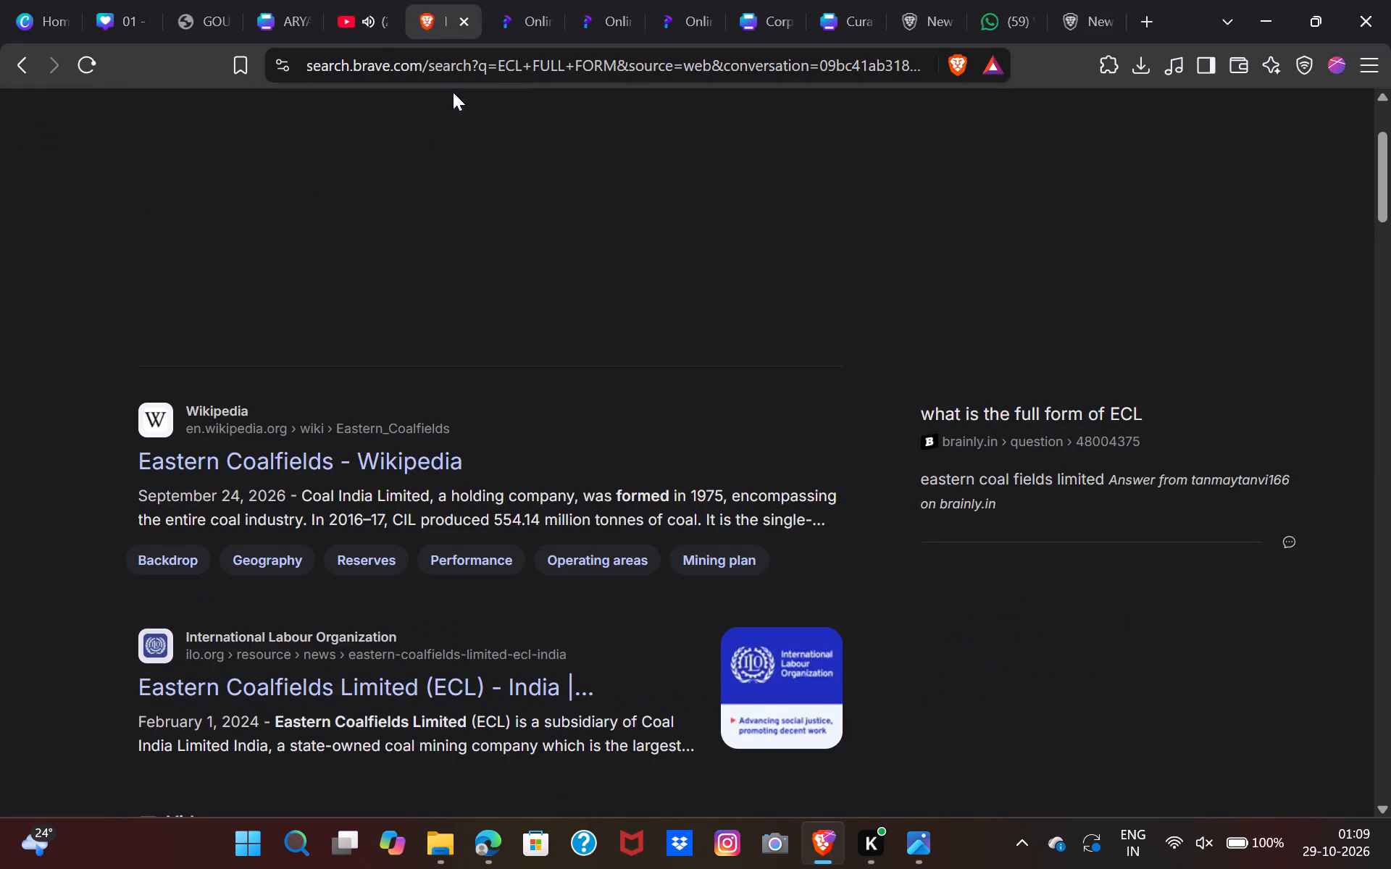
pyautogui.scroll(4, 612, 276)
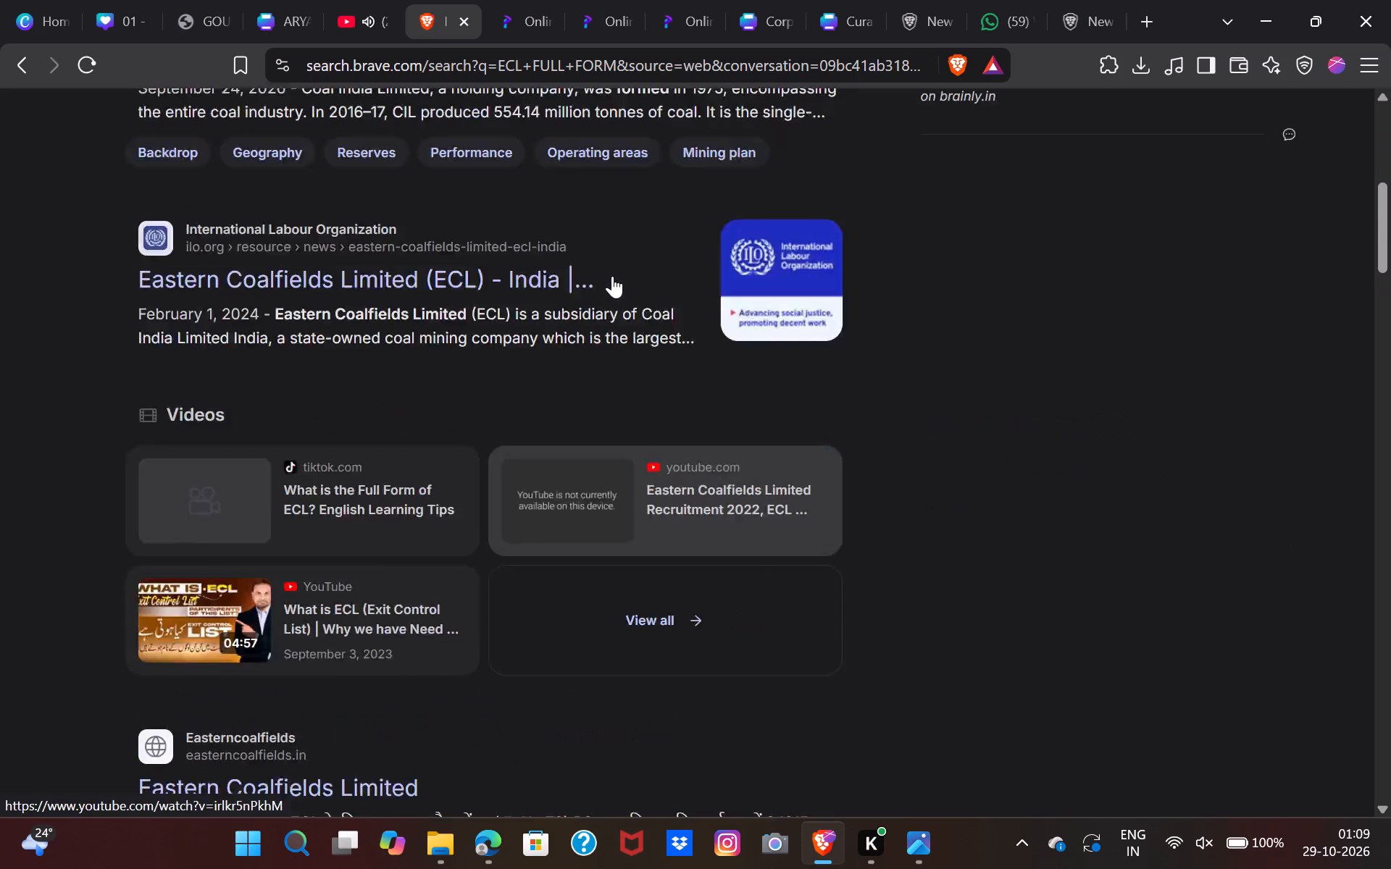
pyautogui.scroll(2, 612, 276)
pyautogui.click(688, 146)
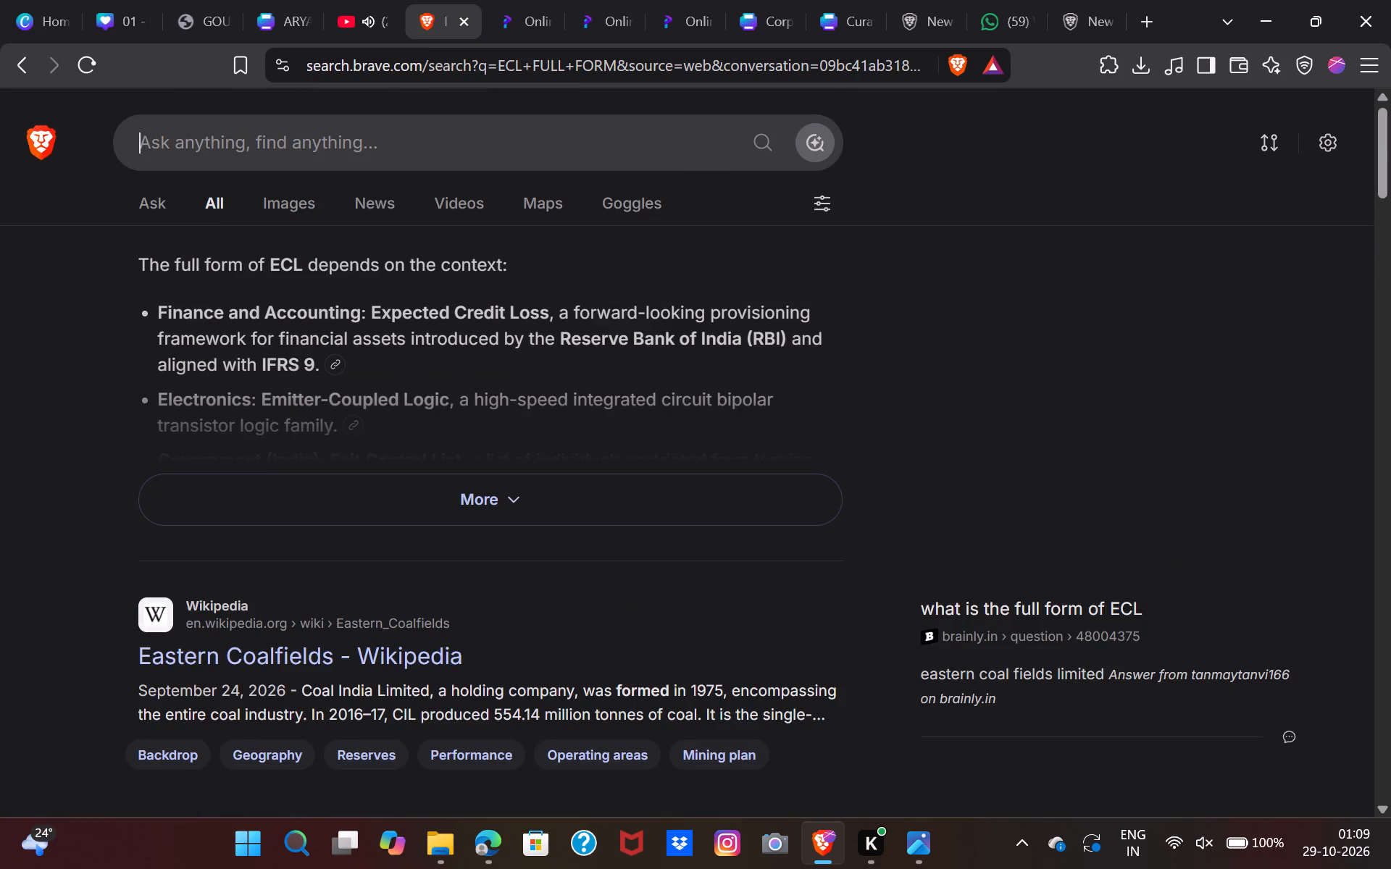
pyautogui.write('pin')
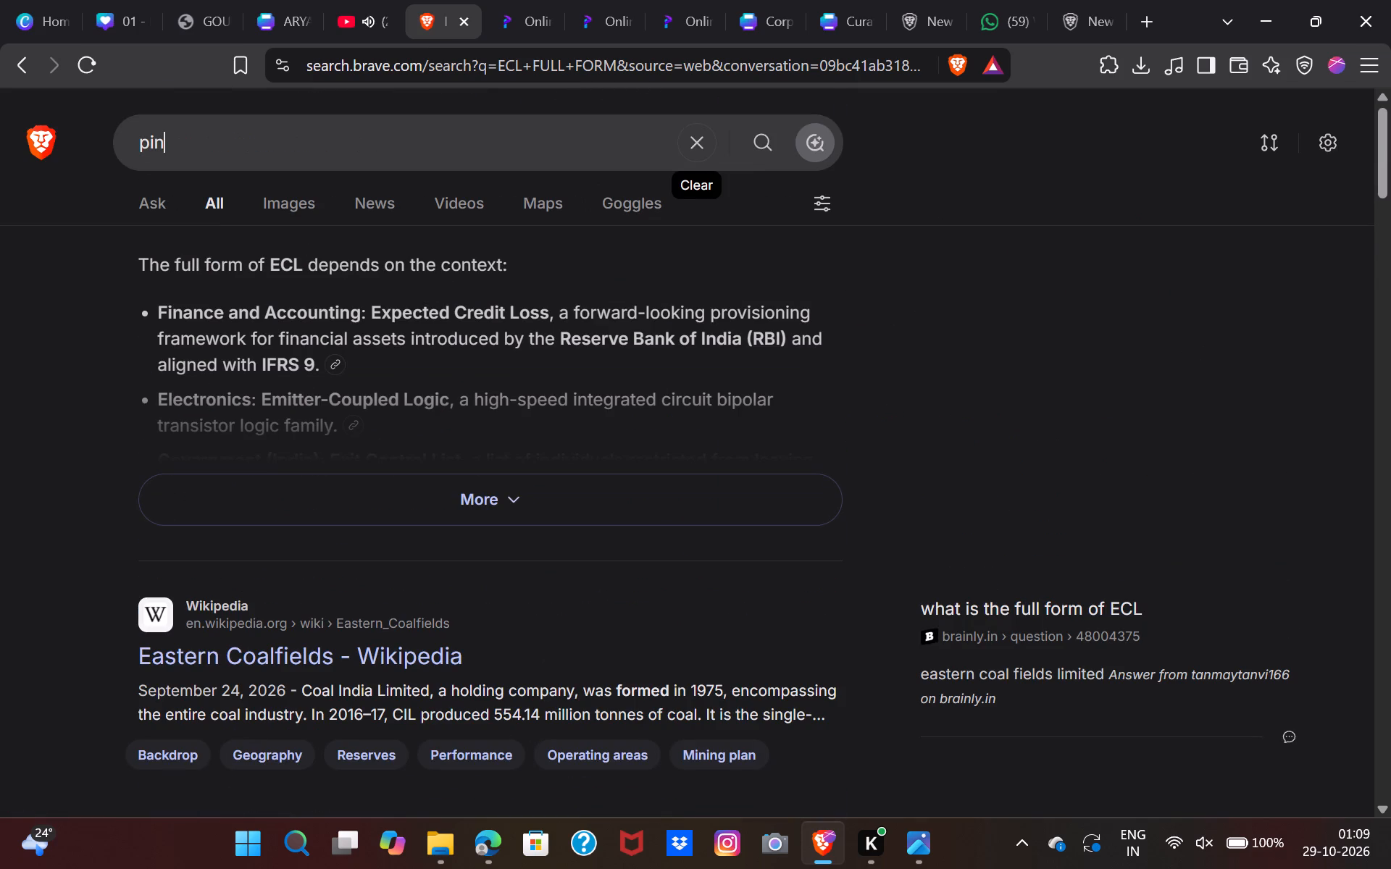
# Switch to the Pinterest page in Microsoft Edge and search for "leo flag".
pyautogui.click(478, 853)
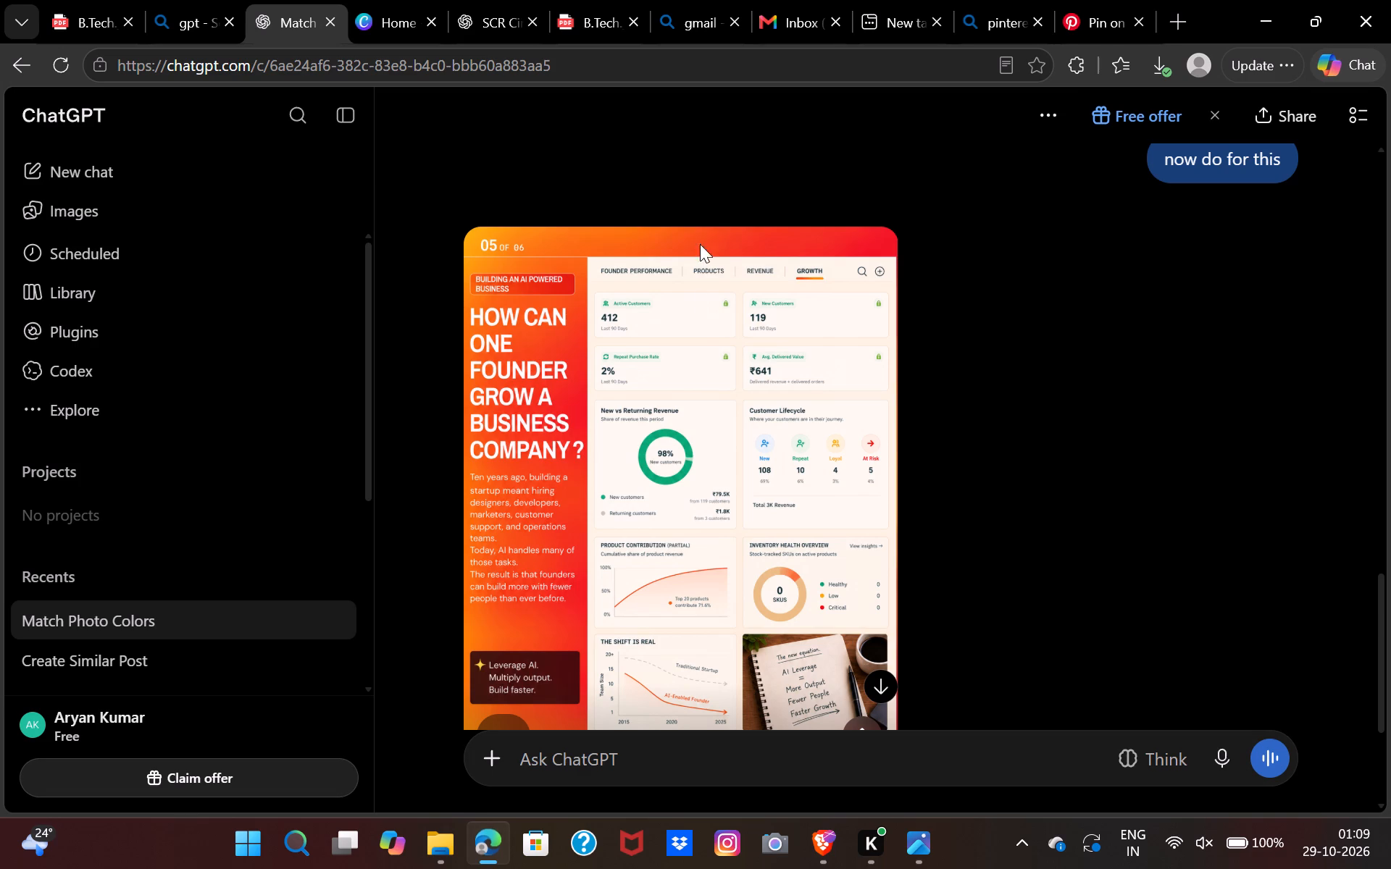
pyautogui.click(1119, 4)
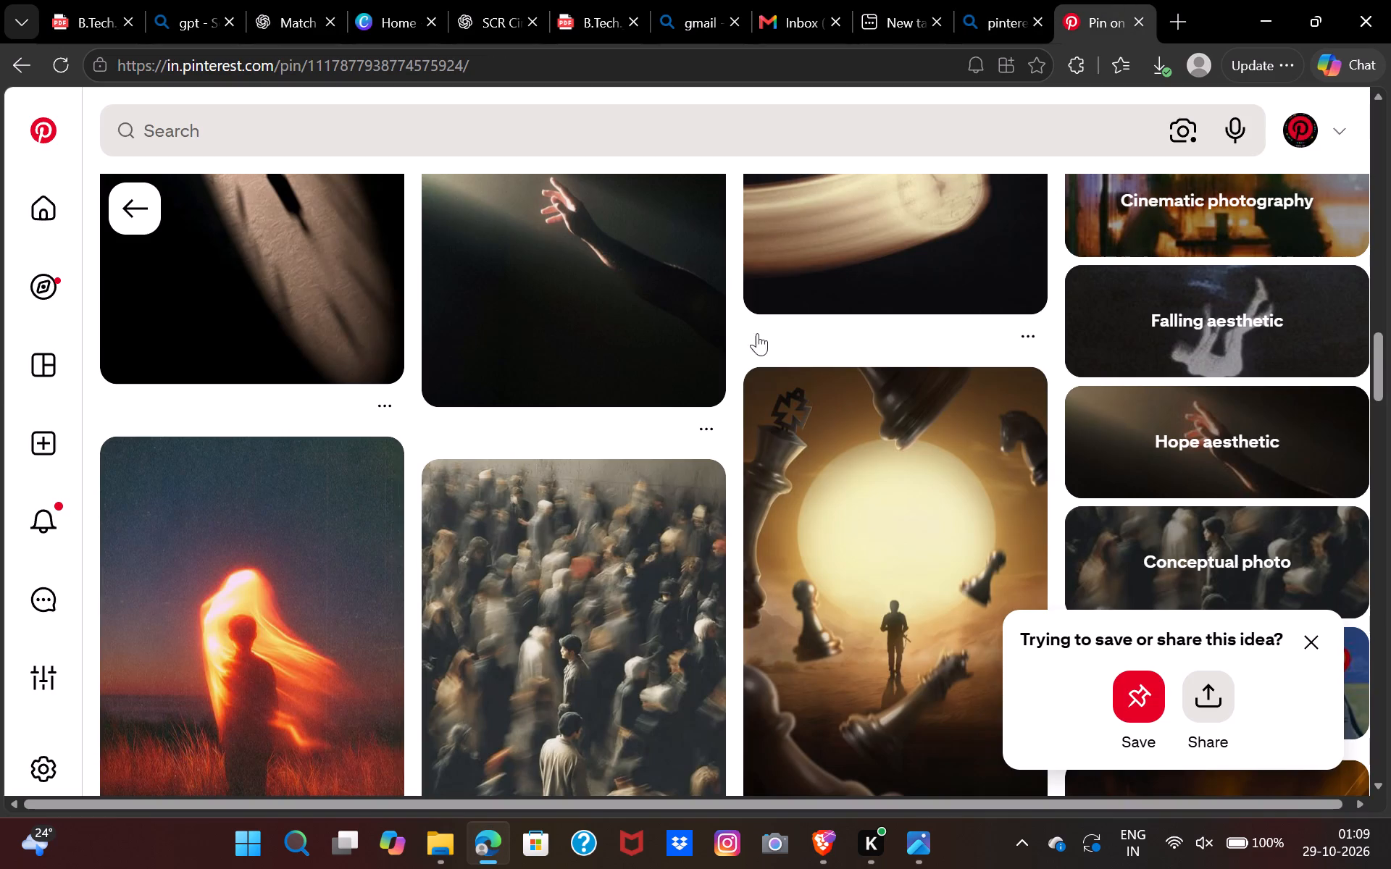
pyautogui.scroll(7, 603, 422)
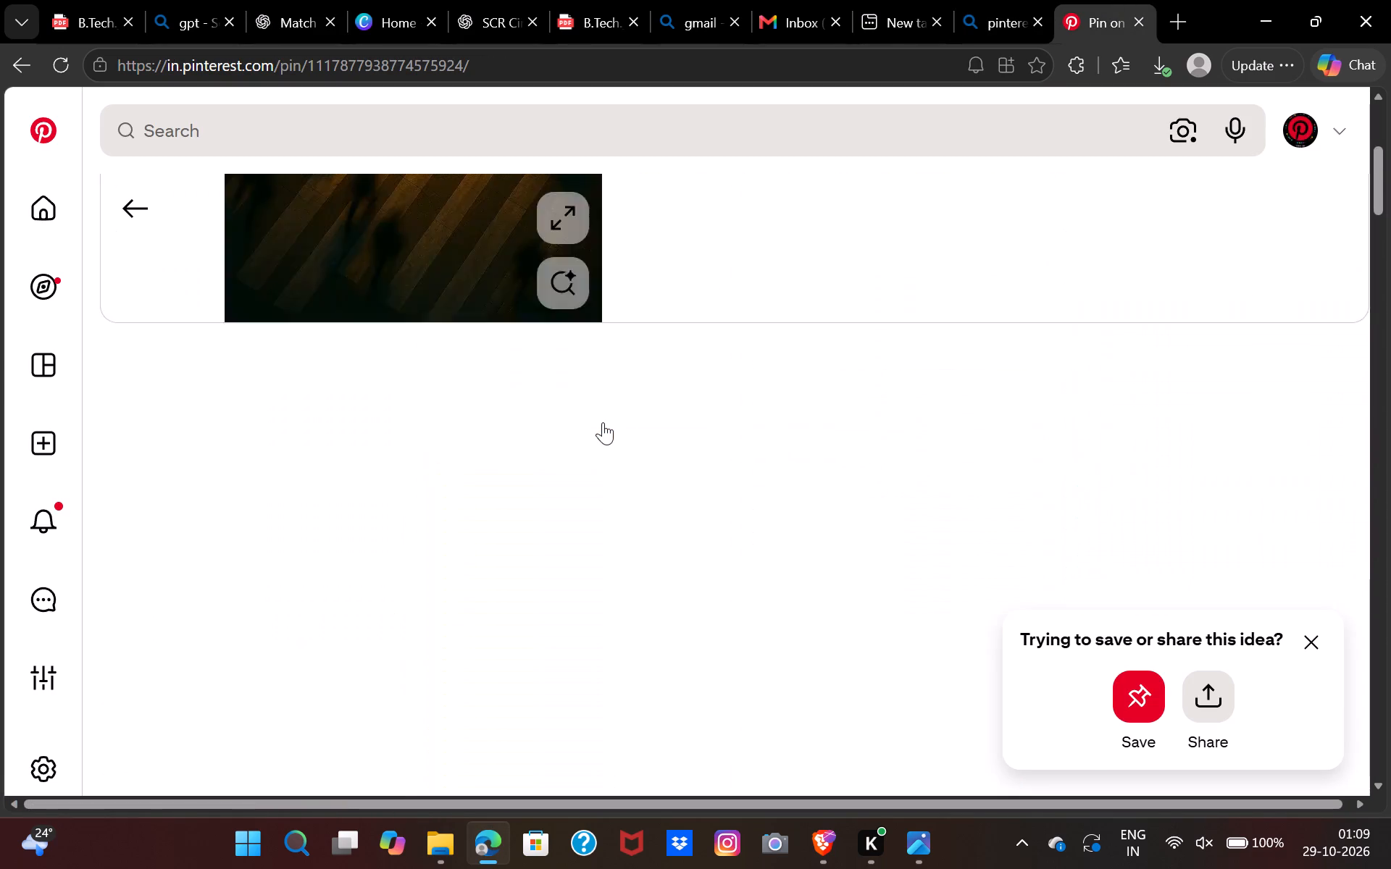
pyautogui.click(575, 114)
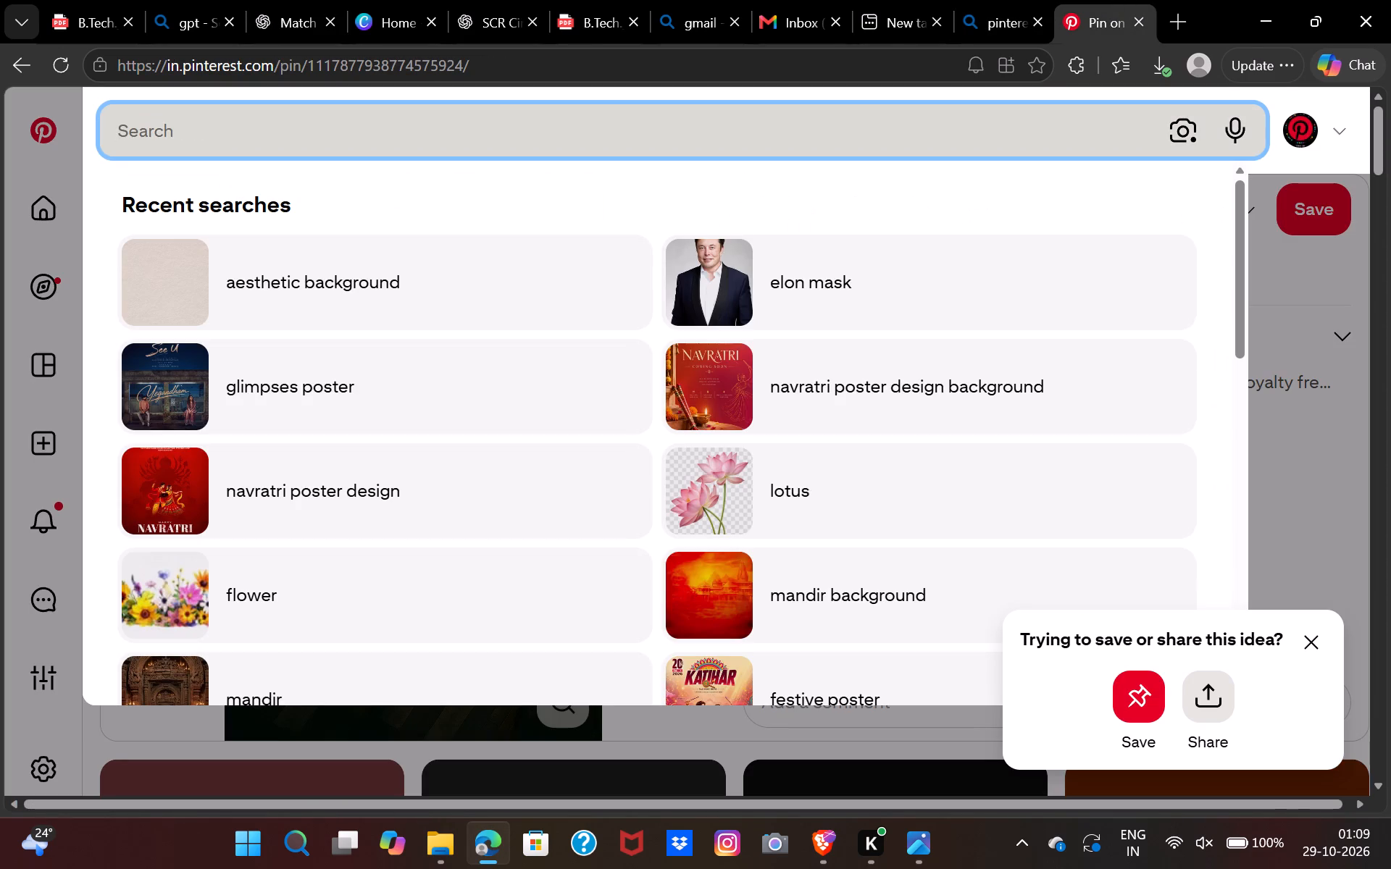
pyautogui.write('leo')
pyautogui.press('space')
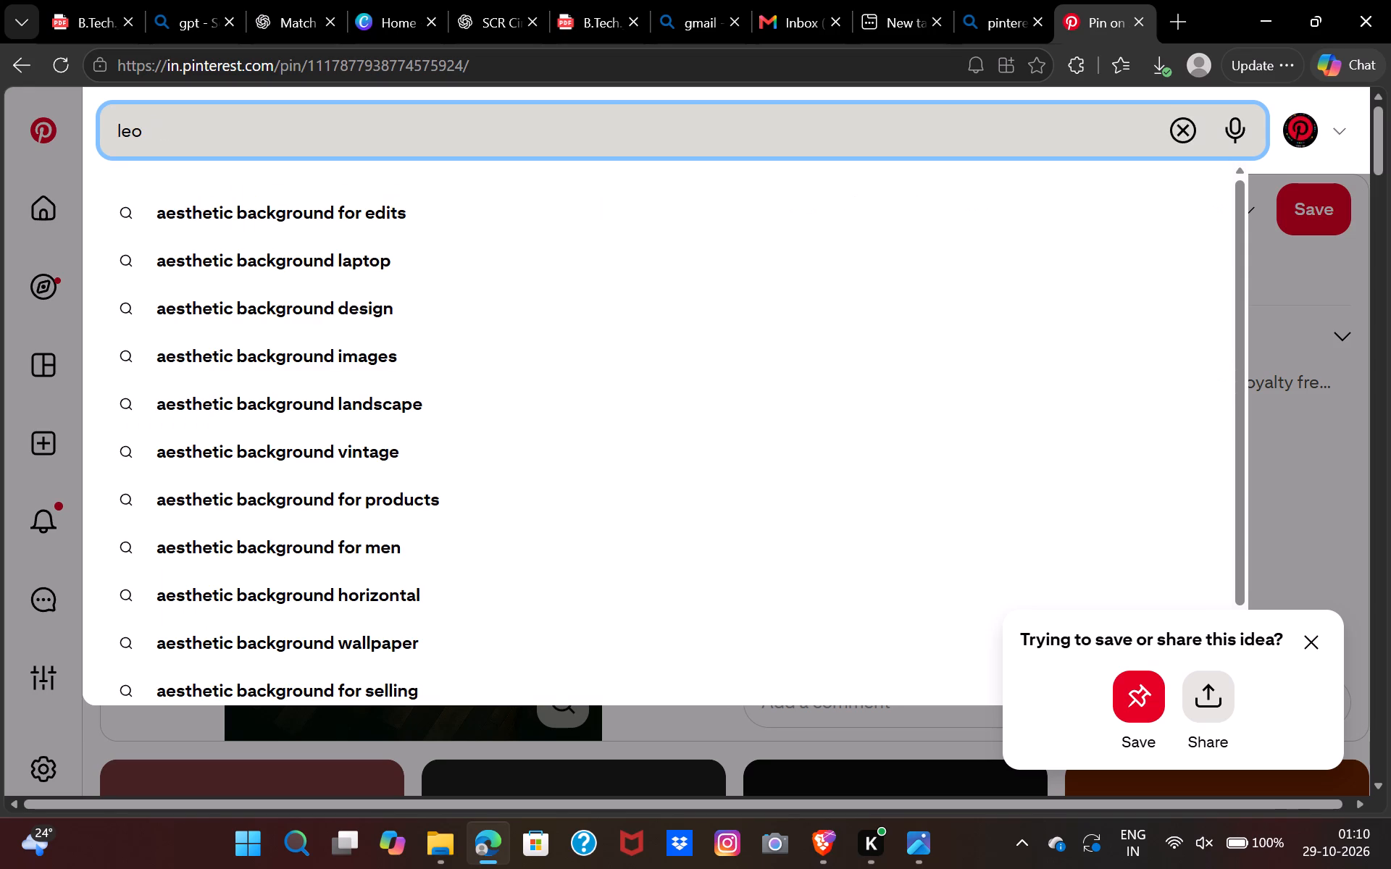
pyautogui.write('flag')
pyautogui.press('Return')
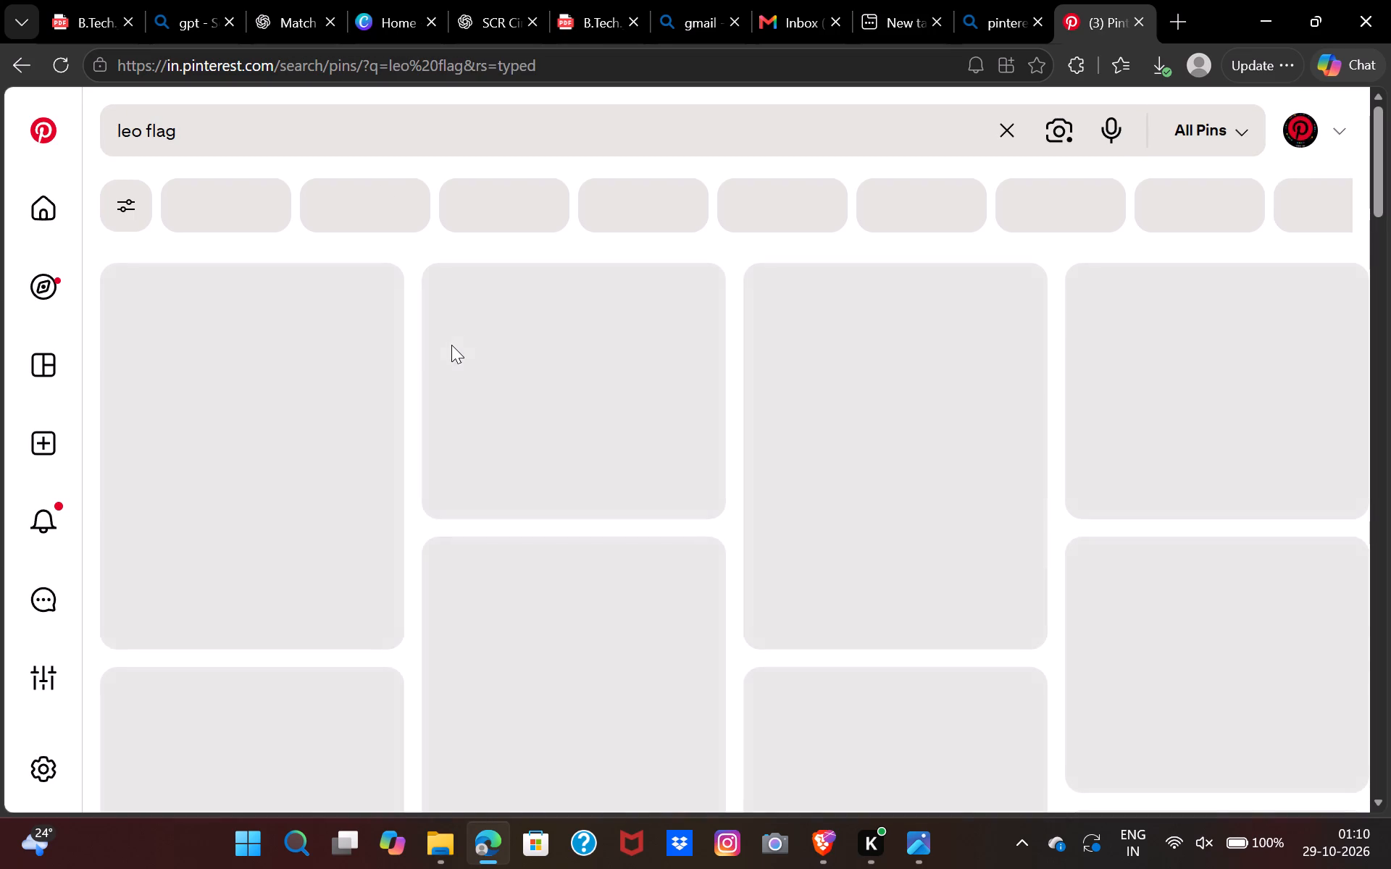
# Look through the leo flag results and open the pin of the dark red hanging banner with a golden lion.
pyautogui.scroll(-1, 462, 327)
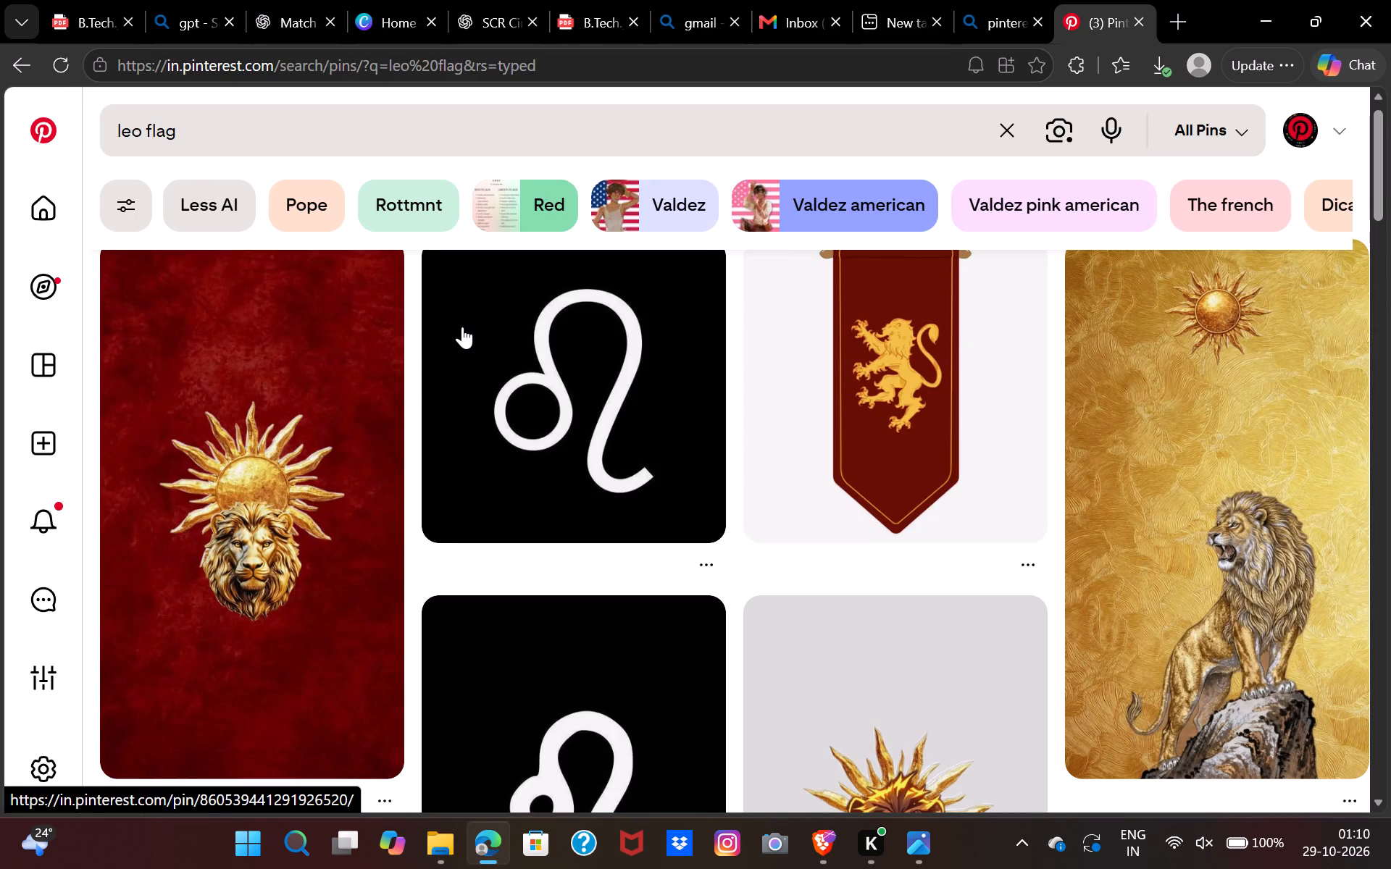
pyautogui.scroll(-4, 462, 327)
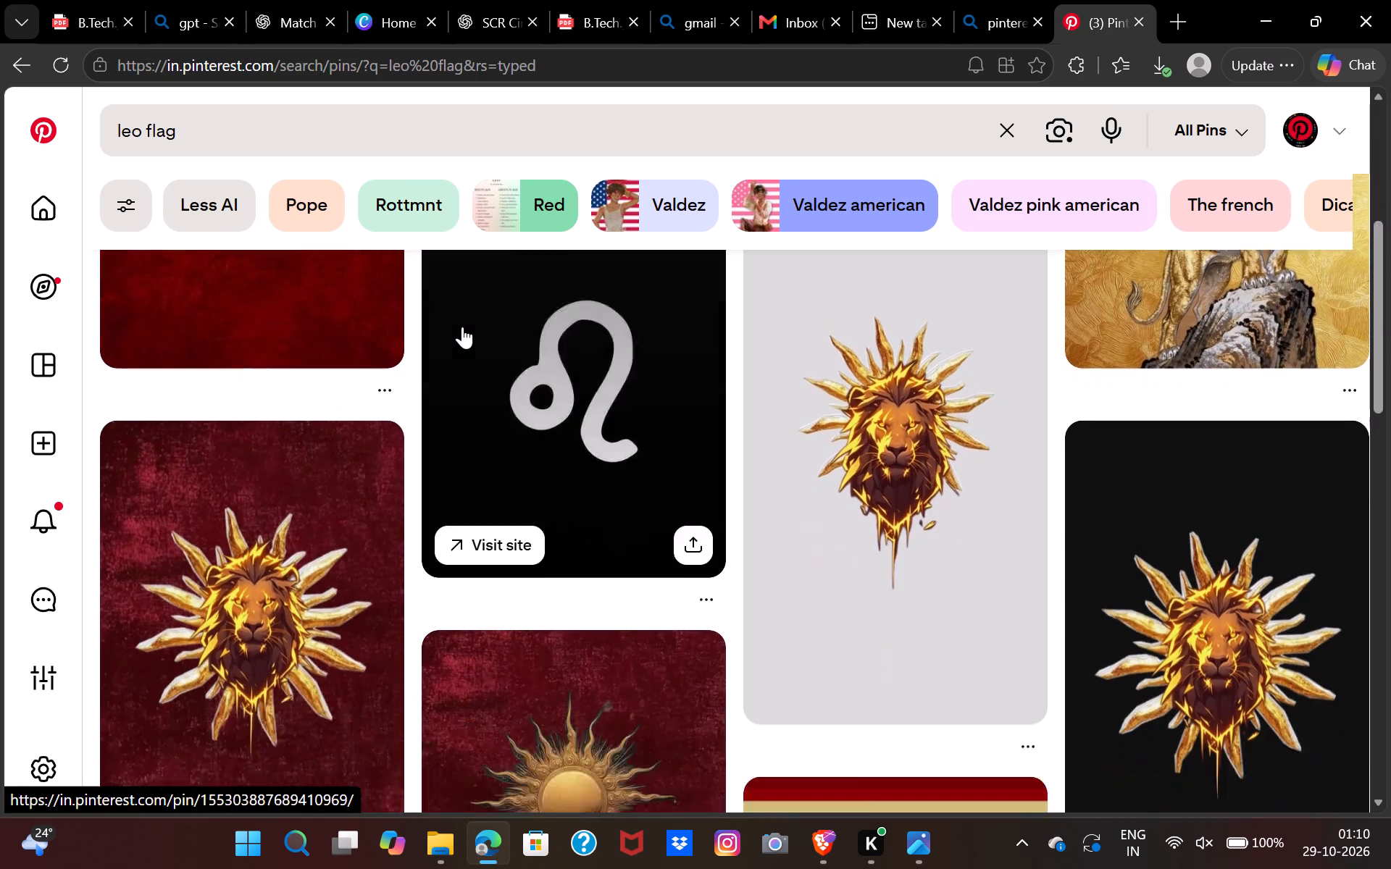
pyautogui.scroll(-5, 462, 327)
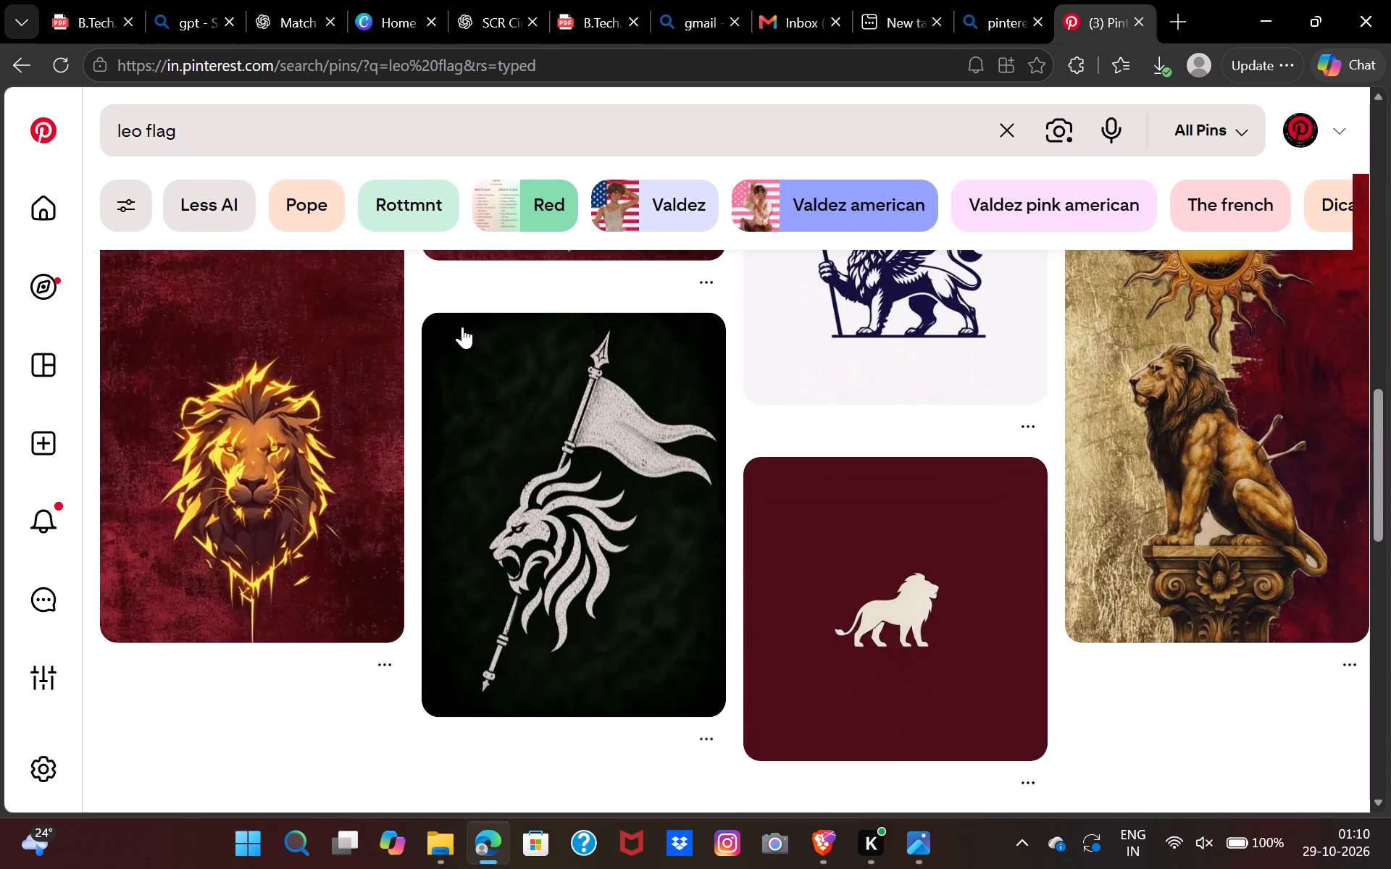
pyautogui.scroll(-4, 462, 327)
pyautogui.scroll(9, 462, 327)
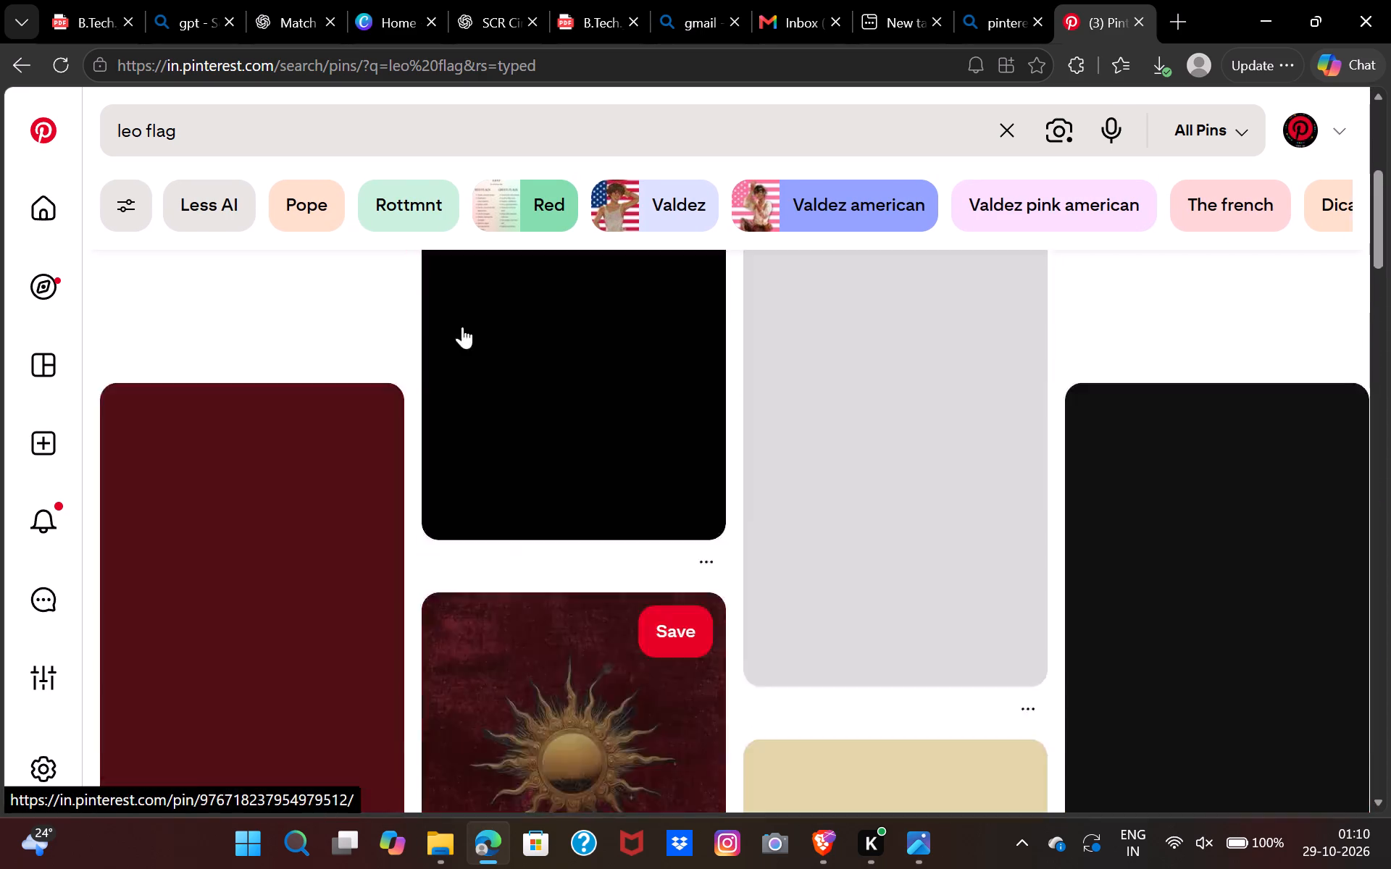
pyautogui.click(885, 395)
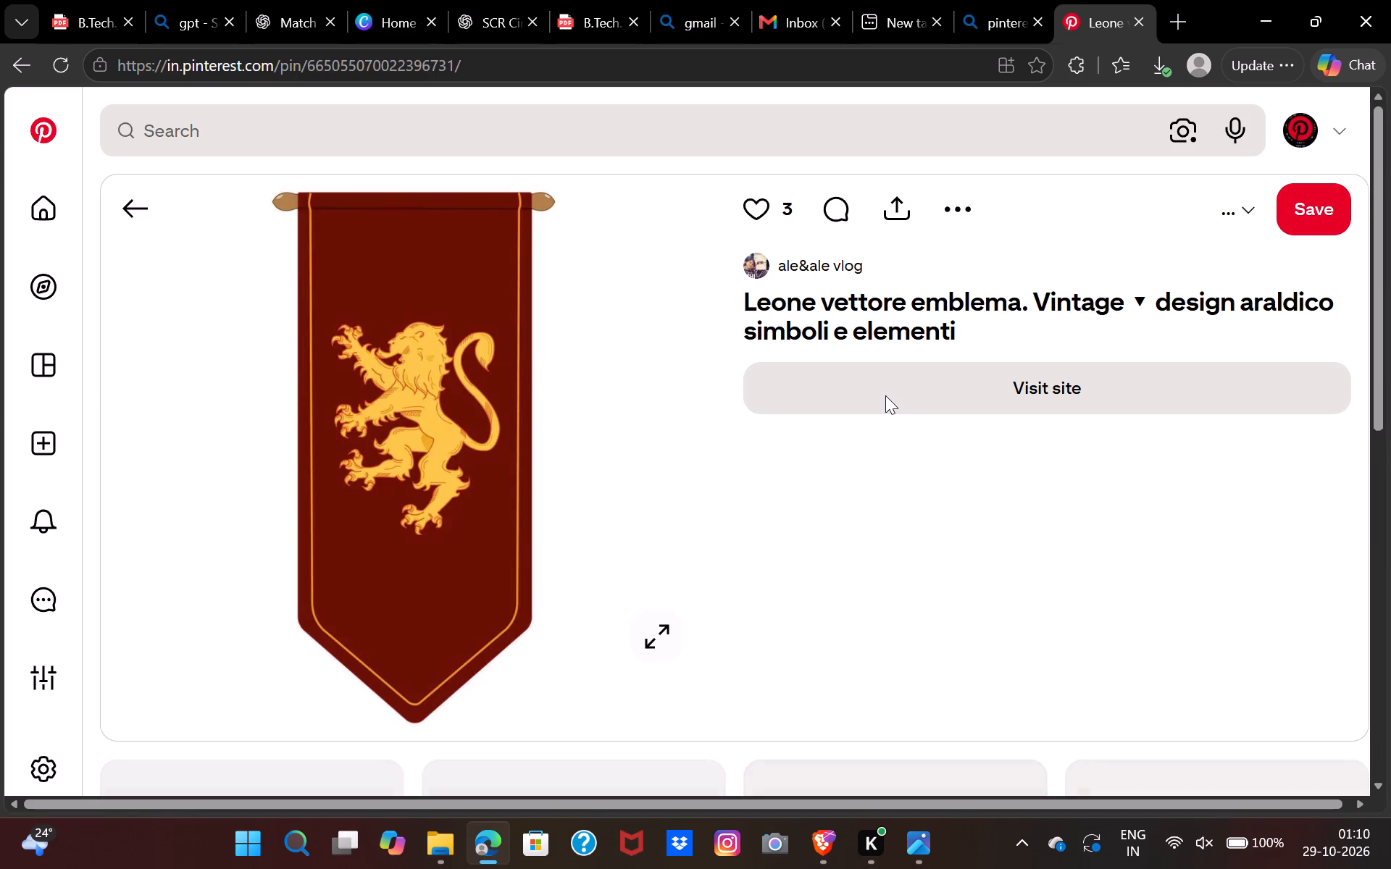
pyautogui.click(518, 293)
# Check the related pins below the banner and the link options for the maroon banner with the white lion crest.
pyautogui.scroll(-3, 518, 293)
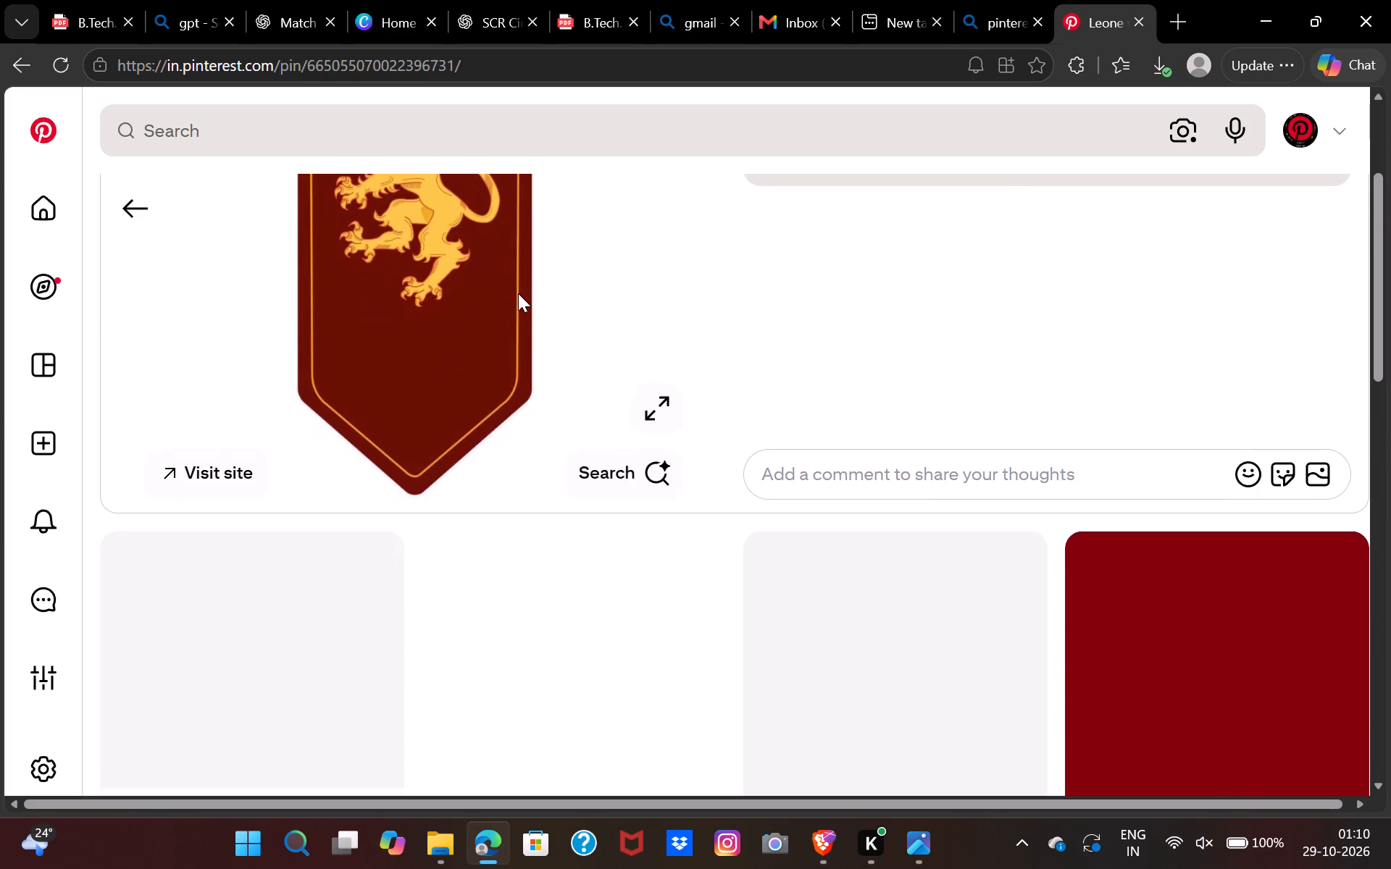
pyautogui.scroll(-3, 518, 293)
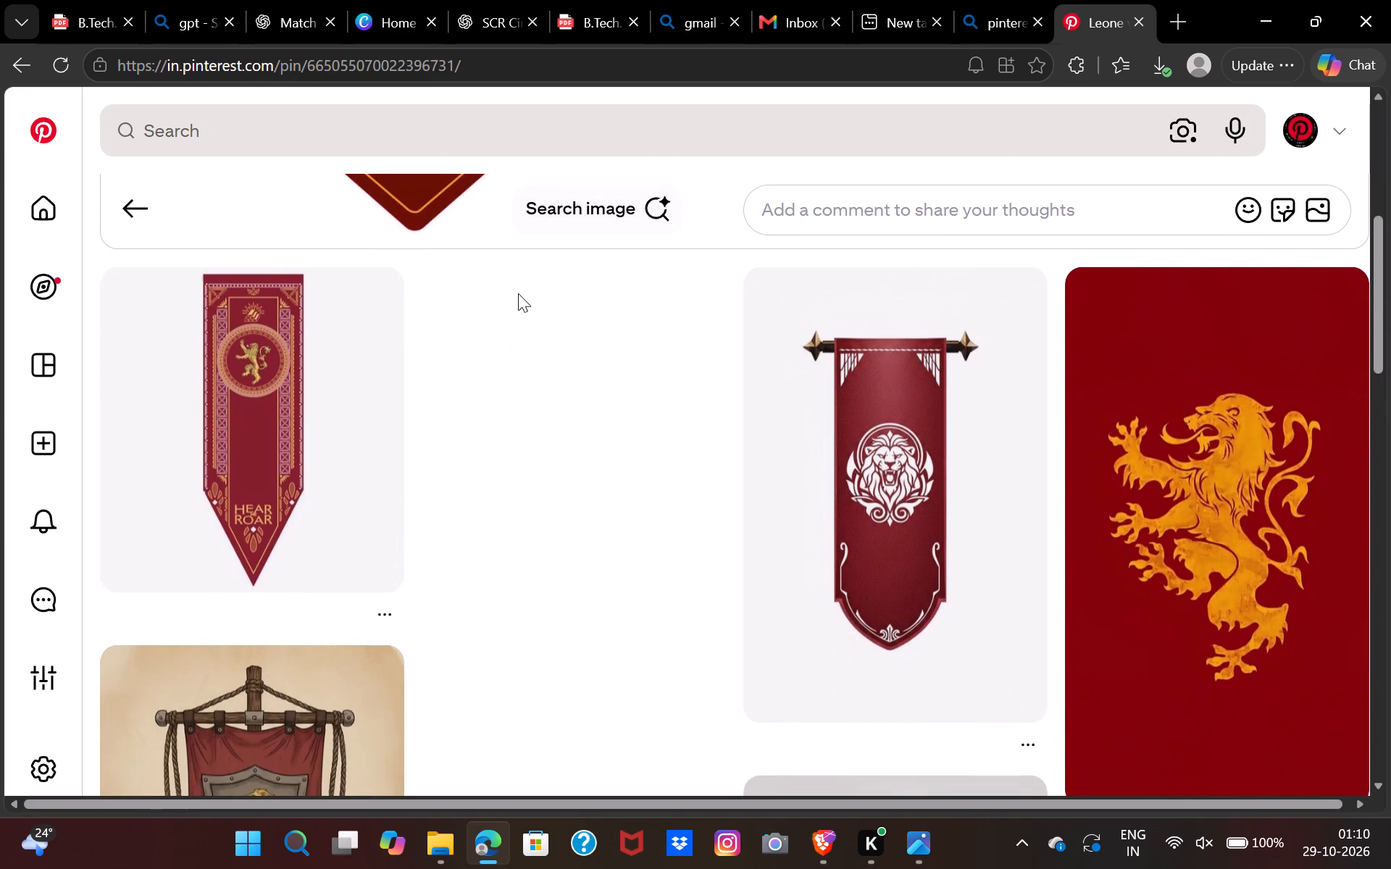
pyautogui.scroll(-1, 518, 293)
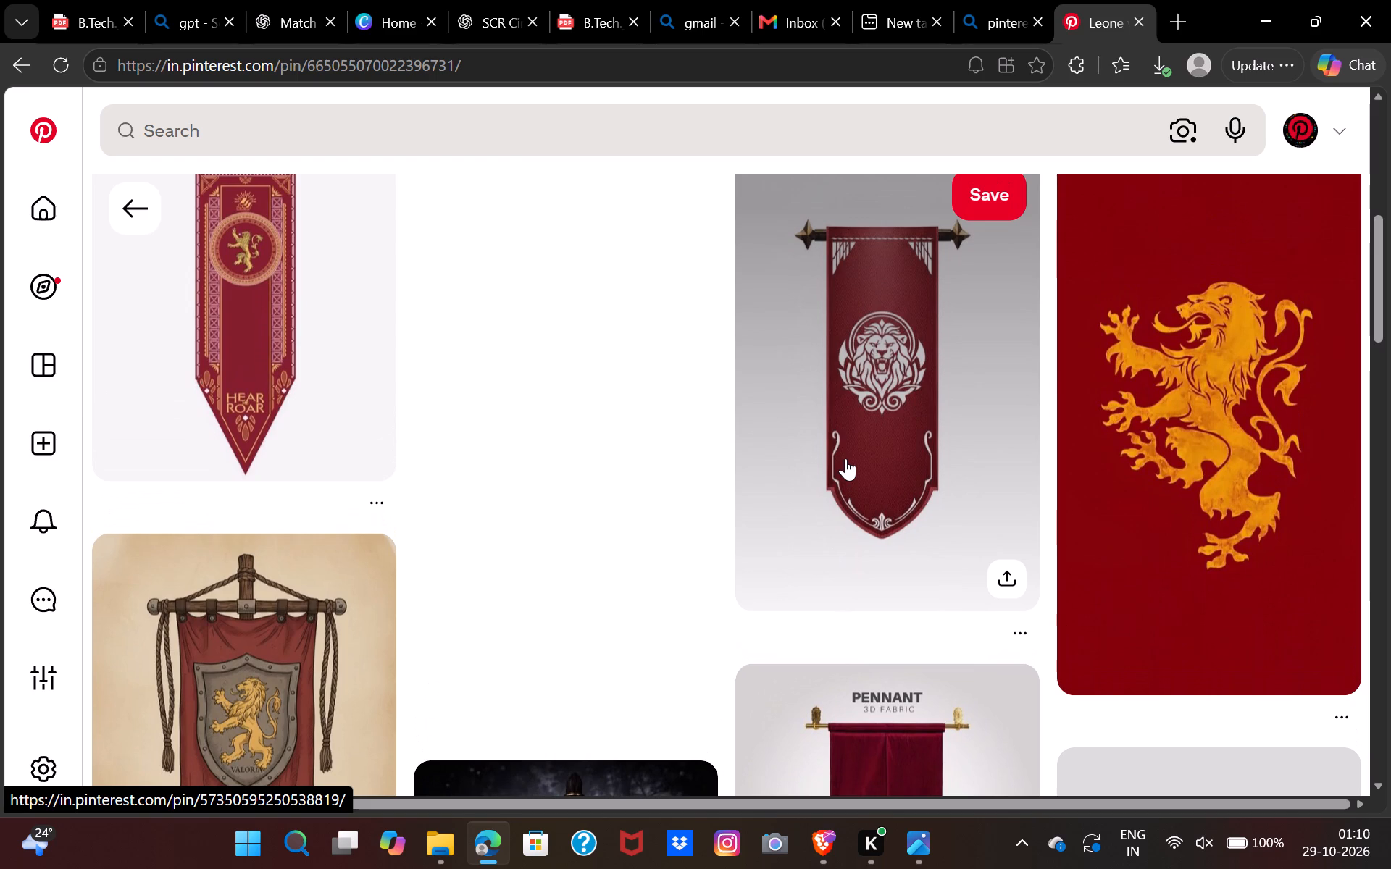
pyautogui.rightClick(903, 432)
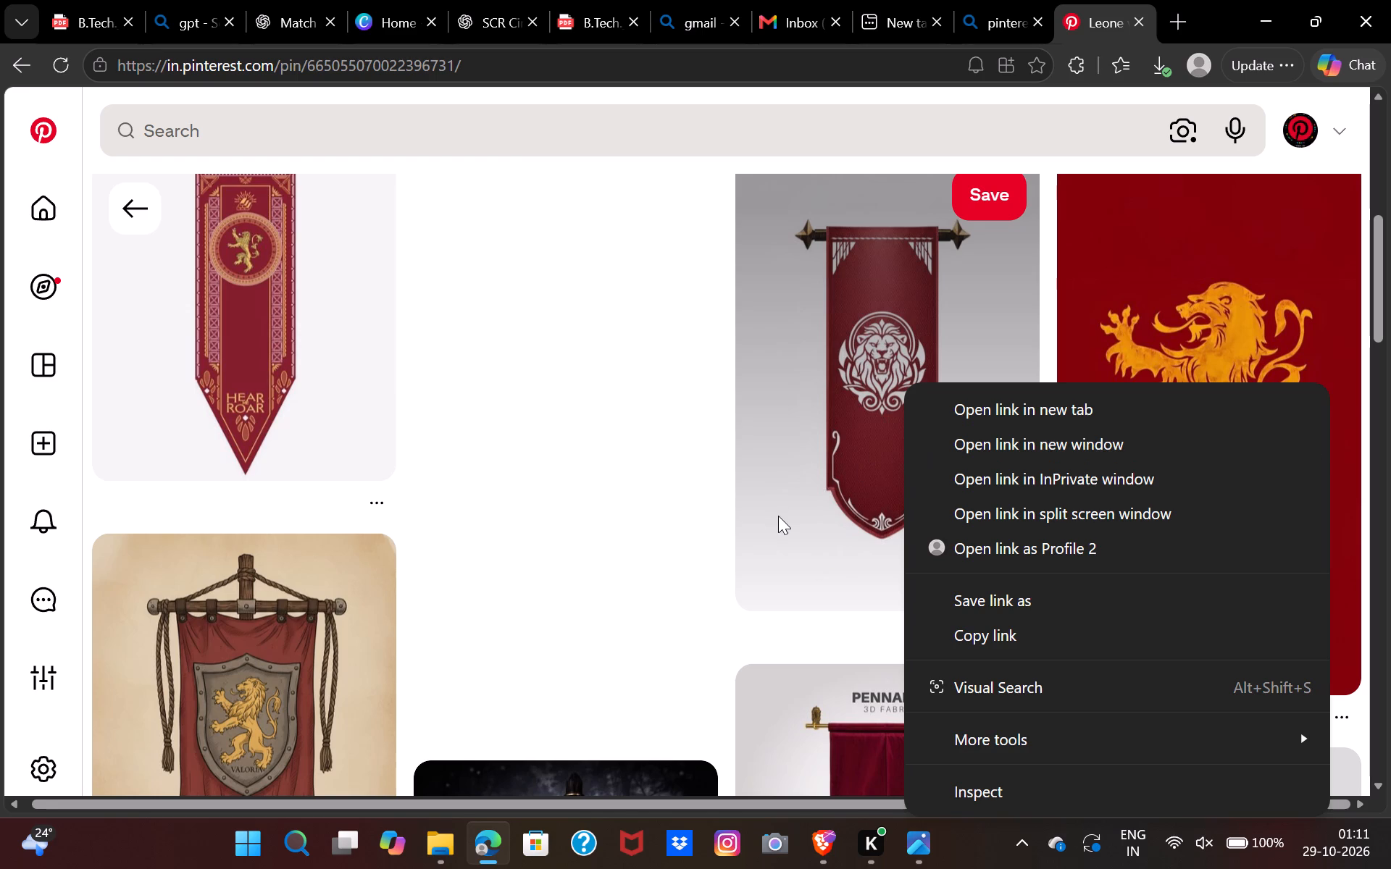
pyautogui.click(689, 558)
# Look through the related pins below the lion banner for a suitable hanging banner image.
pyautogui.scroll(-3, 689, 558)
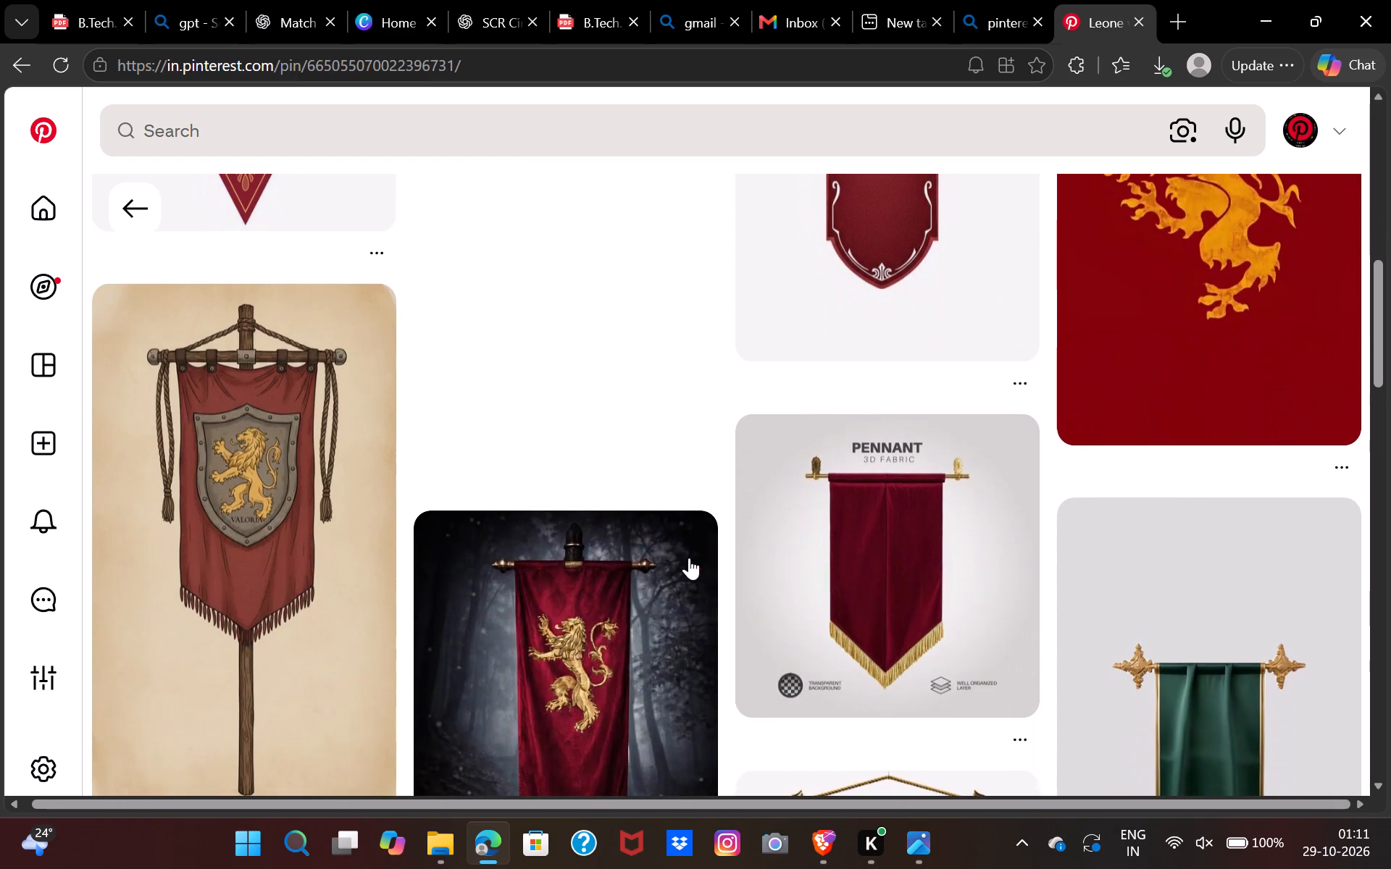
pyautogui.hscroll(3, 689, 558)
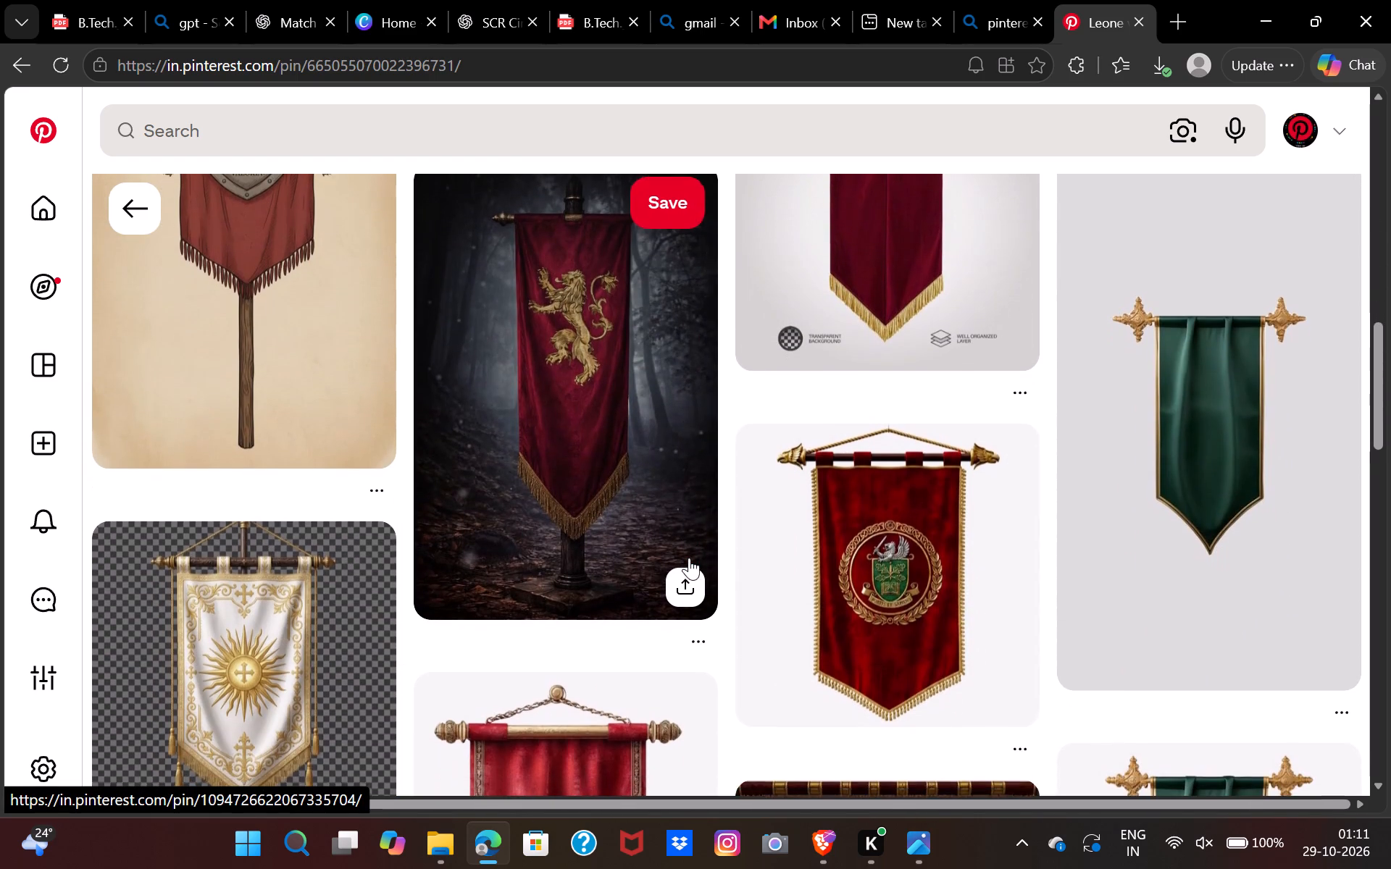
pyautogui.hscroll(2, 689, 558)
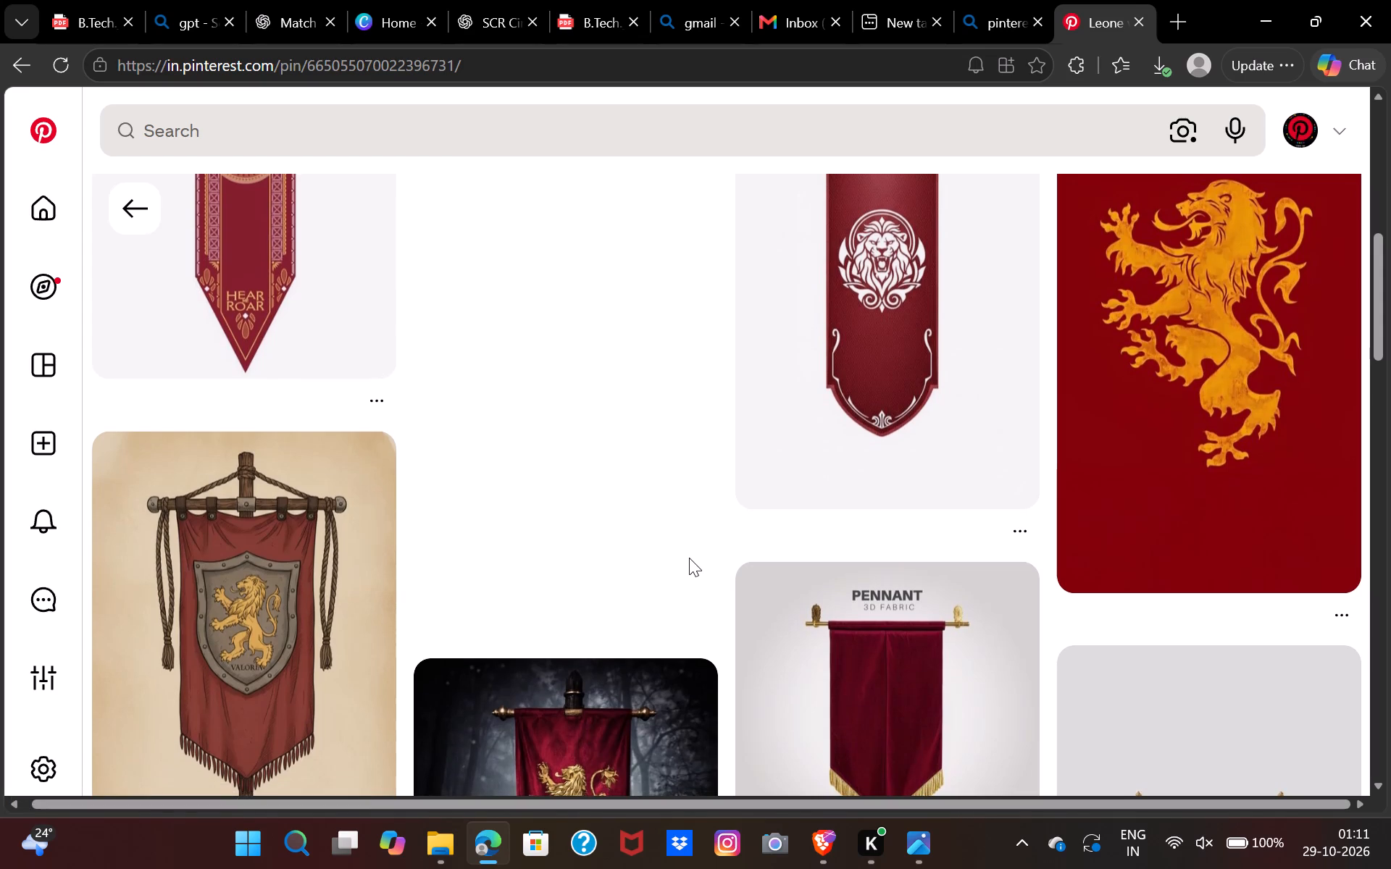
pyautogui.hscroll(1, 689, 558)
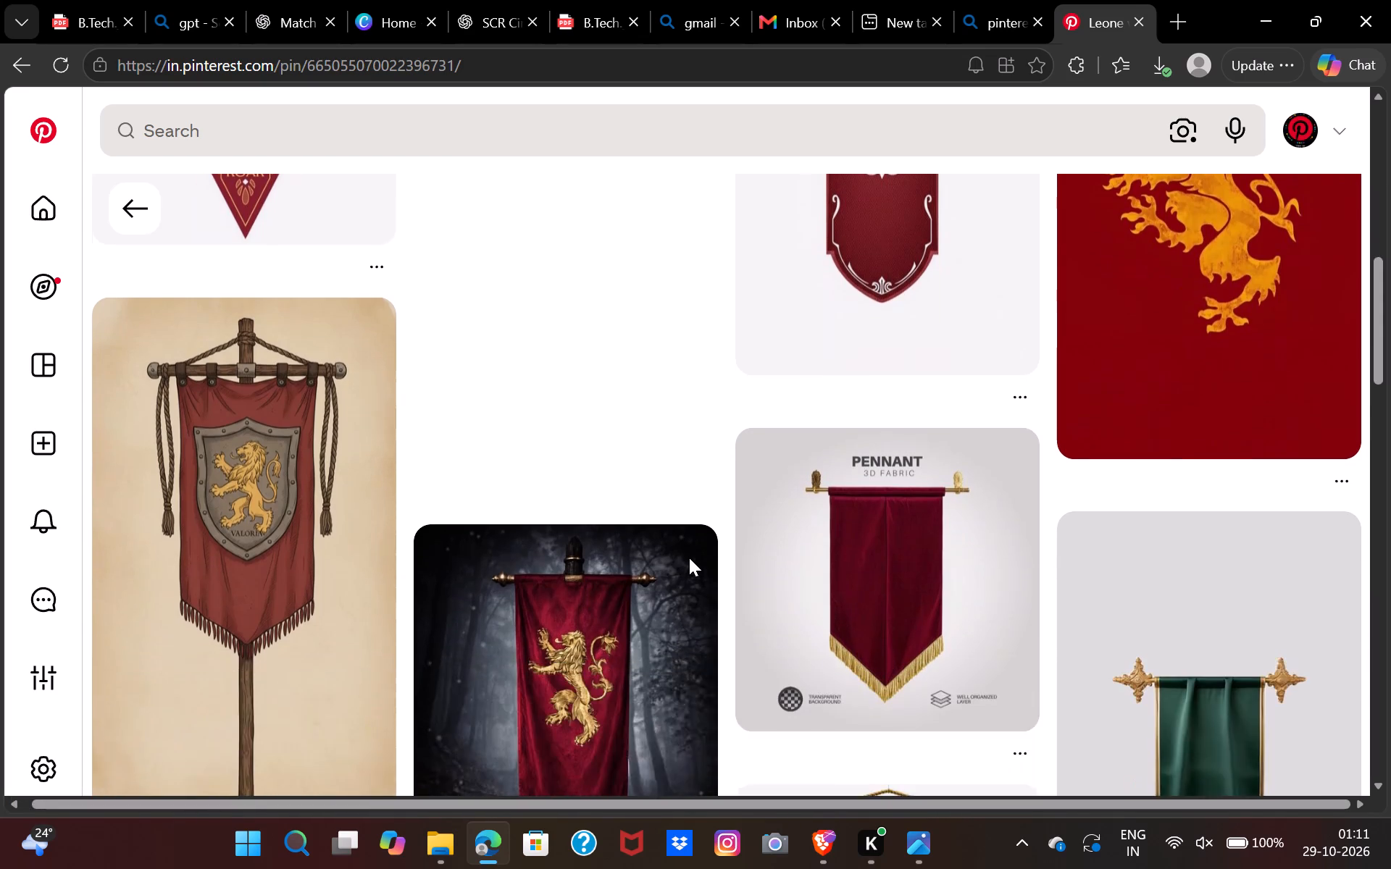
pyautogui.scroll(-7, 689, 558)
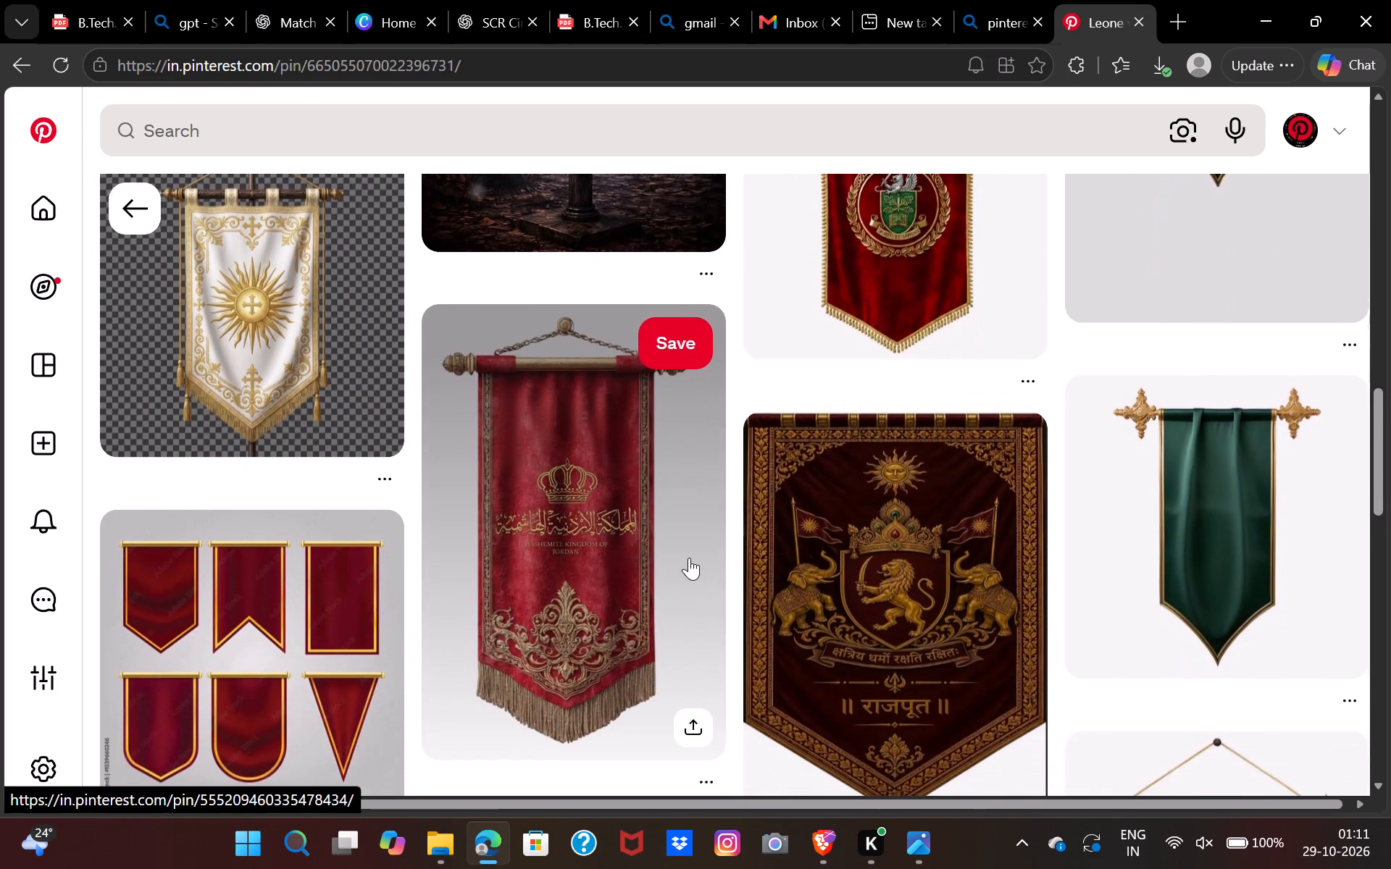
pyautogui.scroll(-2, 689, 558)
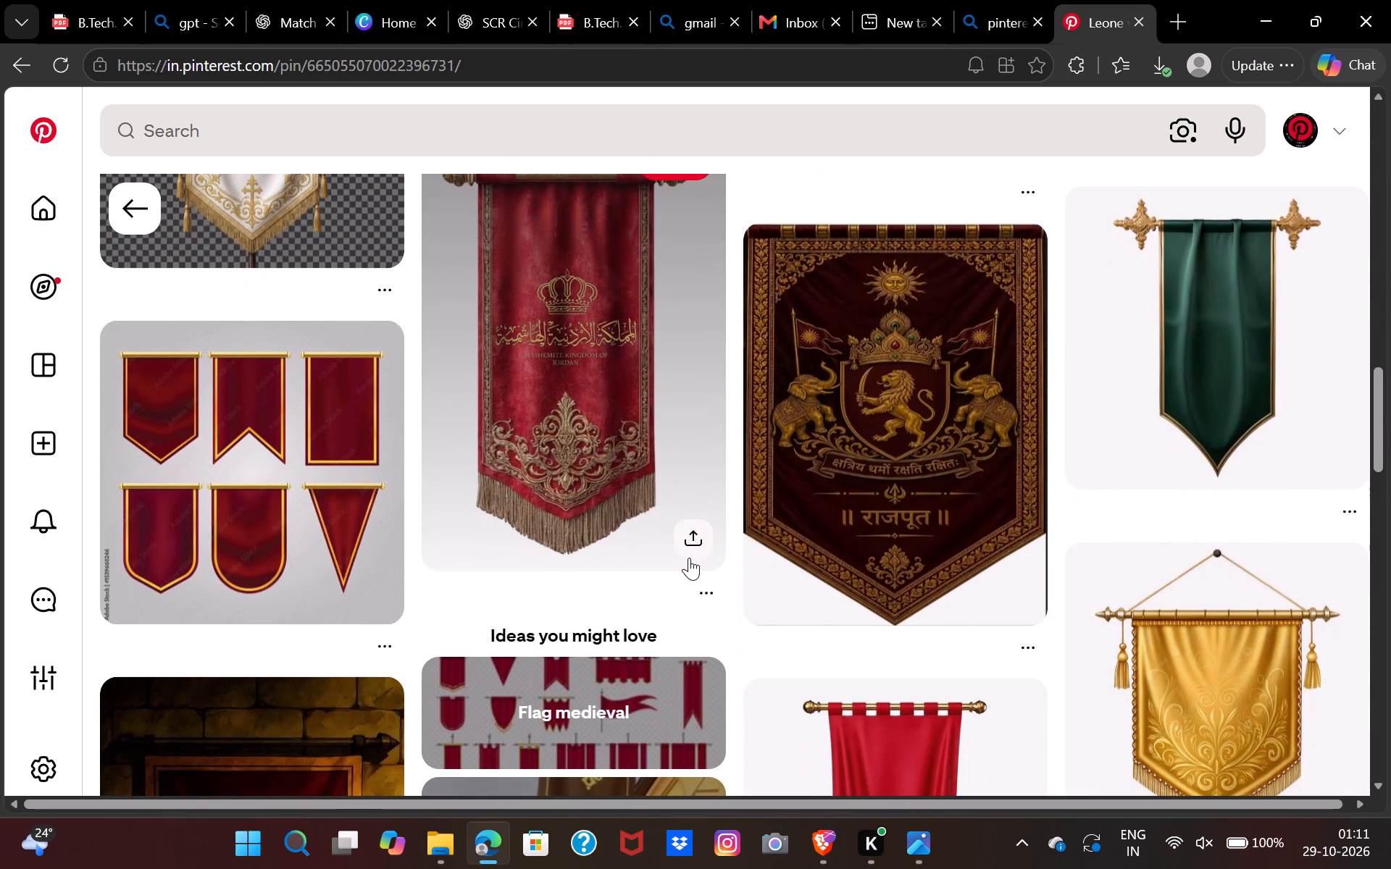
pyautogui.scroll(-3, 689, 558)
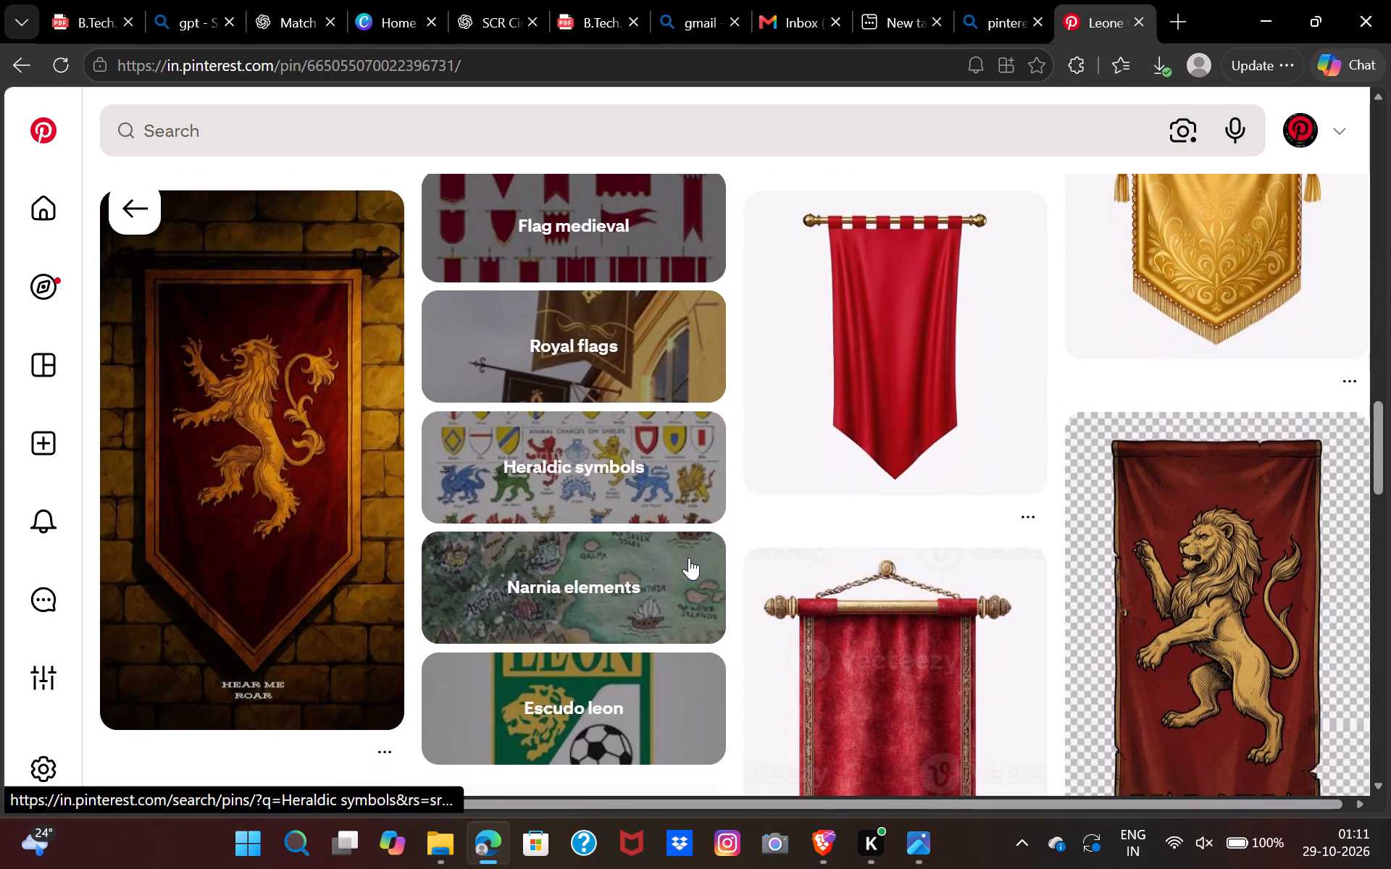
pyautogui.scroll(-4, 689, 558)
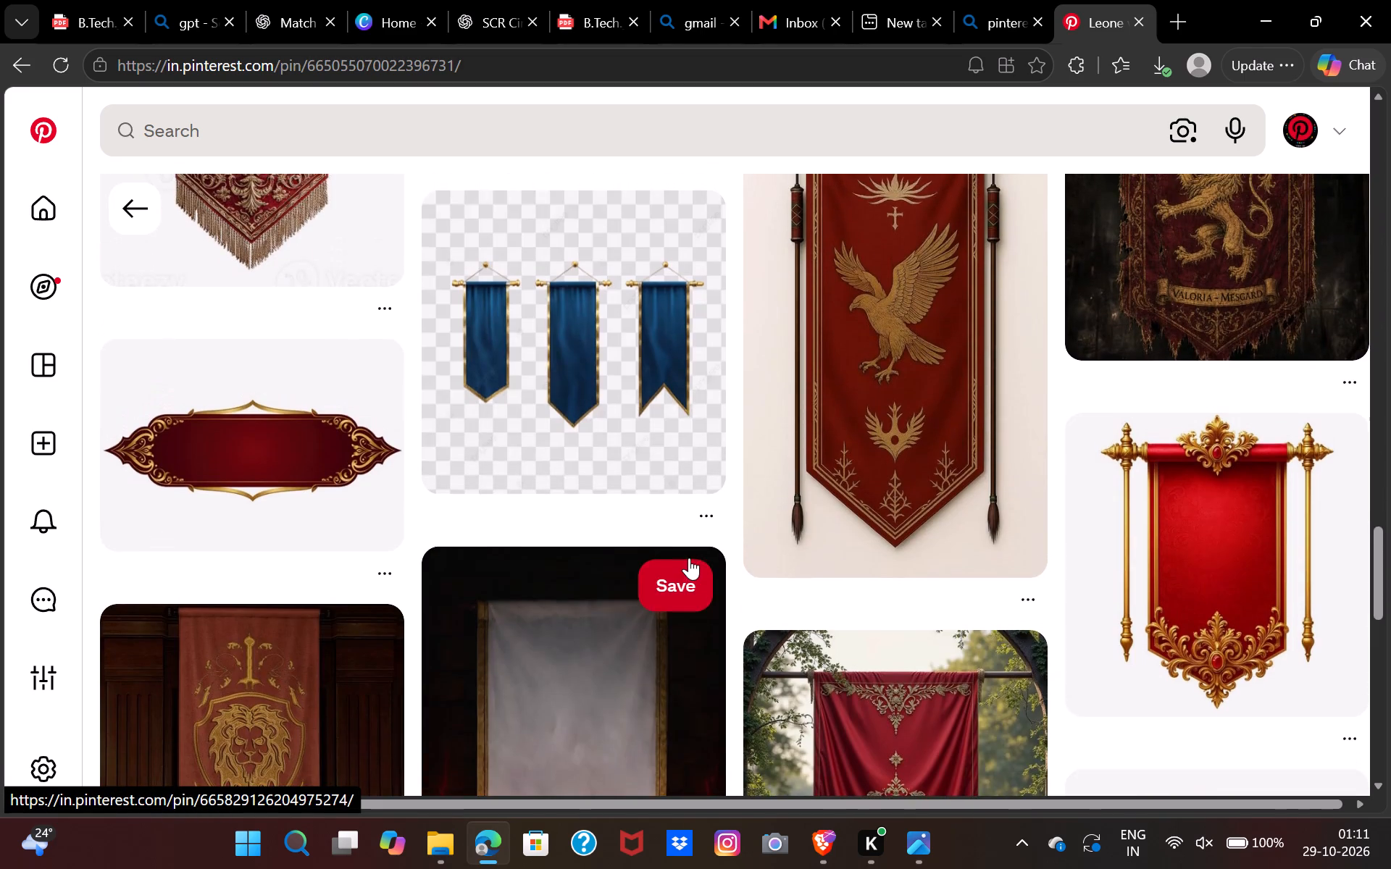
pyautogui.scroll(-2, 689, 558)
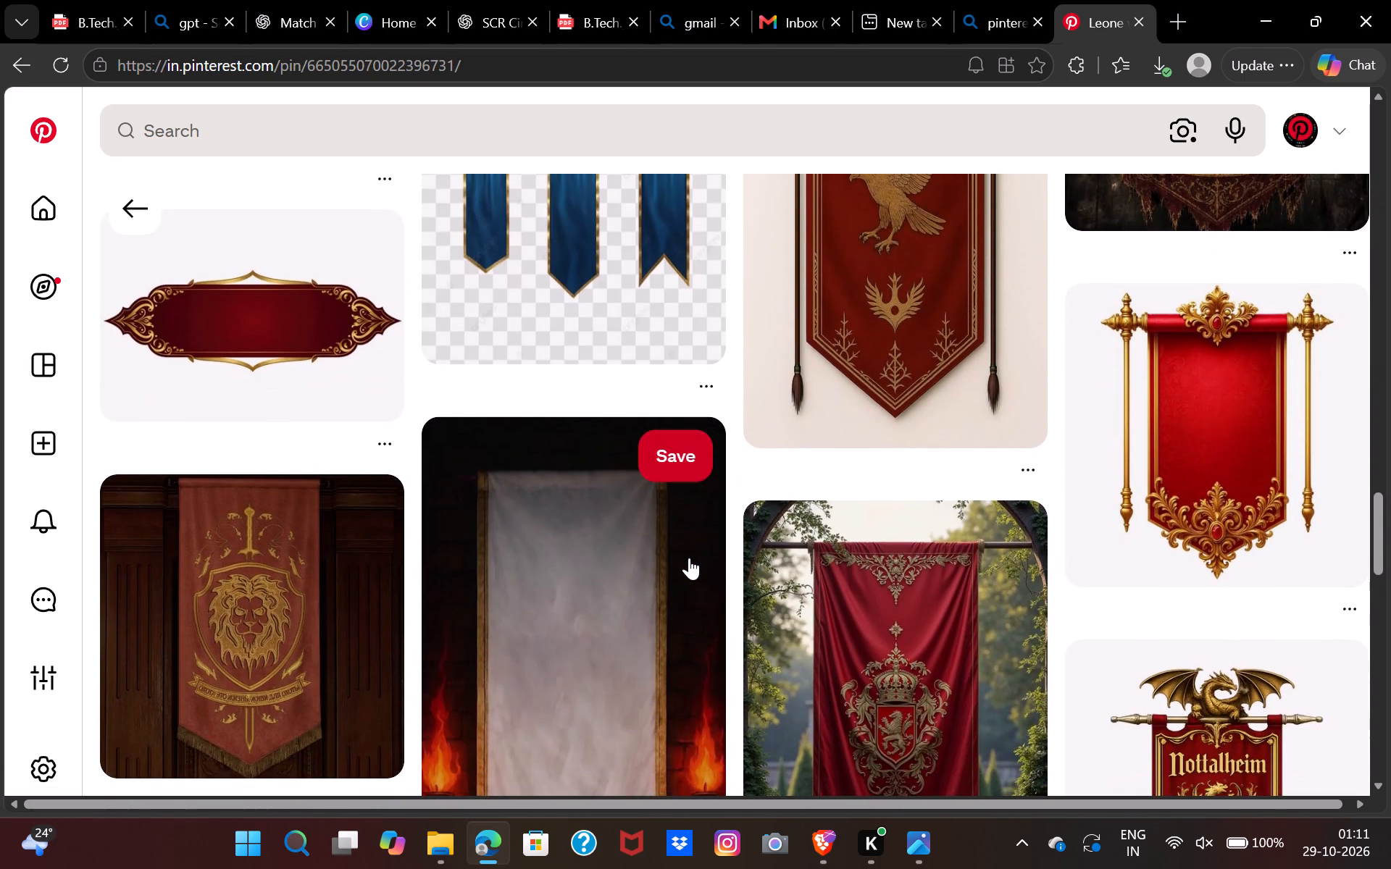
pyautogui.scroll(-4, 689, 558)
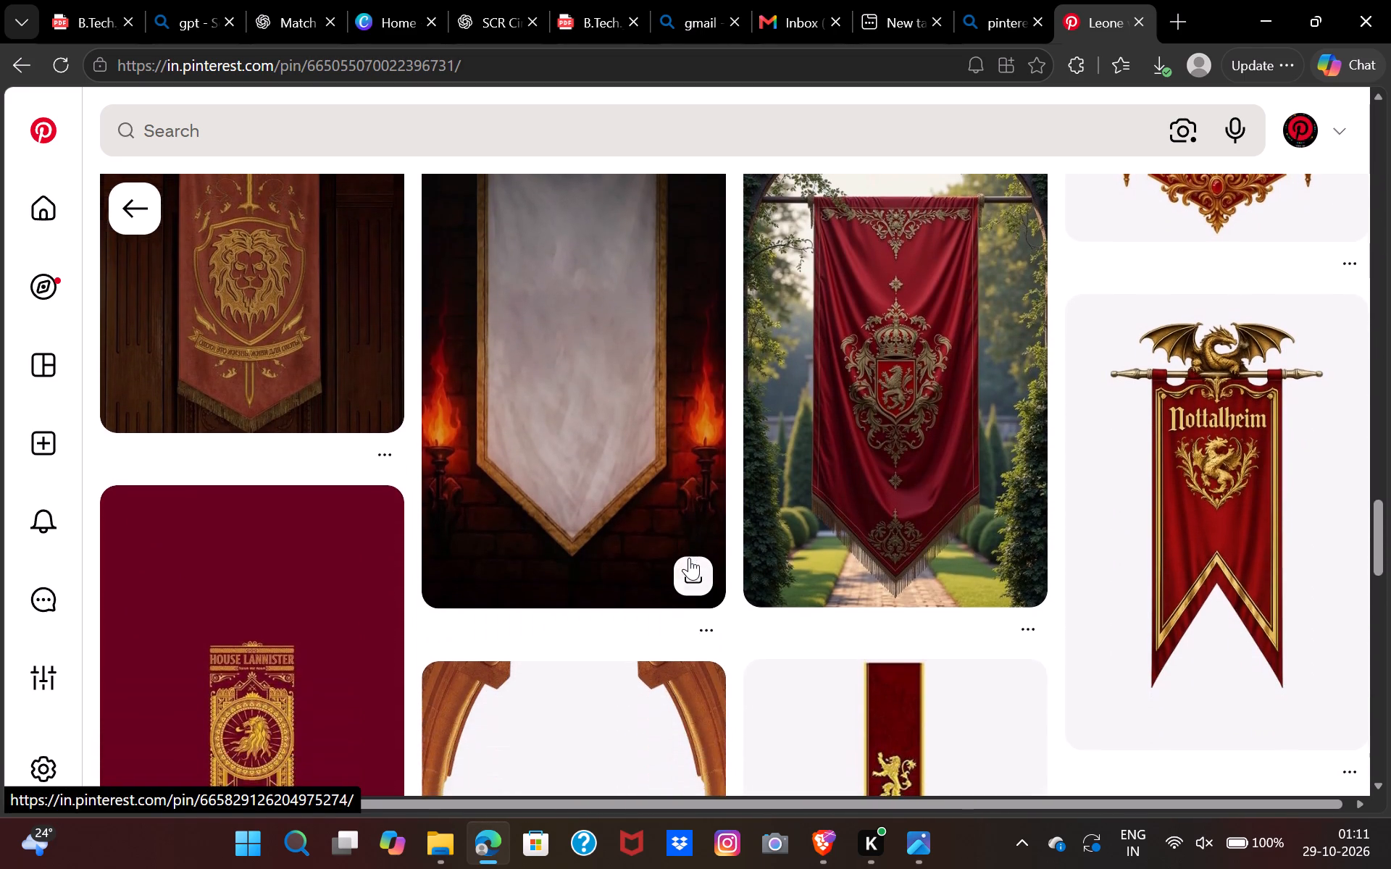
pyautogui.scroll(-4, 689, 558)
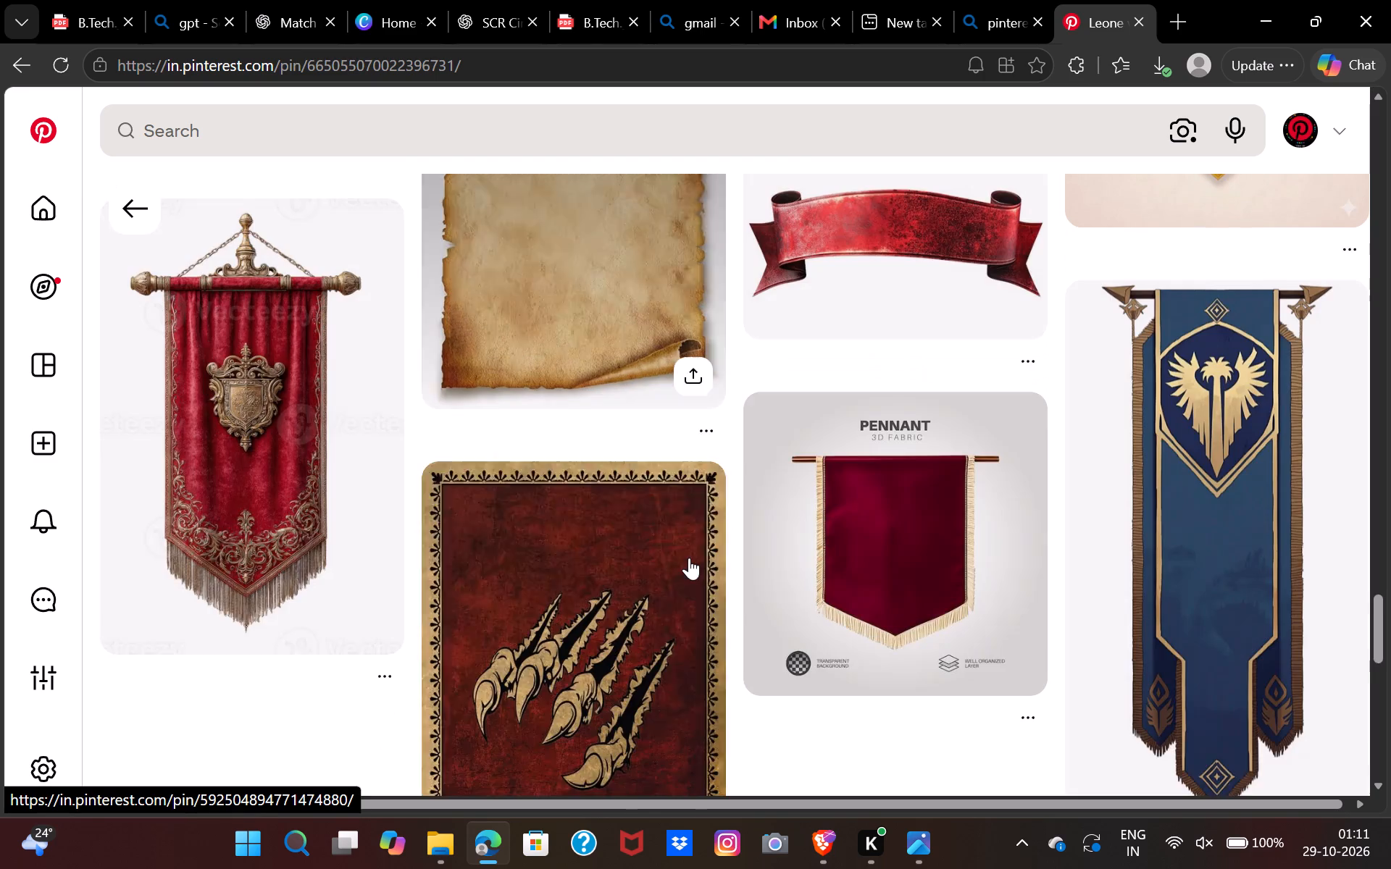
# Return to the earlier related pins and open the red fabric banner with golden ornament only at its lower edge and fringe.
pyautogui.scroll(5, 689, 558)
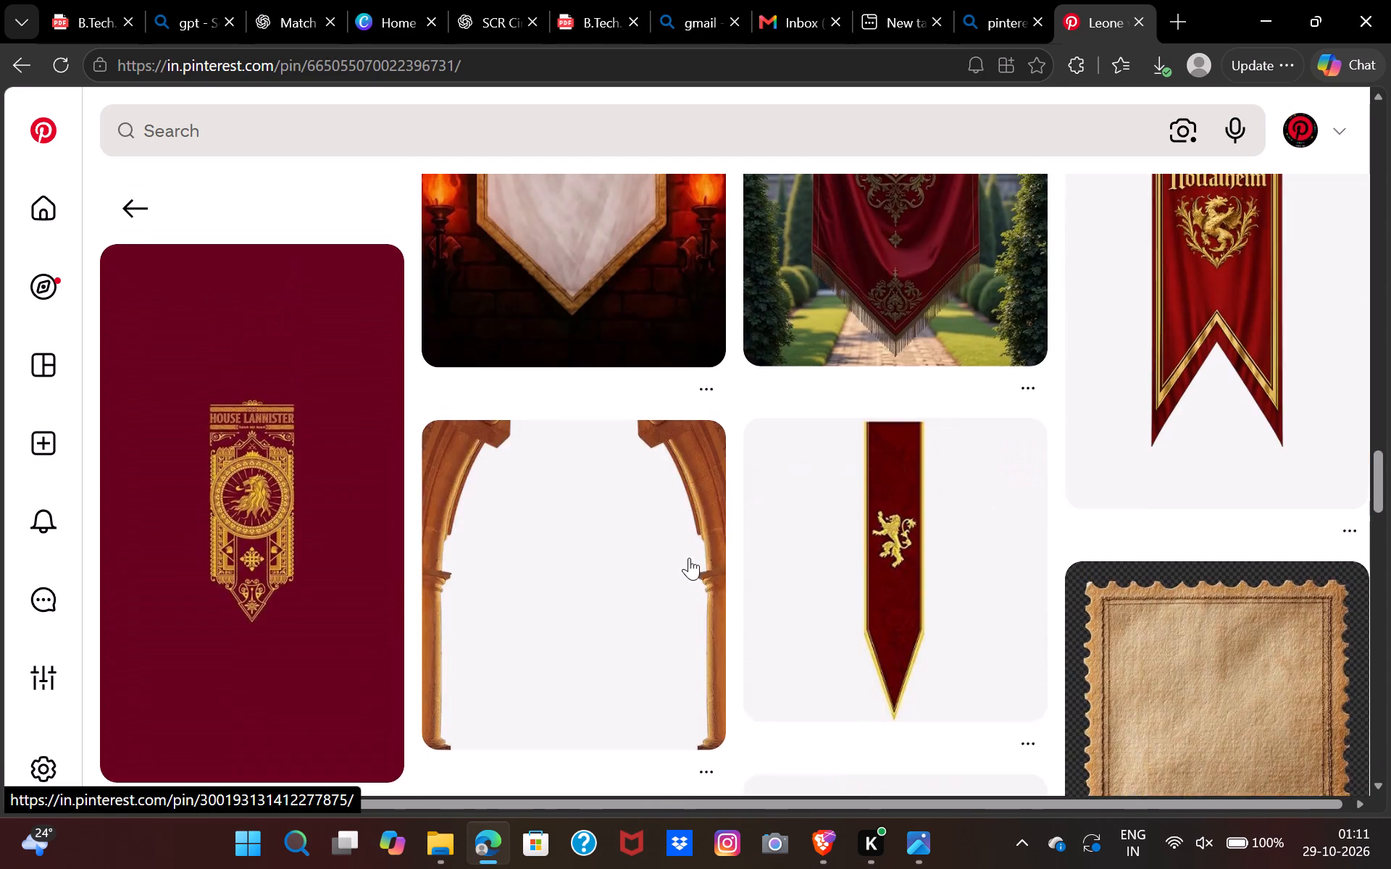
pyautogui.scroll(2, 689, 558)
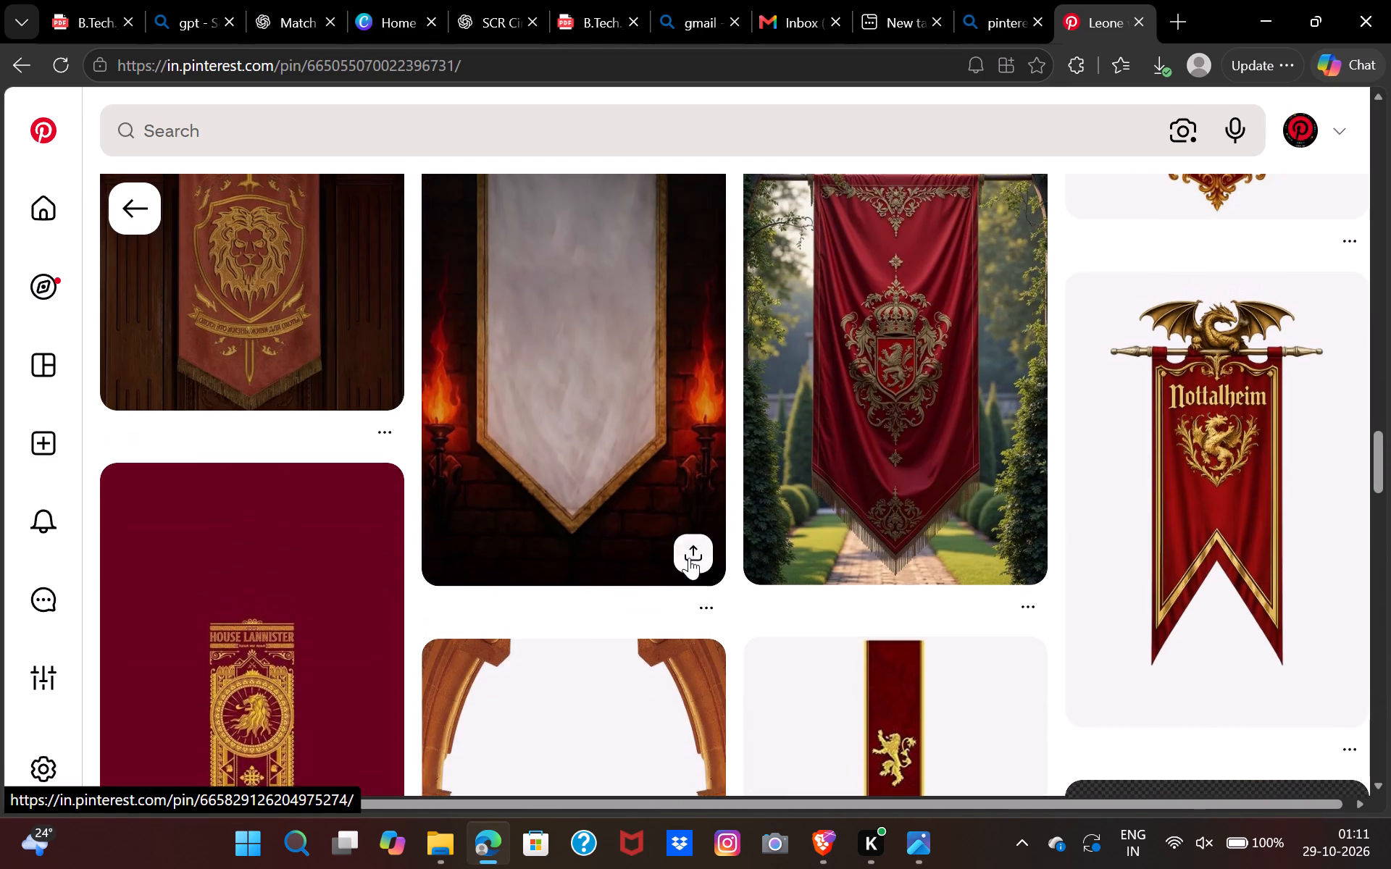
pyautogui.scroll(3, 689, 558)
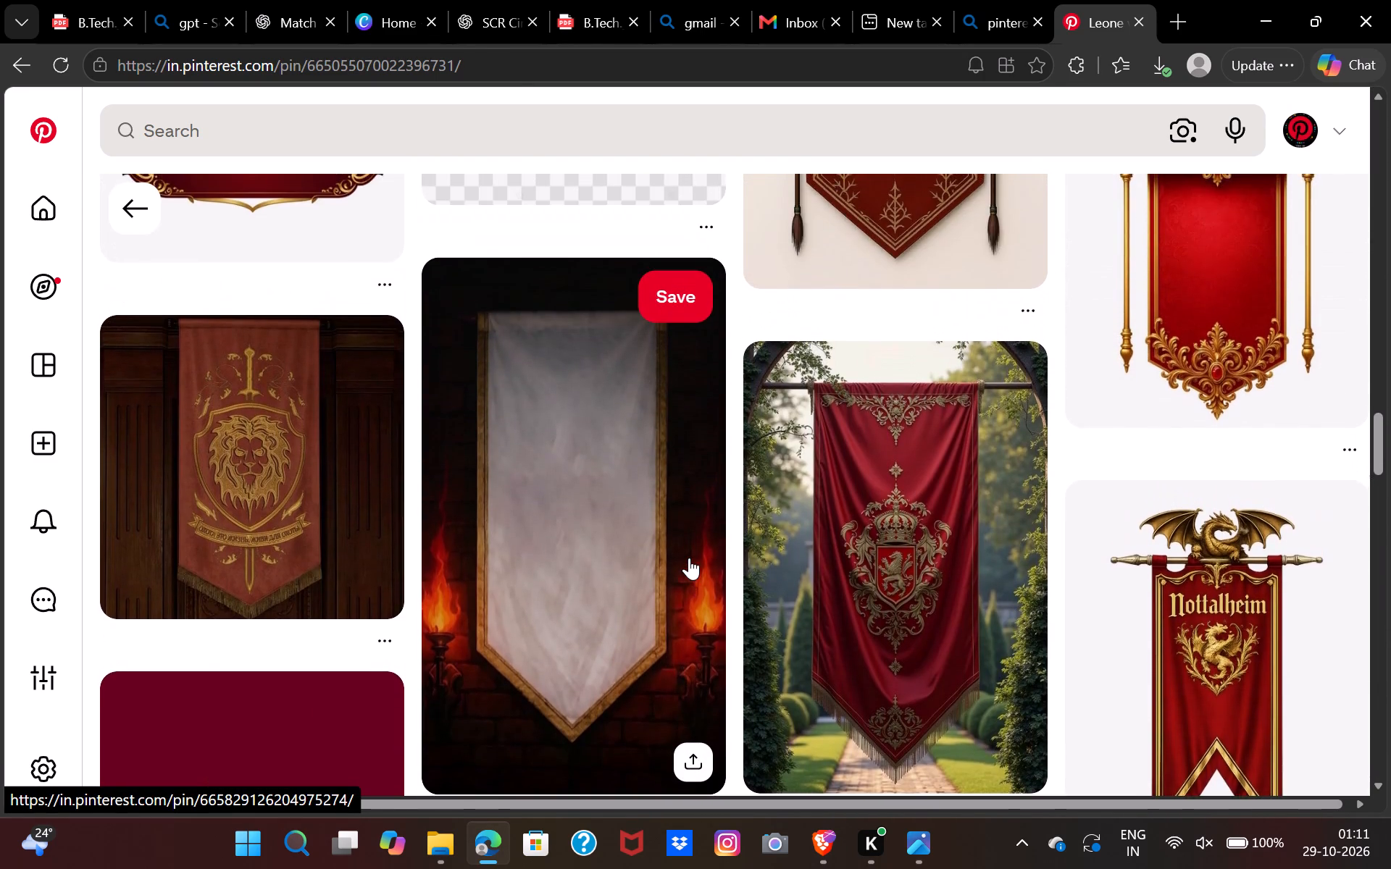
pyautogui.scroll(3, 689, 558)
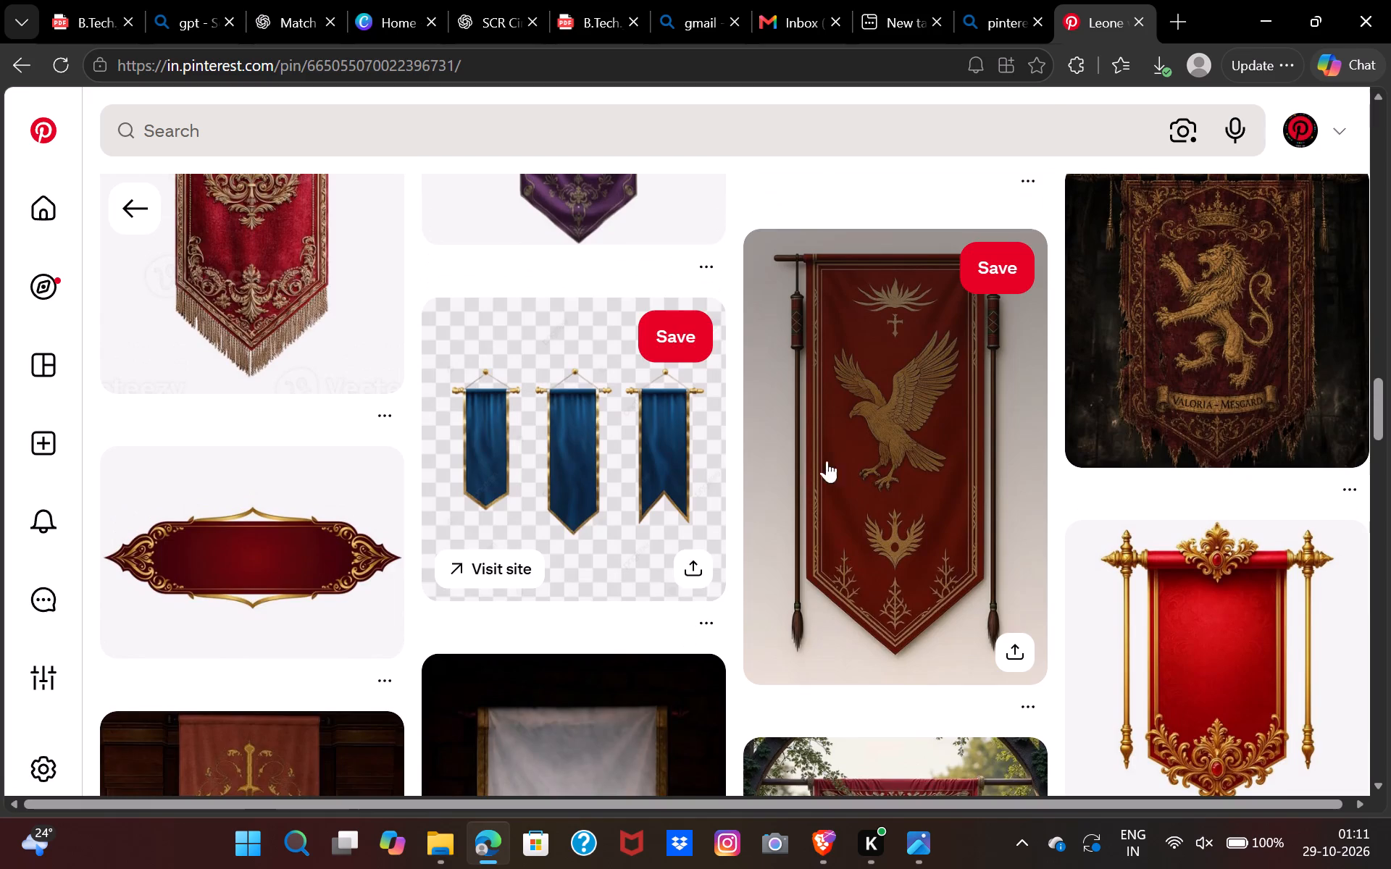
pyautogui.scroll(3, 798, 471)
pyautogui.scroll(1, 845, 532)
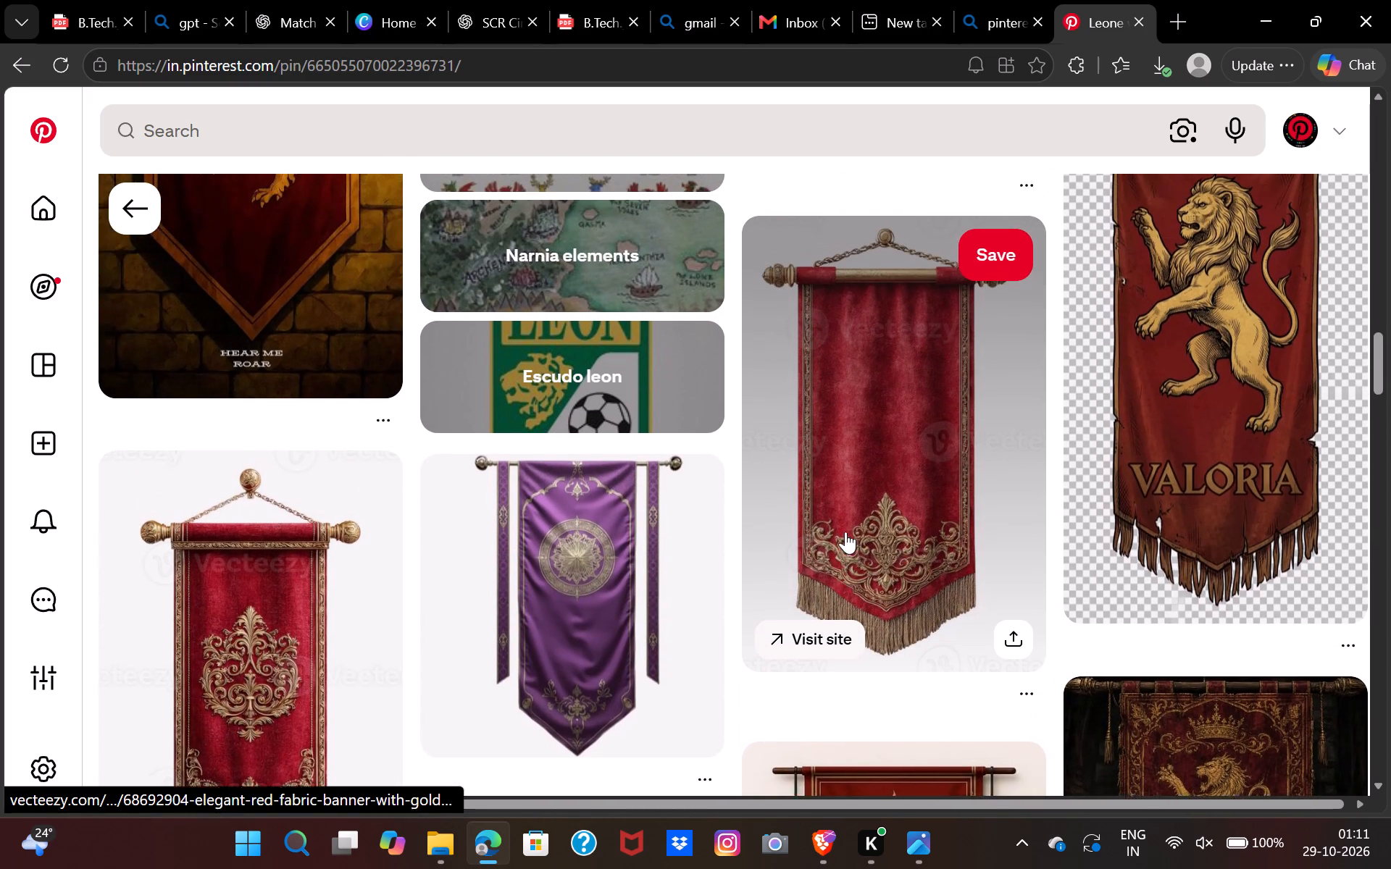
pyautogui.scroll(1, 845, 532)
pyautogui.scroll(-1, 845, 532)
pyautogui.scroll(2, 846, 495)
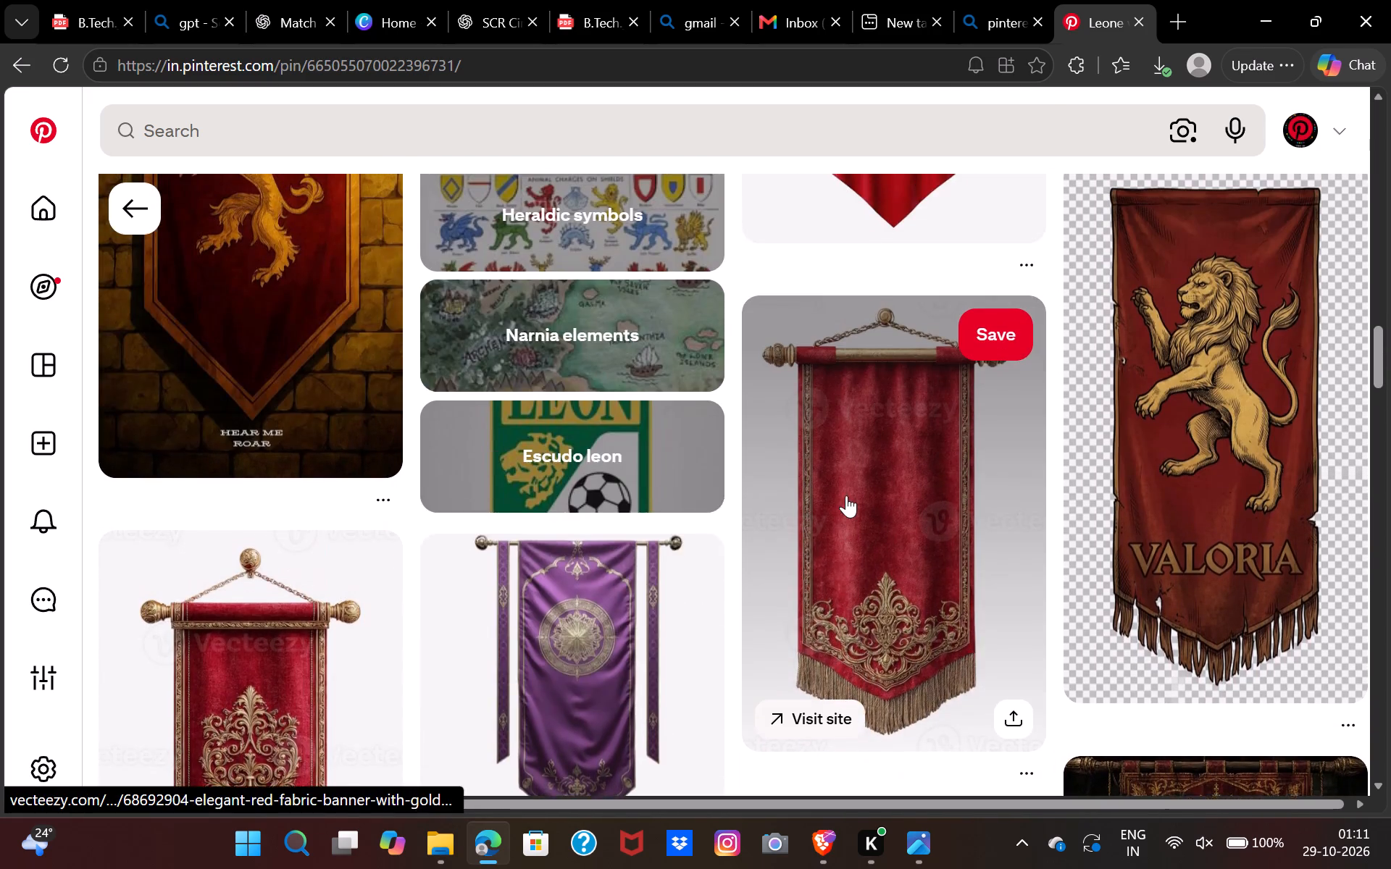
pyautogui.scroll(2, 846, 495)
pyautogui.scroll(-1, 846, 495)
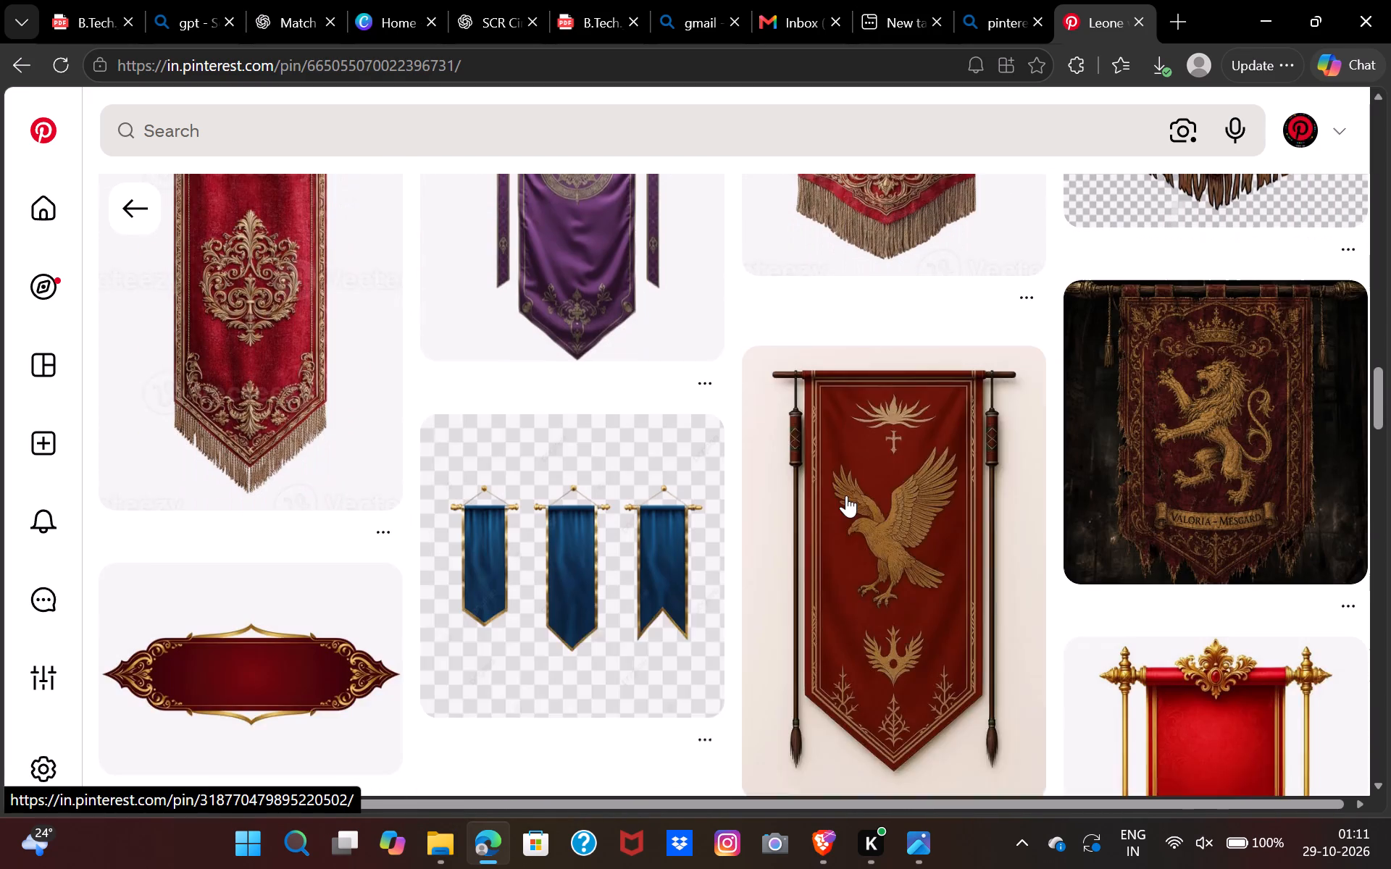
pyautogui.scroll(4, 846, 495)
pyautogui.rightClick(926, 447)
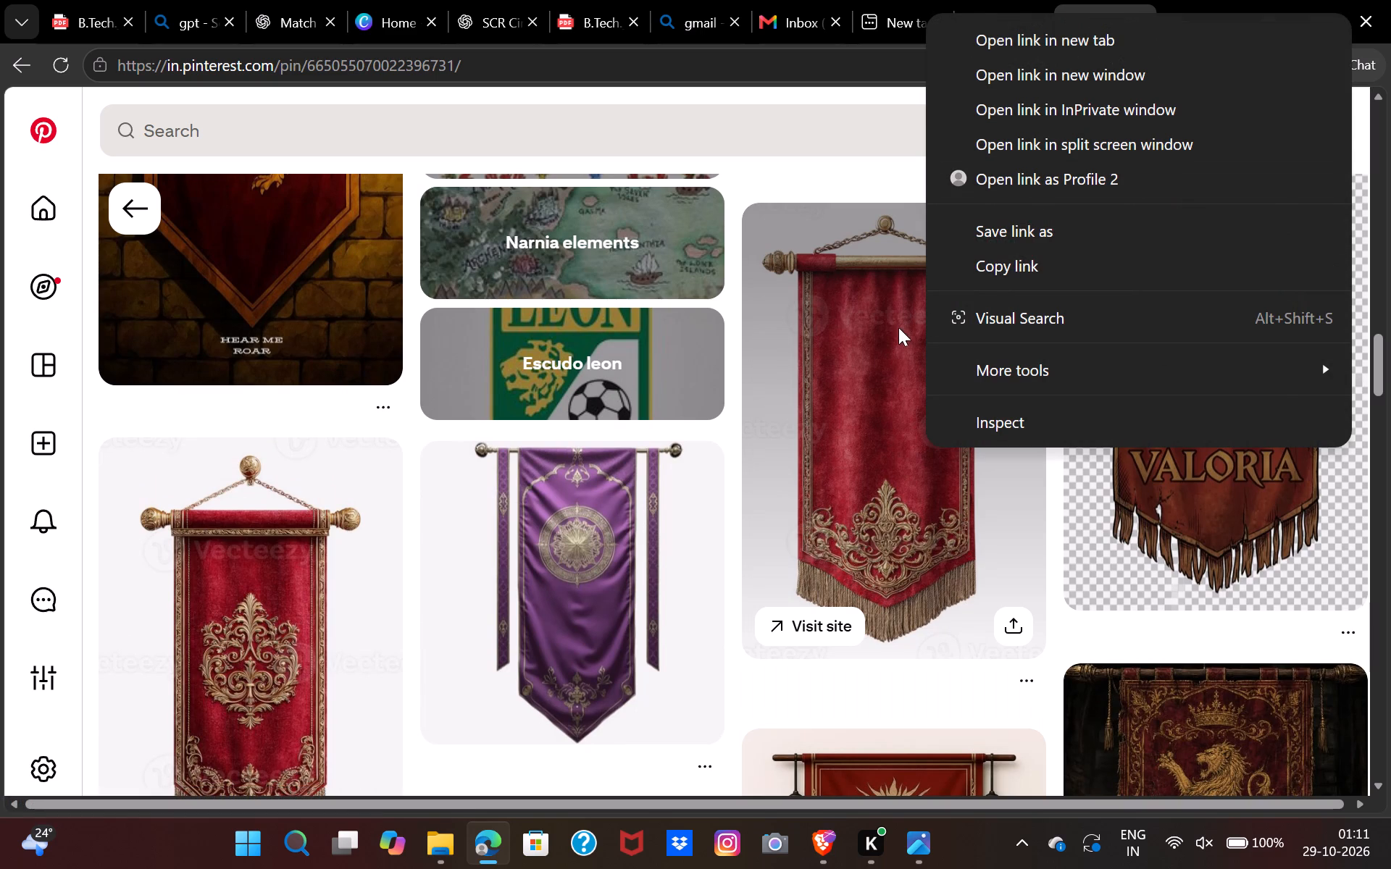
pyautogui.click(898, 341)
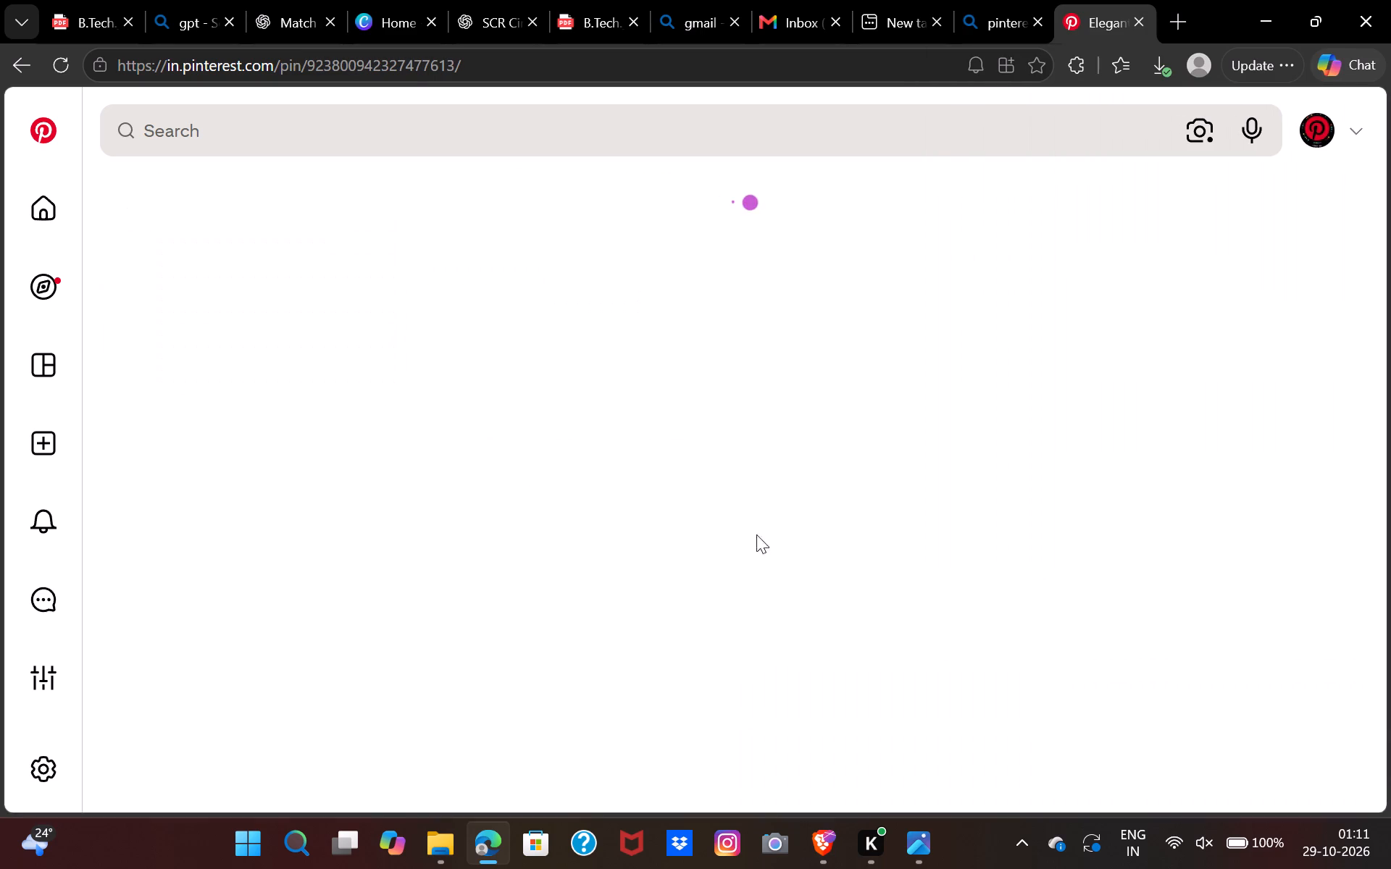
pyautogui.rightClick(348, 360)
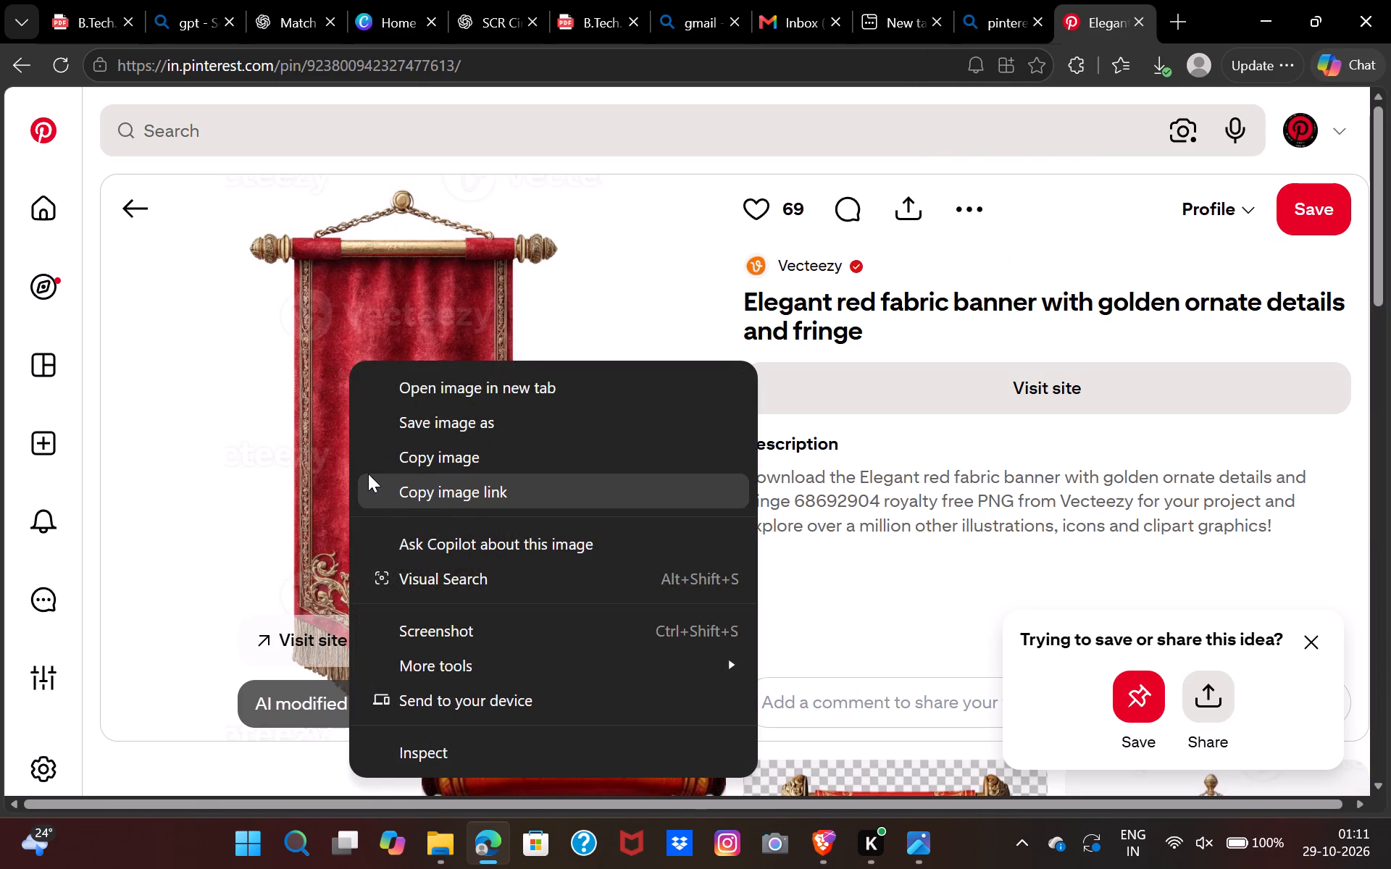
pyautogui.click(501, 416)
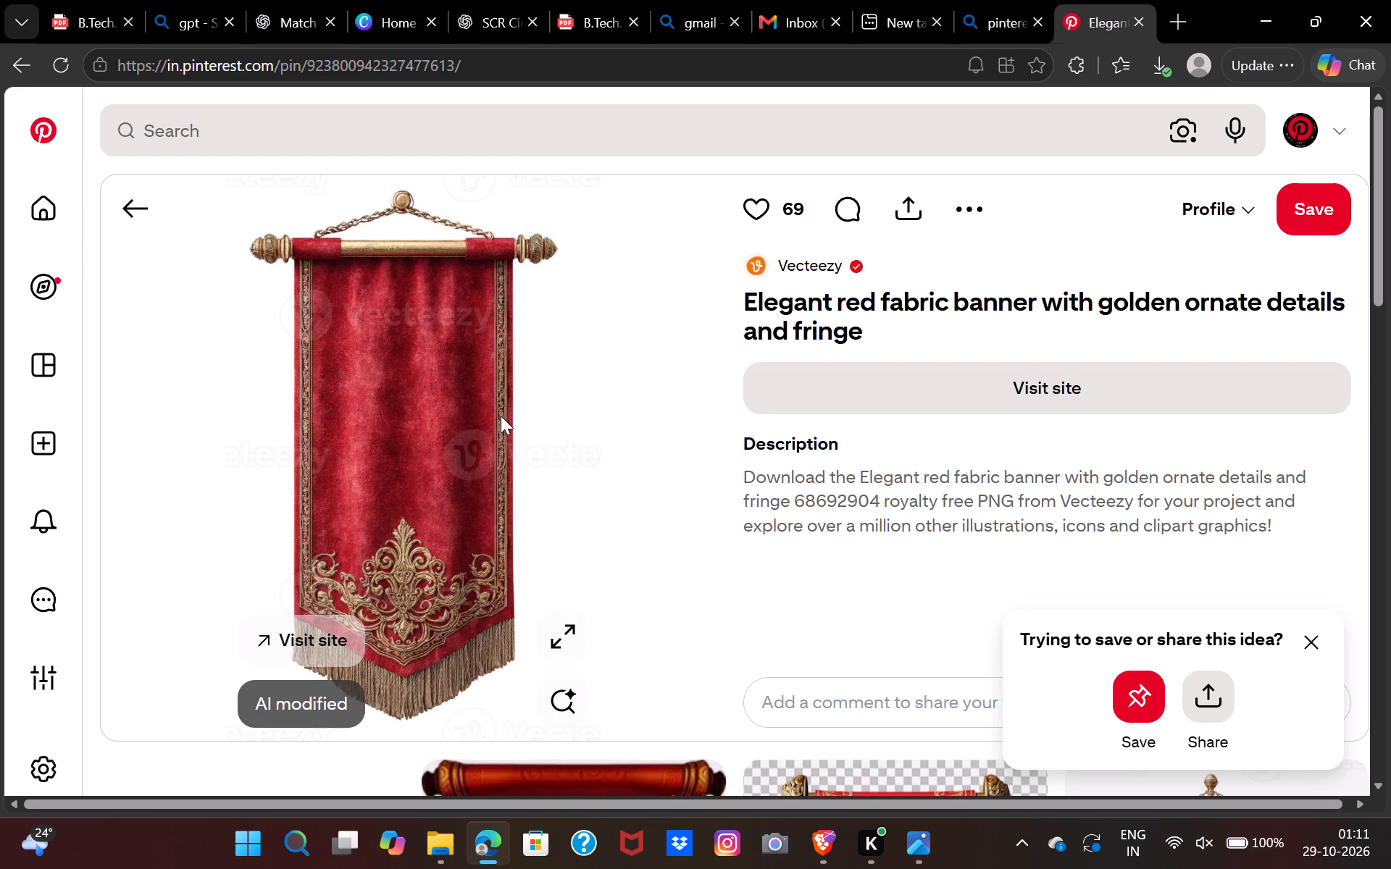
pyautogui.rightClick(501, 416)
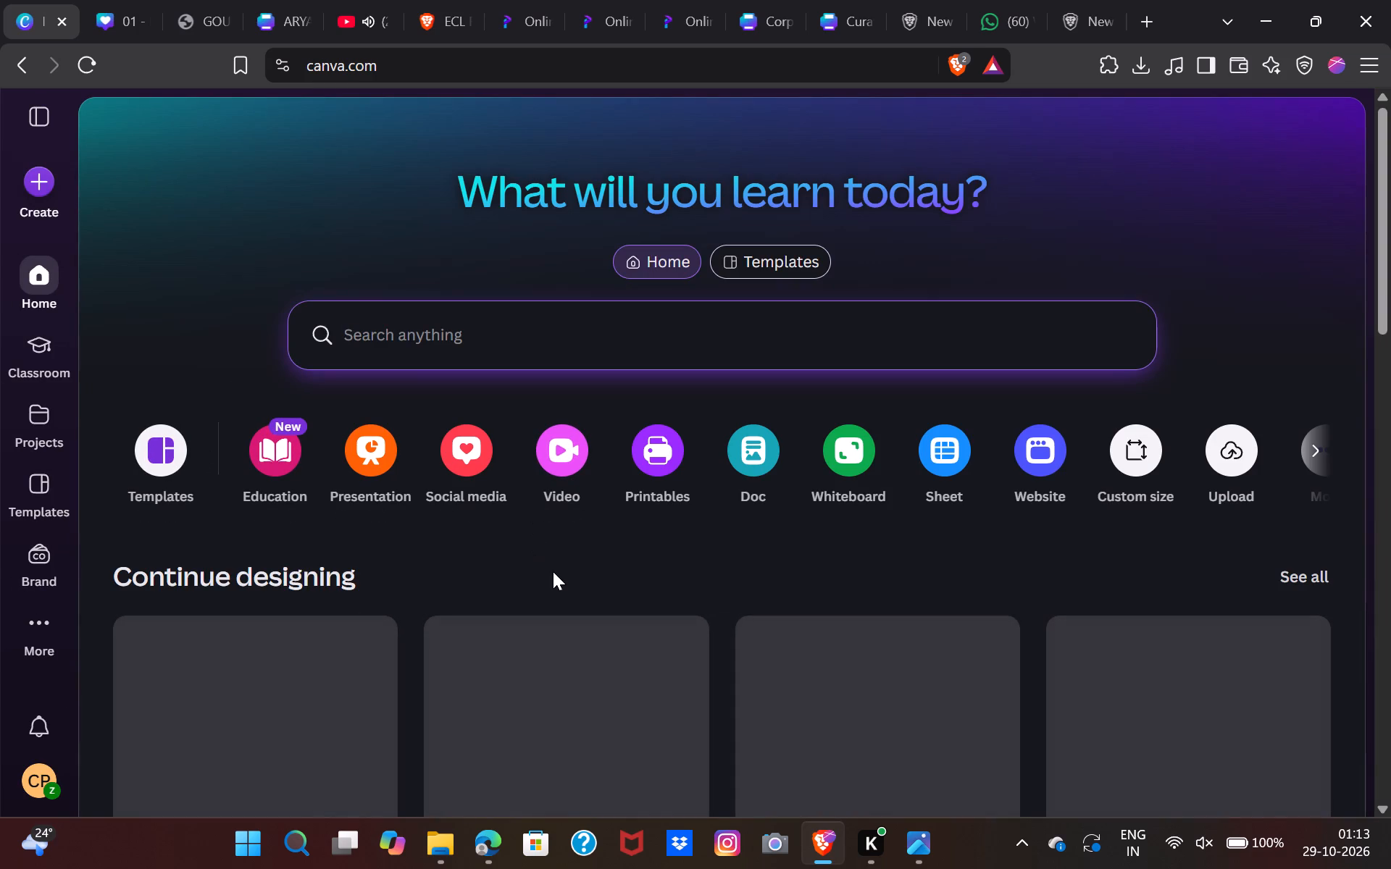
pyautogui.click(1156, 459)
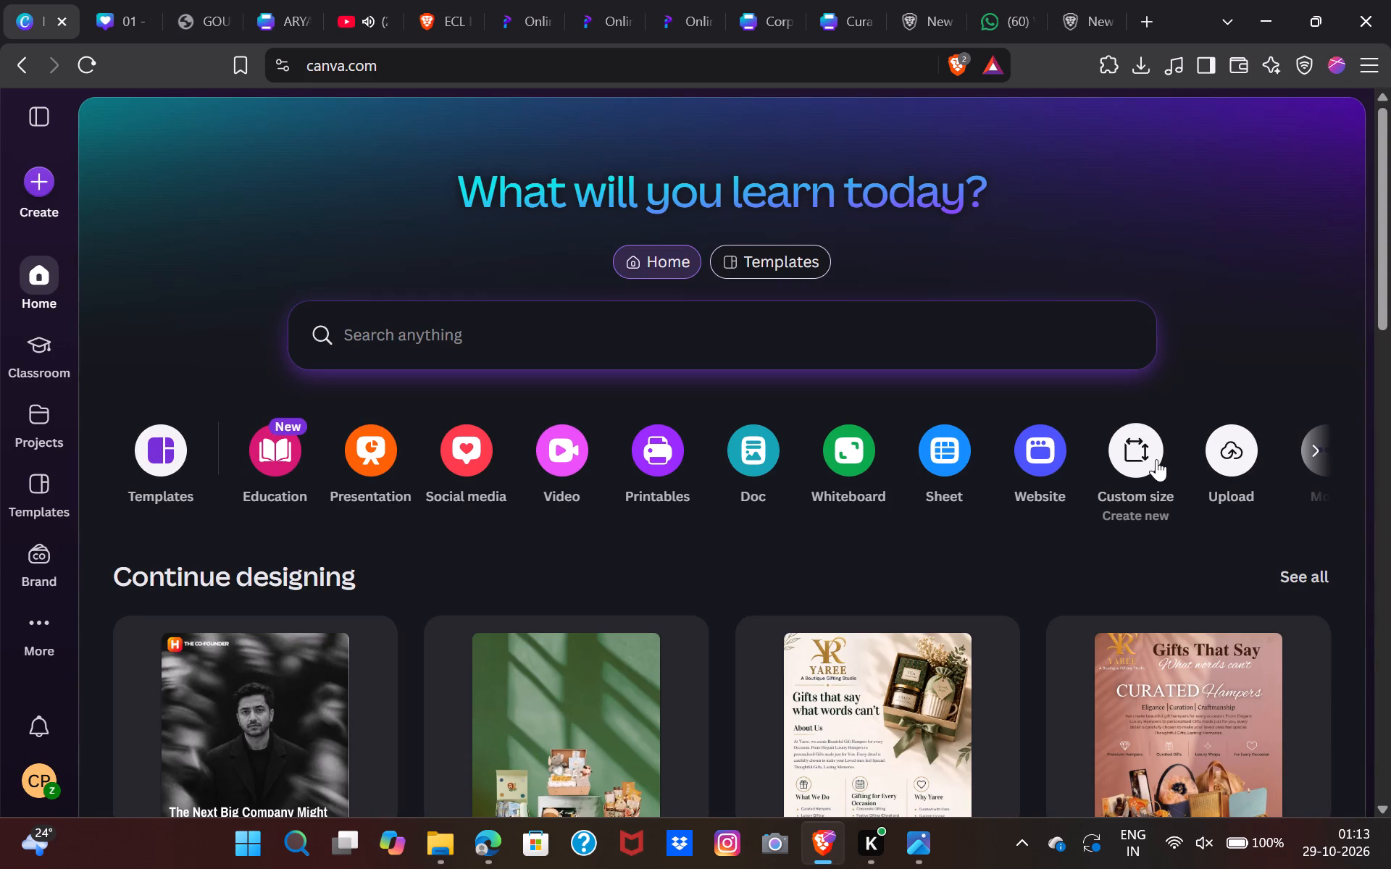
pyautogui.click(1156, 459)
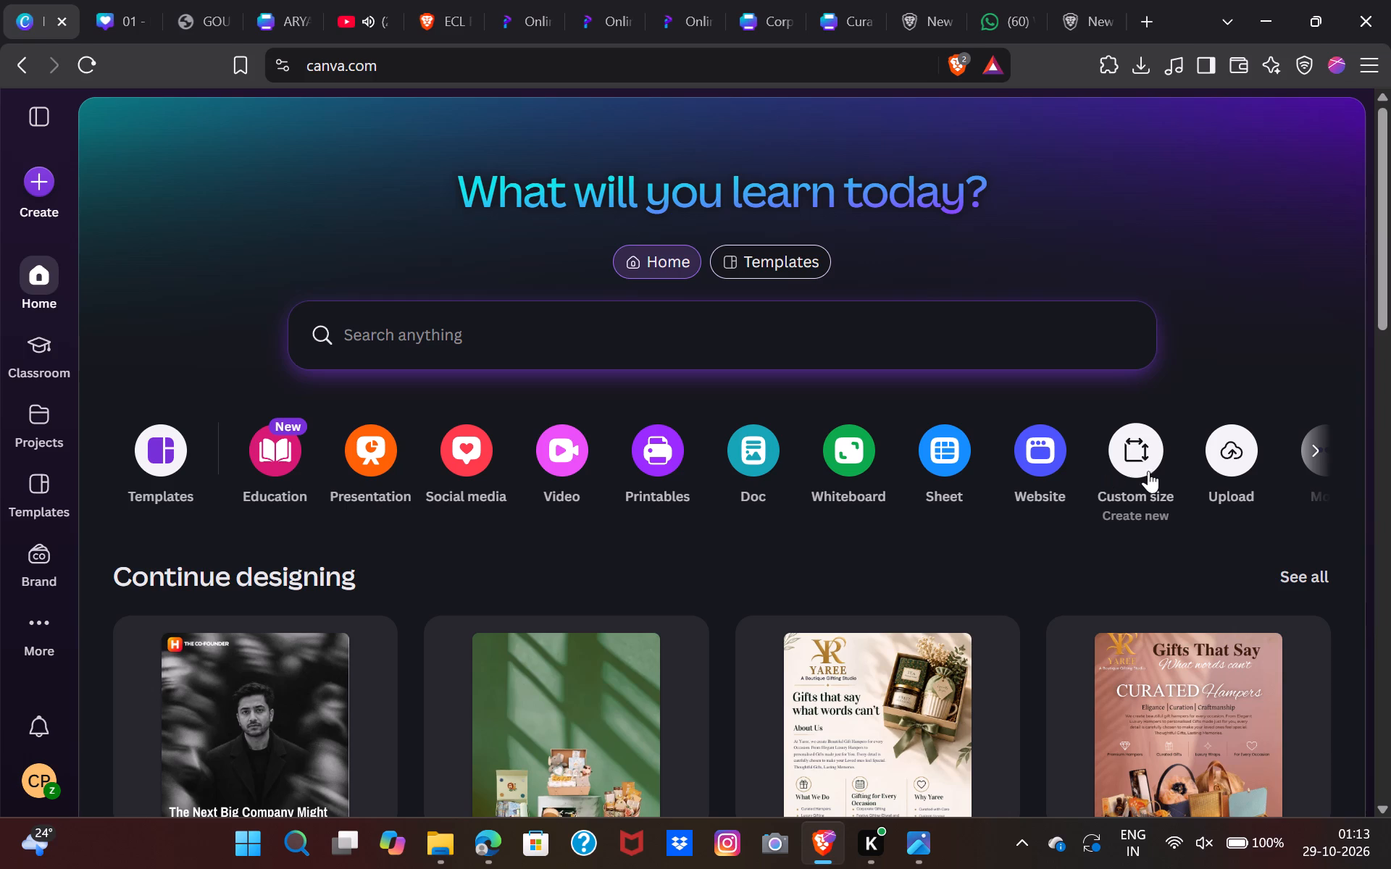
pyautogui.click(1150, 471)
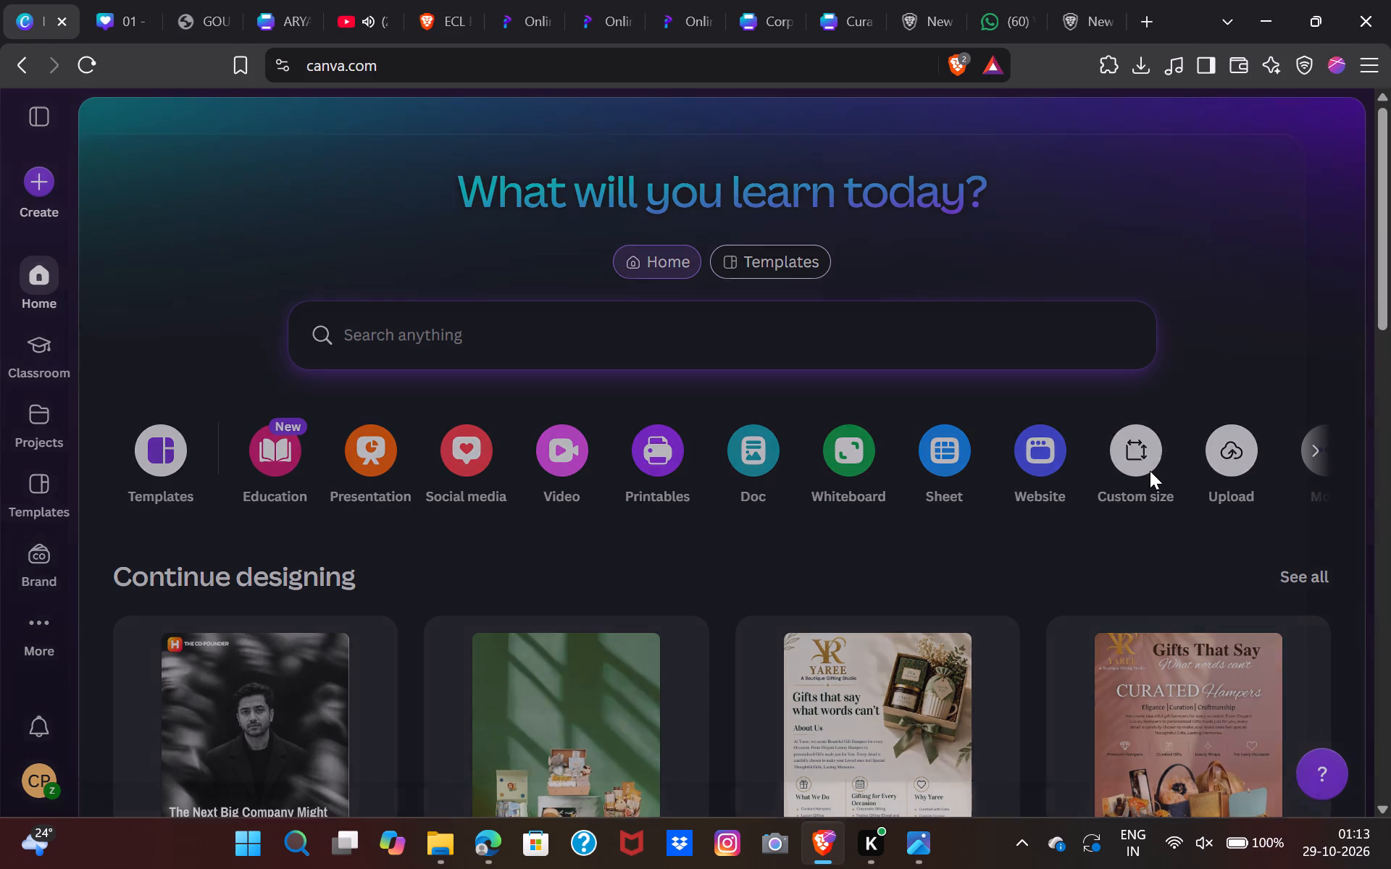
pyautogui.click(542, 263)
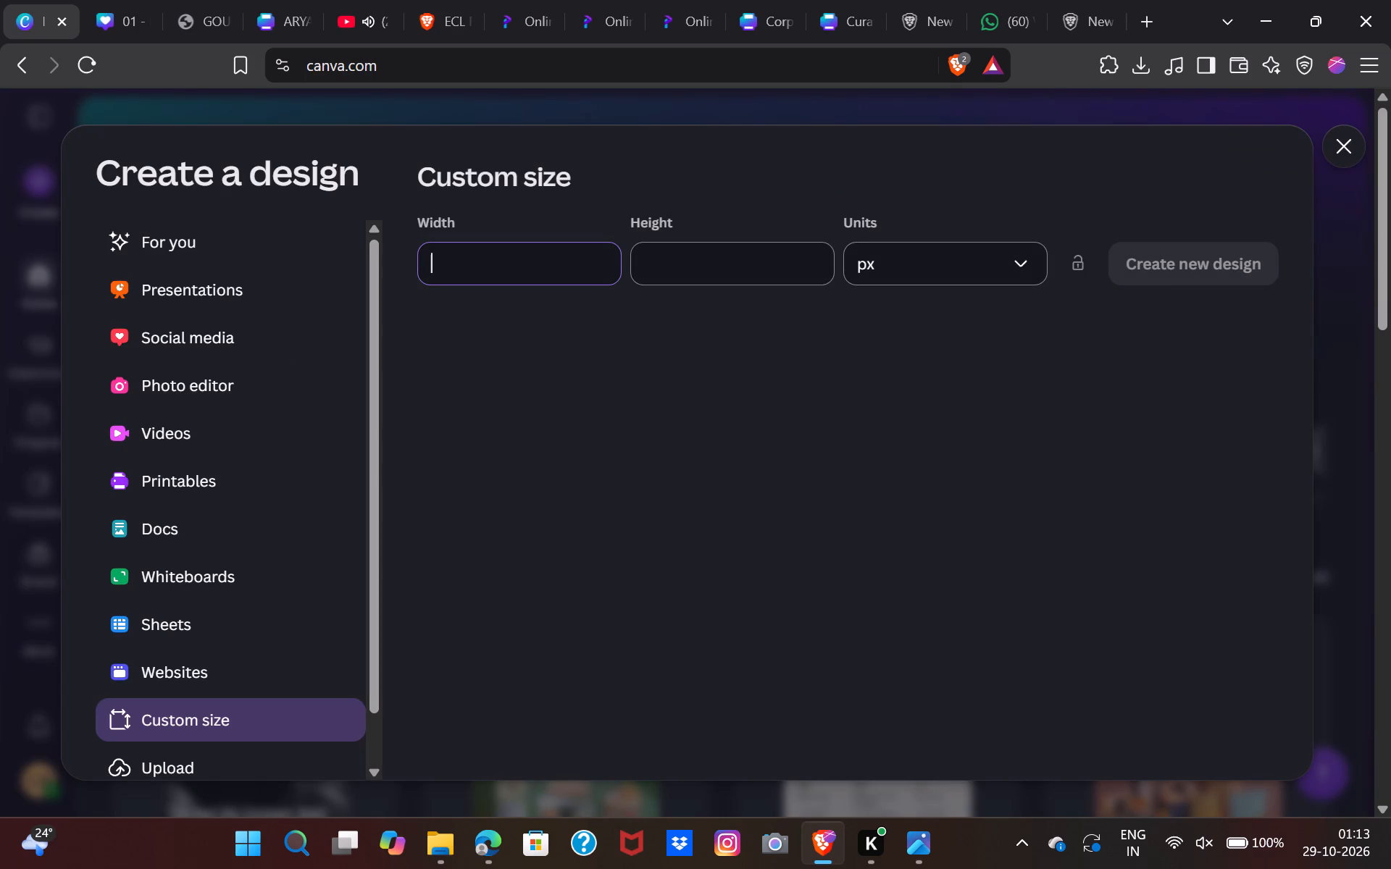
pyautogui.write('800')
pyautogui.click(701, 261)
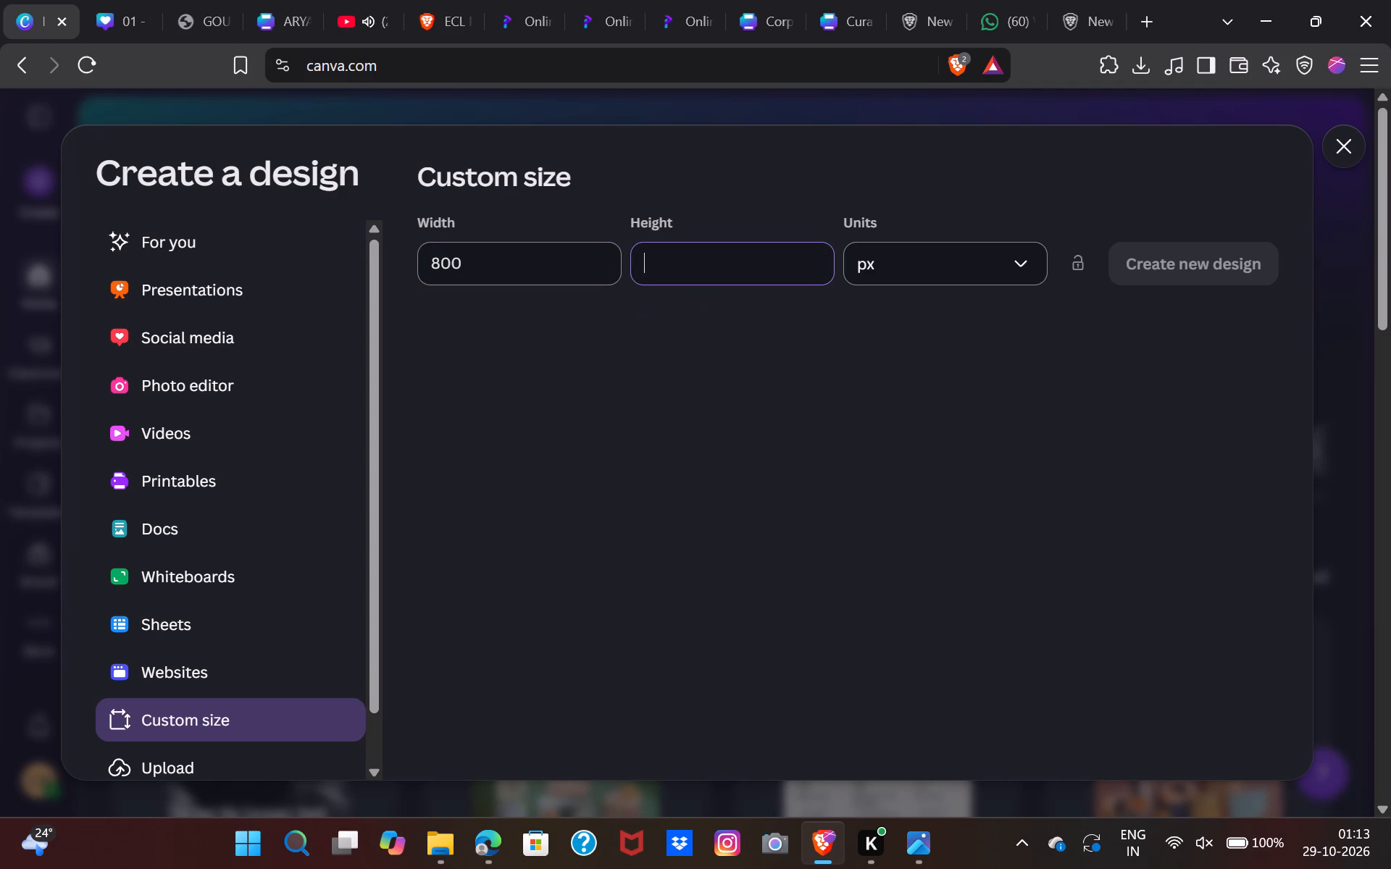
pyautogui.press('1')
pyautogui.write('600')
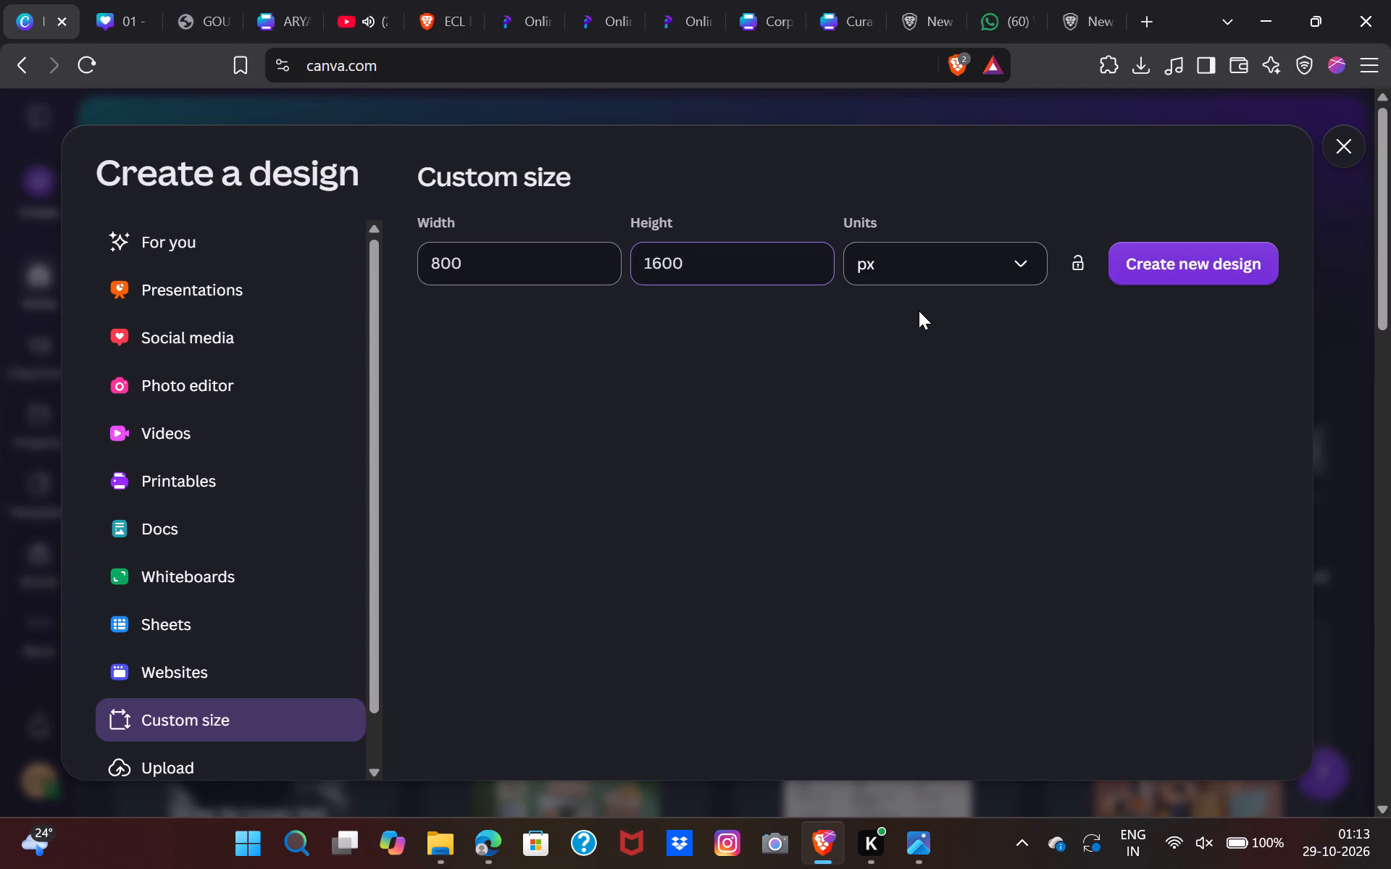
pyautogui.click(1175, 264)
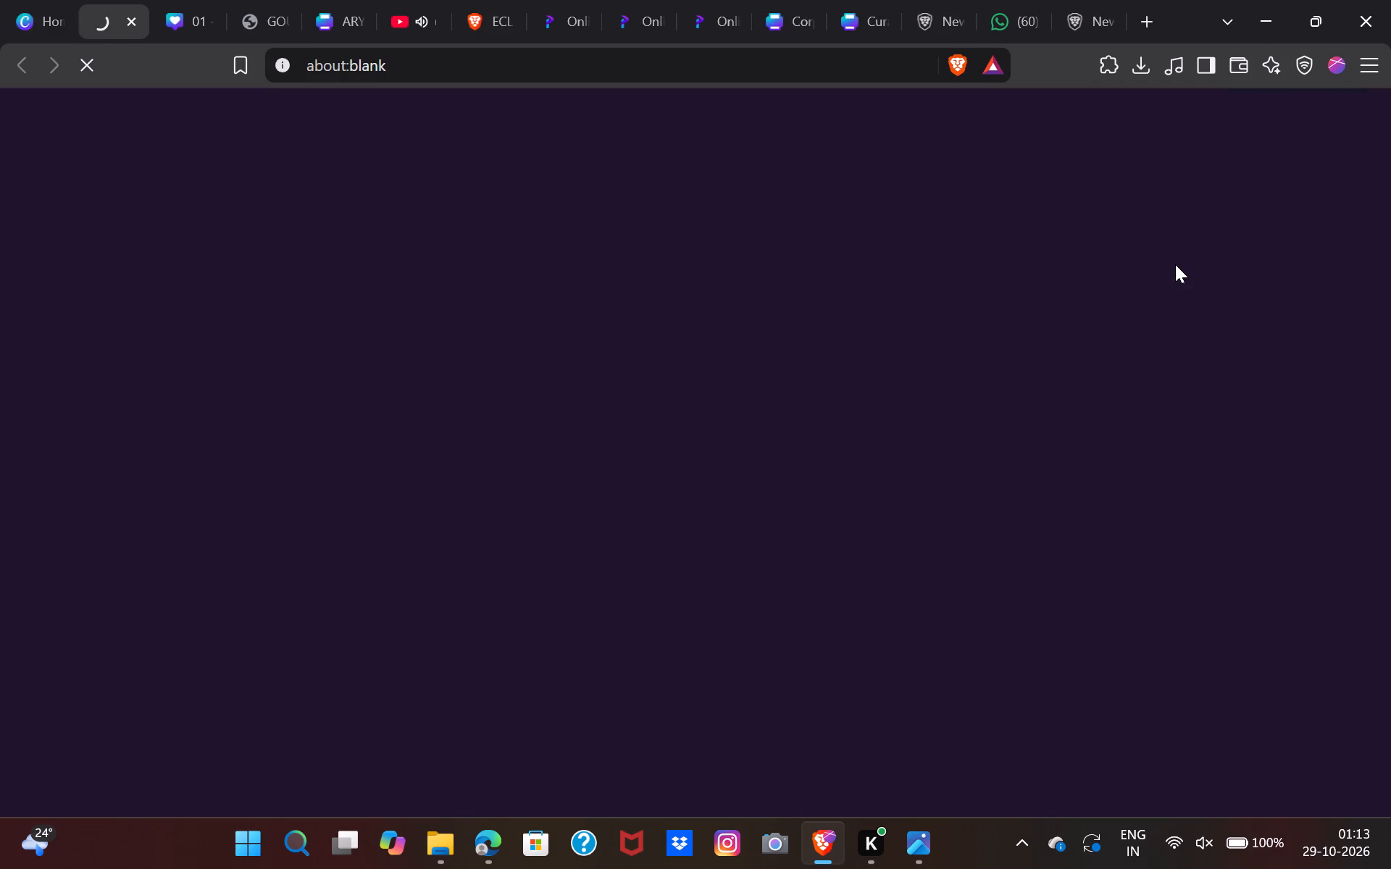
pyautogui.scroll(3, 704, 332)
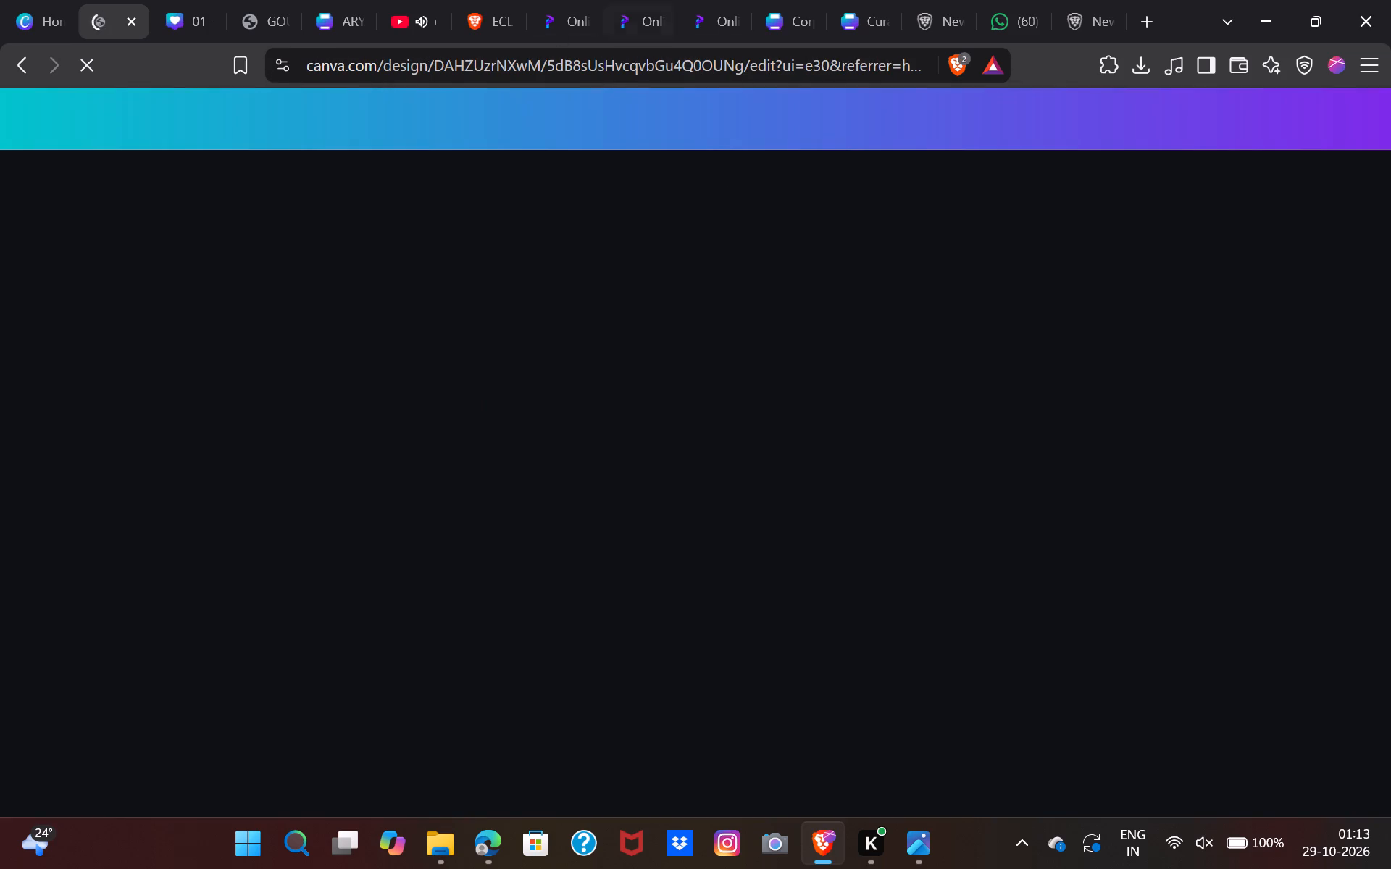
pyautogui.click(677, 441)
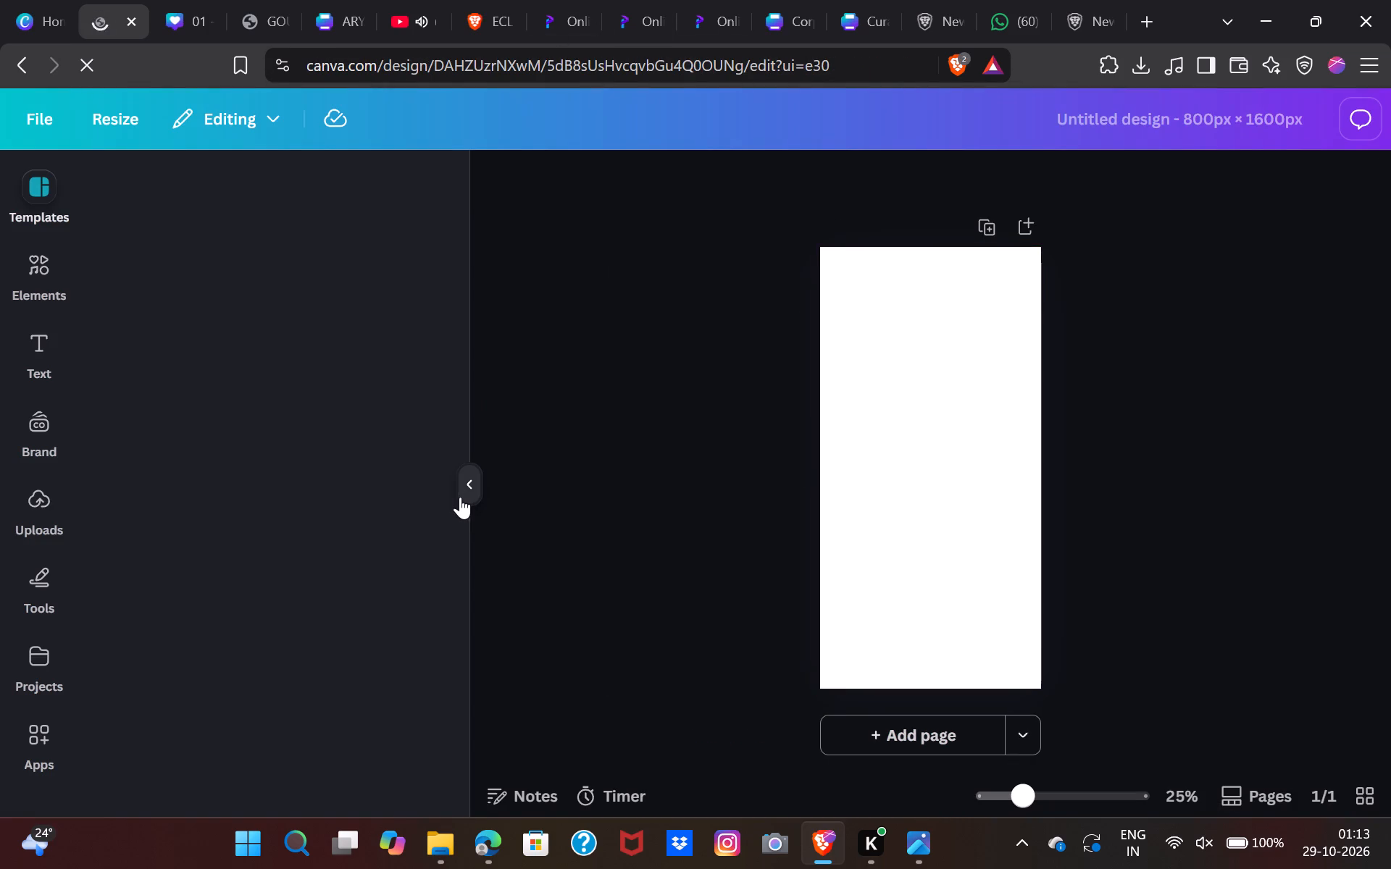
# Collapse the template area and set the blank page's background to a custom solid, very dark maroon red.
pyautogui.click(462, 497)
pyautogui.click(658, 467)
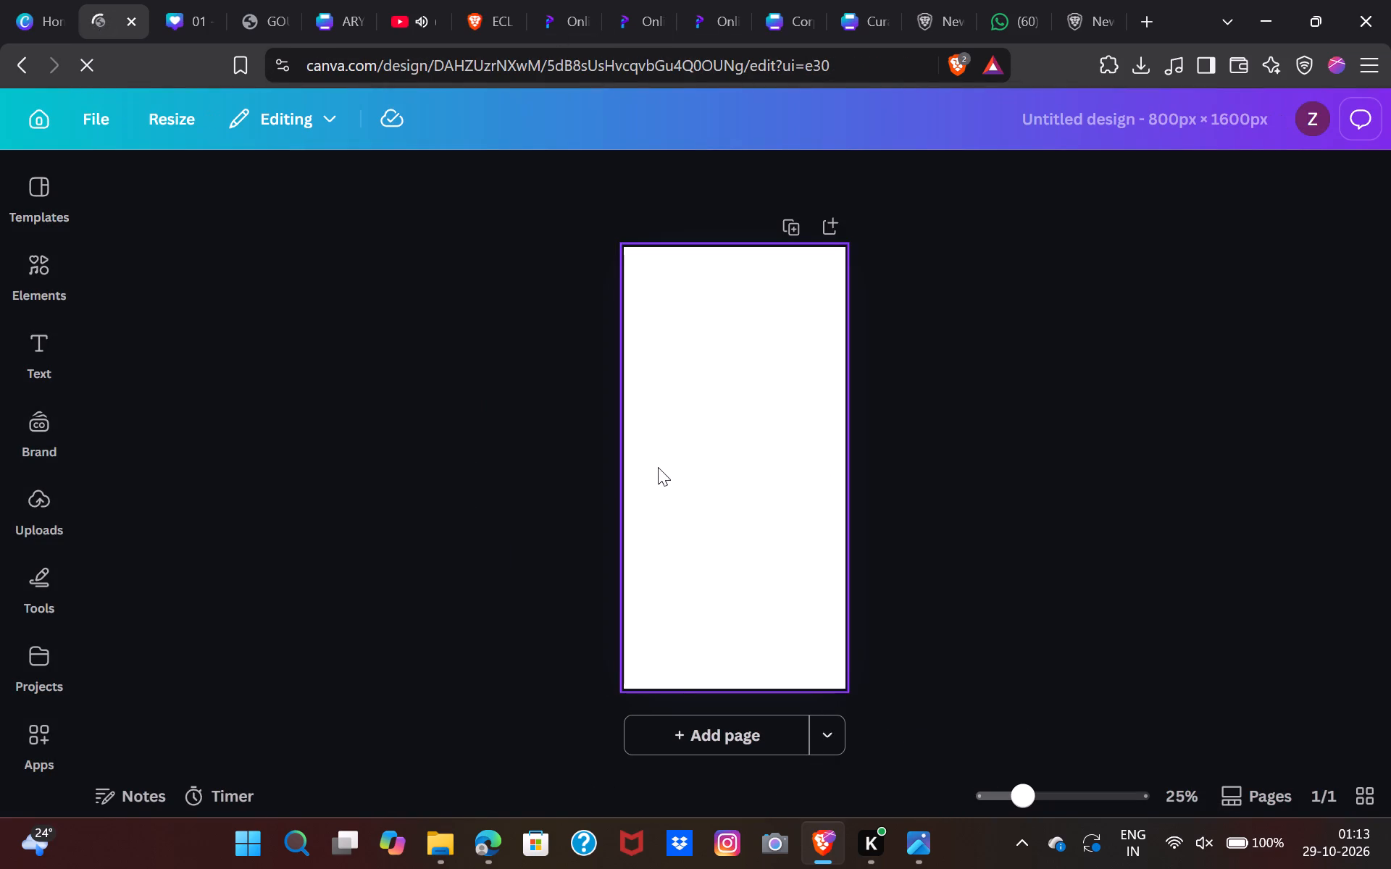
pyautogui.click(713, 352)
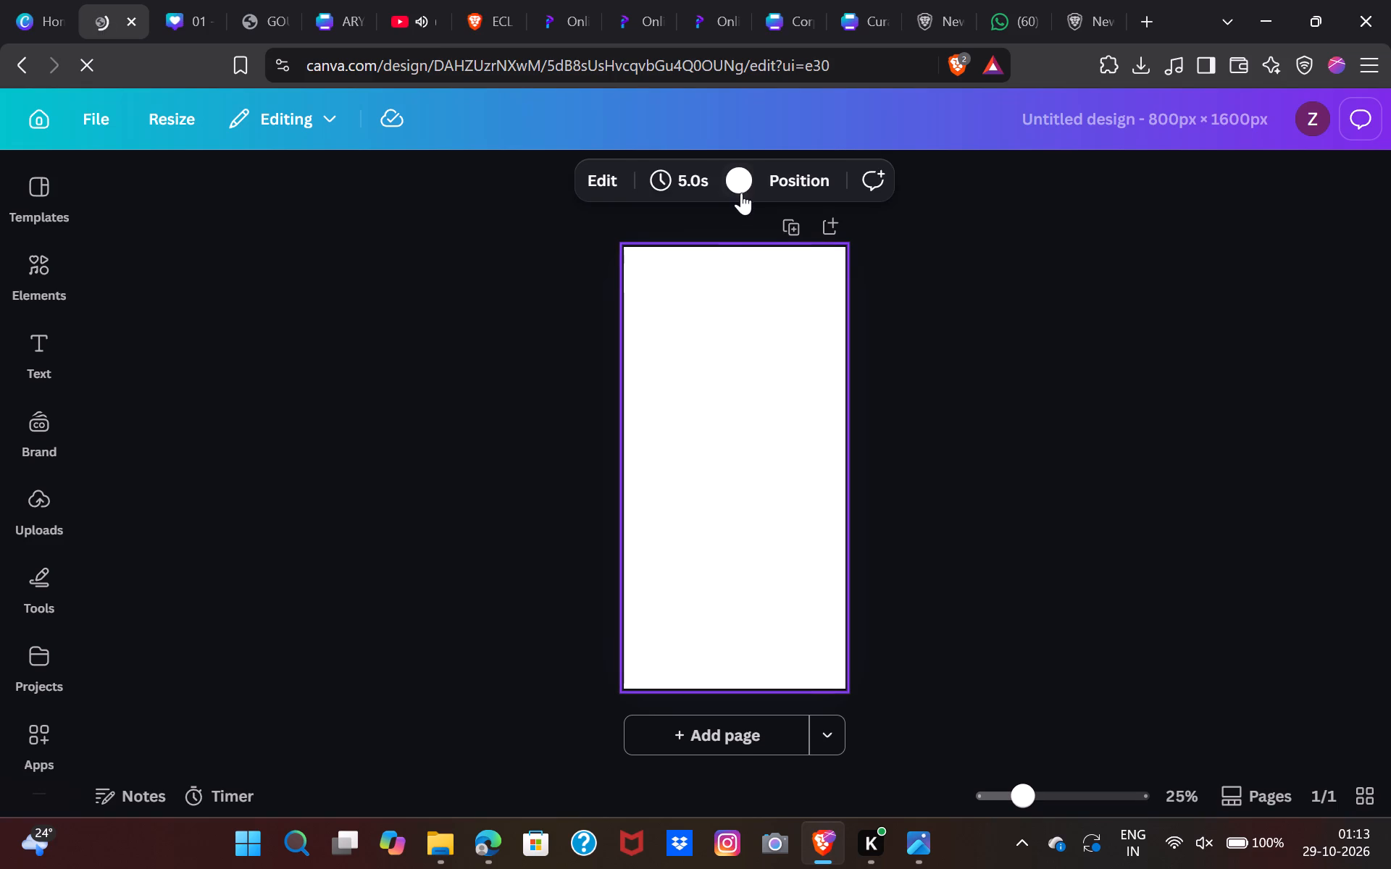
pyautogui.click(740, 192)
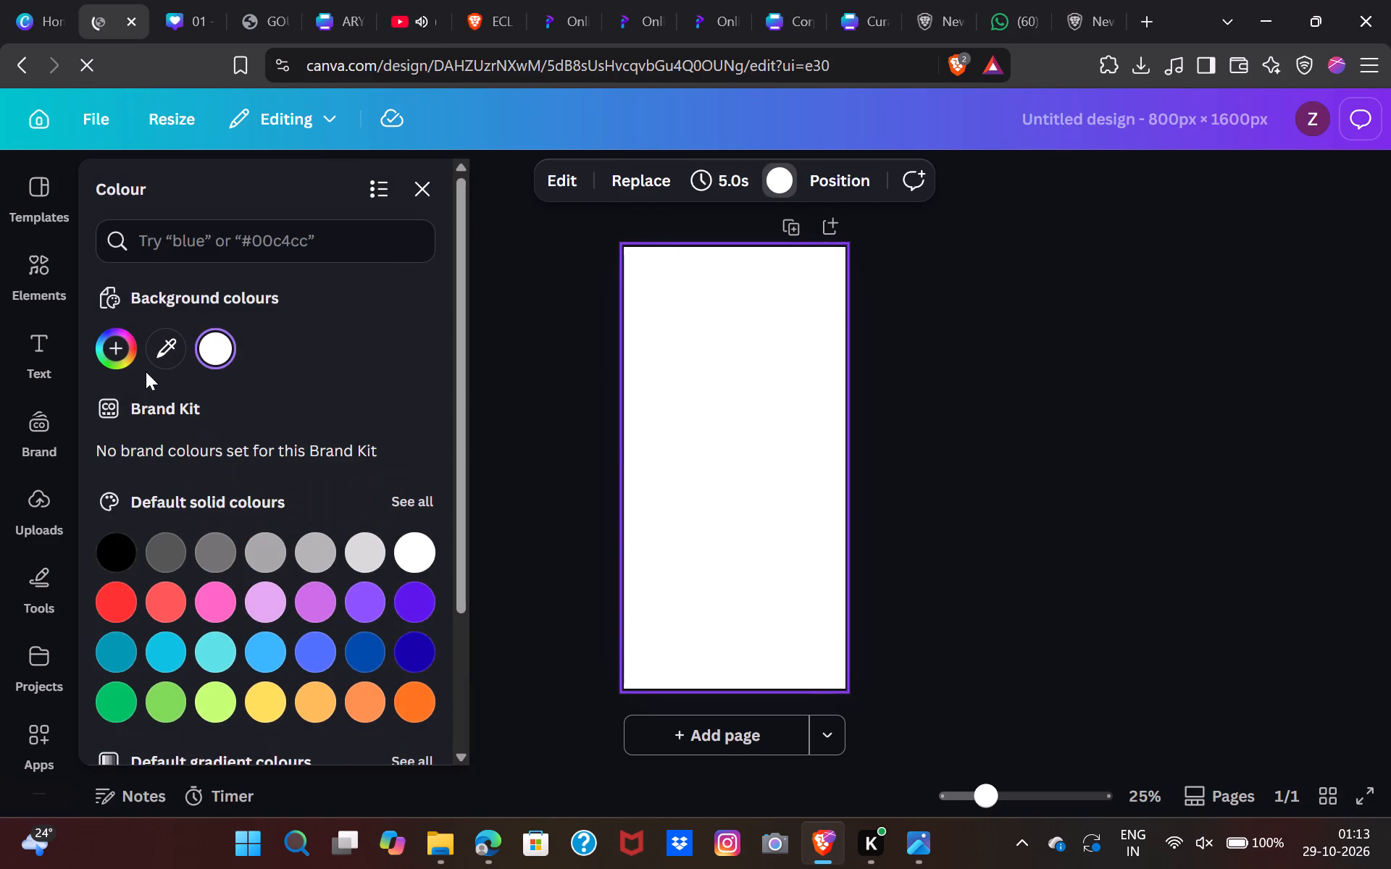
pyautogui.click(124, 364)
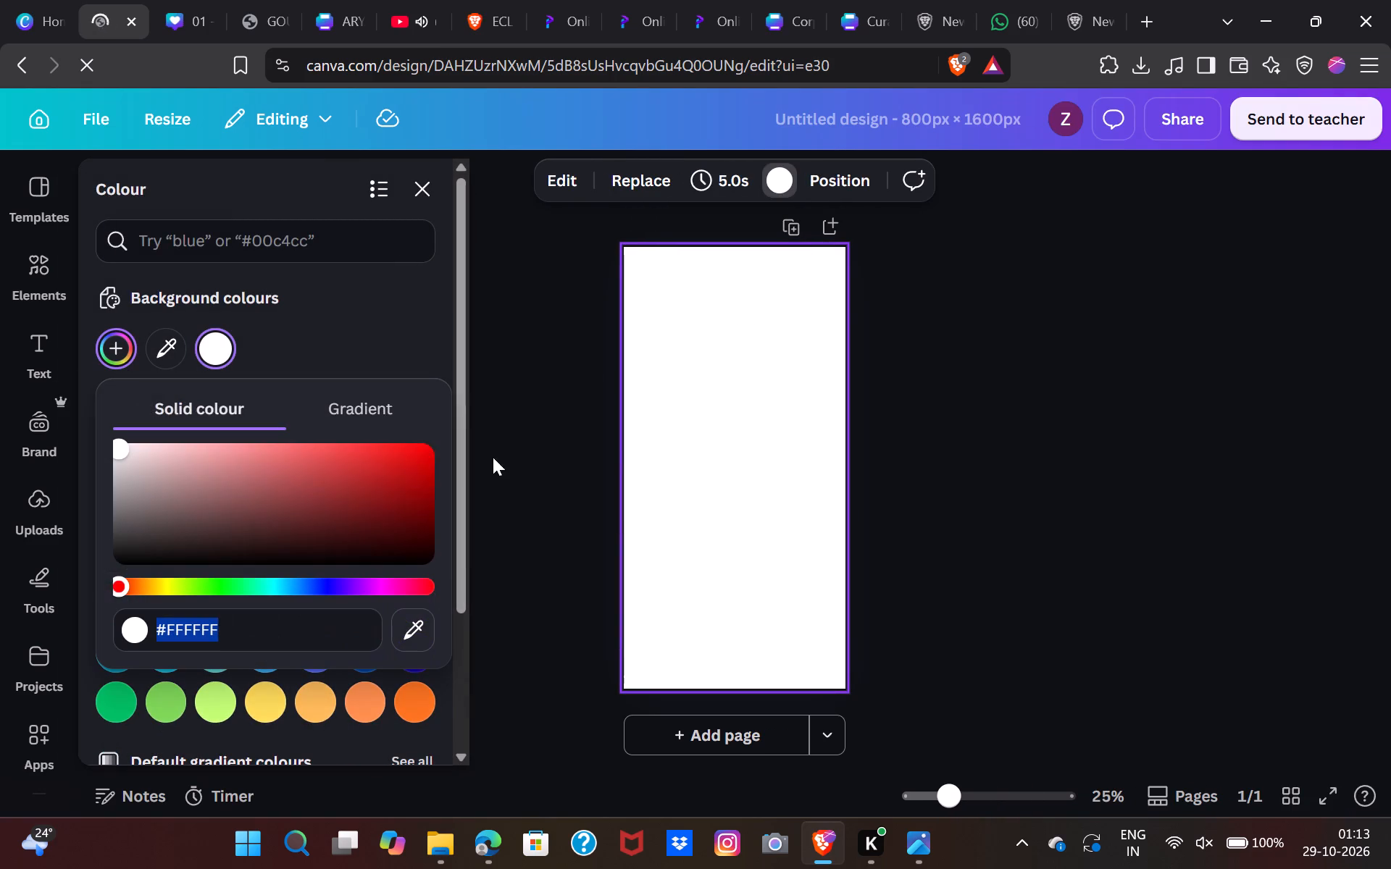
pyautogui.moveTo(414, 451); pyautogui.dragTo(452, 488)
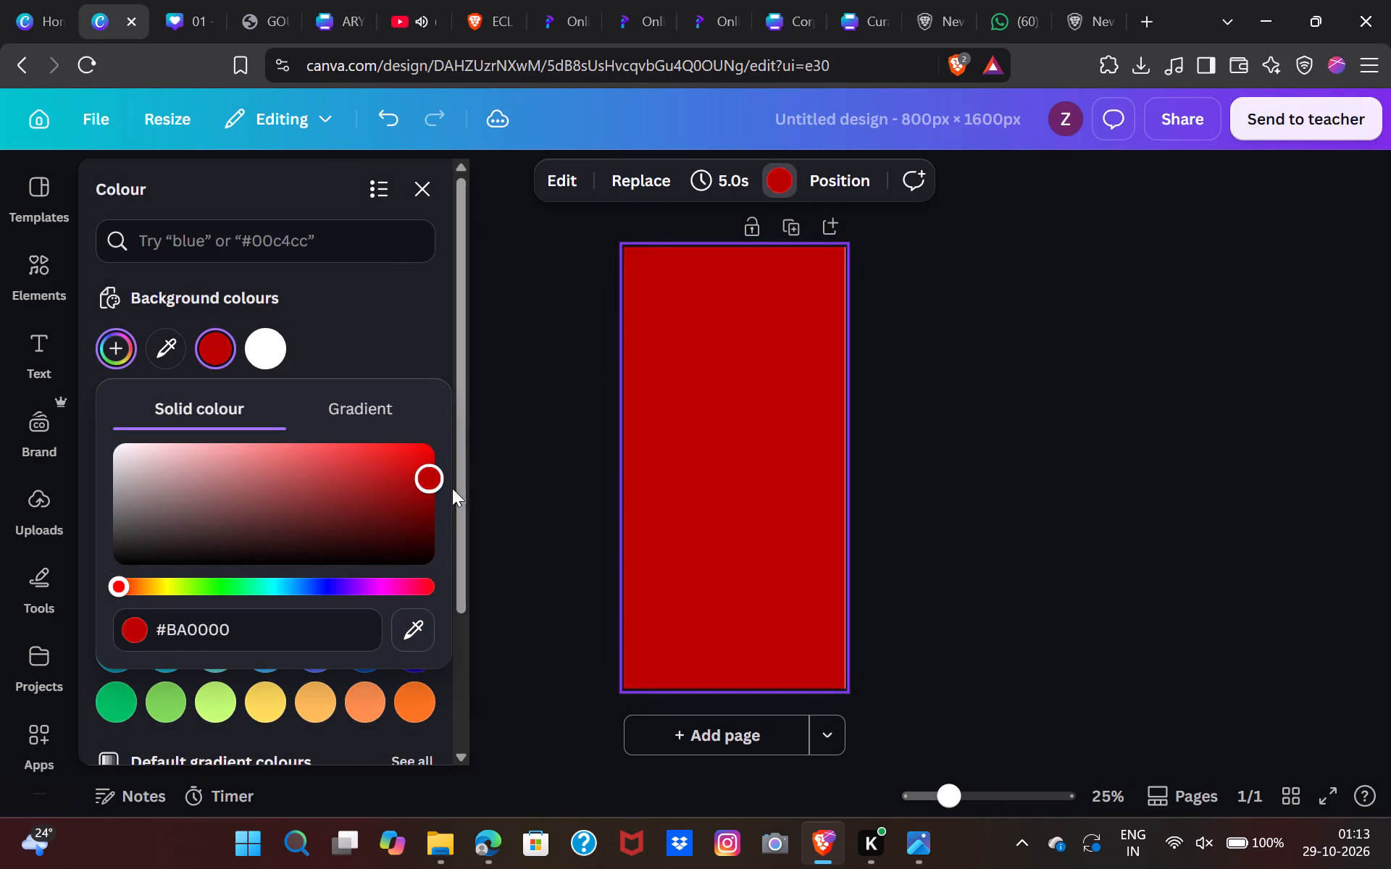
pyautogui.moveTo(452, 488); pyautogui.dragTo(468, 537)
pyautogui.doubleClick(535, 493)
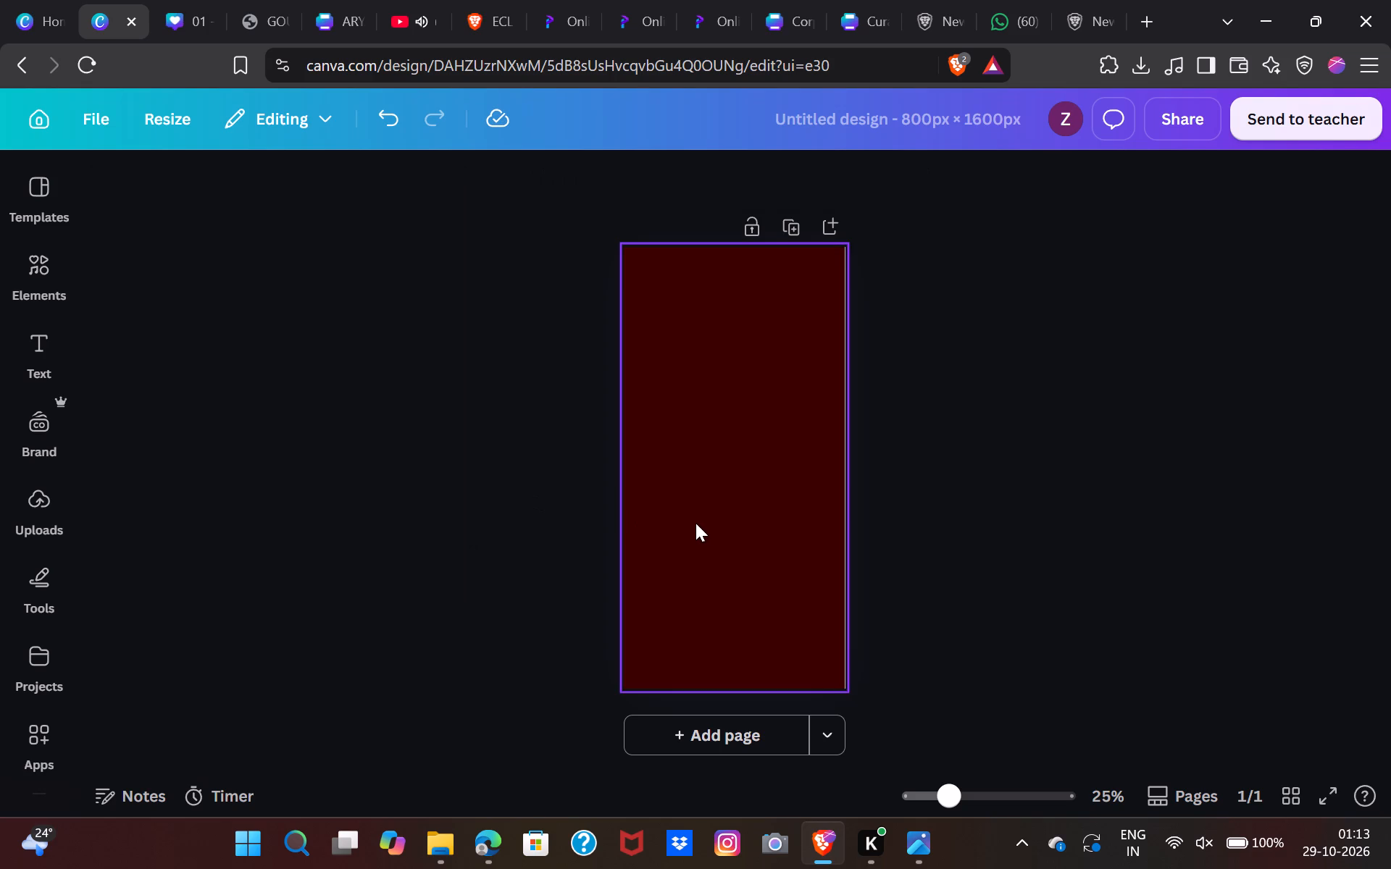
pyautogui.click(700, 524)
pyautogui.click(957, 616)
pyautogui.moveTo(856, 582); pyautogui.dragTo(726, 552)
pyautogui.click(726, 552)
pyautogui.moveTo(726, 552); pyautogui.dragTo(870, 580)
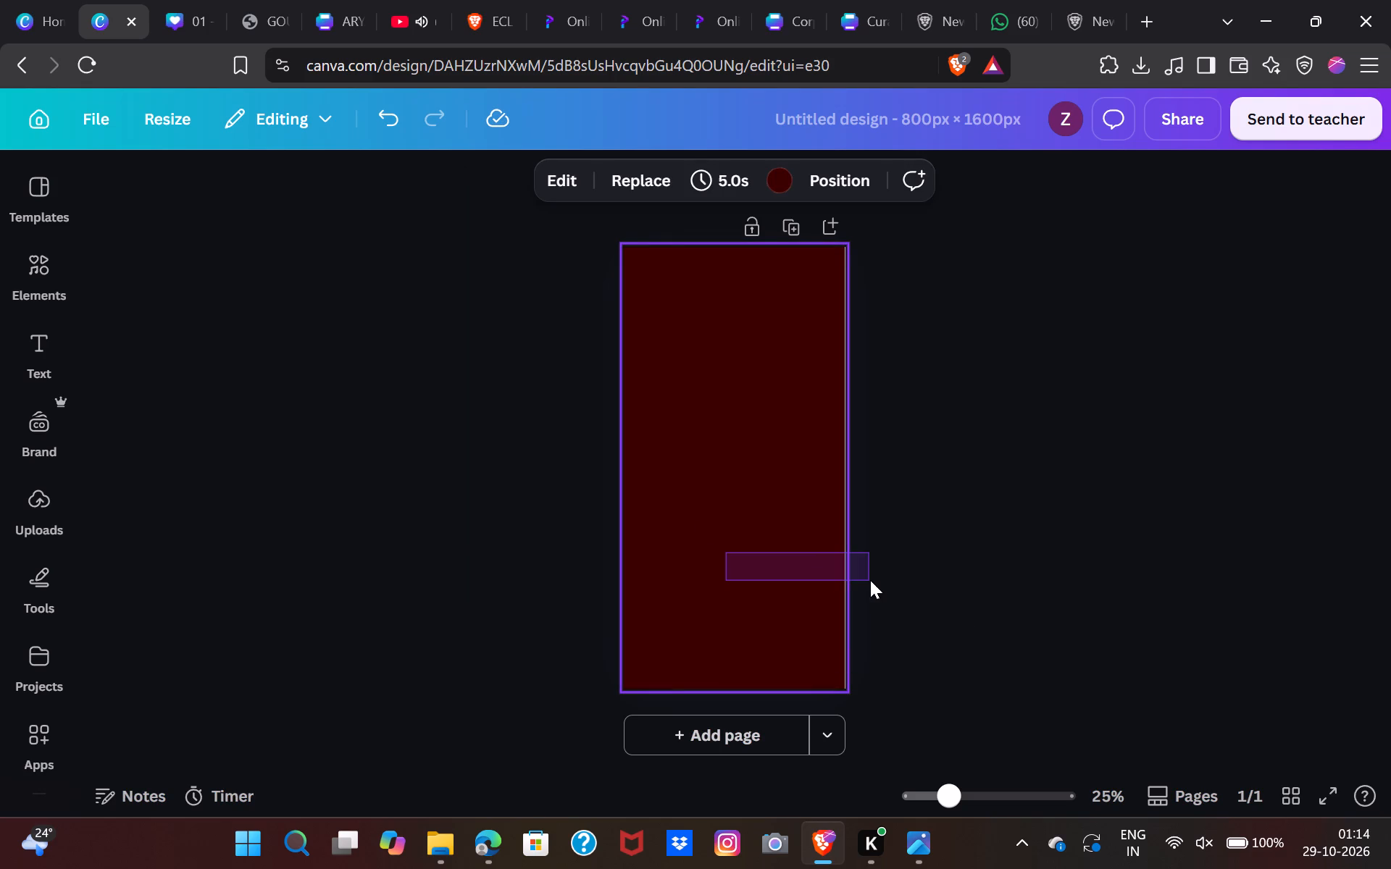
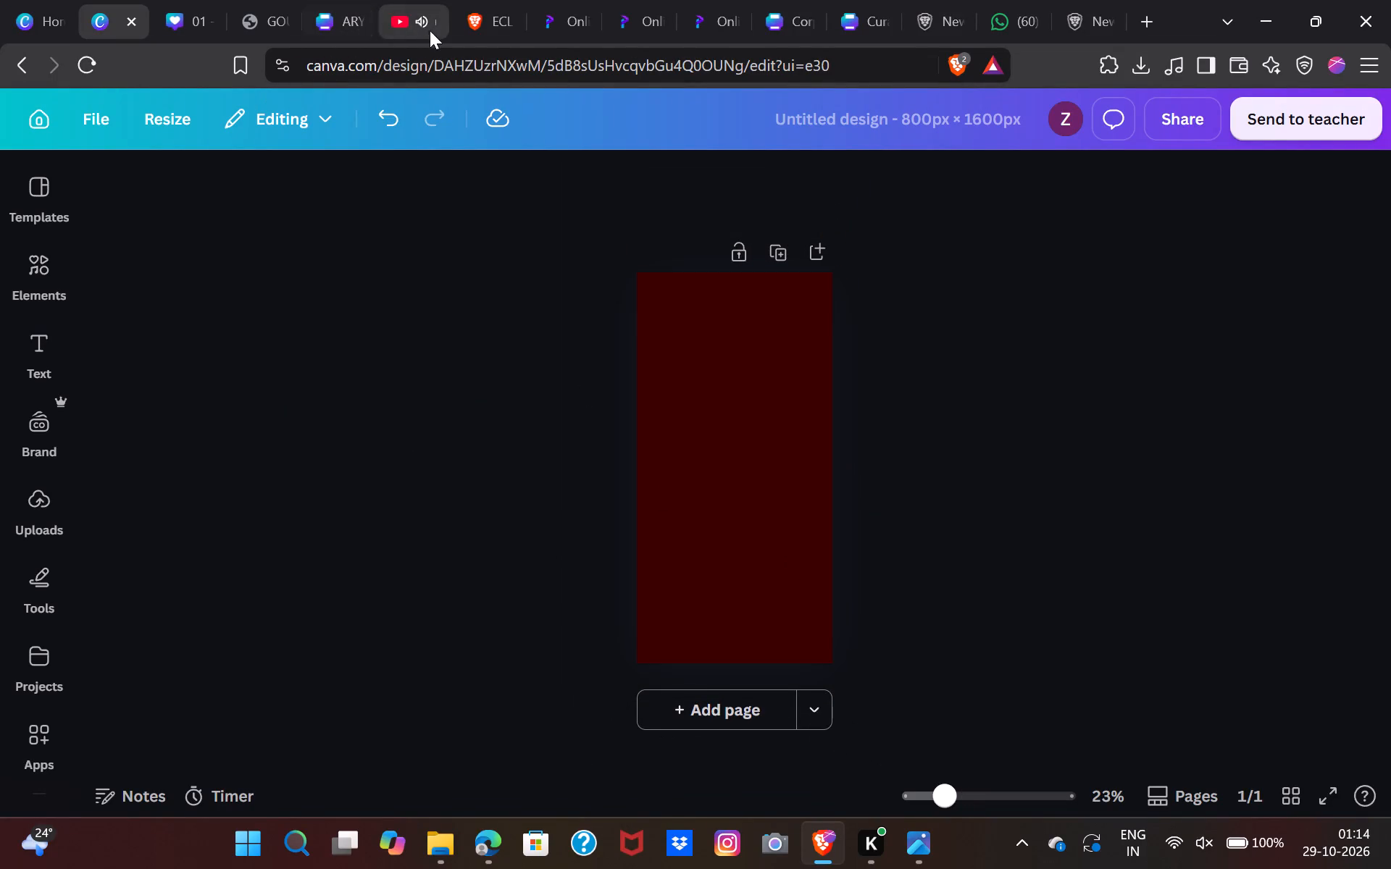
# Switch to the Pinterest page in Microsoft Edge and search for "LEO LOGO".
pyautogui.click(480, 849)
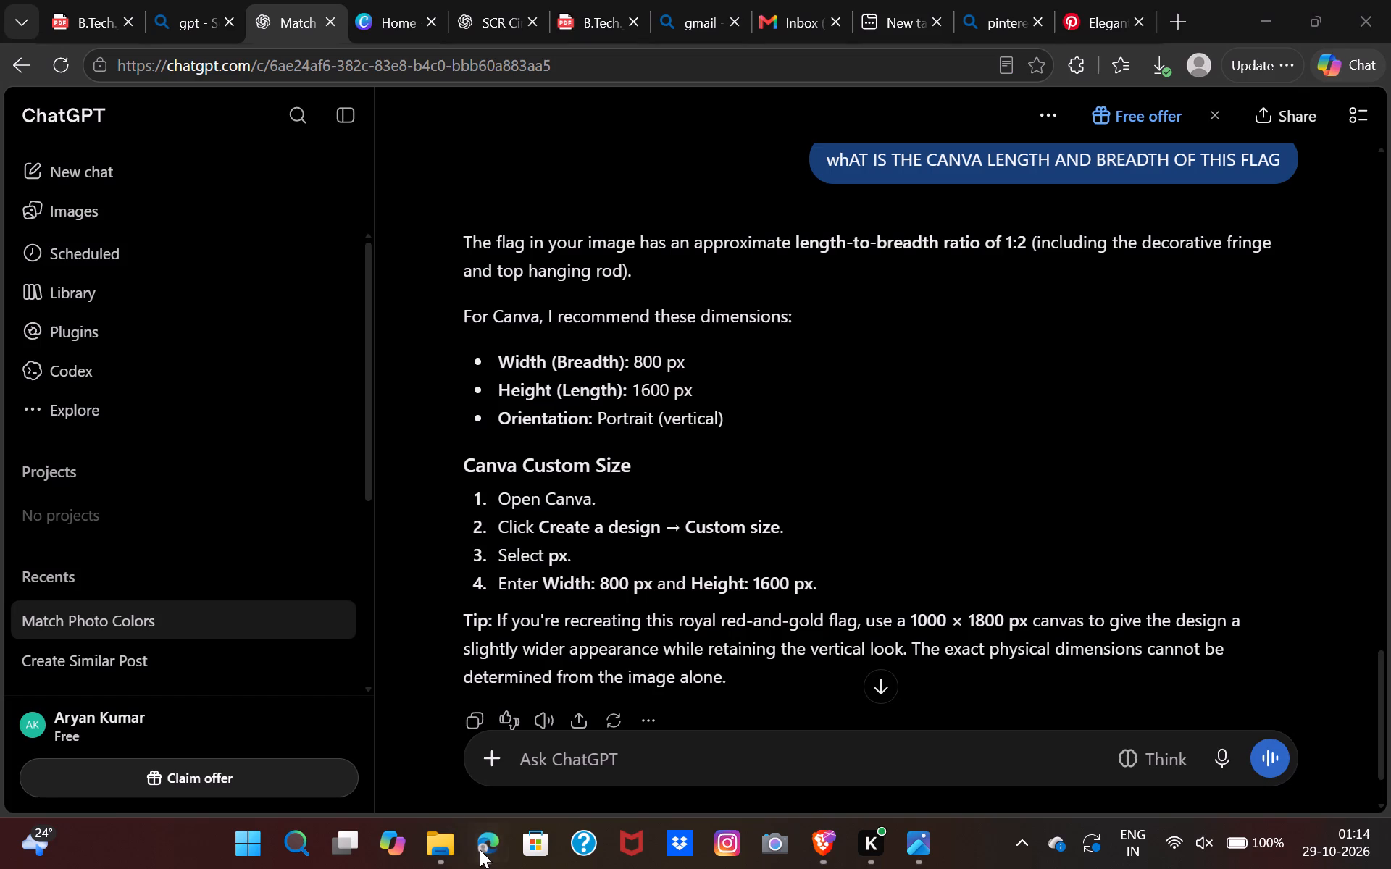
pyautogui.click(1088, 9)
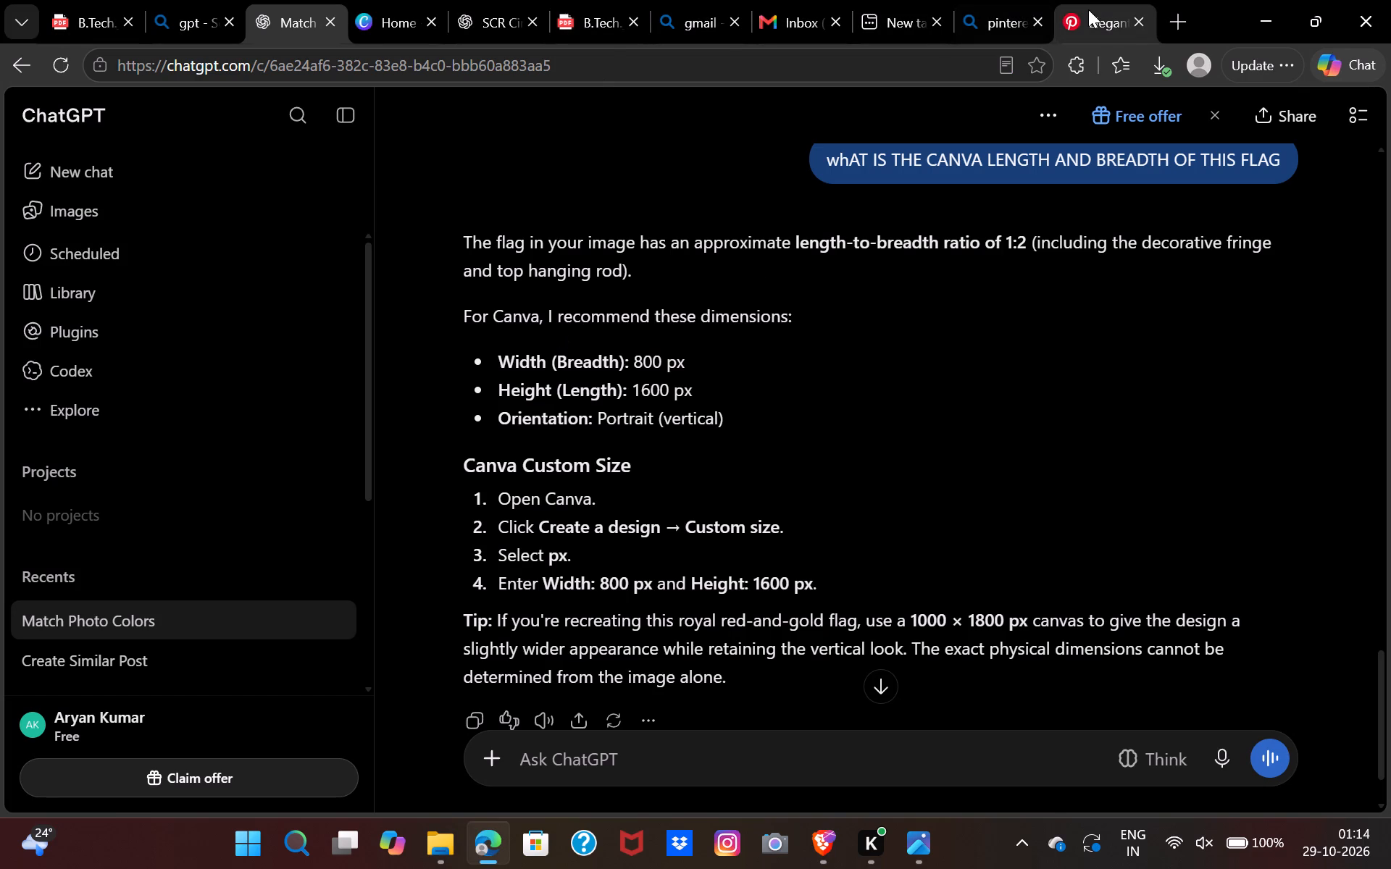
pyautogui.click(866, 140)
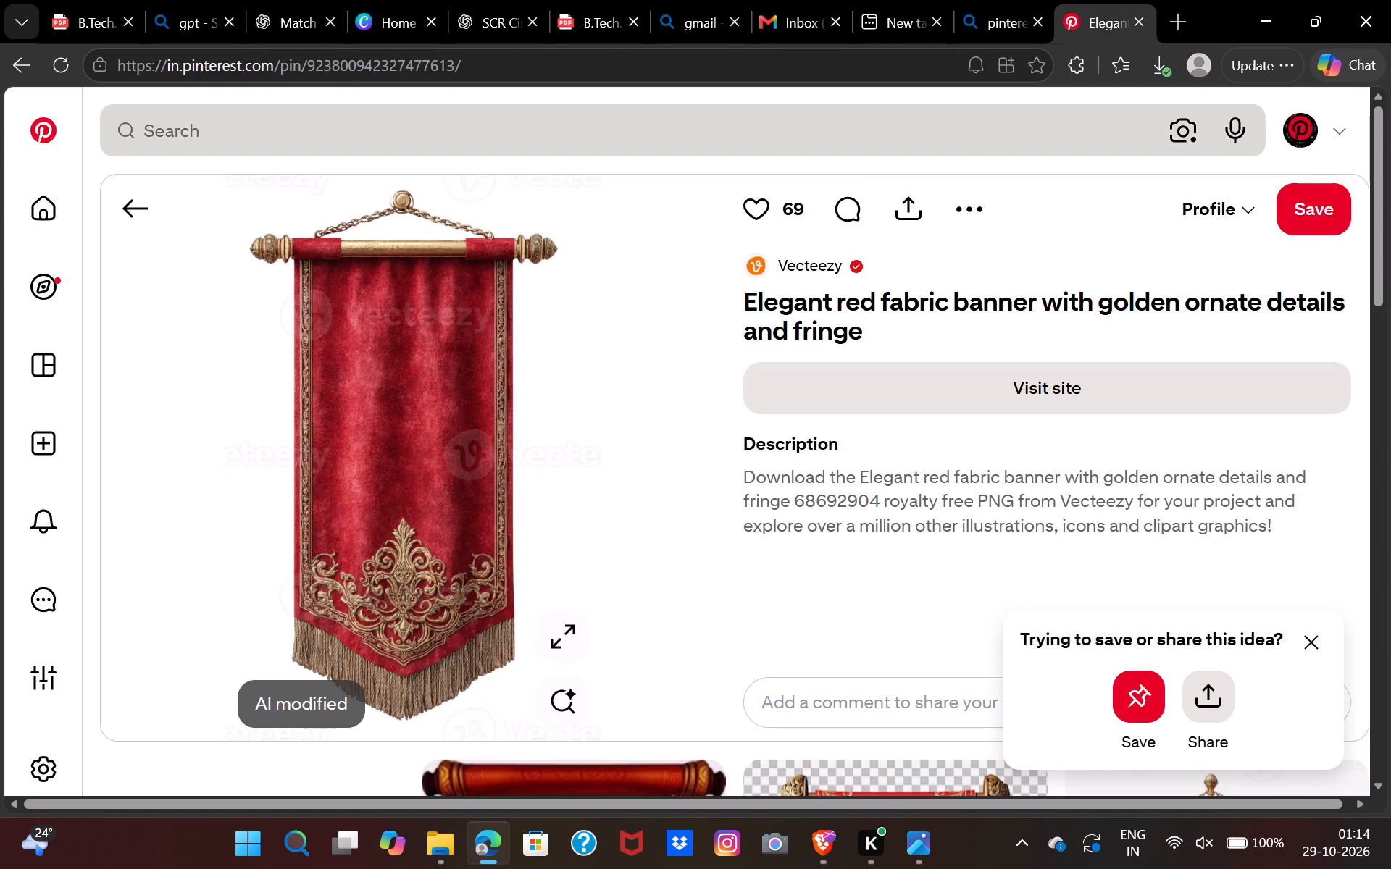
pyautogui.write('LEO LOOG')
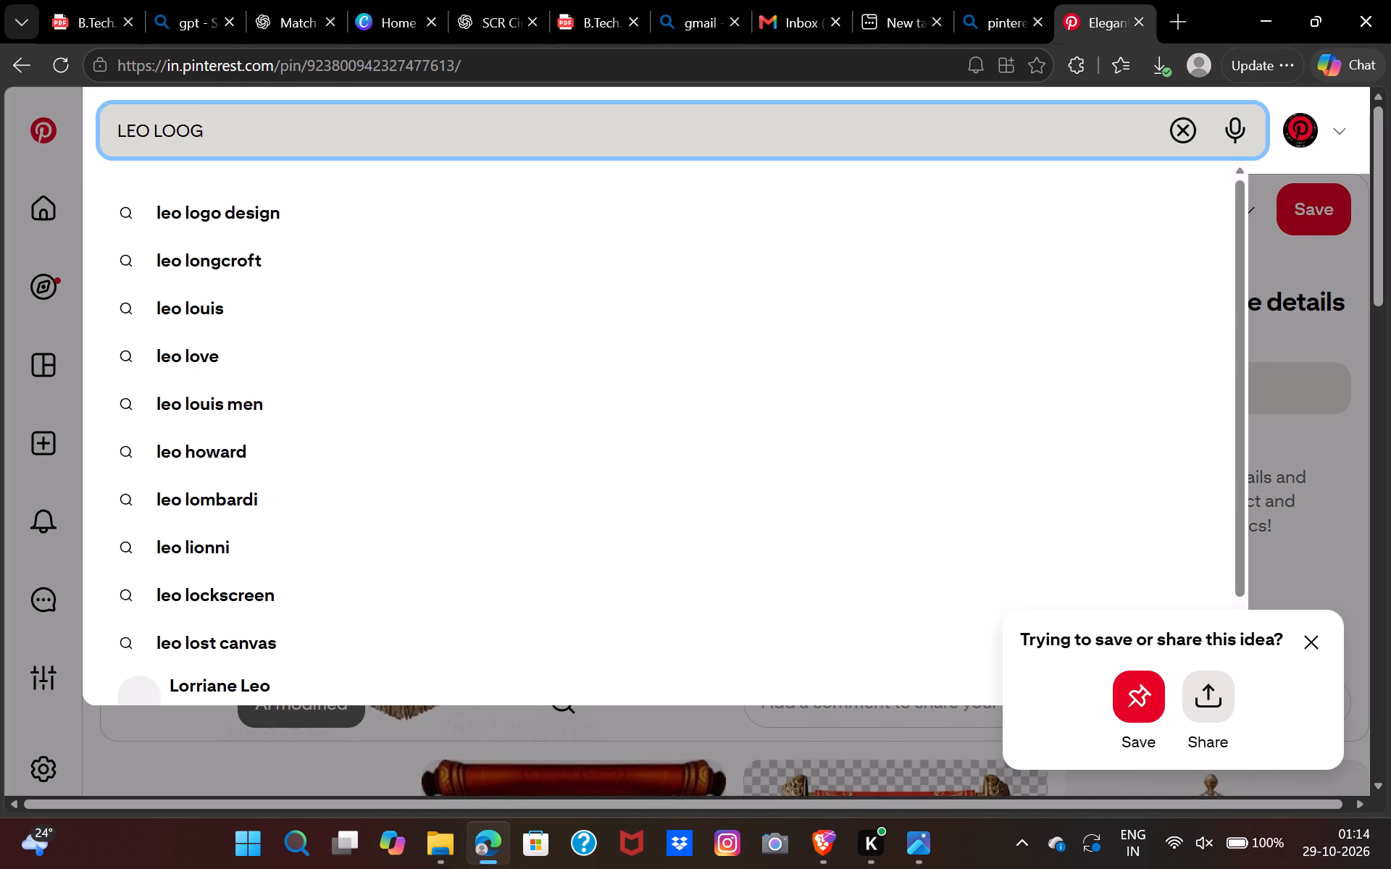
pyautogui.press('BackSpace')
pyautogui.press('BackSpace')
pyautogui.write('GO')
pyautogui.press('Return')
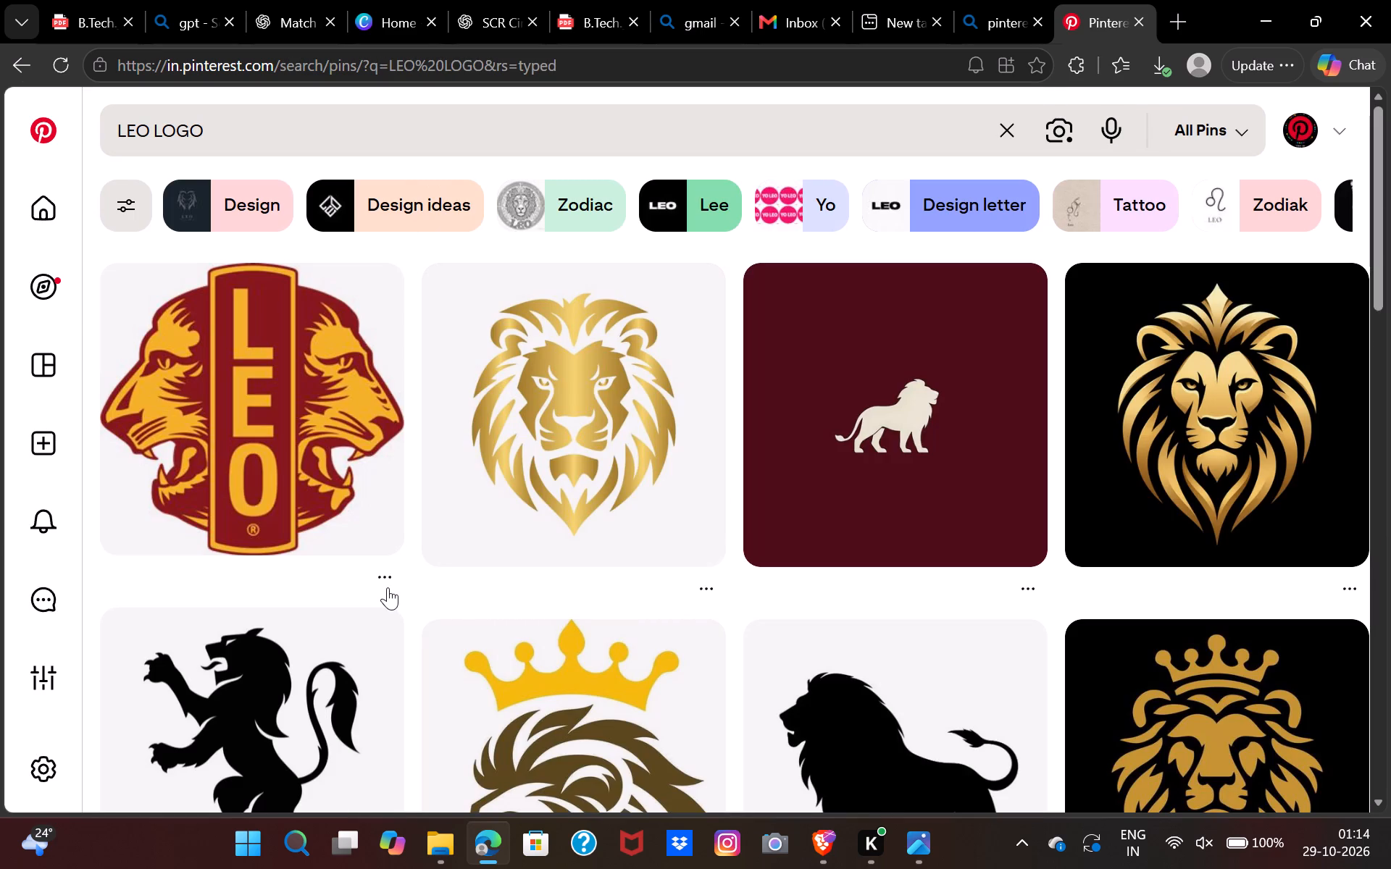
# Pick the red-and-gold LEO logo with two lion heads and place its image on the Canva page in Brave.
pyautogui.rightClick(299, 478)
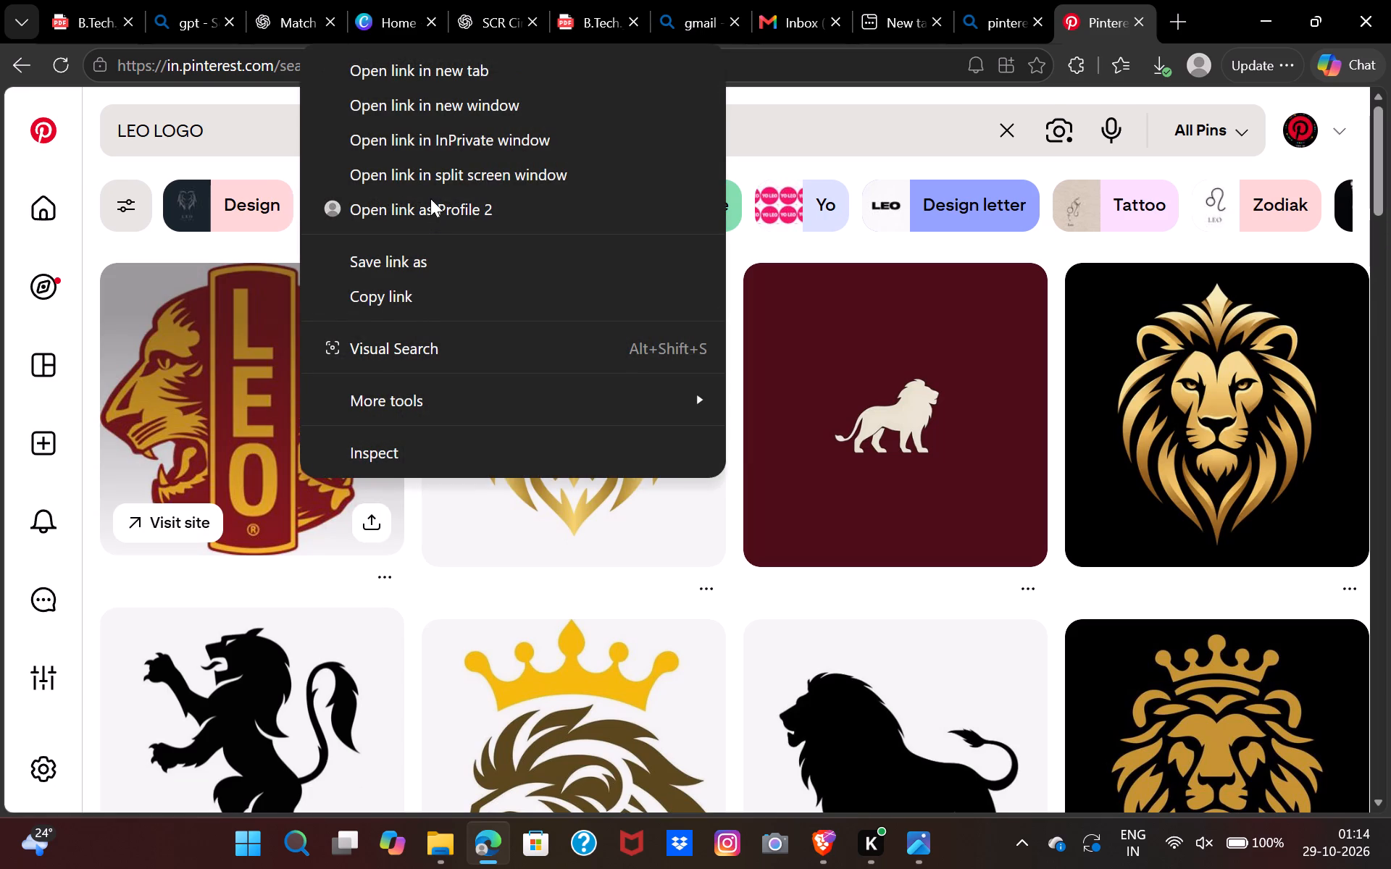
pyautogui.click(232, 382)
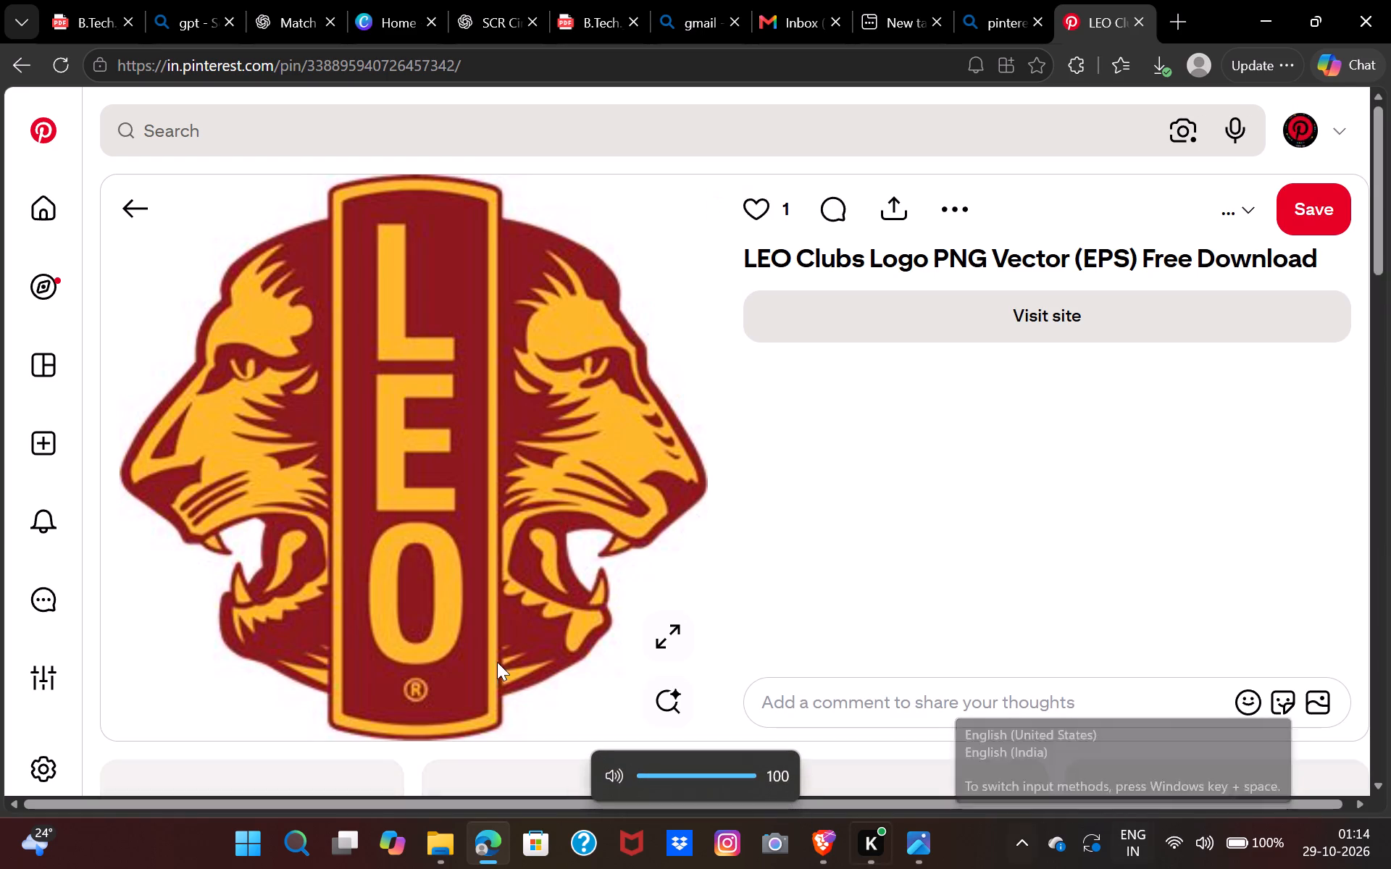
# Copy the red-and-gold LEO logo image from the Pinterest pin and switch to the Brave browser.
pyautogui.rightClick(493, 613)
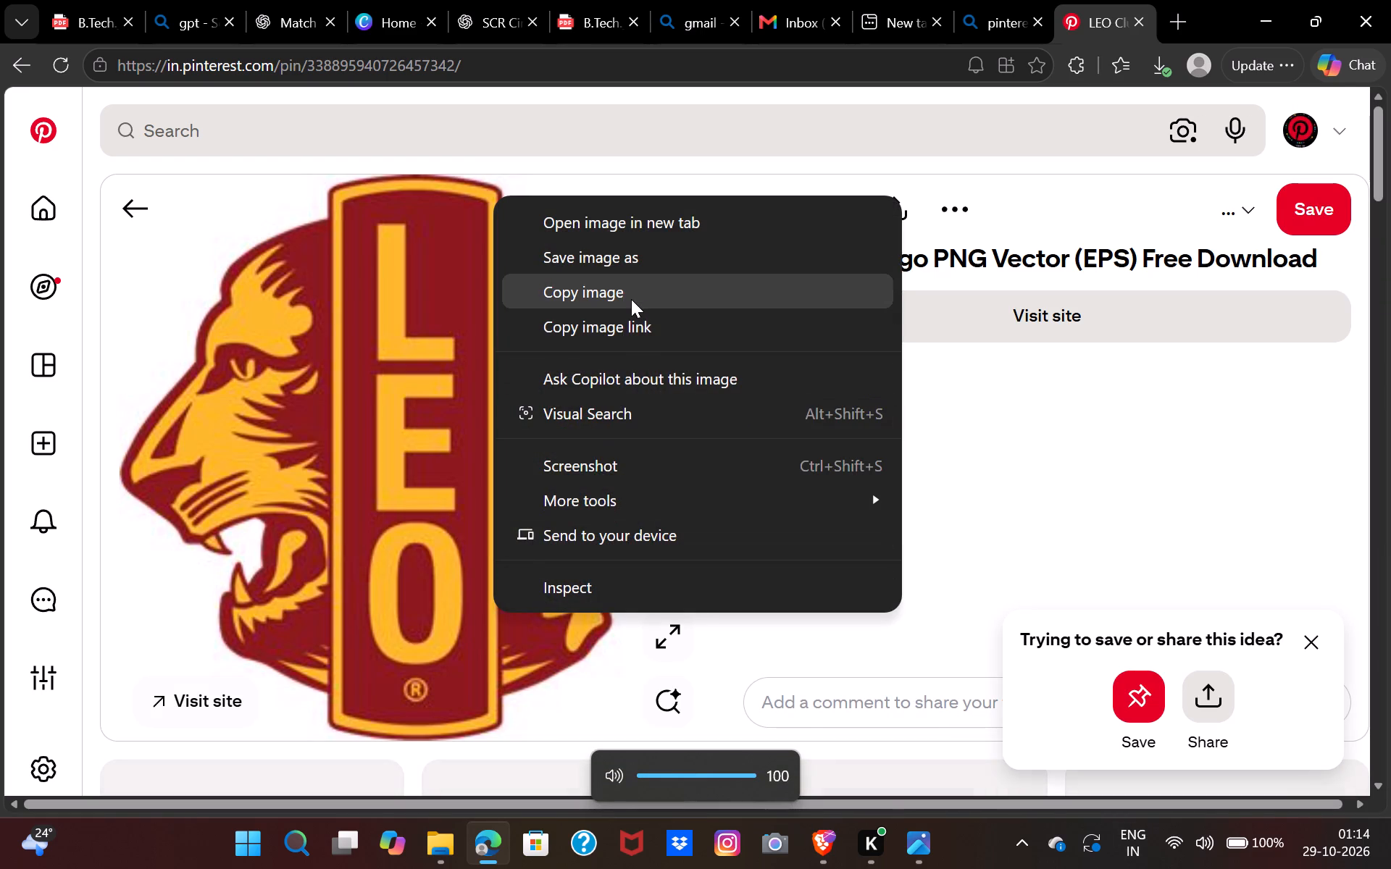
pyautogui.click(631, 299)
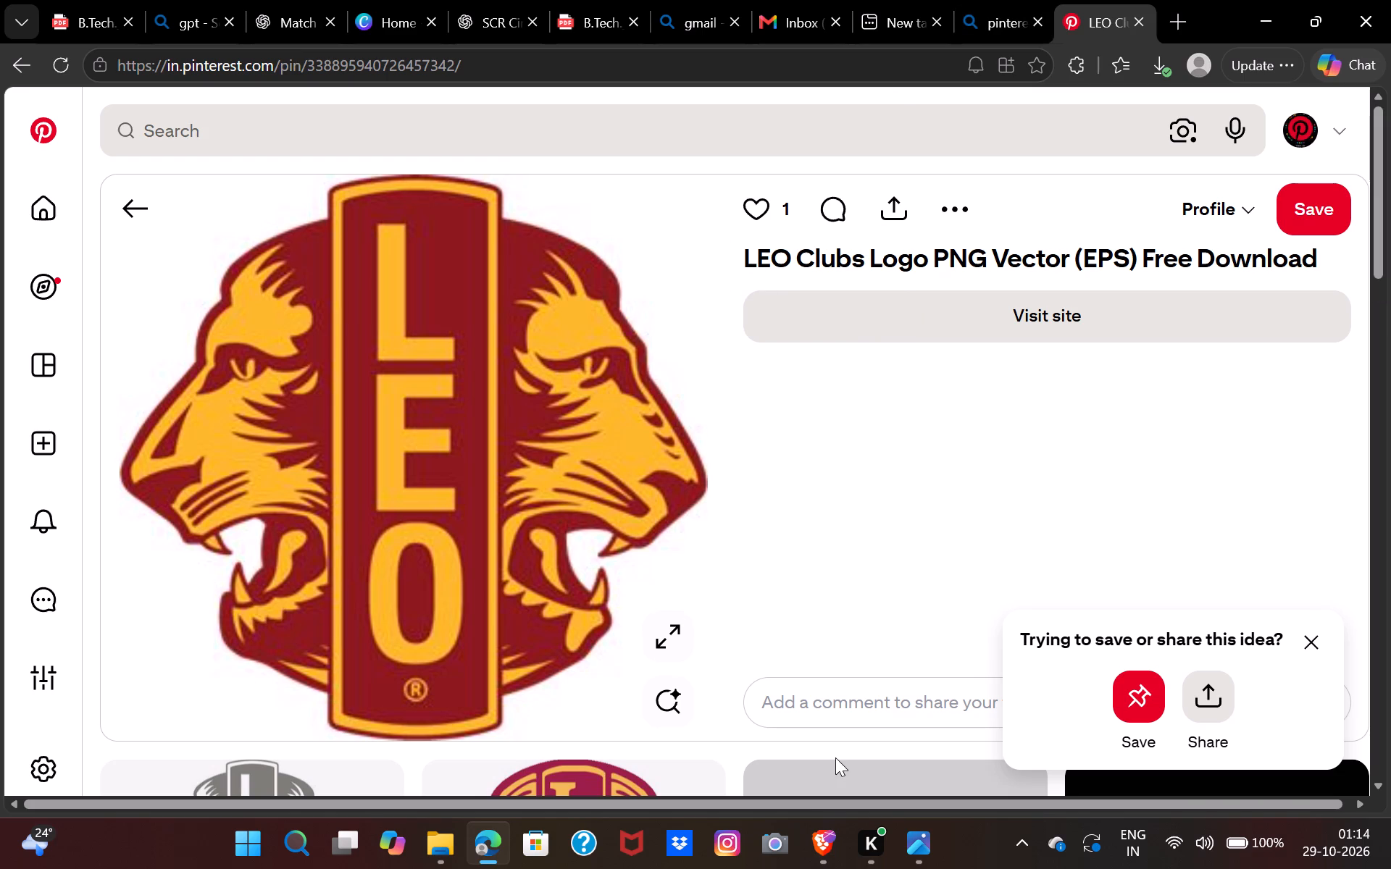
pyautogui.click(807, 858)
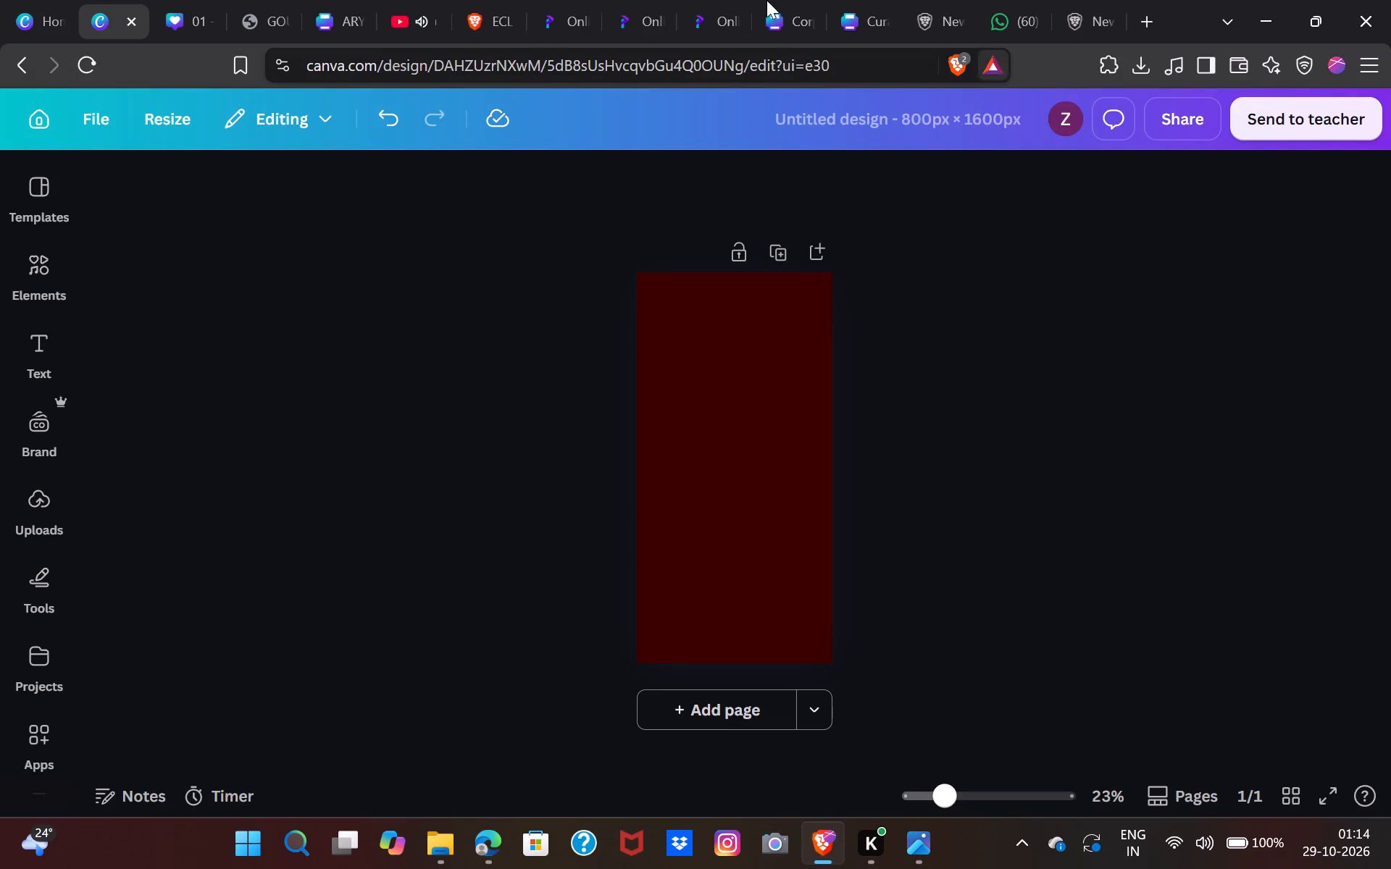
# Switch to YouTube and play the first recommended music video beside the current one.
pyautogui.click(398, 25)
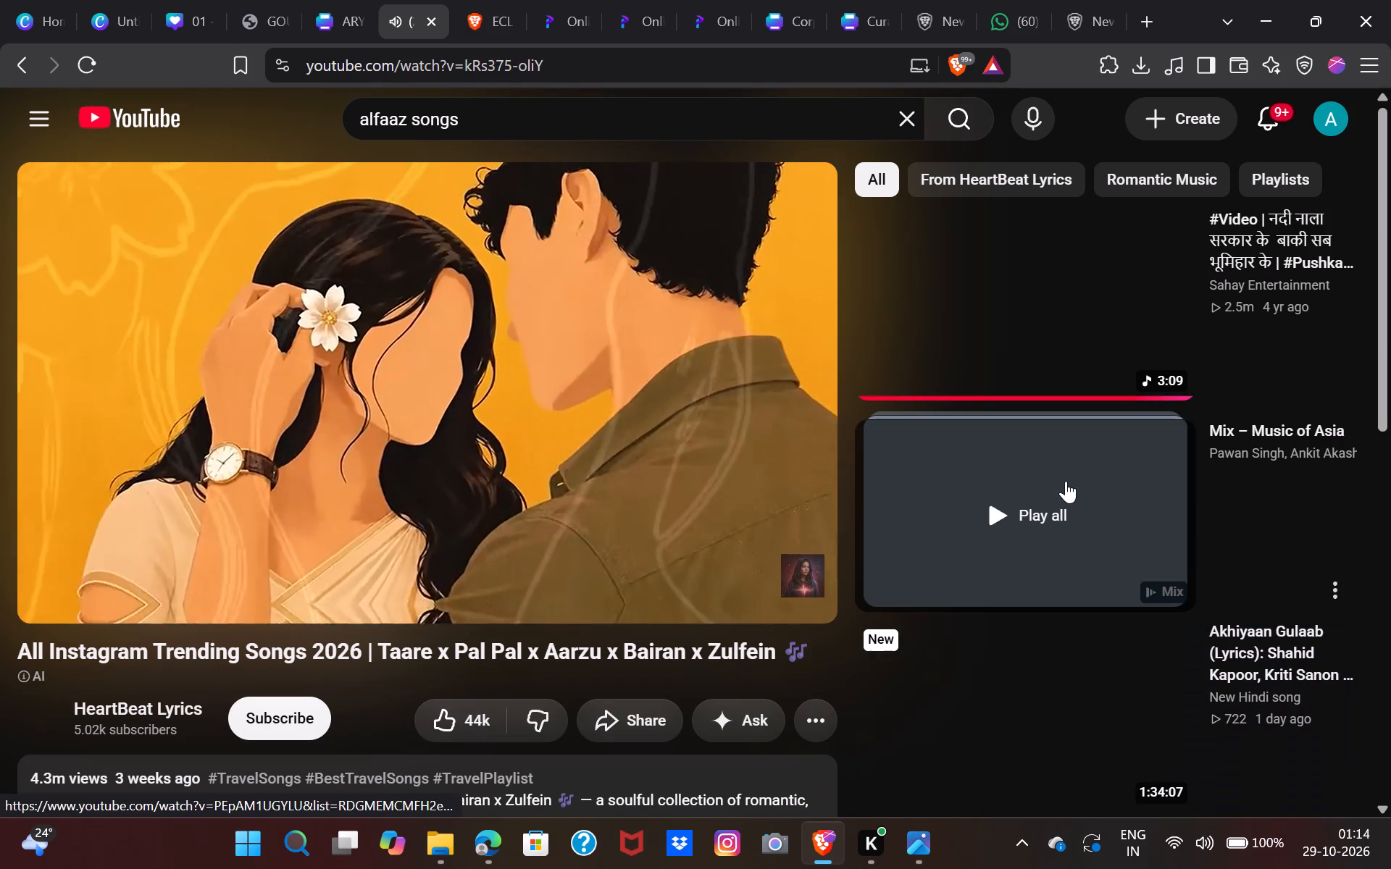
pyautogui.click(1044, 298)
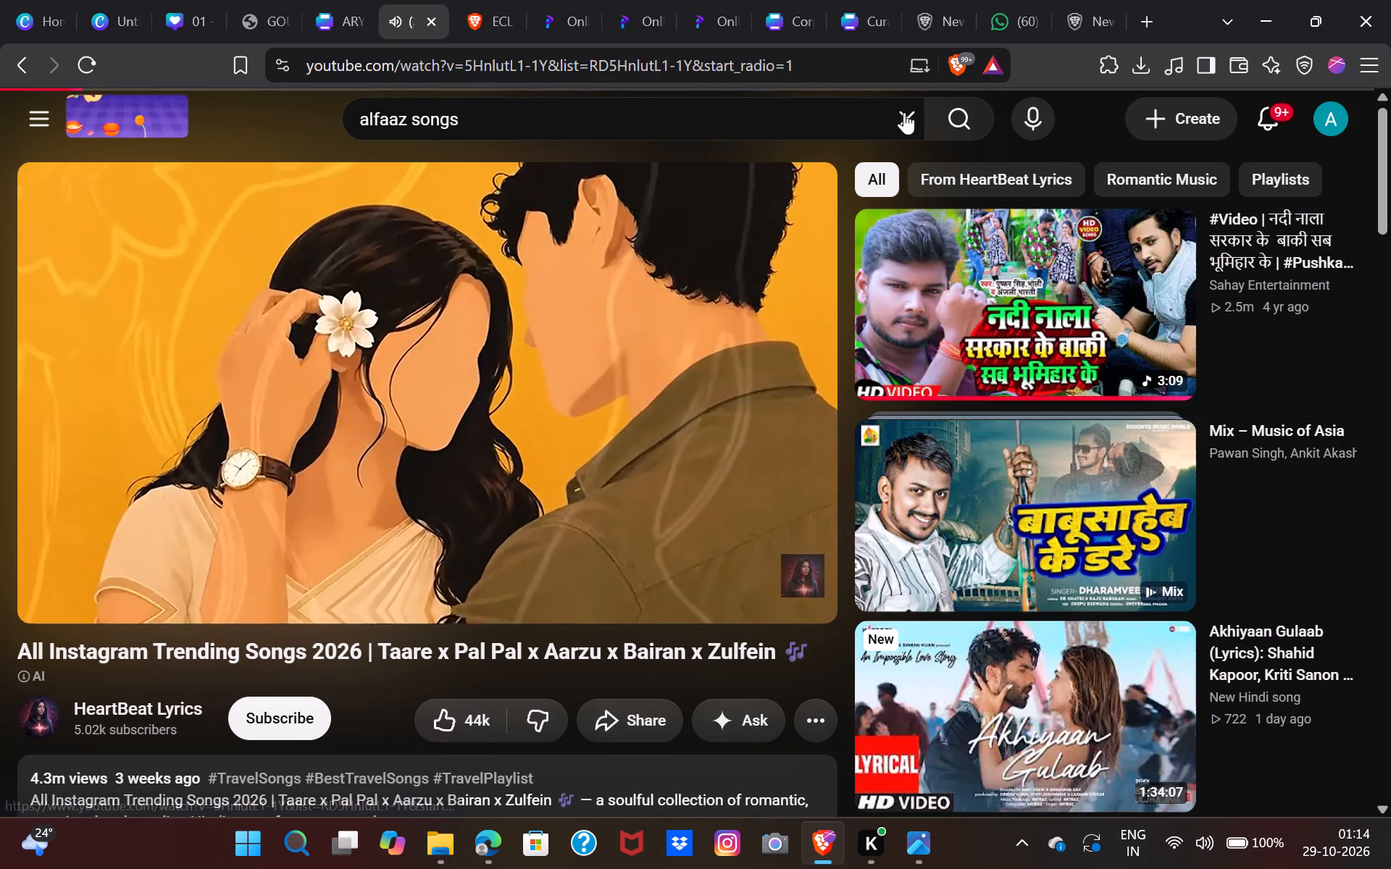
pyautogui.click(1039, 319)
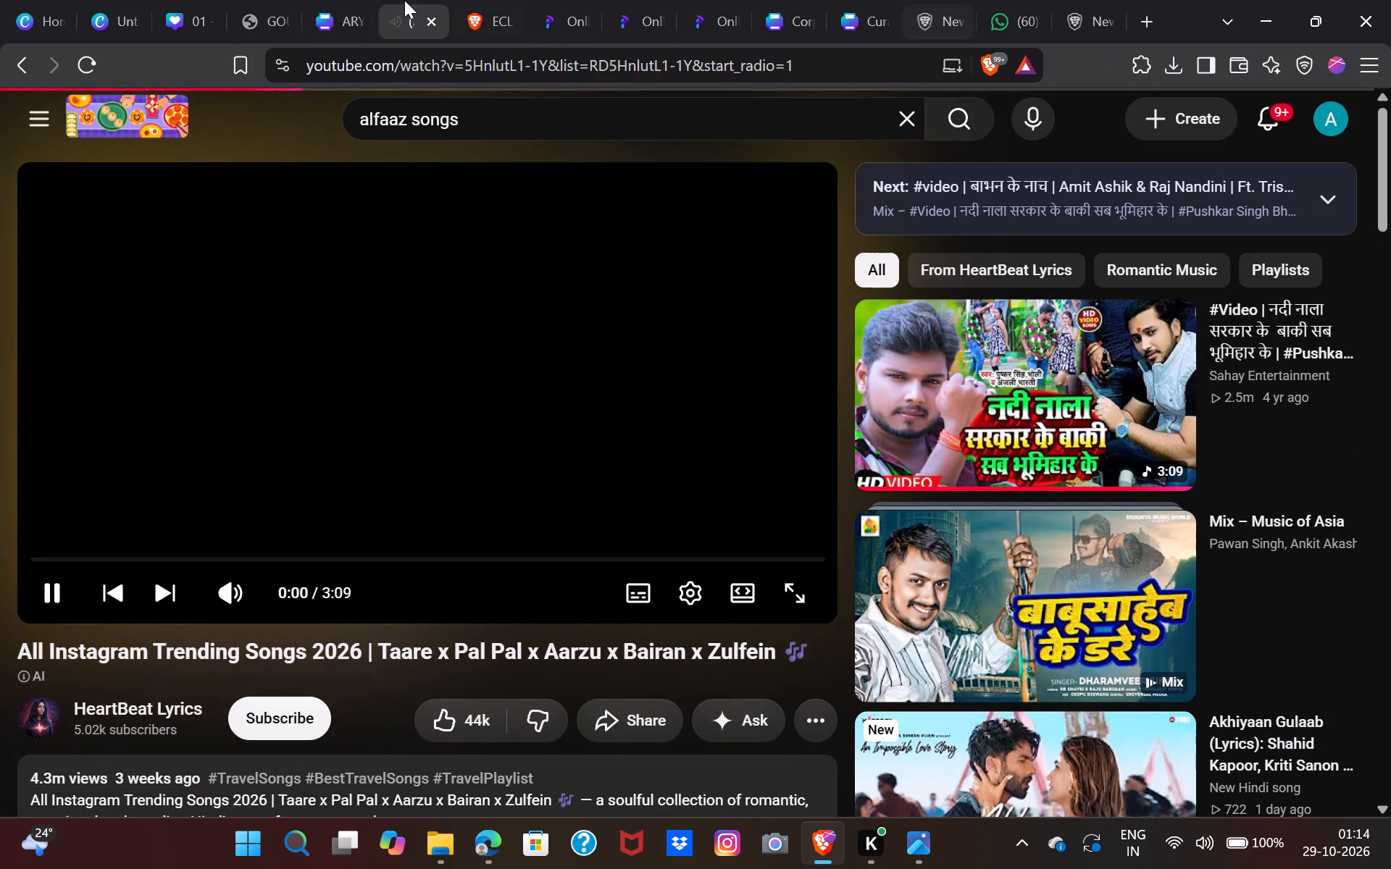
# Return to the 800 × 1600 px Canva design and paste the copied LEO logo onto the dark maroon page.
pyautogui.click(107, 8)
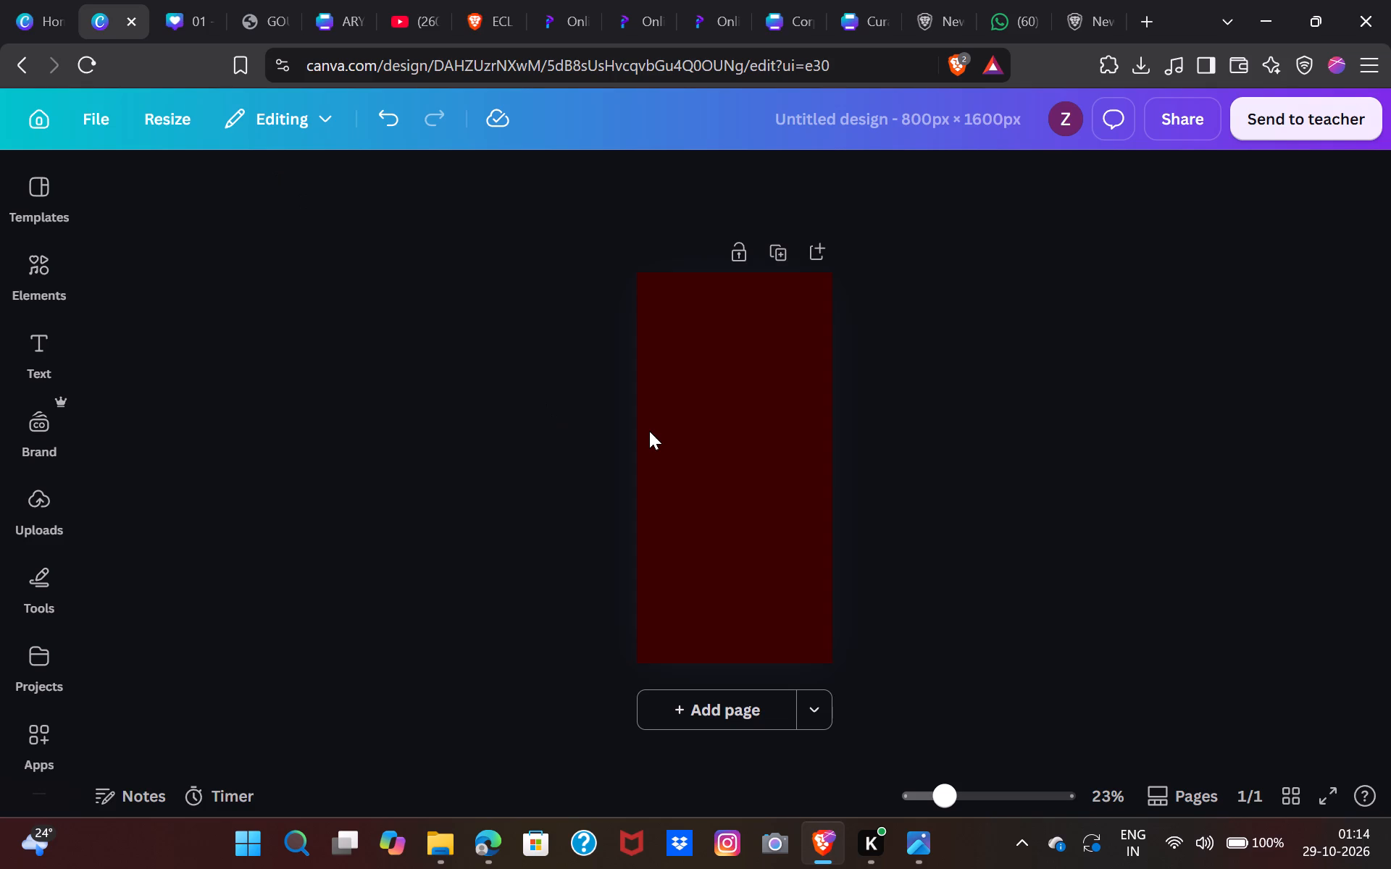
pyautogui.click(649, 431)
pyautogui.hotkey('ctrl', 'v')
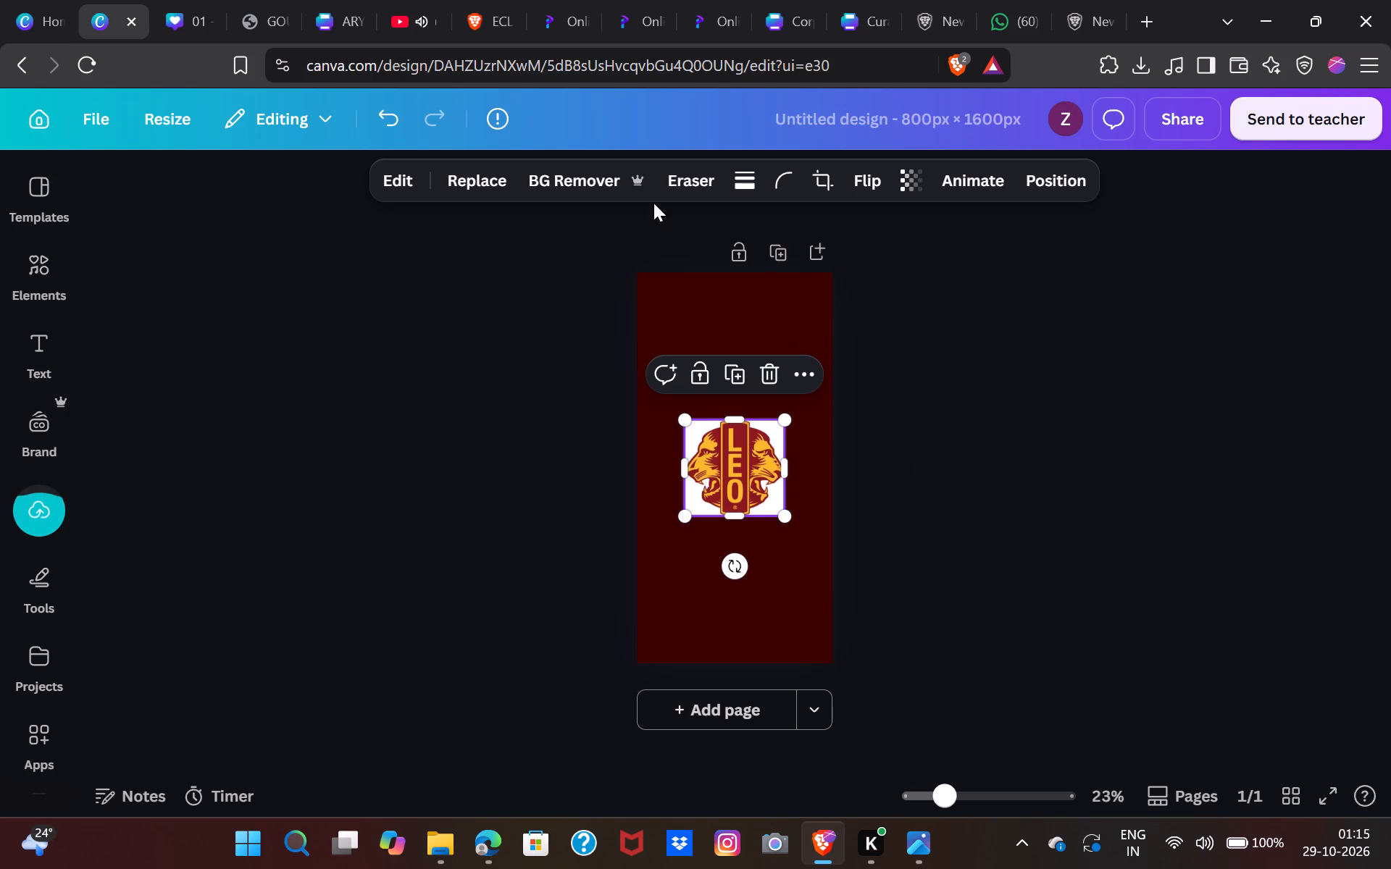
# Remove the white background from the LEO logo image with BG Remover.
pyautogui.click(584, 185)
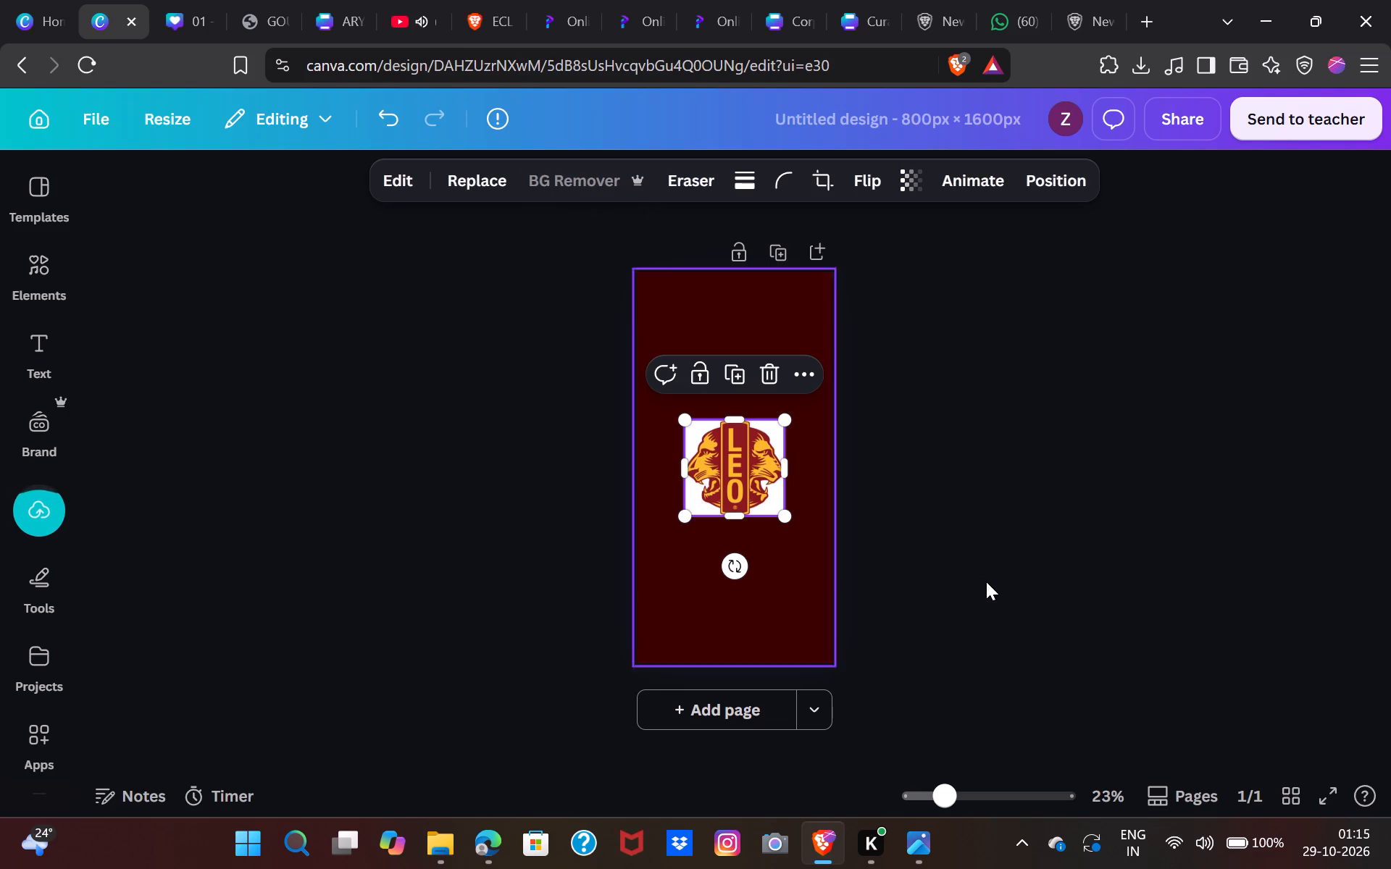
pyautogui.click(986, 582)
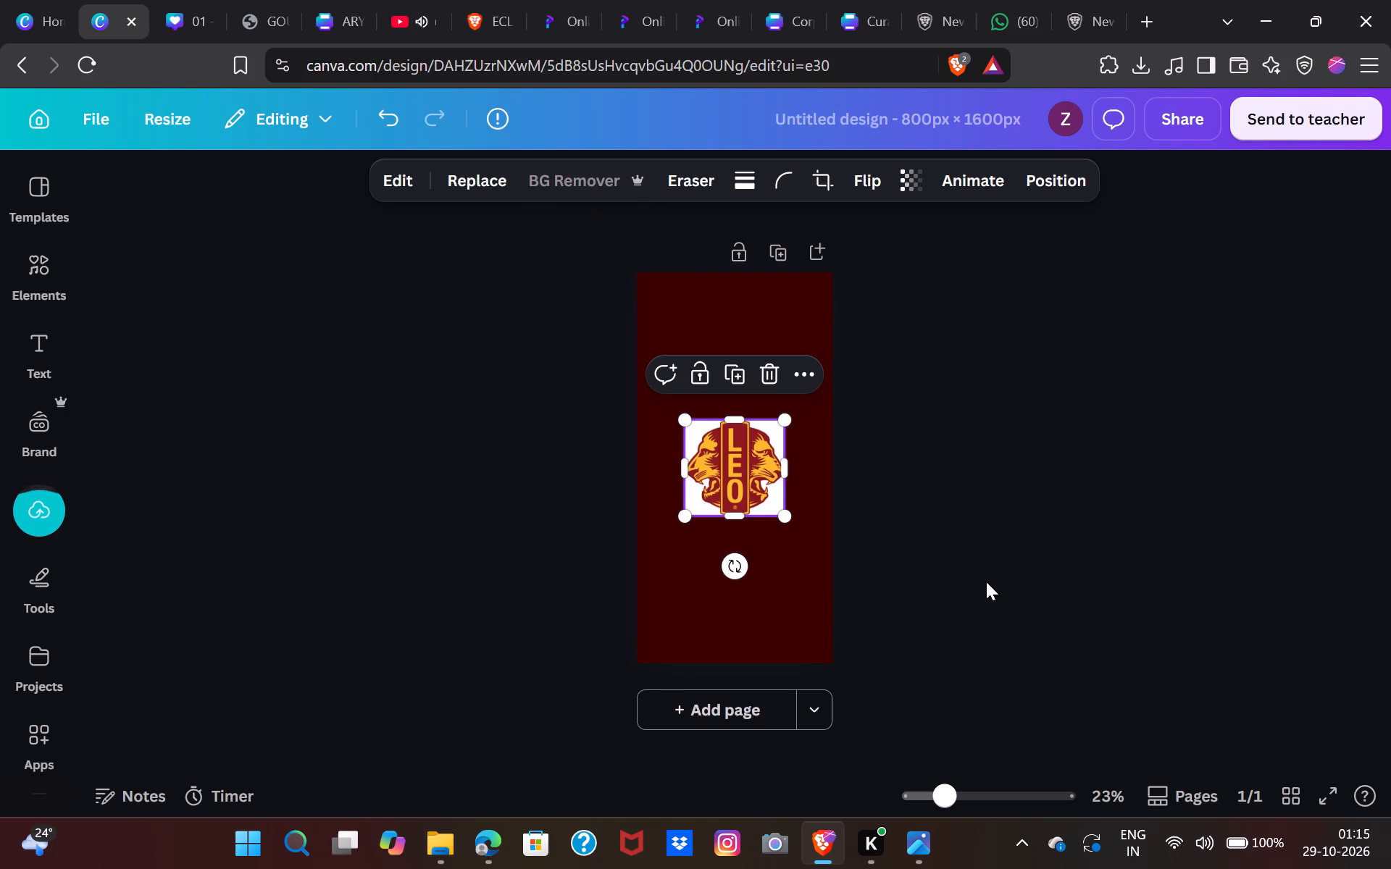
pyautogui.click(759, 497)
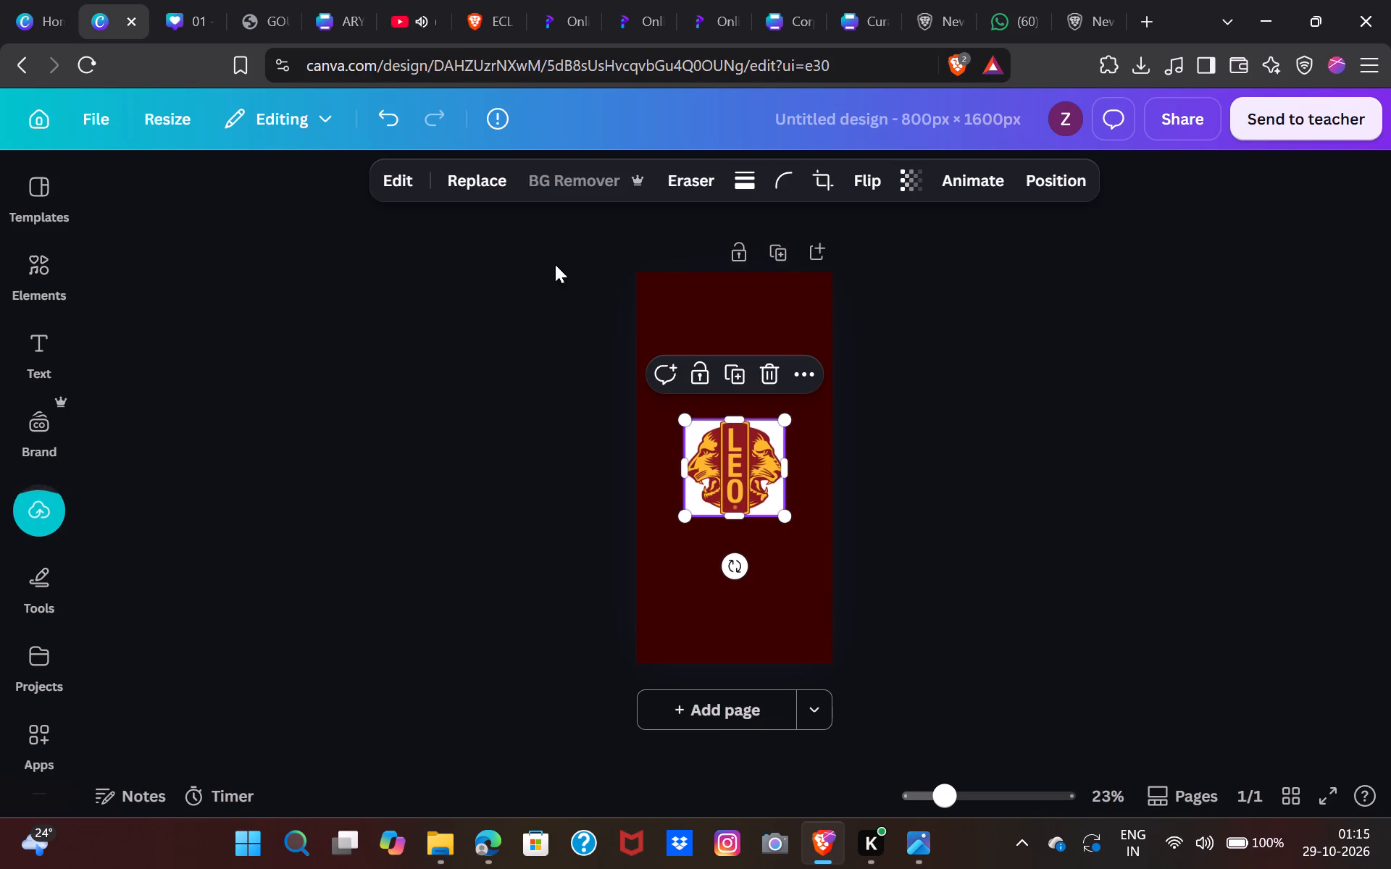
pyautogui.click(569, 179)
pyautogui.click(640, 182)
pyautogui.click(924, 491)
pyautogui.click(769, 430)
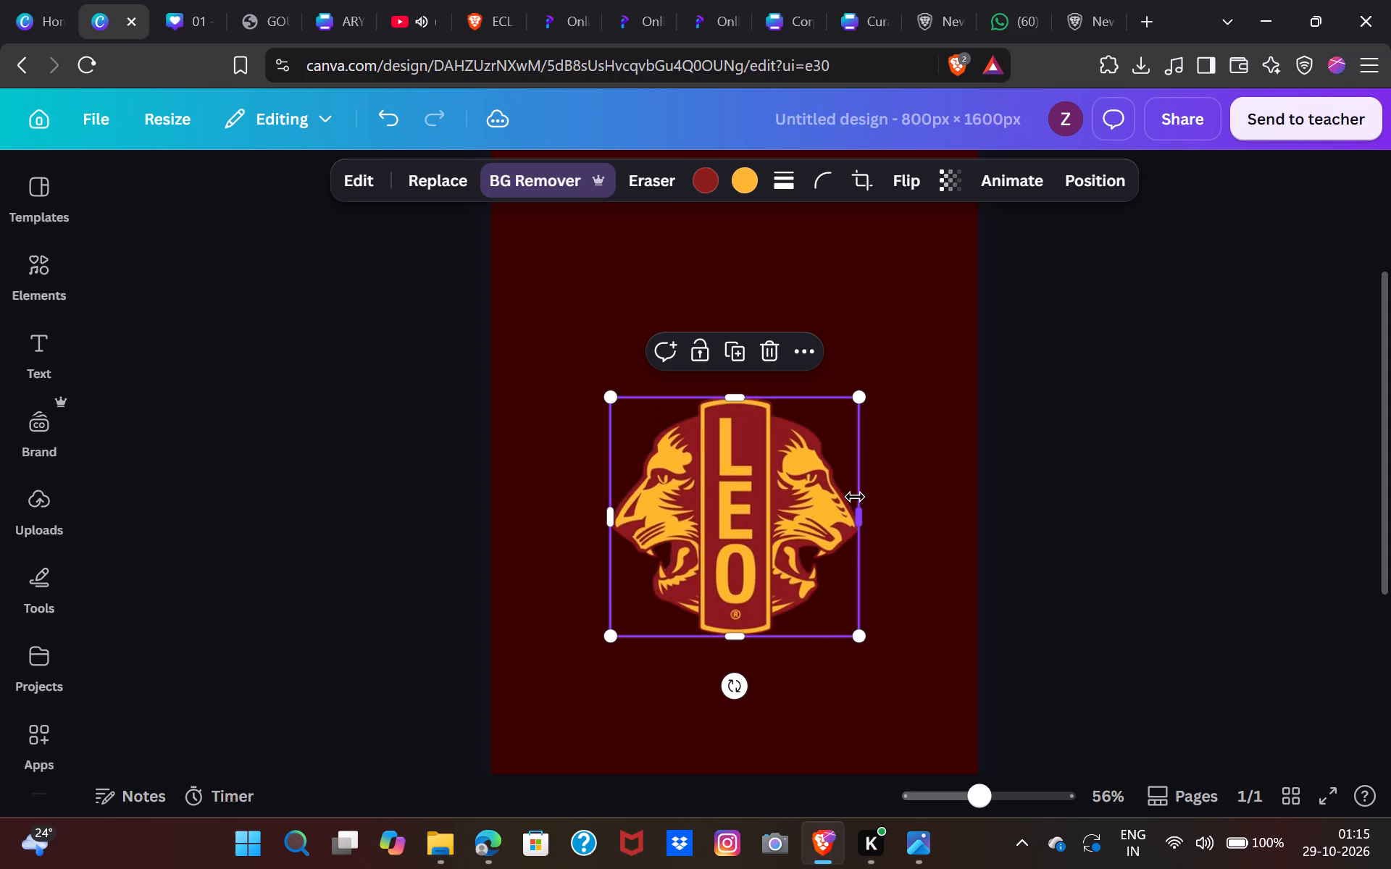
pyautogui.click(1356, 350)
pyautogui.click(1116, 432)
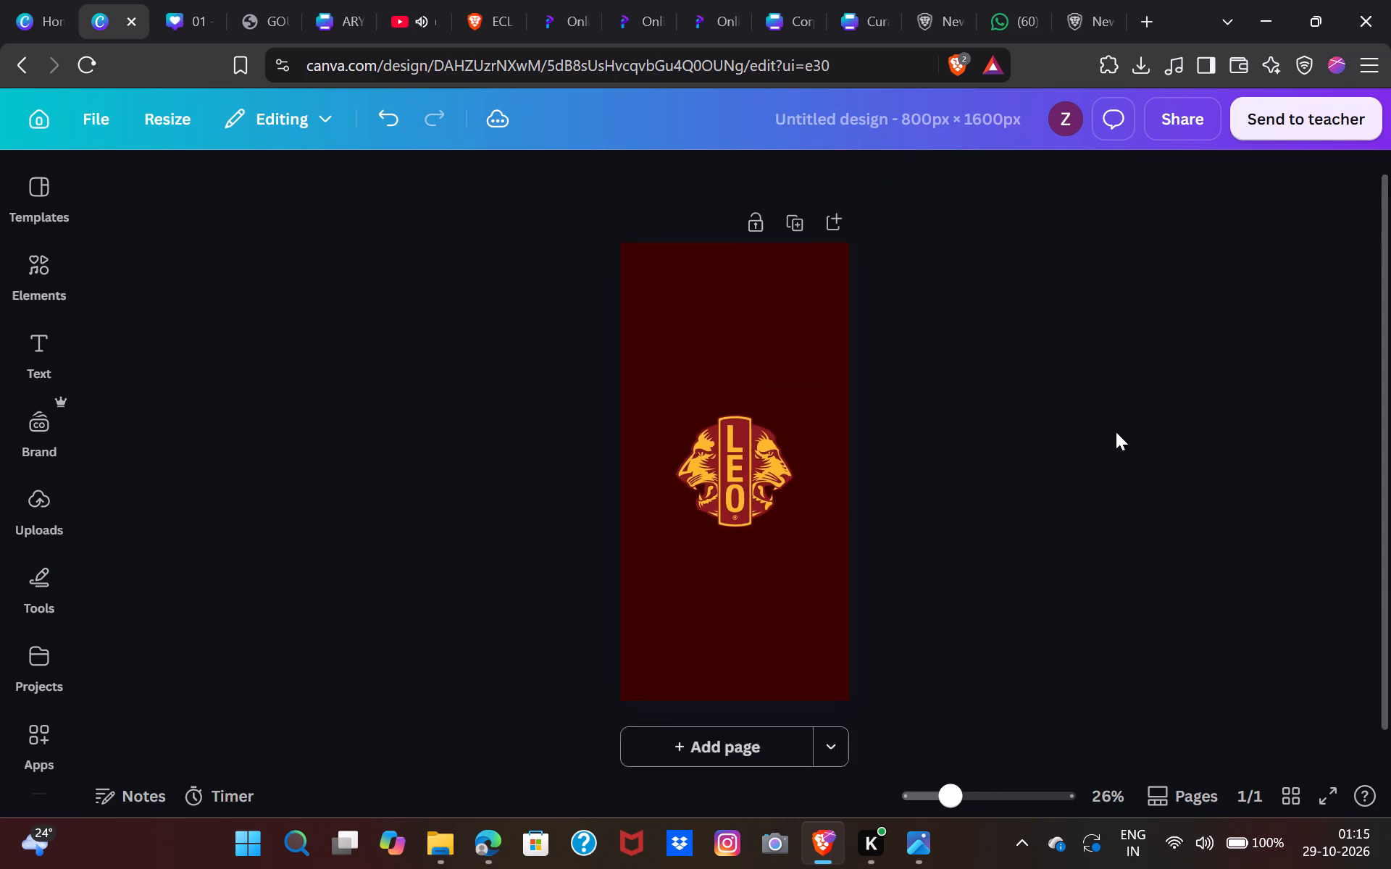
# Enlarge the LEO logo proportionally until it spans the full 800 px width of the page.
pyautogui.click(738, 450)
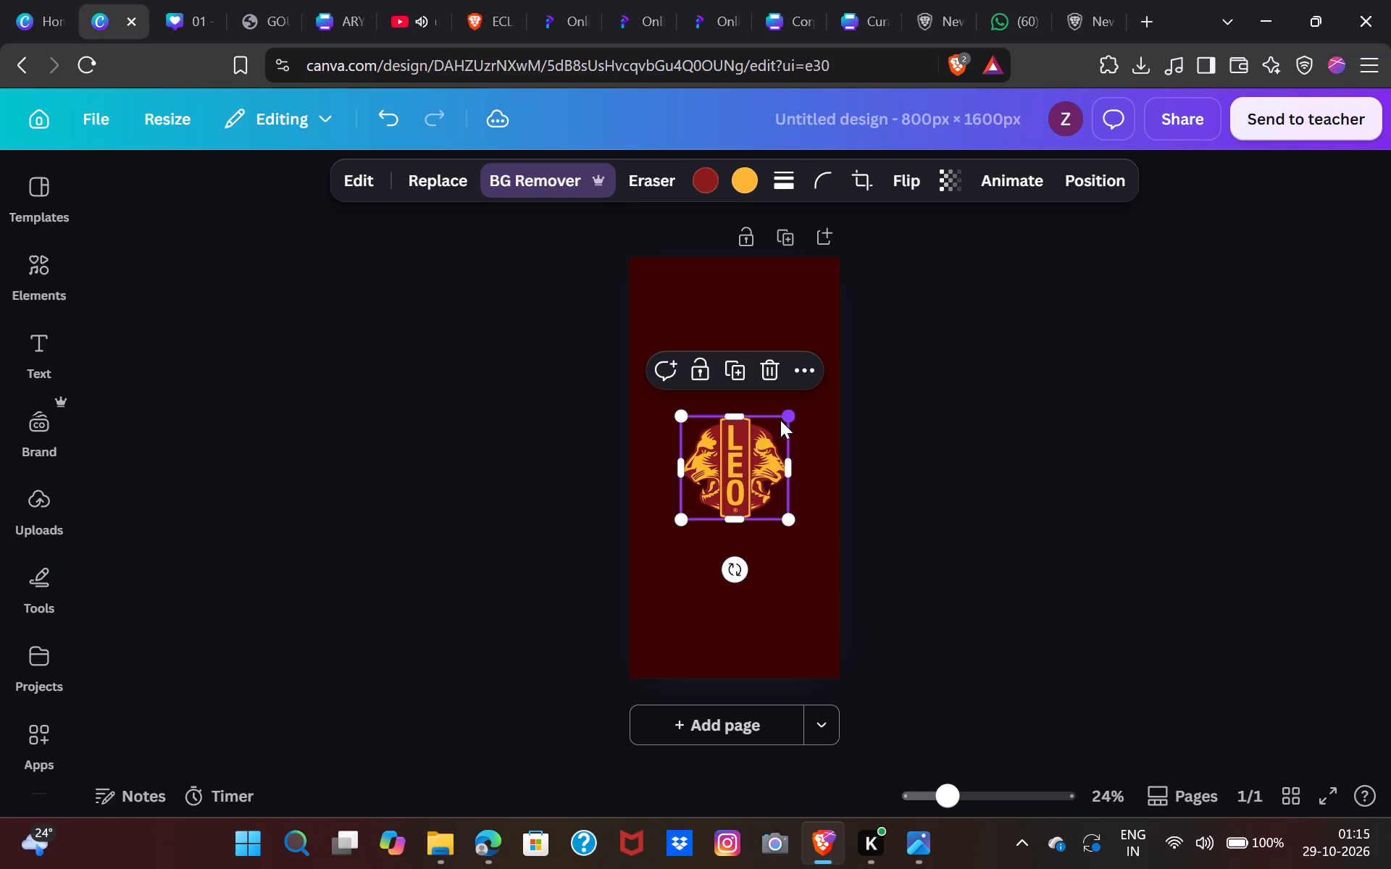
pyautogui.moveTo(780, 420); pyautogui.dragTo(809, 397)
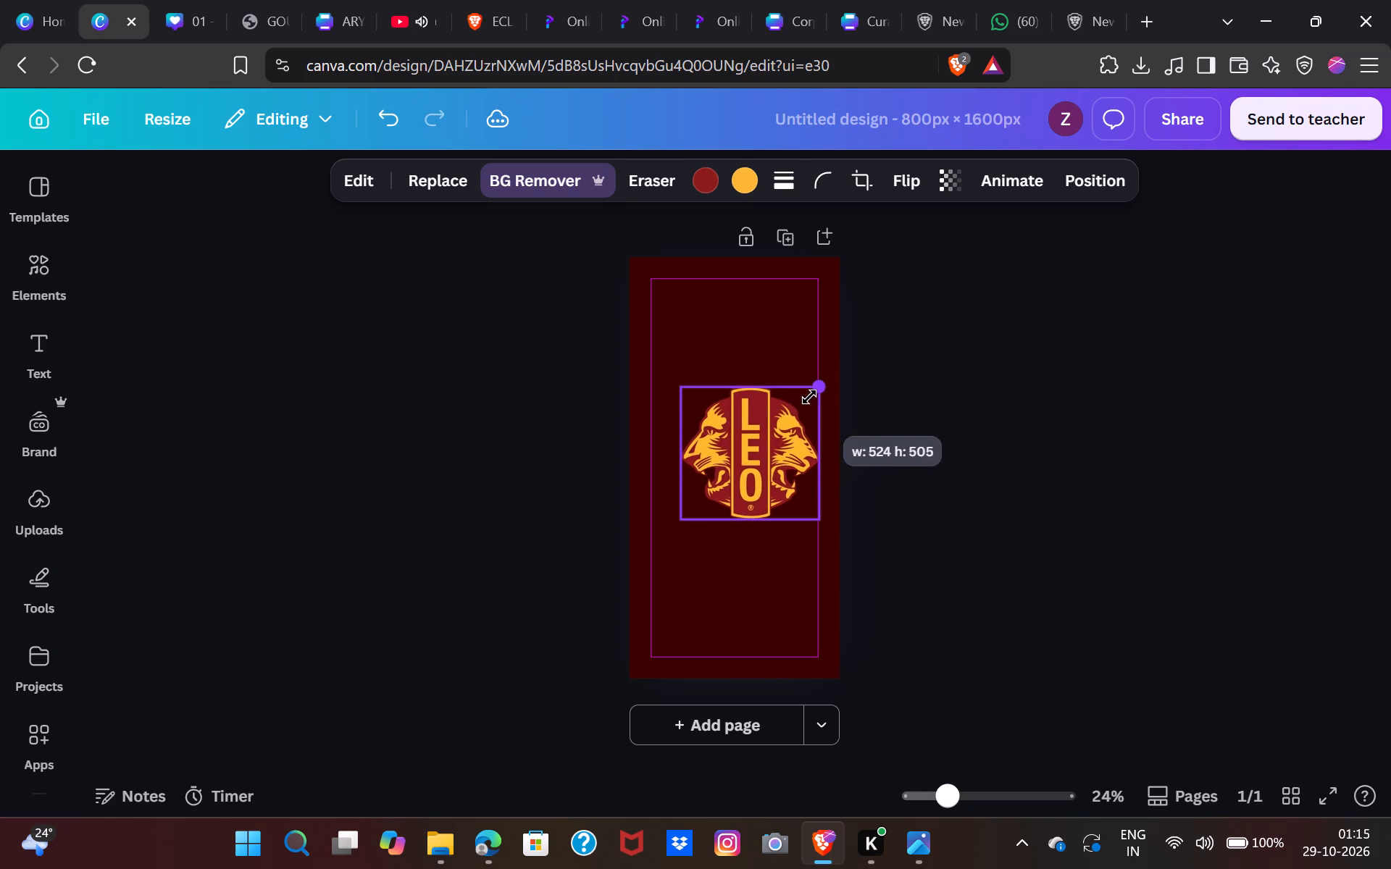
pyautogui.moveTo(809, 397); pyautogui.dragTo(832, 375)
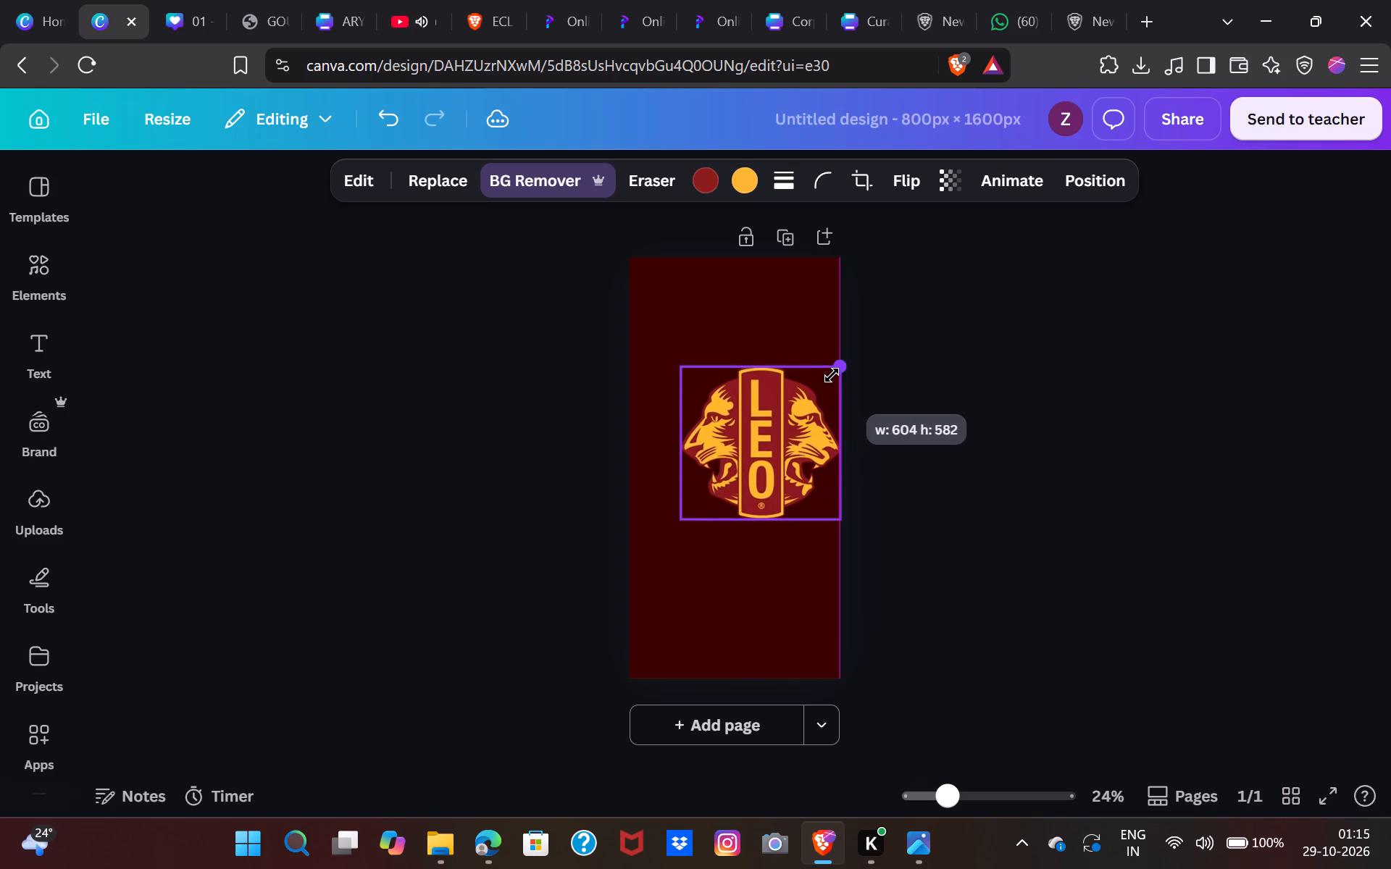
pyautogui.moveTo(832, 375); pyautogui.dragTo(830, 375)
pyautogui.moveTo(681, 521); pyautogui.dragTo(651, 553)
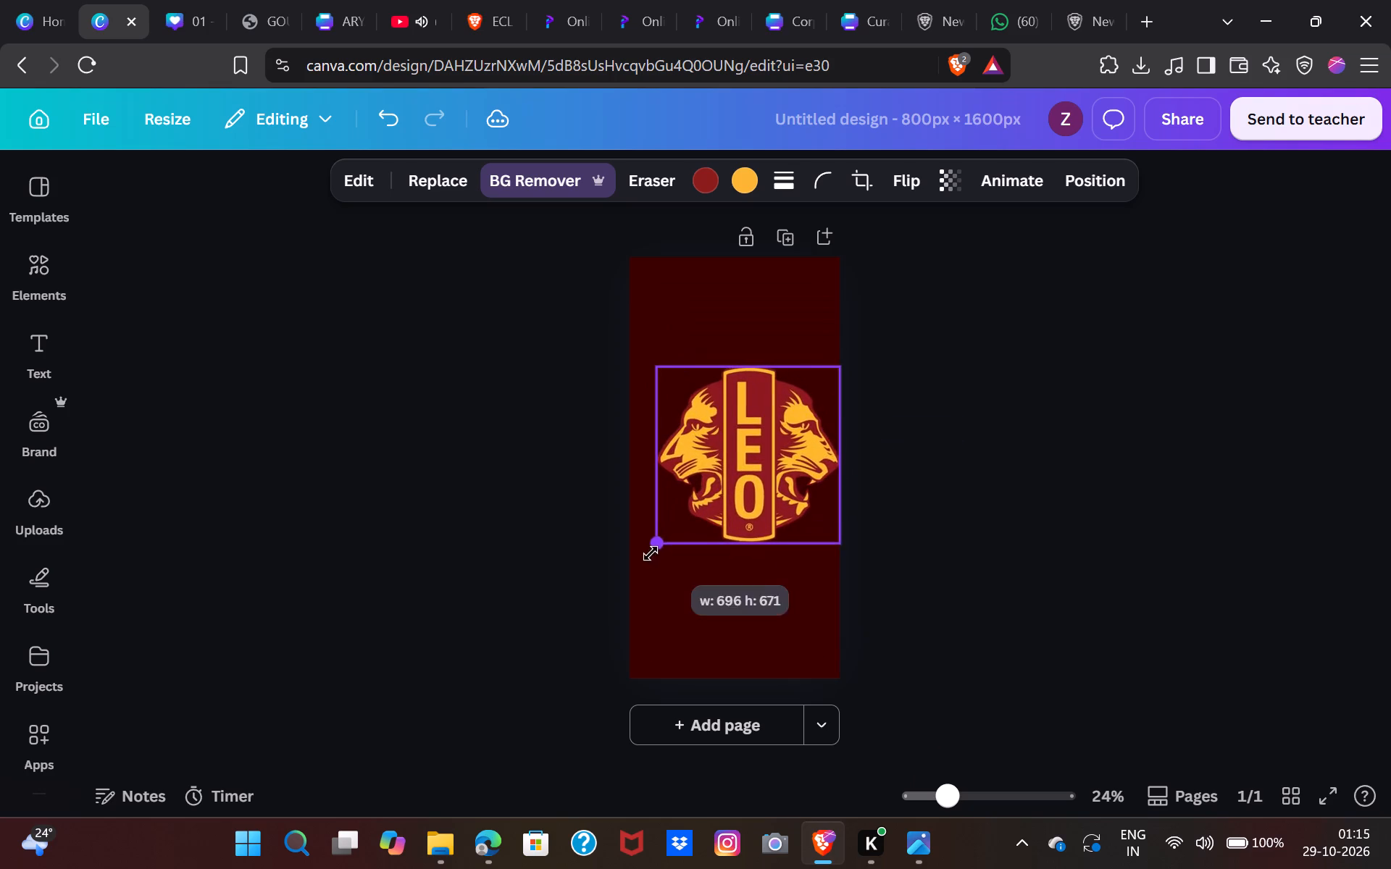
pyautogui.moveTo(651, 553); pyautogui.dragTo(635, 574)
pyautogui.click(950, 545)
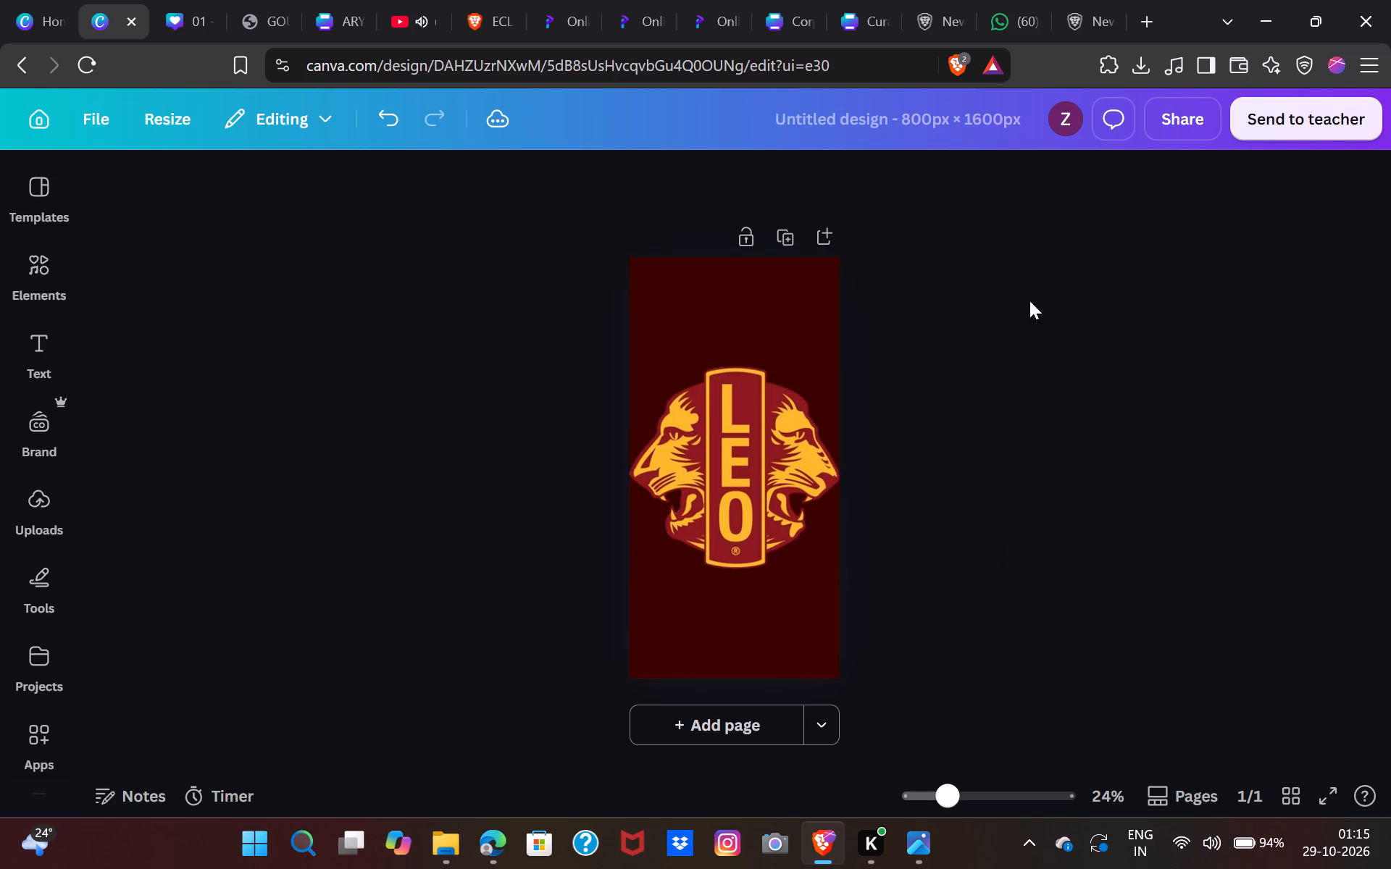
# Add a second page to the design.
pyautogui.click(819, 236)
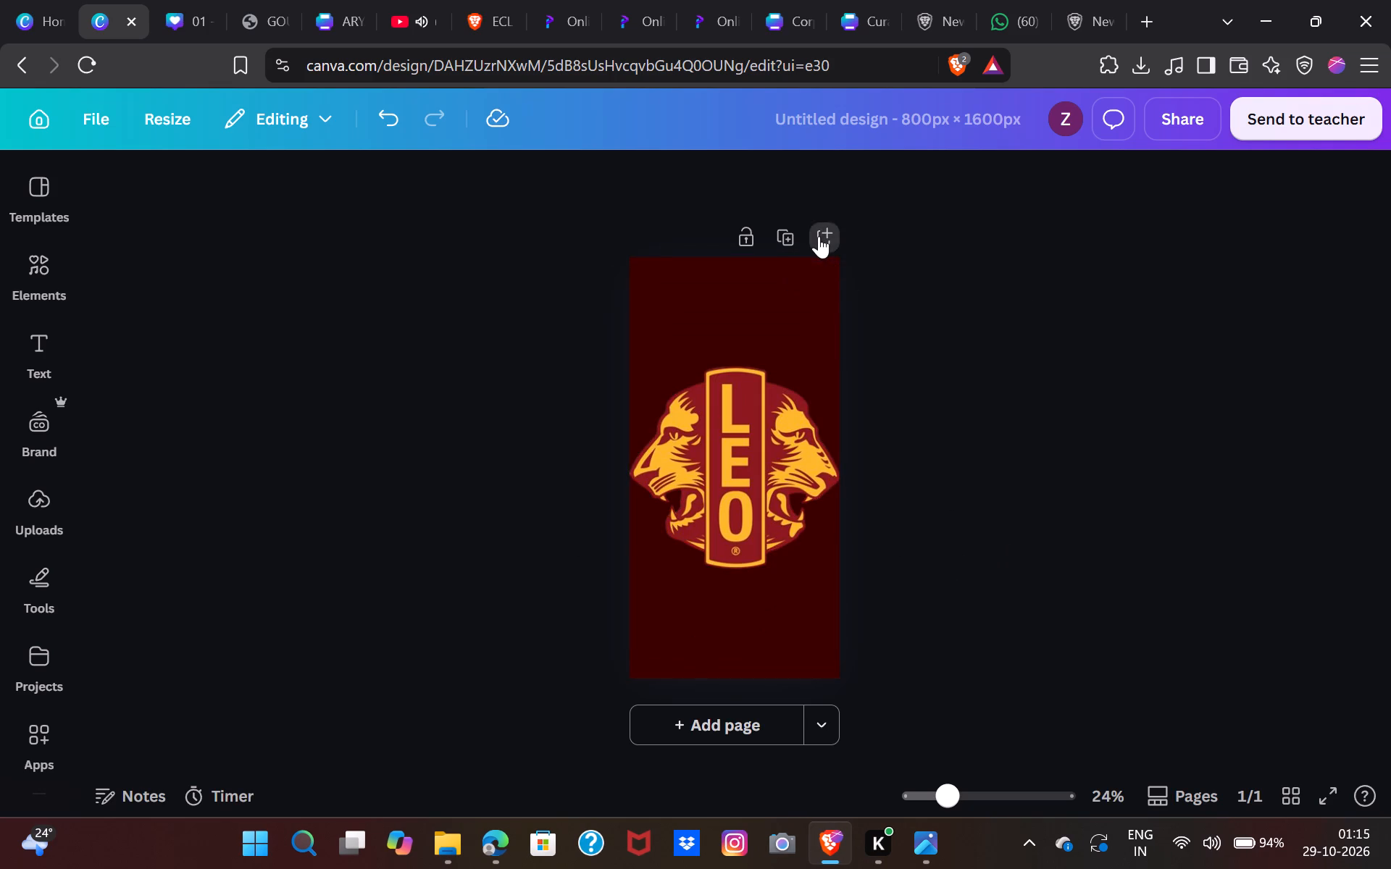
pyautogui.click(730, 568)
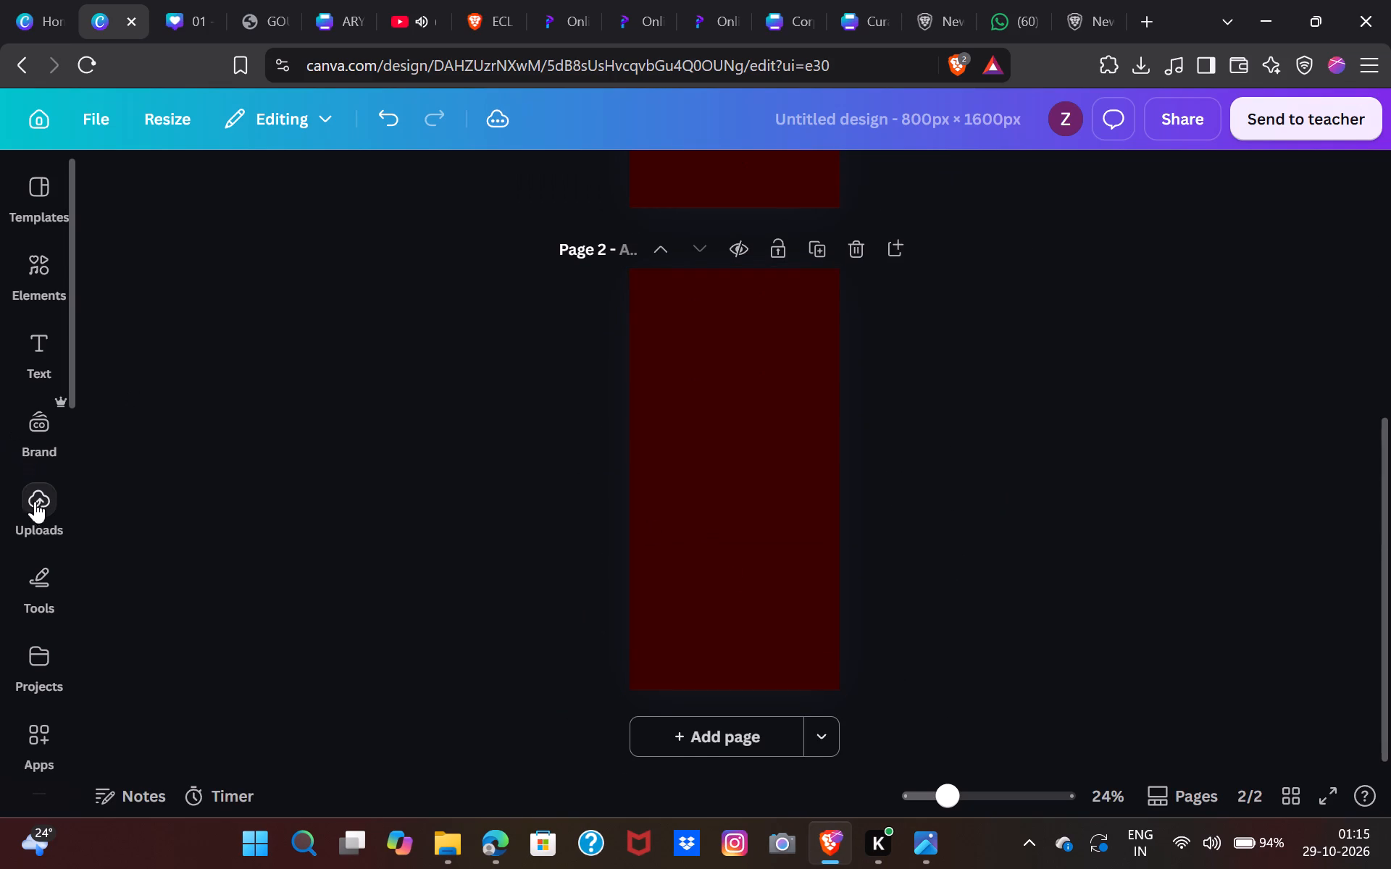
# Upload the banner image 268d53b5aef4f4d5837c134372de693c from the Downloads folder.
pyautogui.click(35, 508)
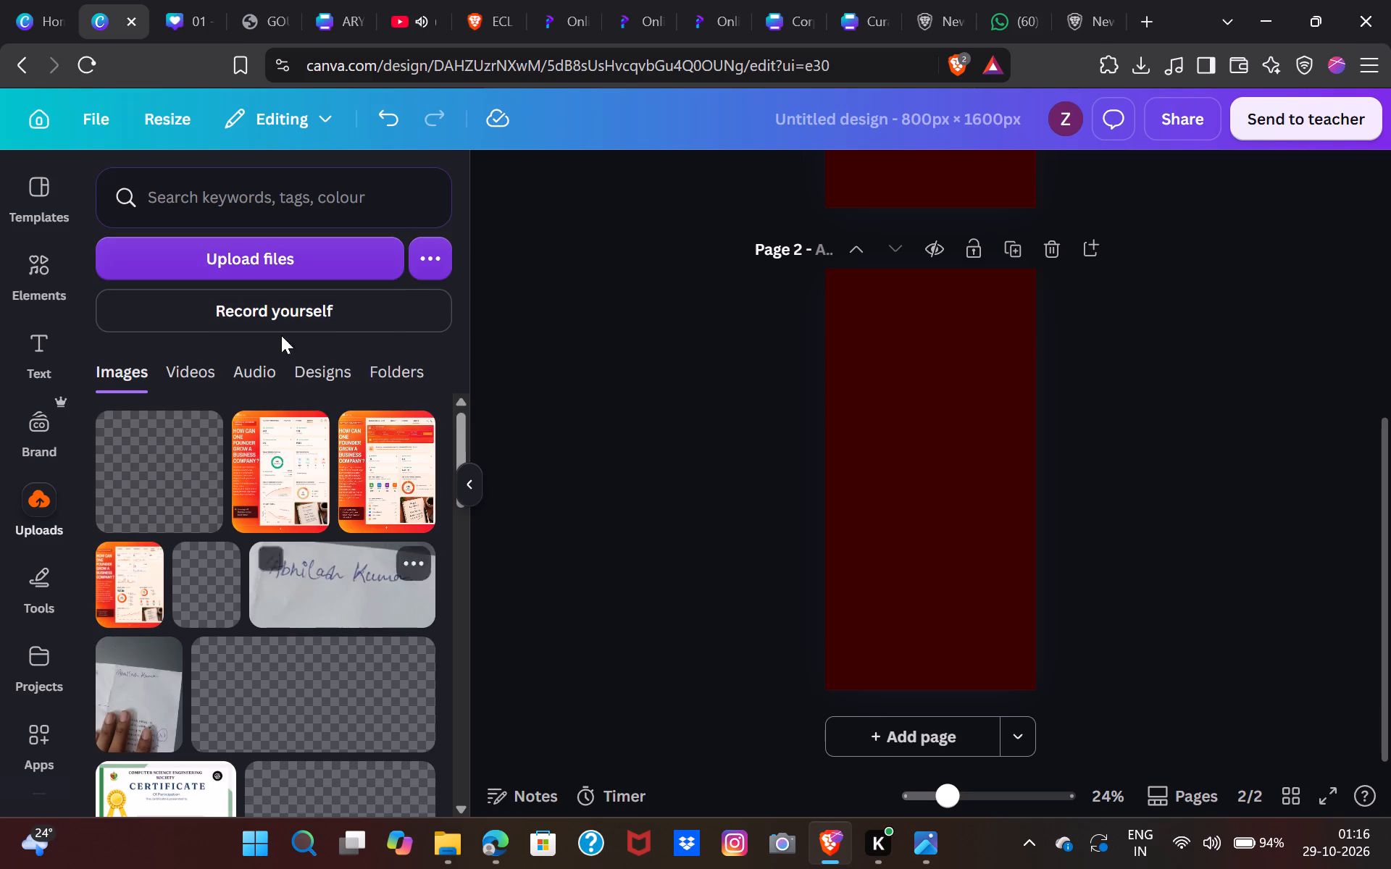
pyautogui.click(292, 256)
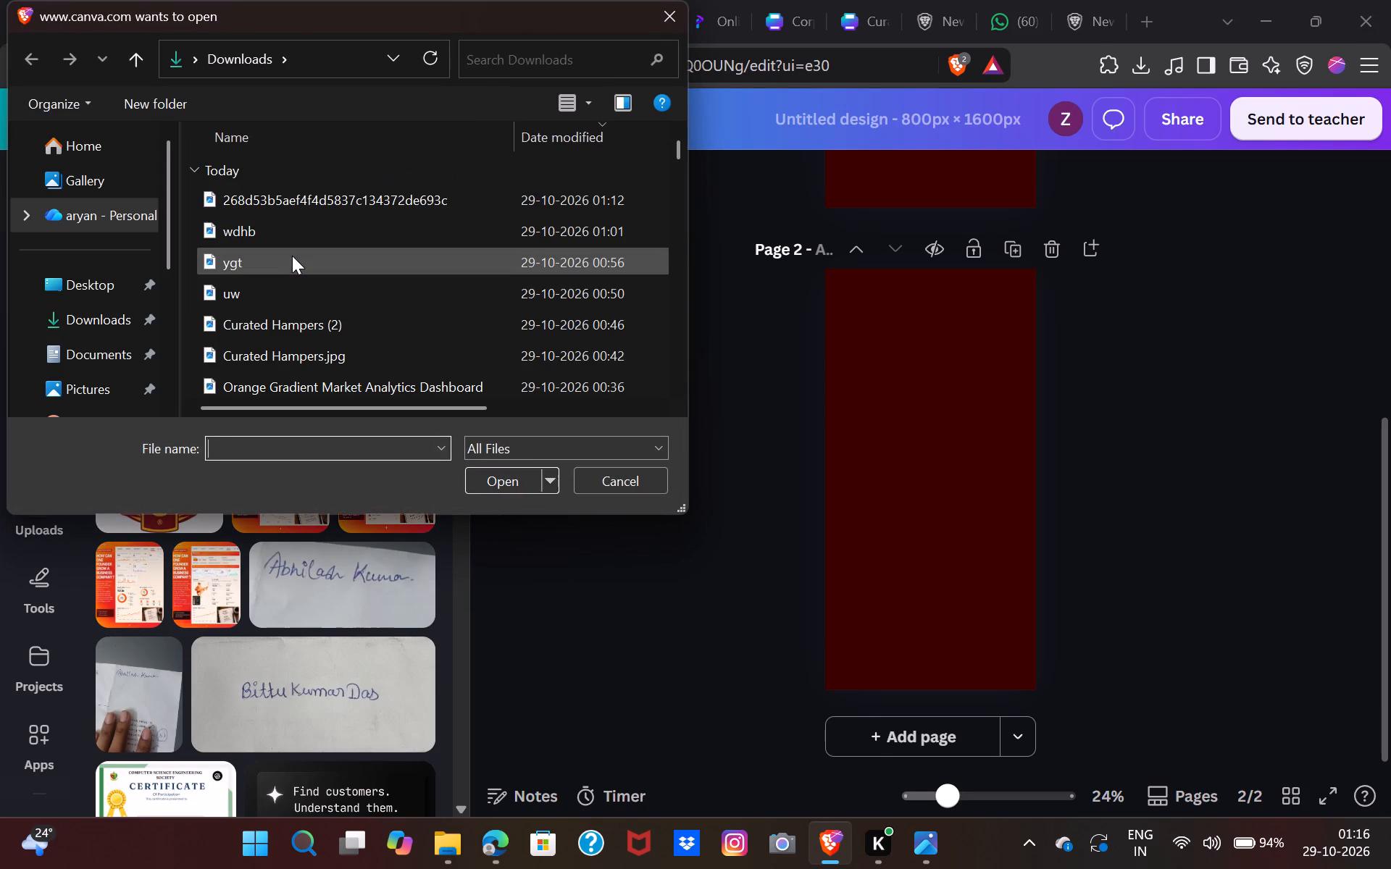
pyautogui.doubleClick(299, 185)
pyautogui.doubleClick(301, 197)
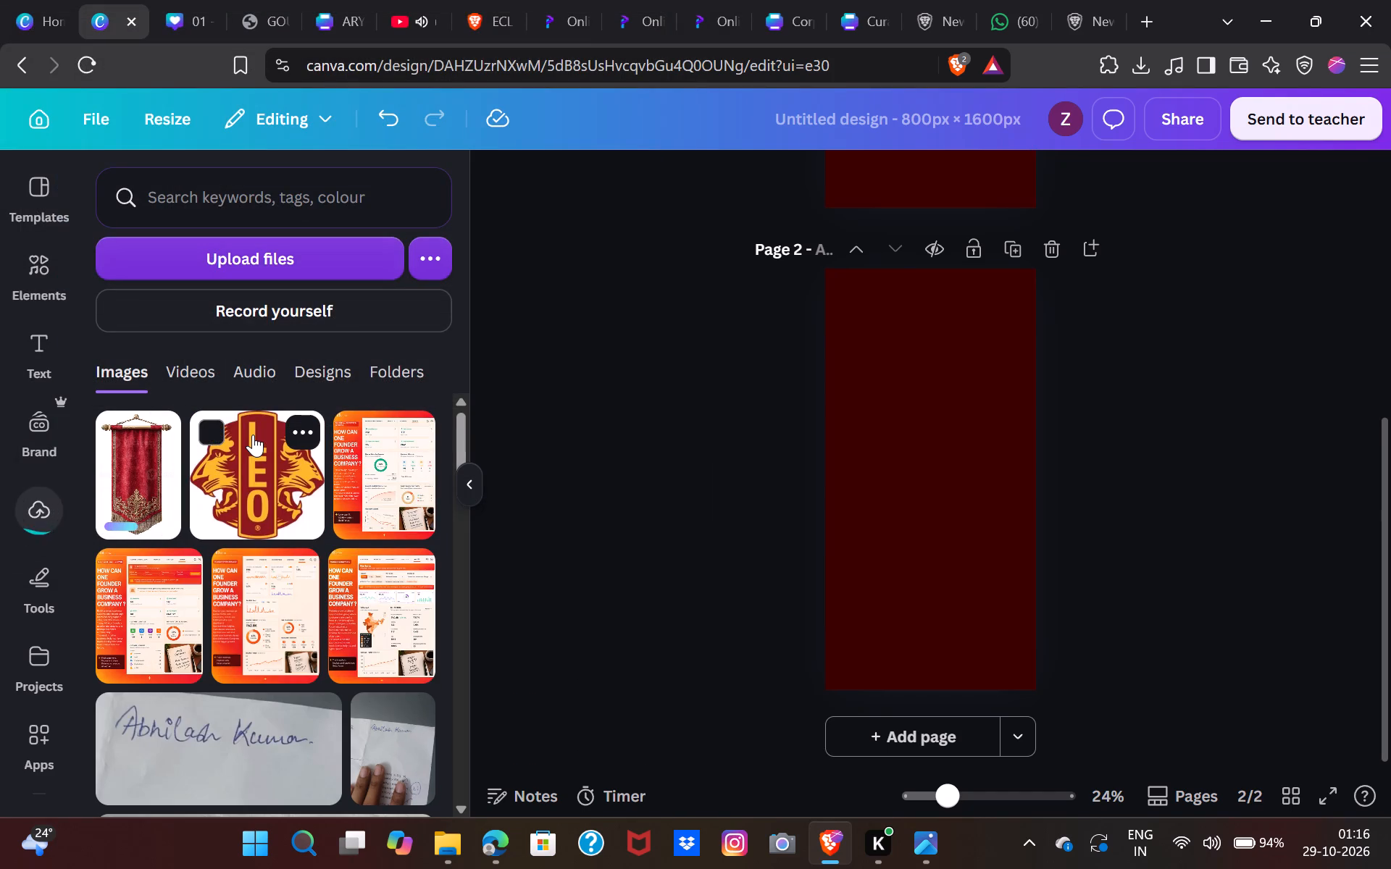
# Place the uploaded red banner image on page 2 and enlarge it to fill the whole 800 × 1600 px page.
pyautogui.doubleClick(133, 501)
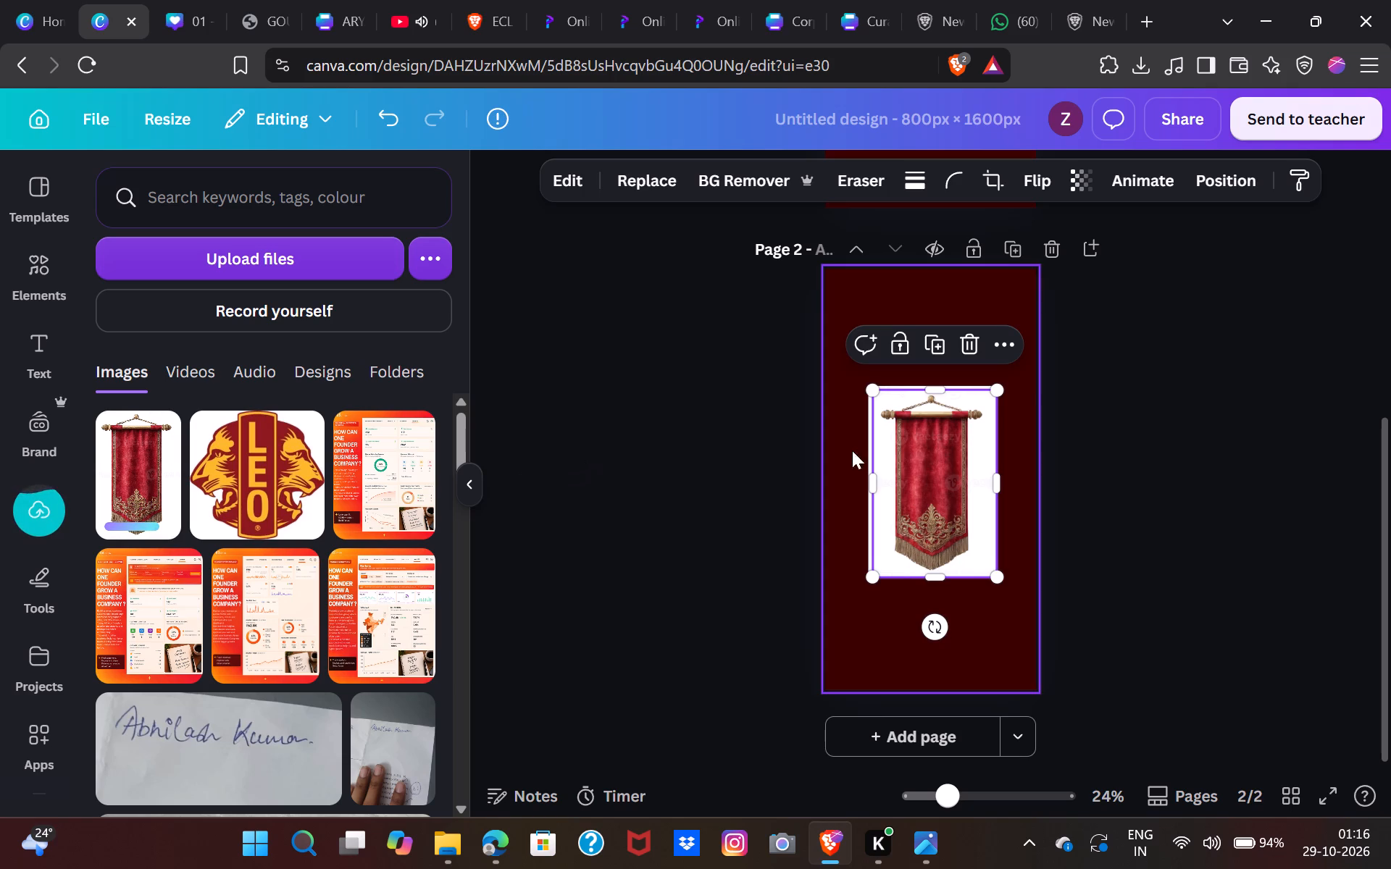
pyautogui.moveTo(874, 392); pyautogui.dragTo(816, 328)
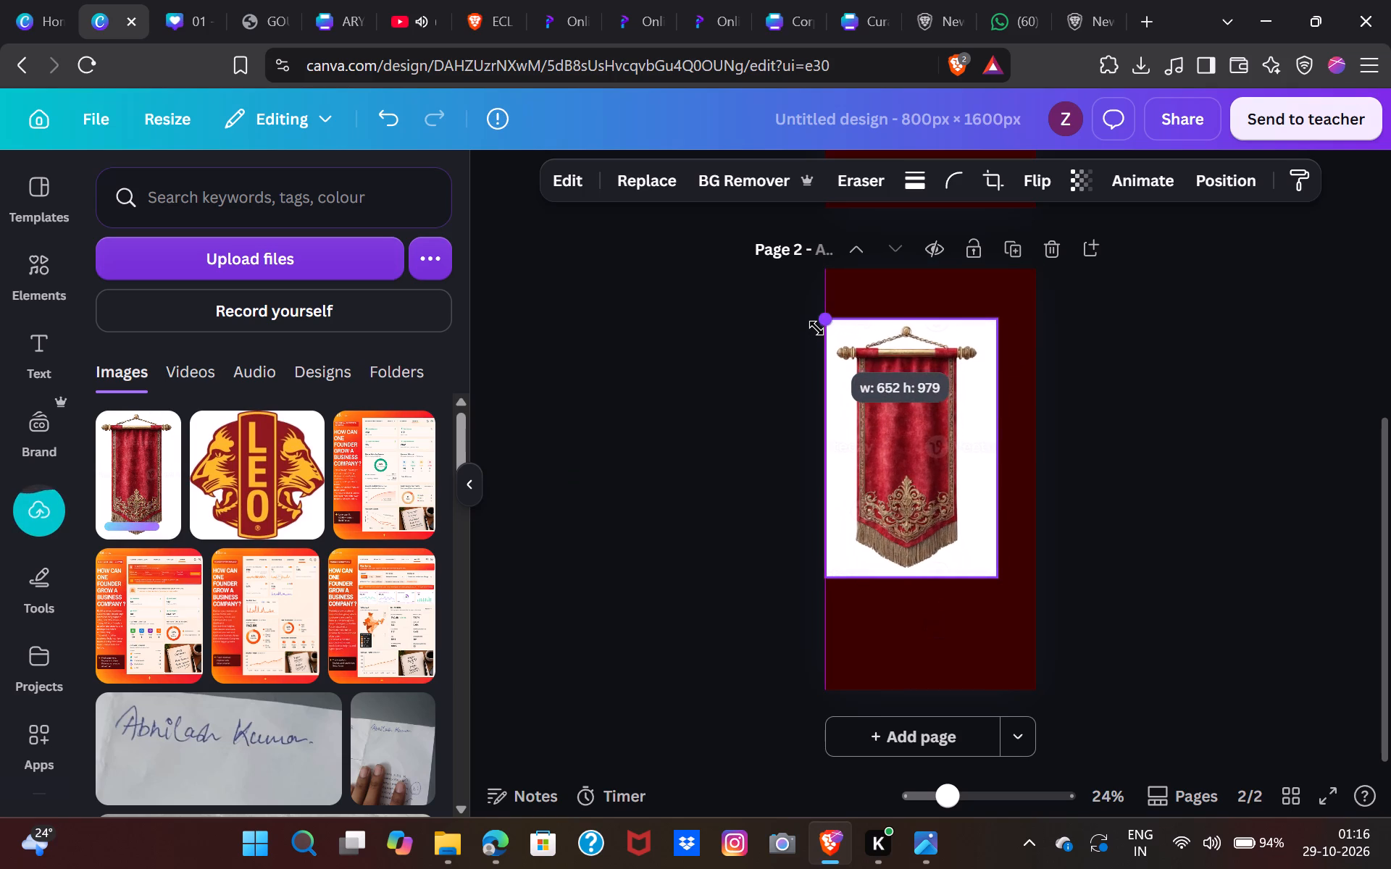
pyautogui.moveTo(816, 328); pyautogui.dragTo(816, 325)
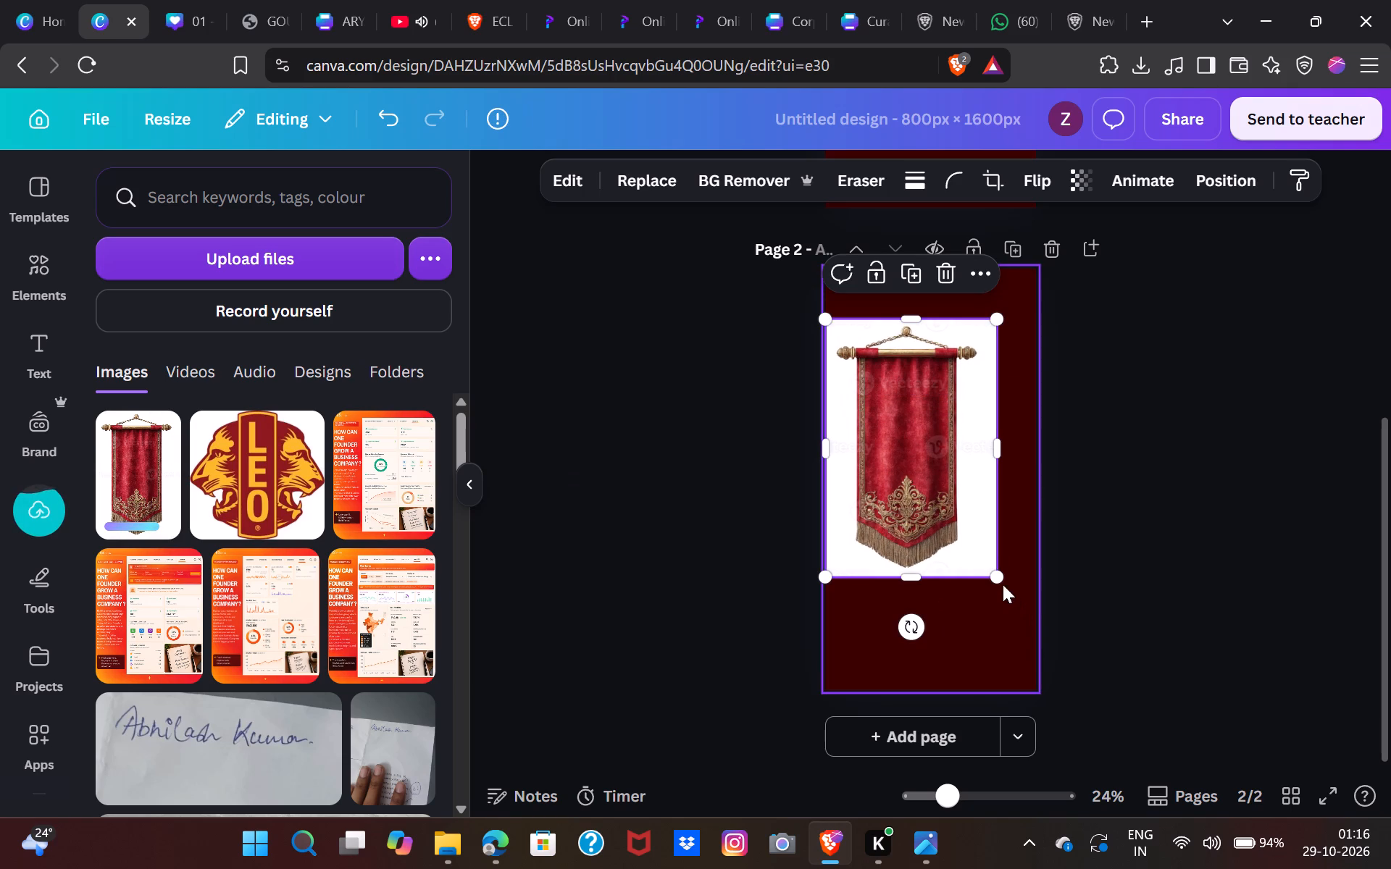
pyautogui.moveTo(996, 579); pyautogui.dragTo(1030, 637)
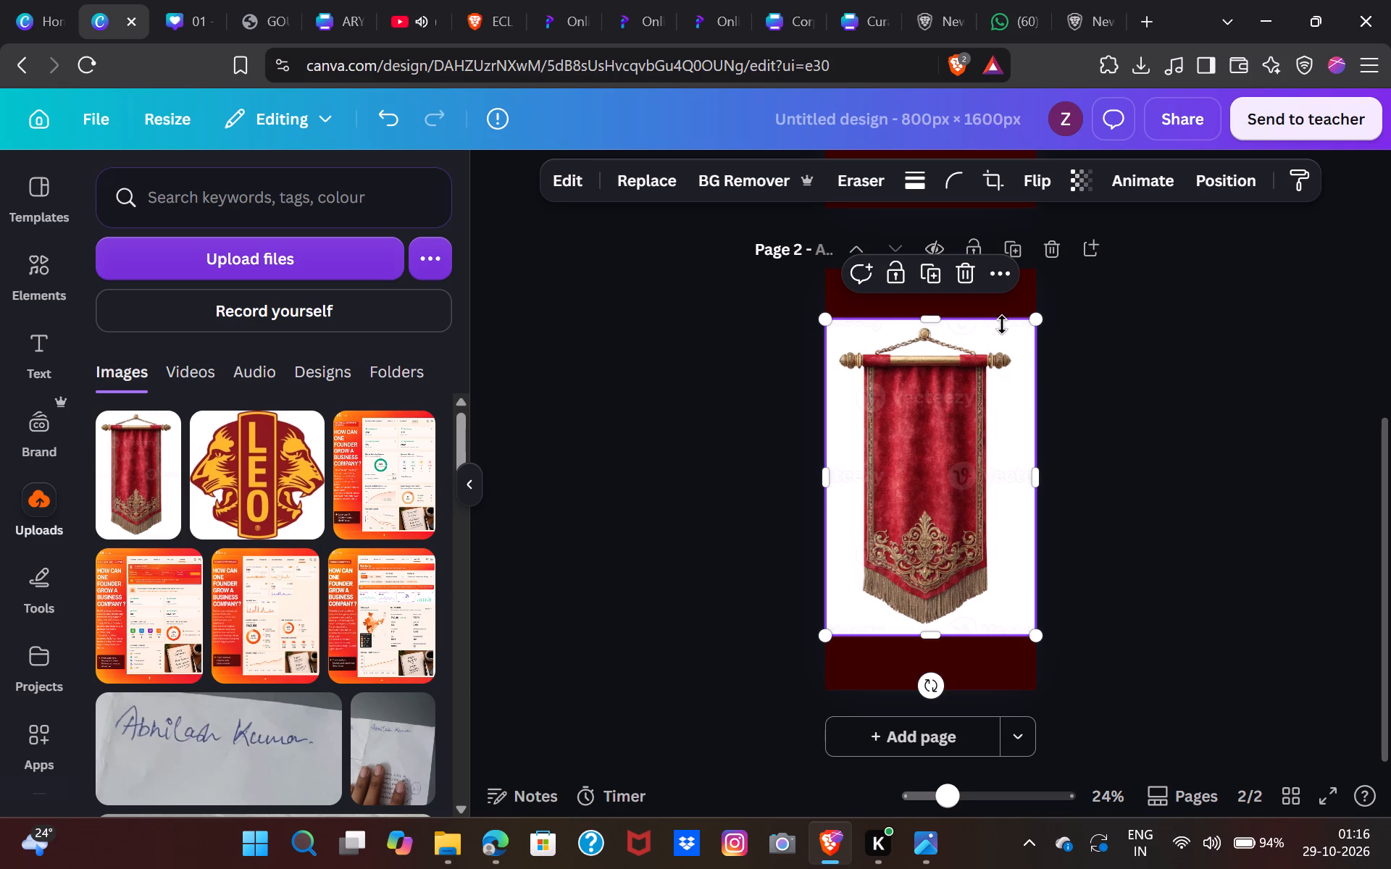
pyautogui.moveTo(935, 320); pyautogui.dragTo(933, 271)
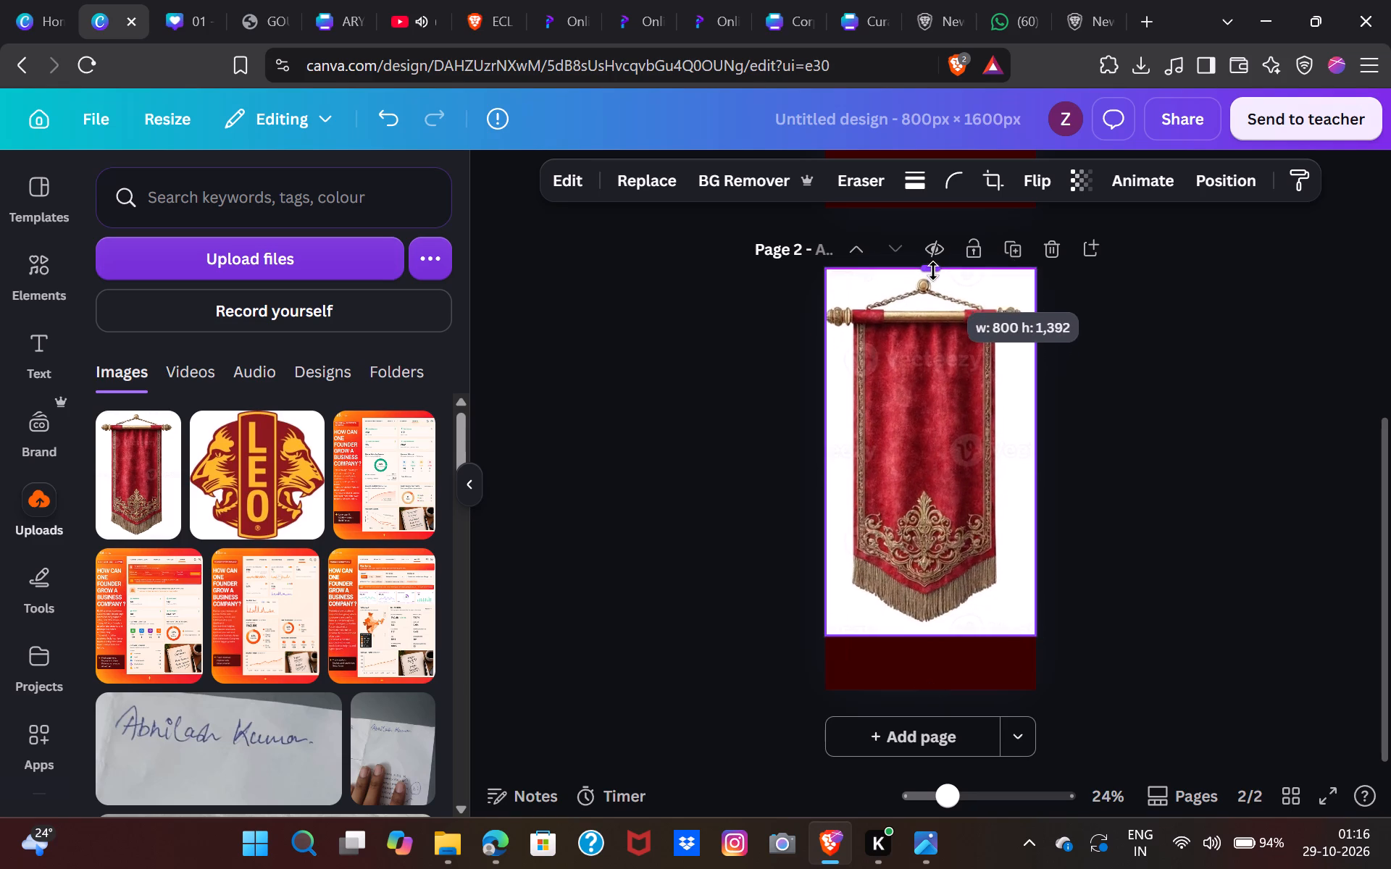
pyautogui.moveTo(933, 271); pyautogui.dragTo(932, 271)
pyautogui.moveTo(915, 640); pyautogui.dragTo(928, 693)
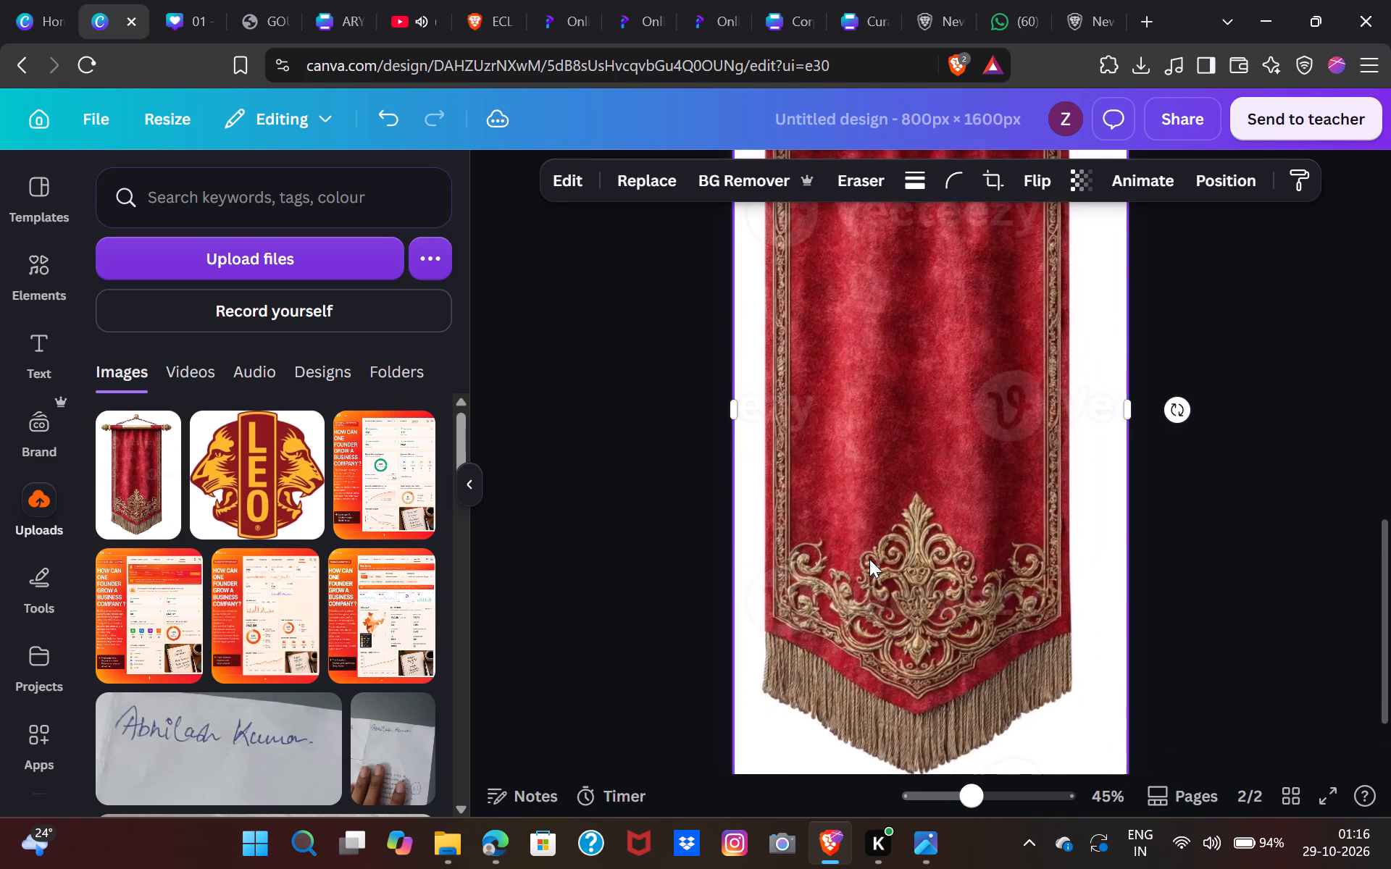
# Shrink the LEO logo on page 1 to about 660 px wide and reposition it at the page's centre.
pyautogui.scroll(3, 869, 559)
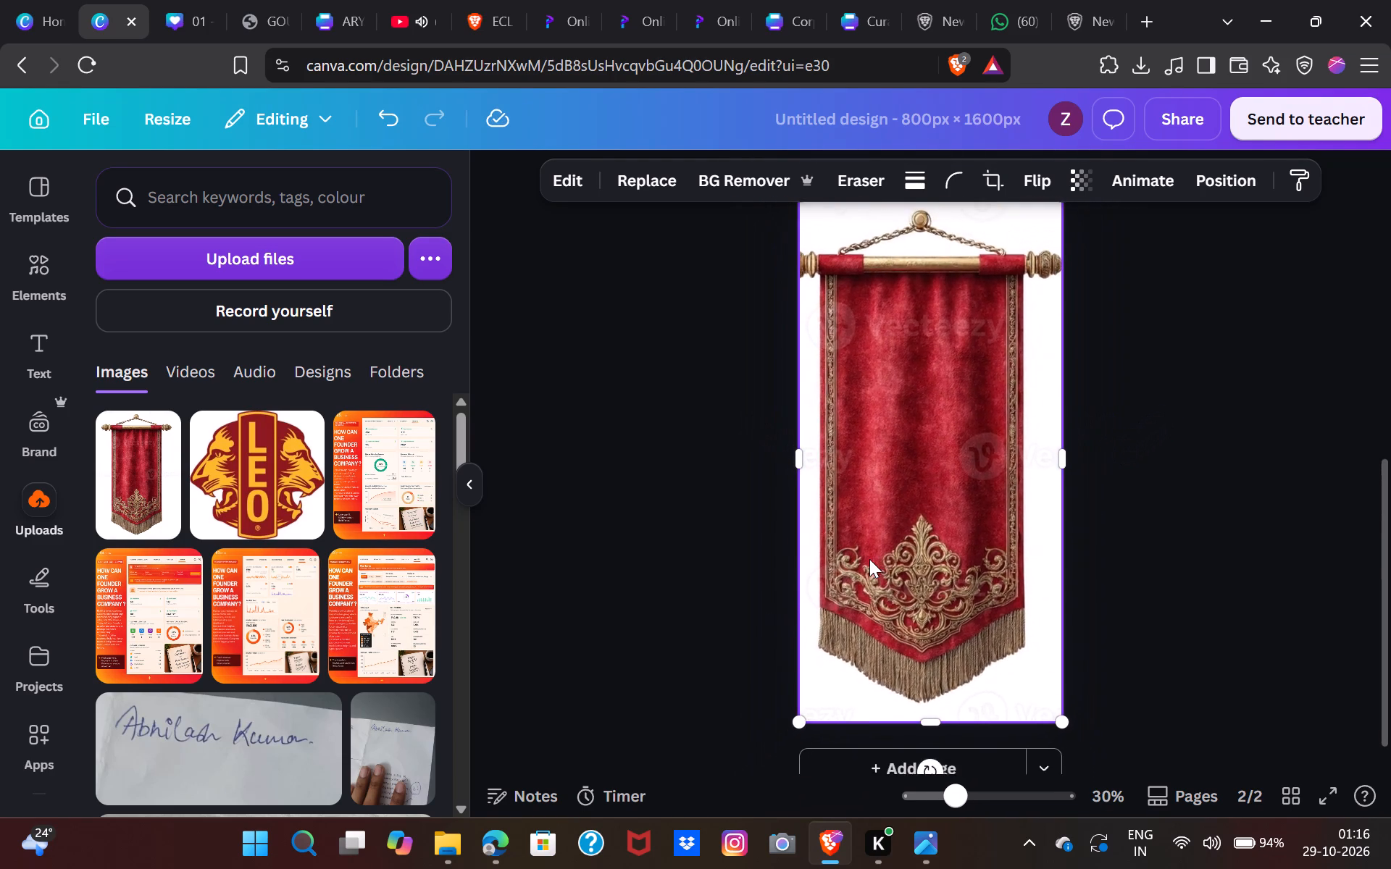
pyautogui.scroll(3, 869, 559)
pyautogui.click(869, 559)
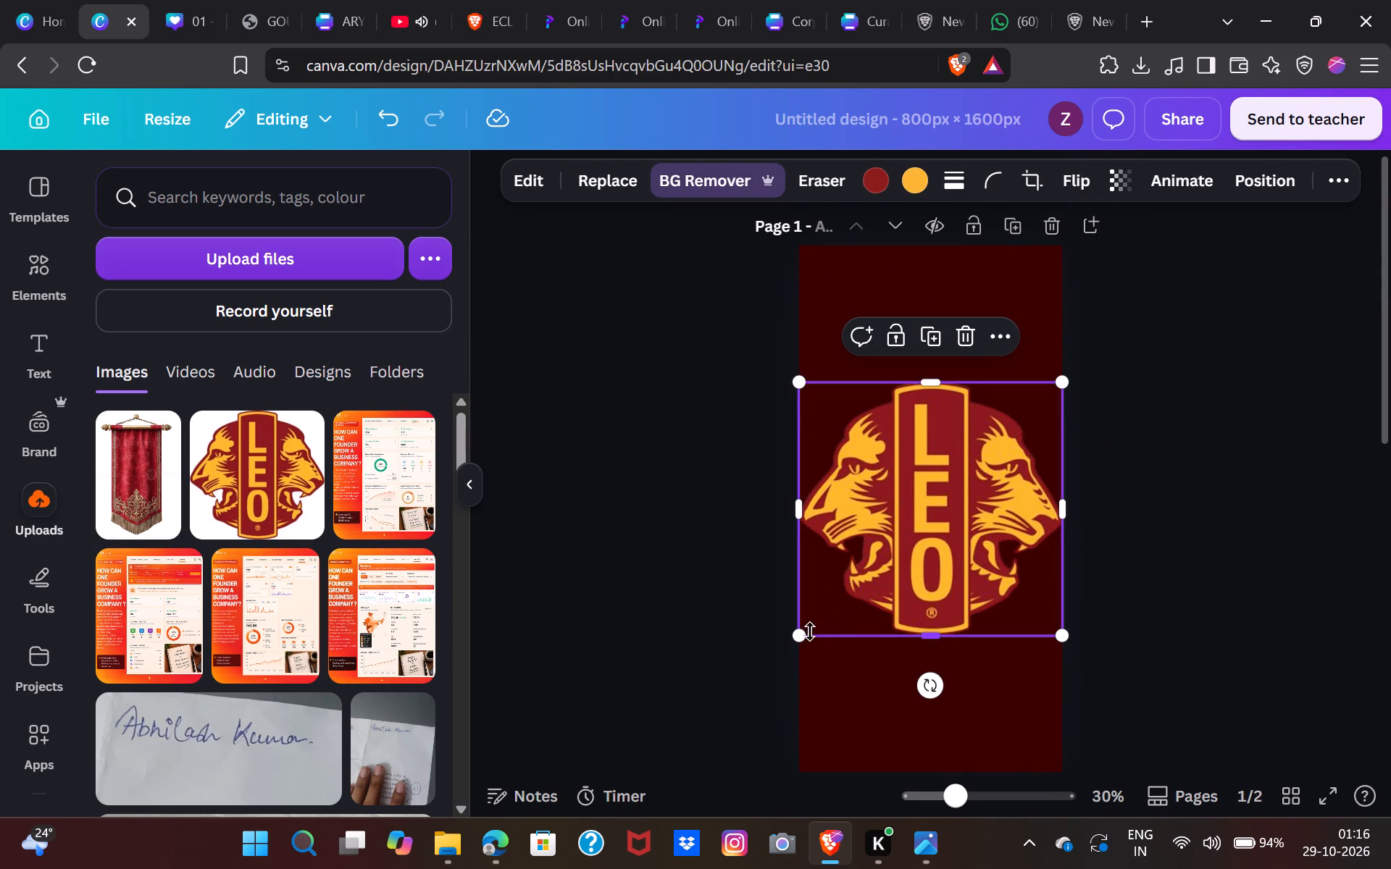
pyautogui.moveTo(806, 635); pyautogui.dragTo(837, 622)
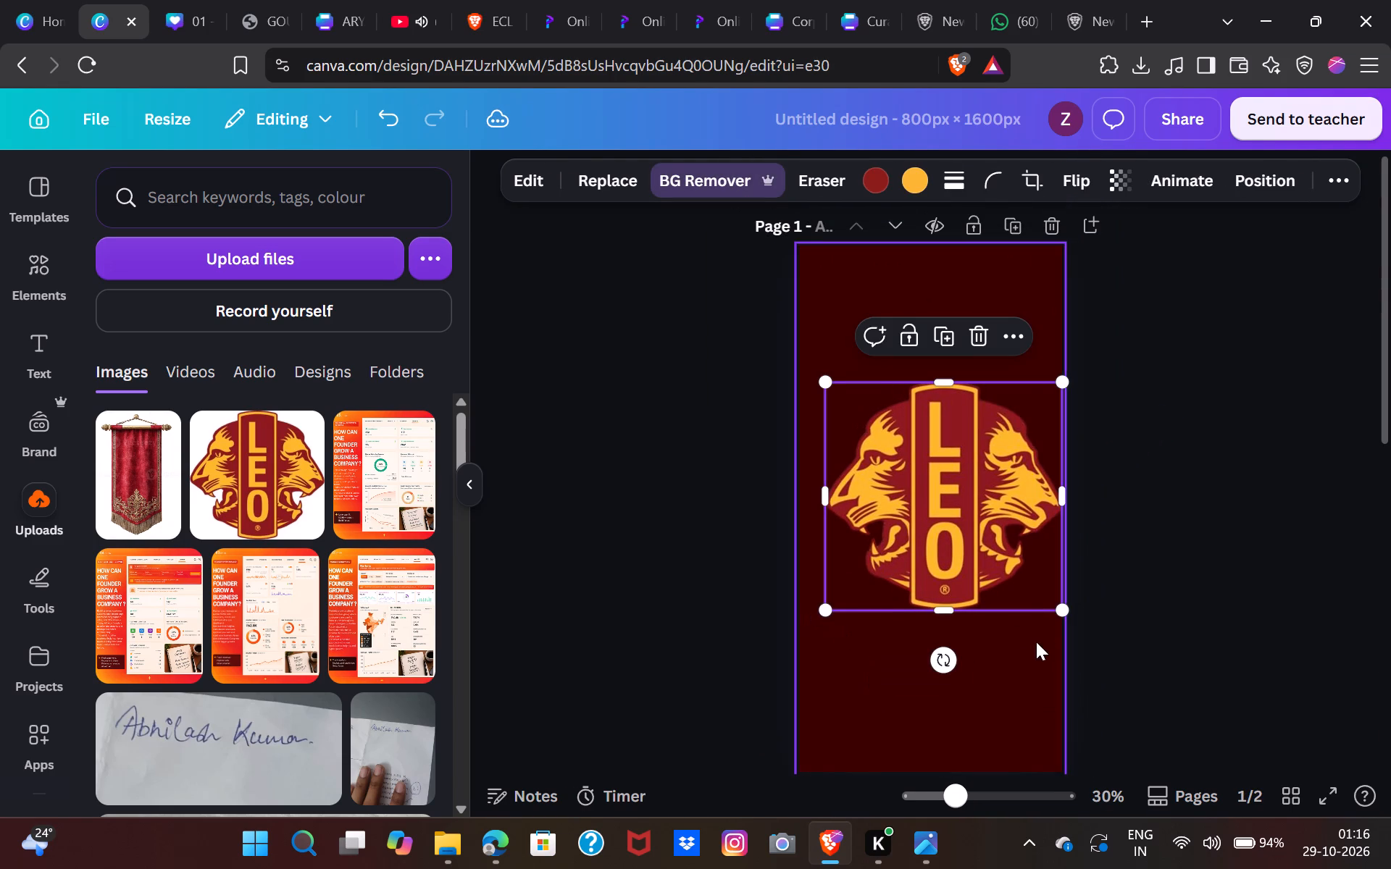
pyautogui.moveTo(1054, 616); pyautogui.dragTo(1027, 607)
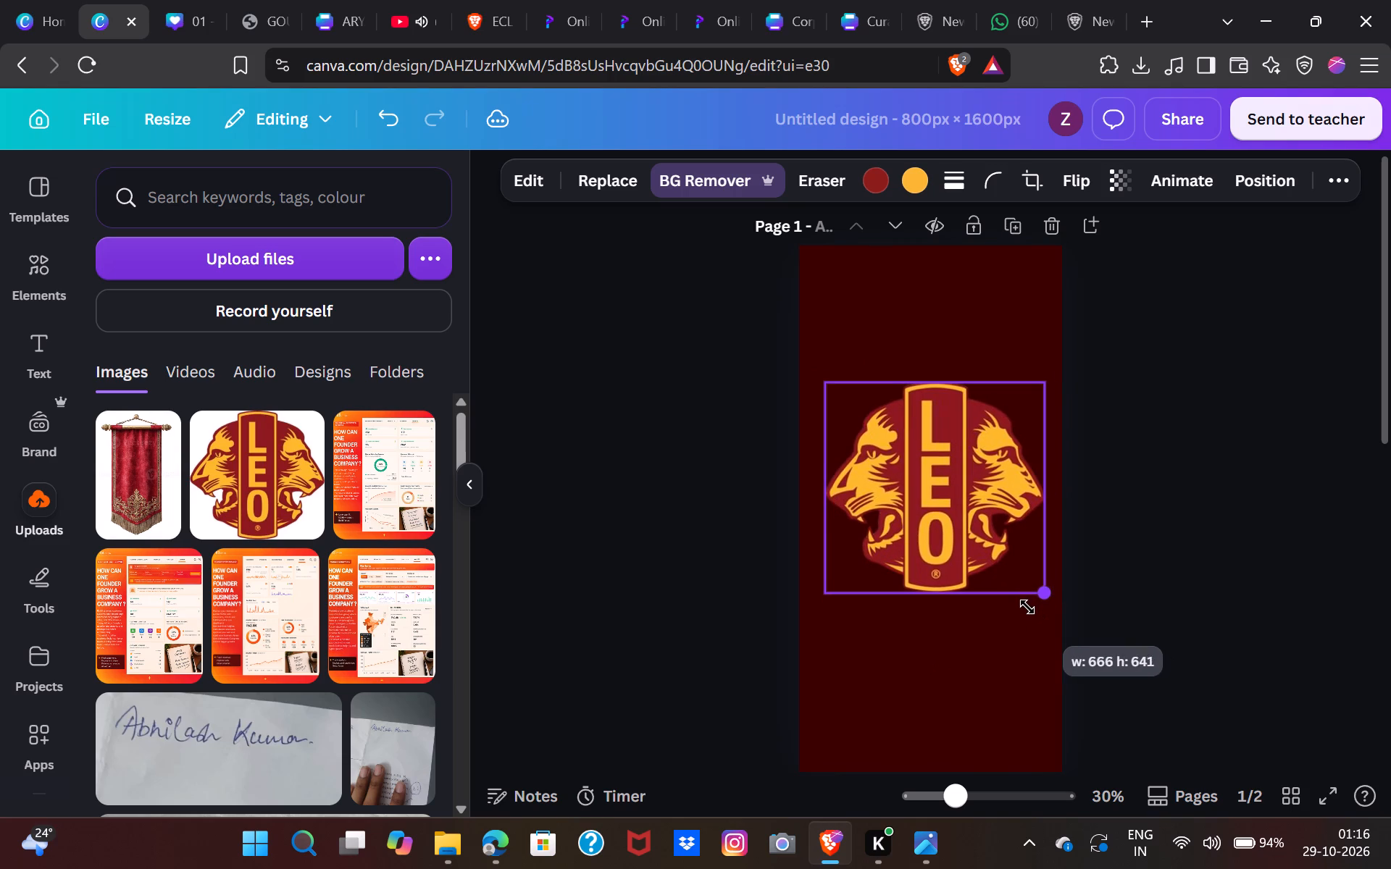
pyautogui.moveTo(1027, 607); pyautogui.dragTo(1024, 605)
pyautogui.moveTo(977, 523); pyautogui.dragTo(969, 537)
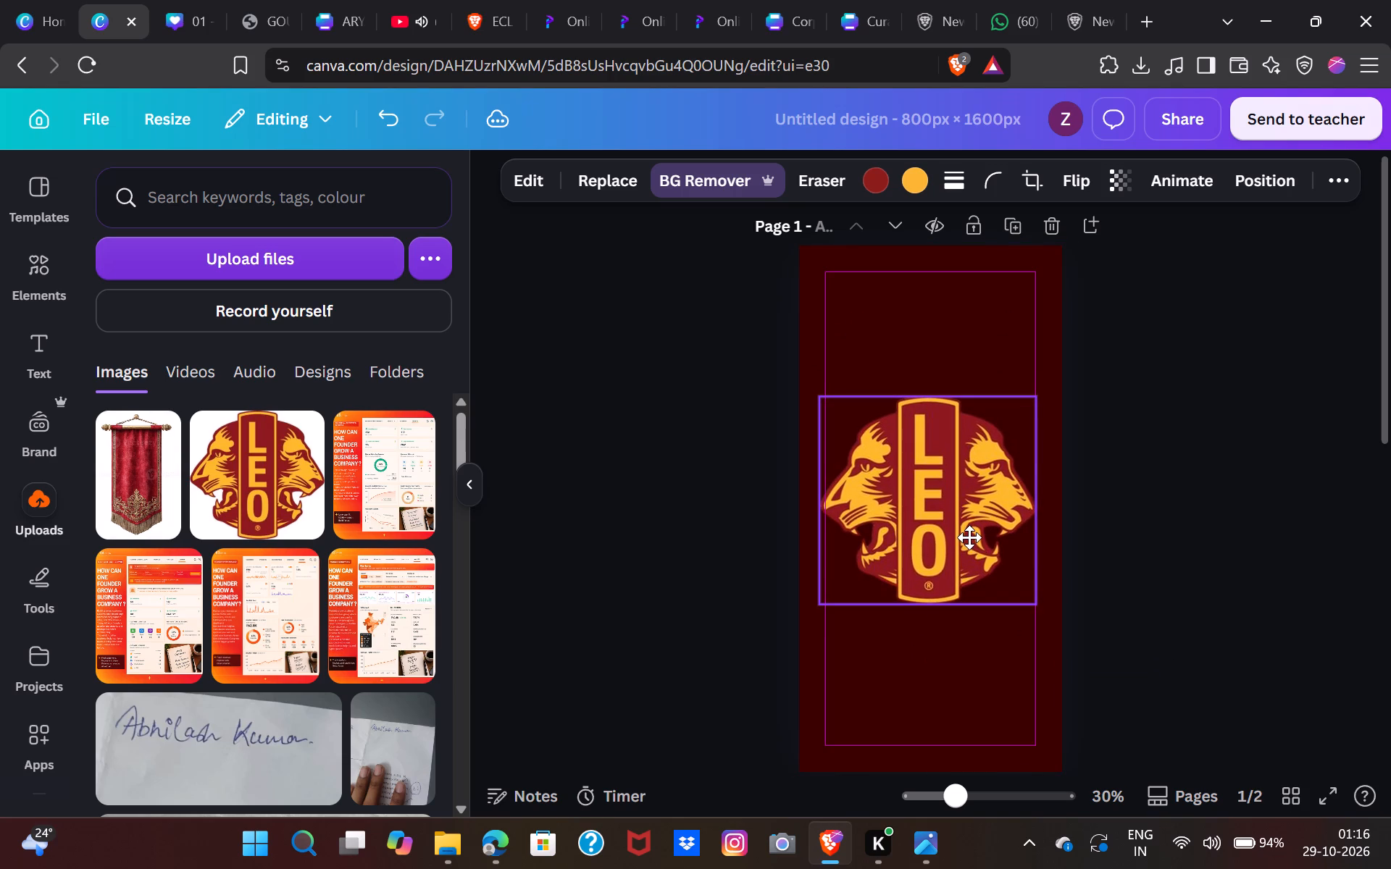
pyautogui.moveTo(969, 537); pyautogui.dragTo(969, 540)
pyautogui.click(593, 423)
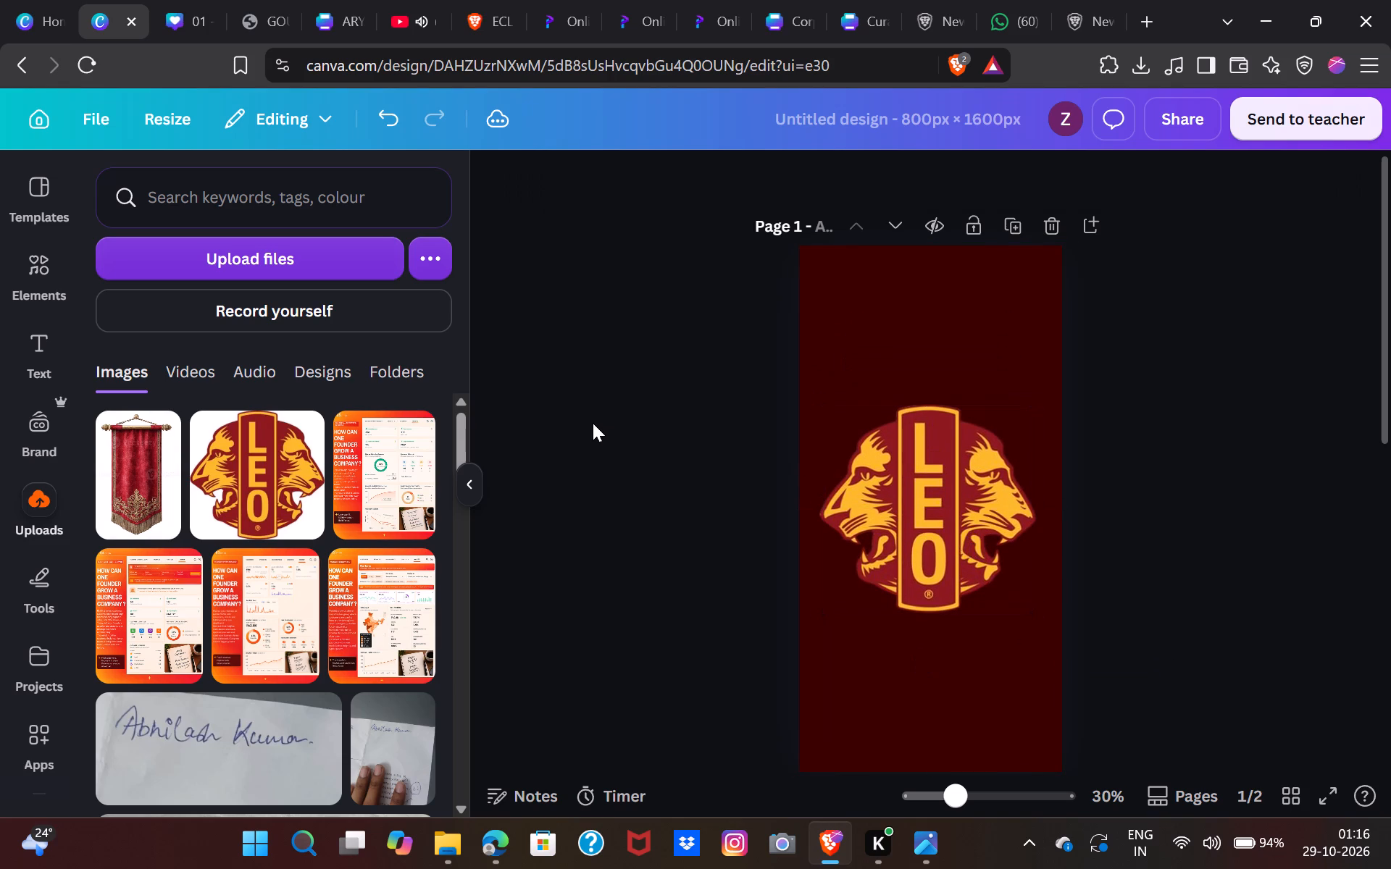
# Add a text box reading "LEO CLUB BIT SINDRI" to page 1.
pyautogui.click(472, 487)
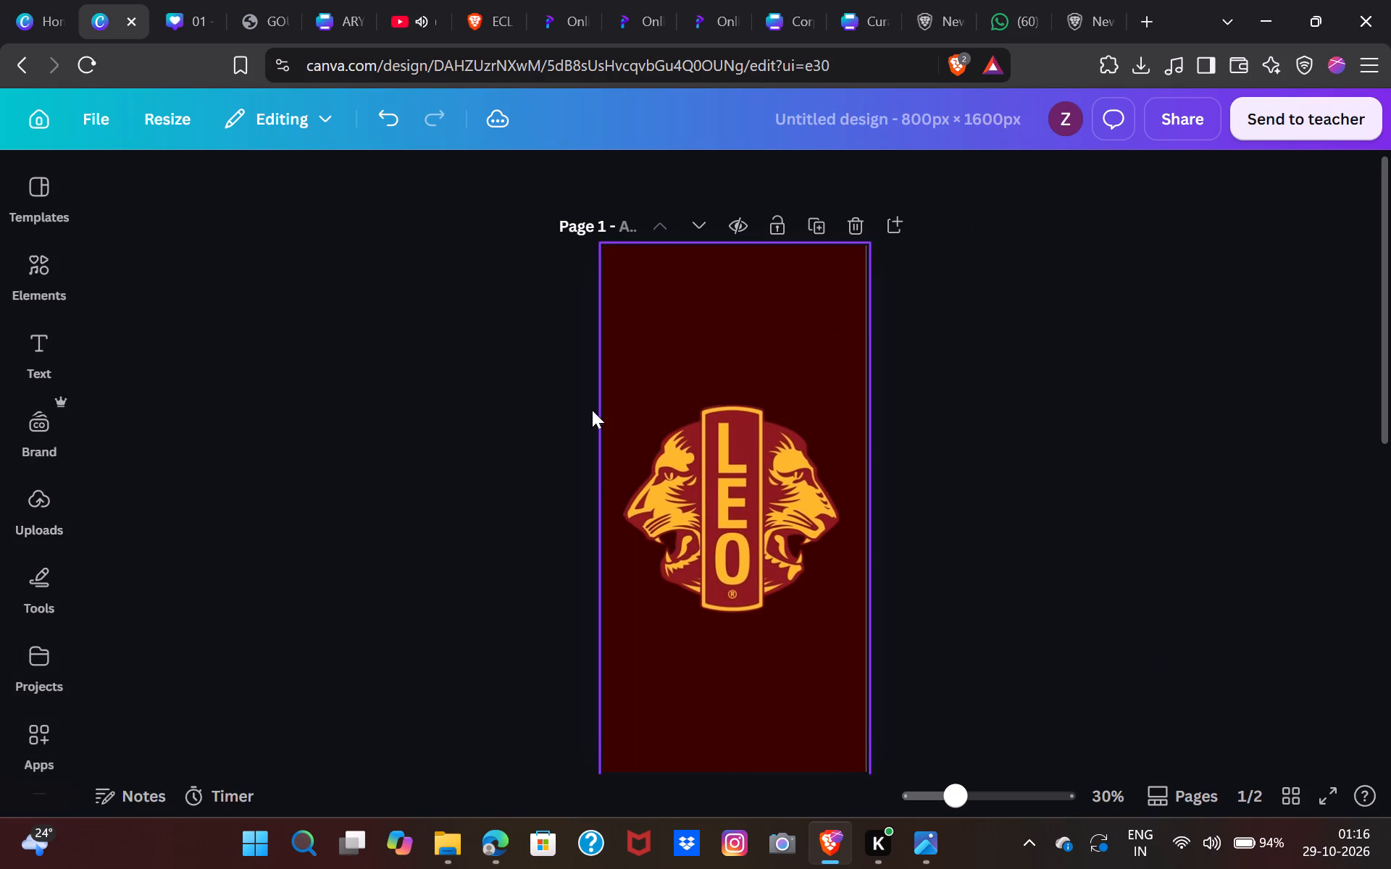
pyautogui.click(48, 357)
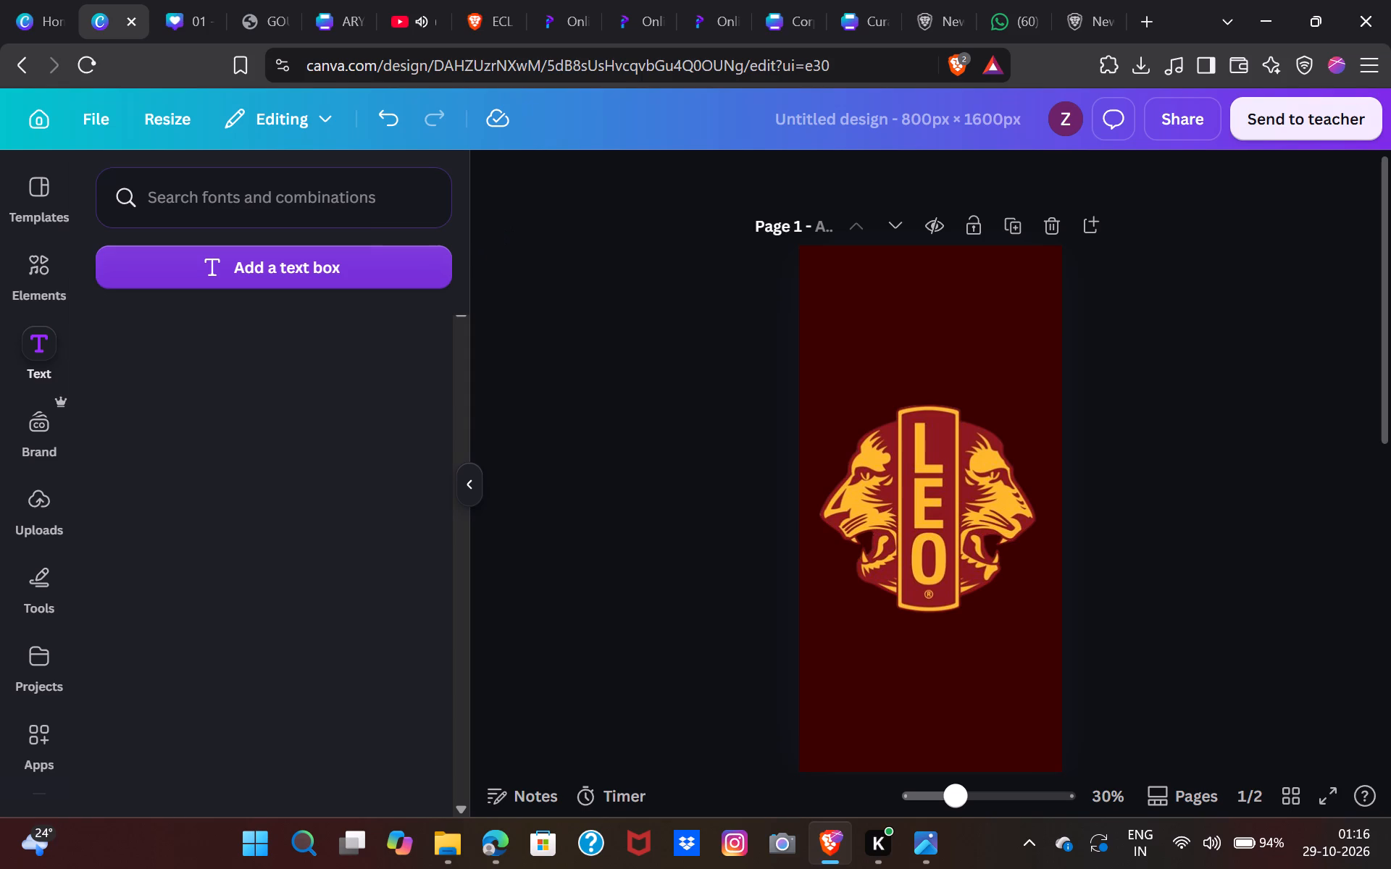
pyautogui.click(352, 272)
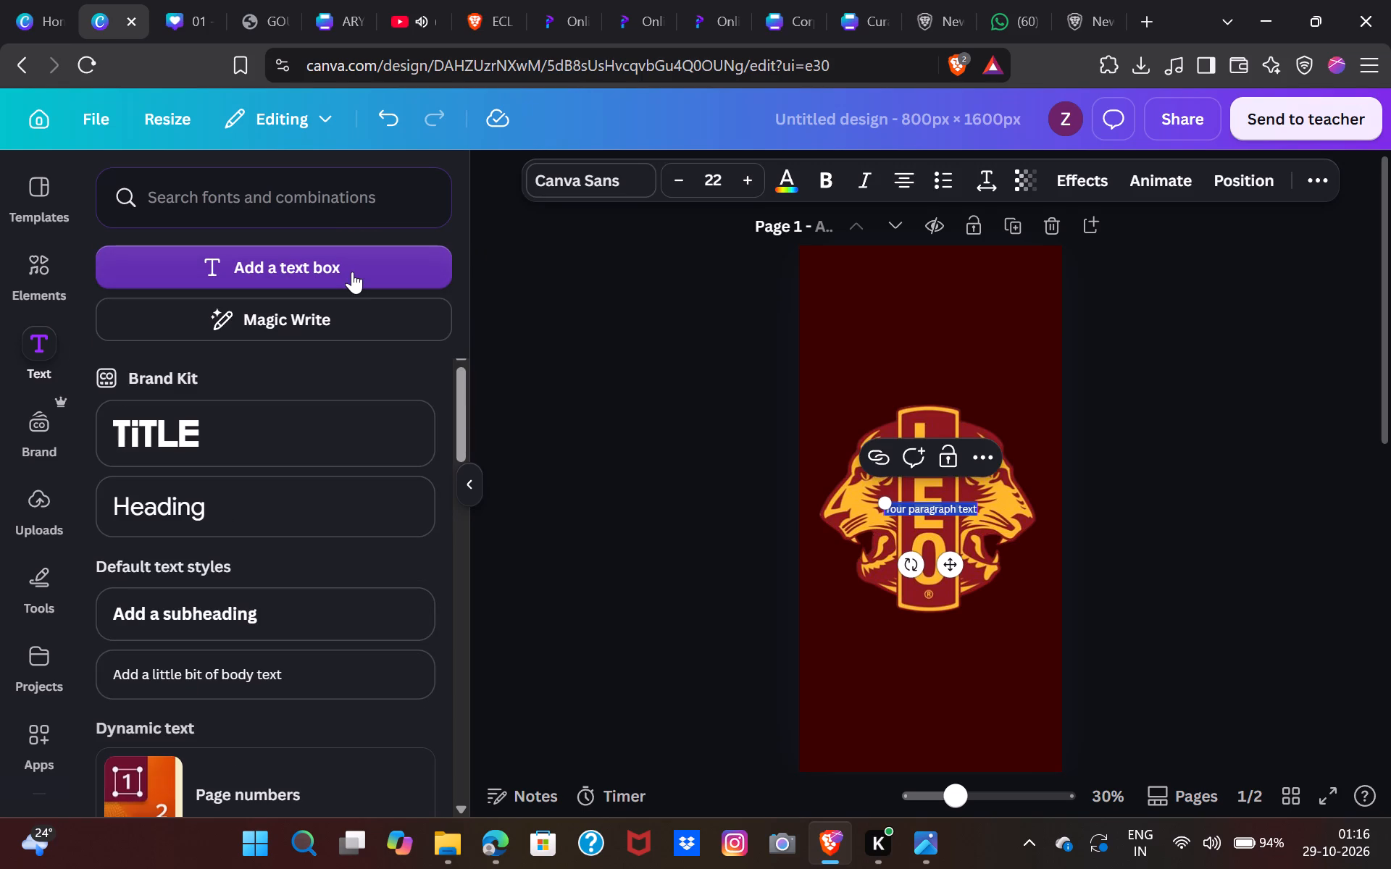
pyautogui.write('LEO')
pyautogui.press('space')
pyautogui.write('CLUB BIT SINDRI')
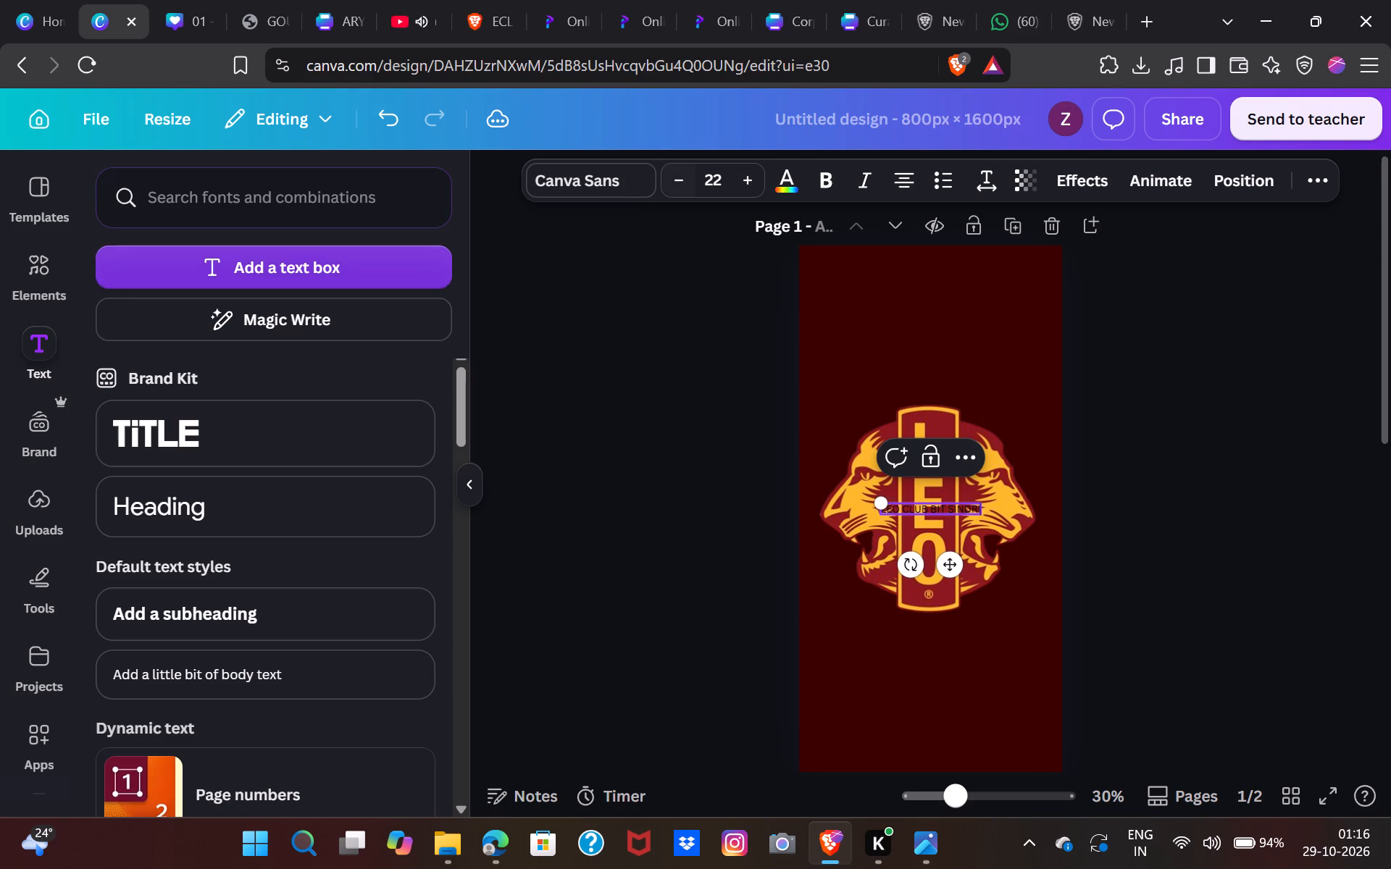
# Change the font of the "LEO CLUB BIT SINDRI" text to Cinzel.
pyautogui.click(628, 175)
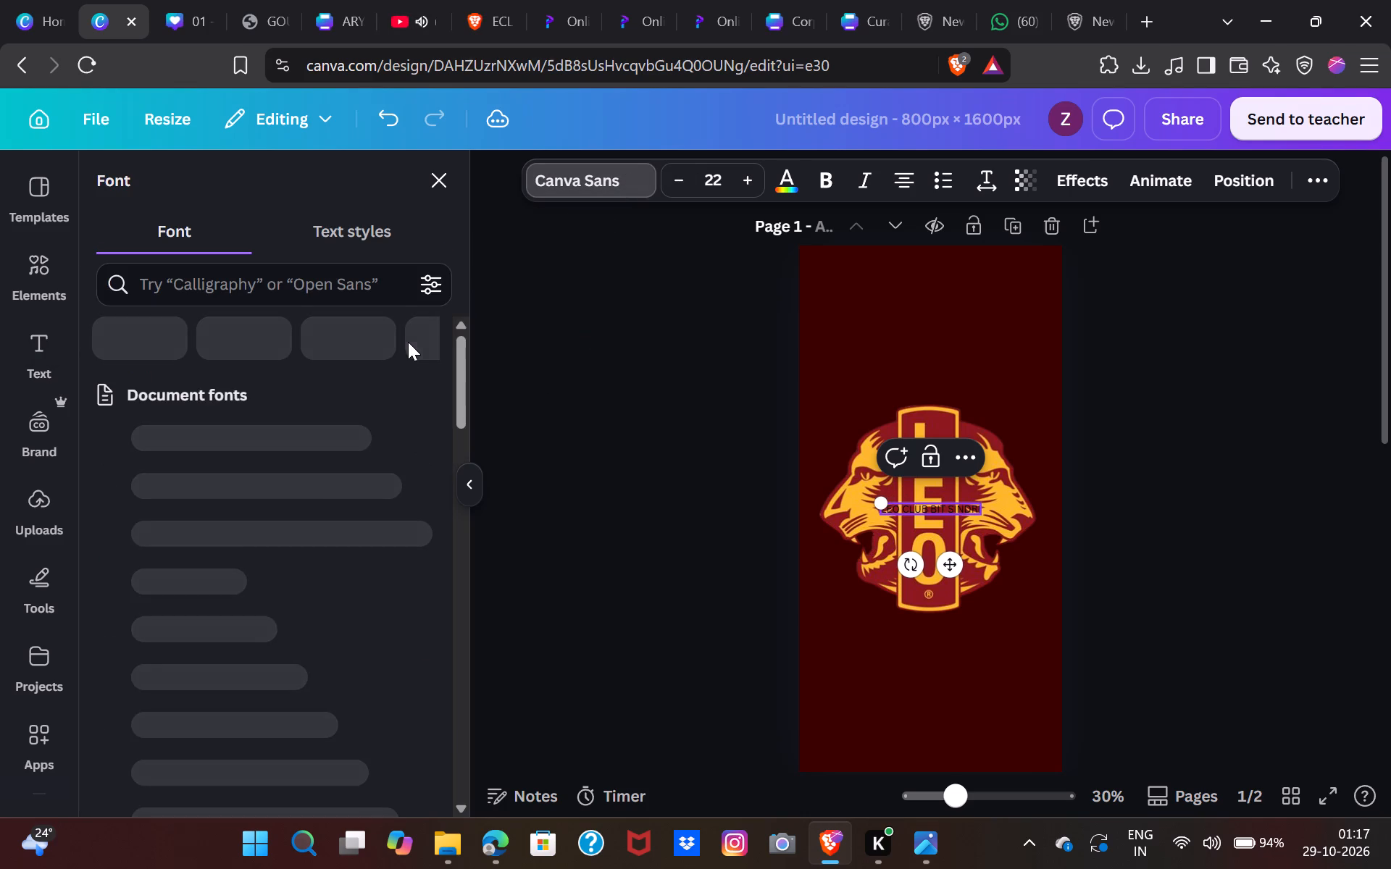
pyautogui.click(410, 364)
pyautogui.click(348, 290)
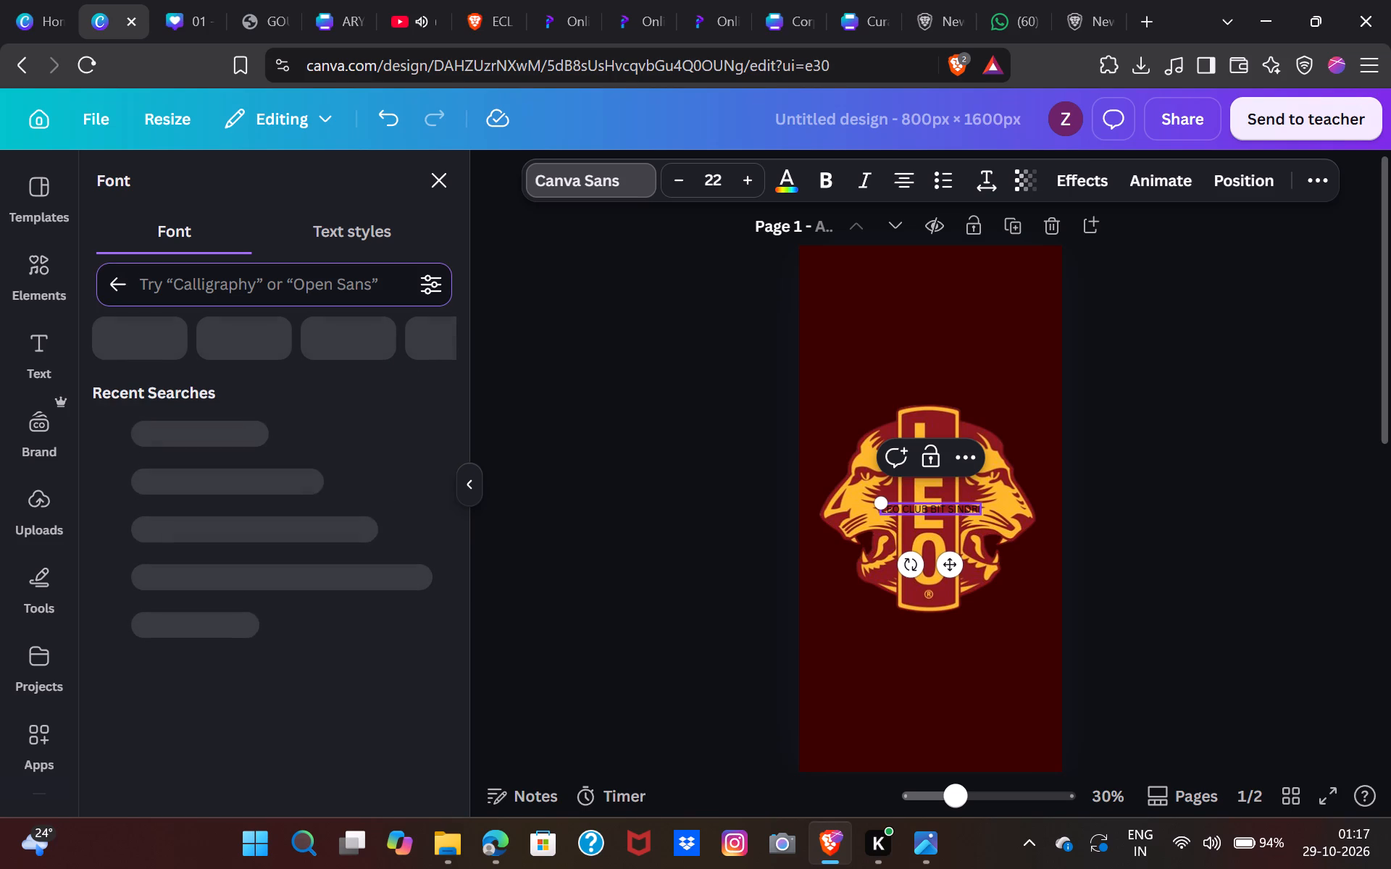
pyautogui.write('CIN')
pyautogui.write('ZLE')
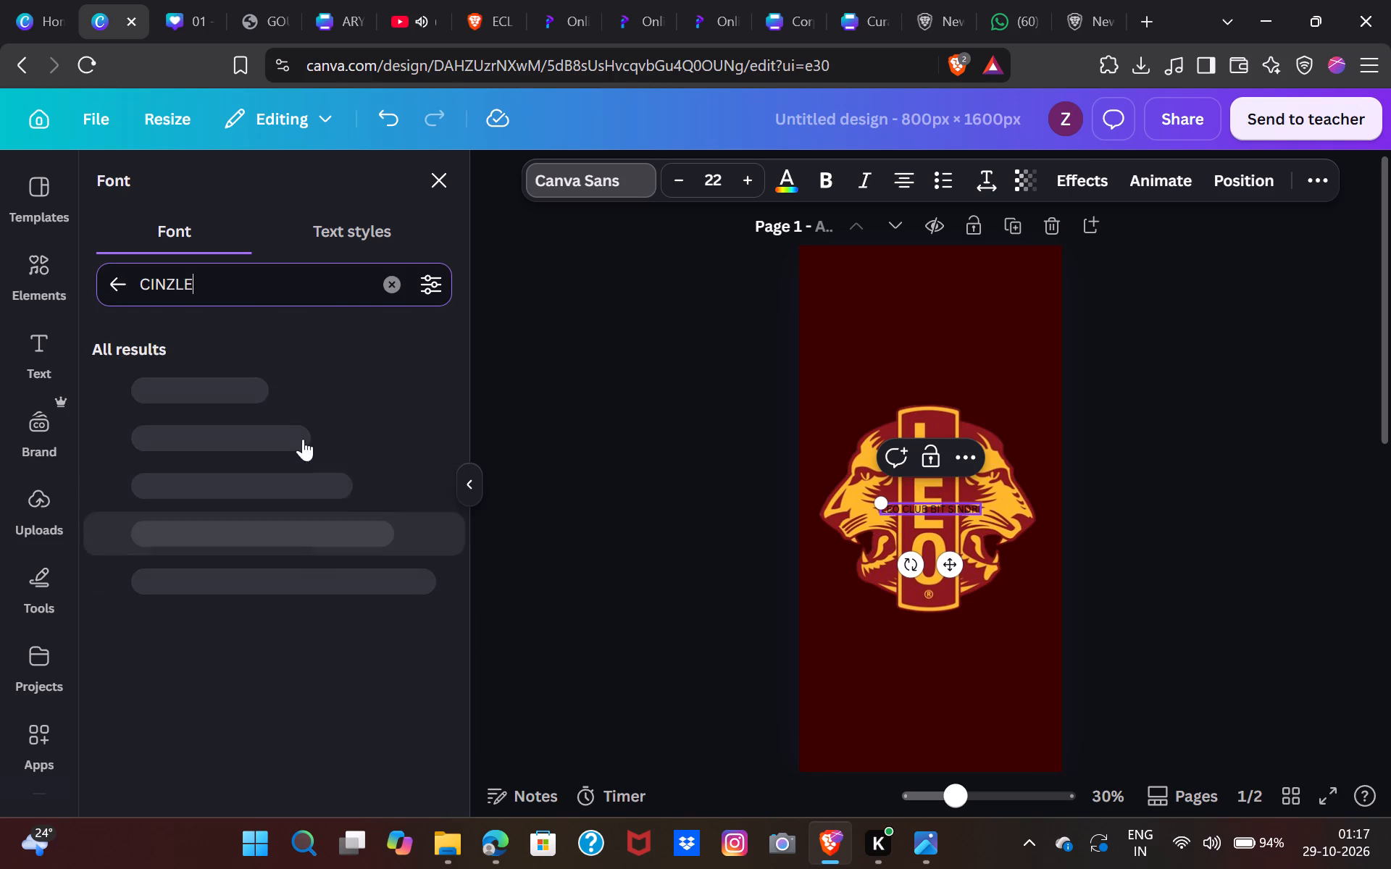
pyautogui.press(']')
pyautogui.press('BackSpace')
pyautogui.press('BackSpace')
pyautogui.press('BackSpace')
pyautogui.press('BackSpace')
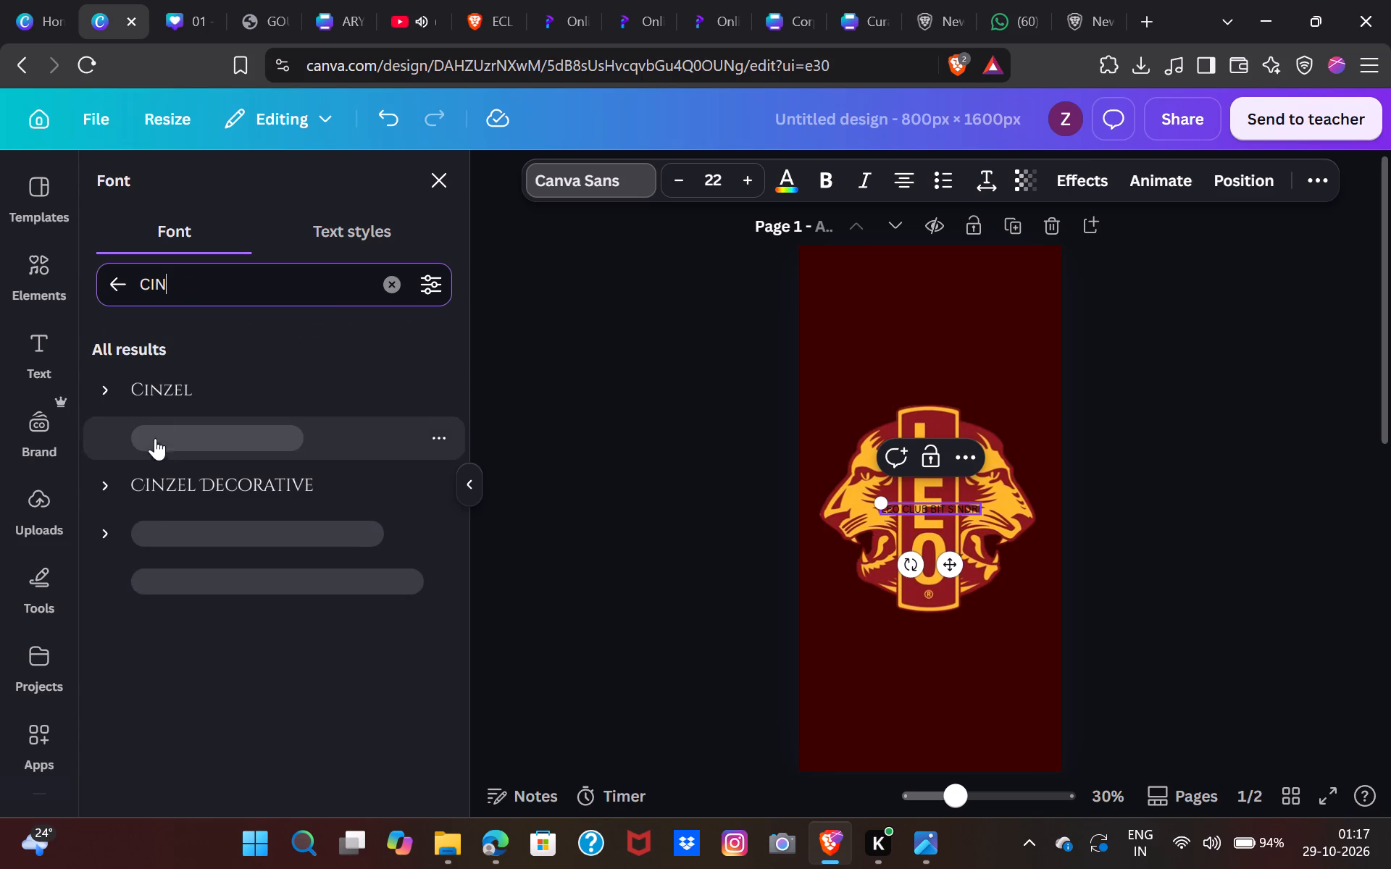
pyautogui.click(165, 403)
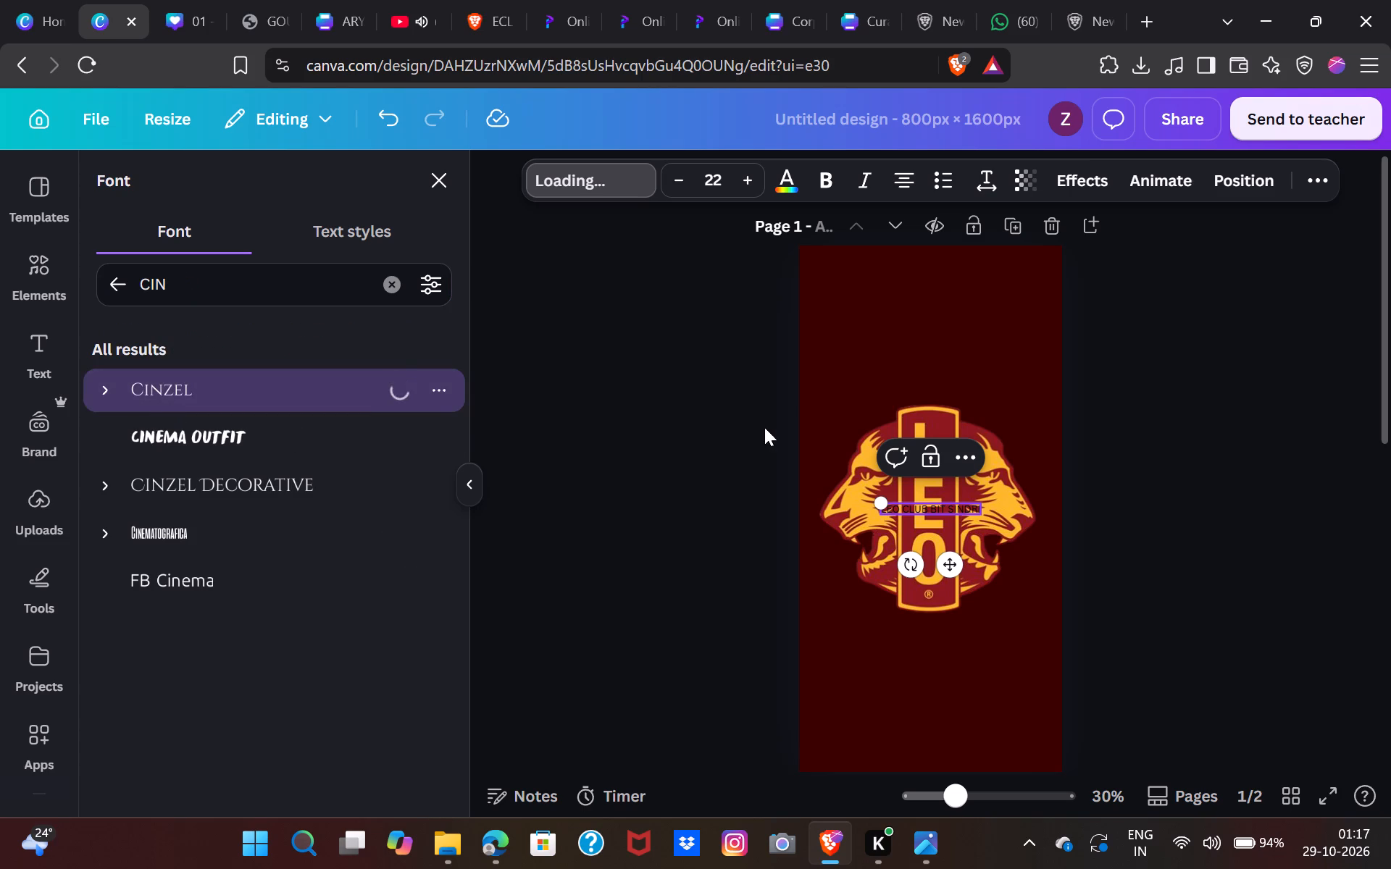
# Move the "LEO CLUB BIT SINDRI" text off the logo to the upper part of page 1.
pyautogui.moveTo(954, 568); pyautogui.dragTo(953, 446)
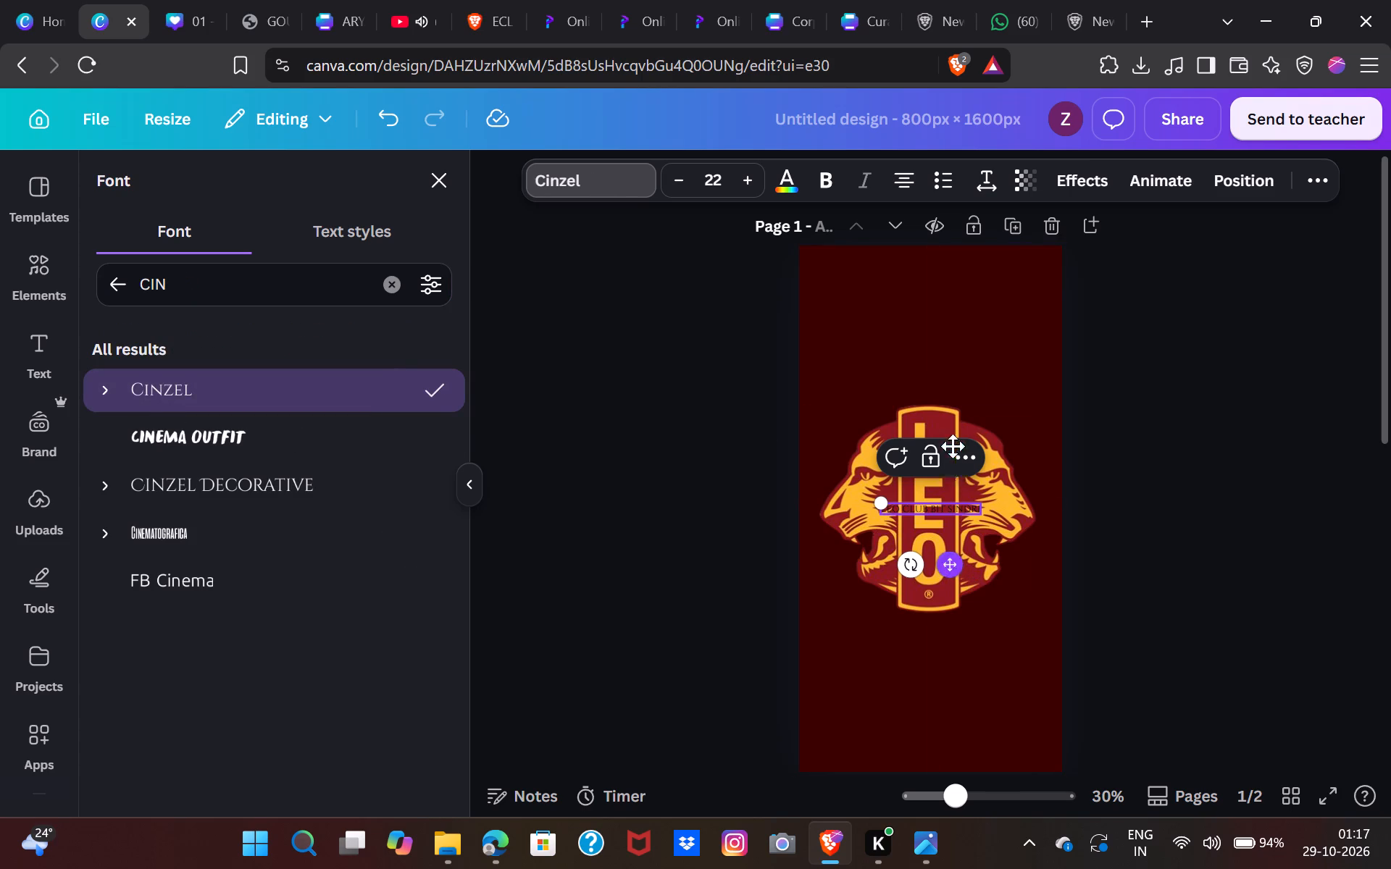
pyautogui.moveTo(953, 446); pyautogui.dragTo(936, 346)
# Colour the "LEO CLUB BIT SINDRI" text white, #FFFFFF.
pyautogui.click(785, 169)
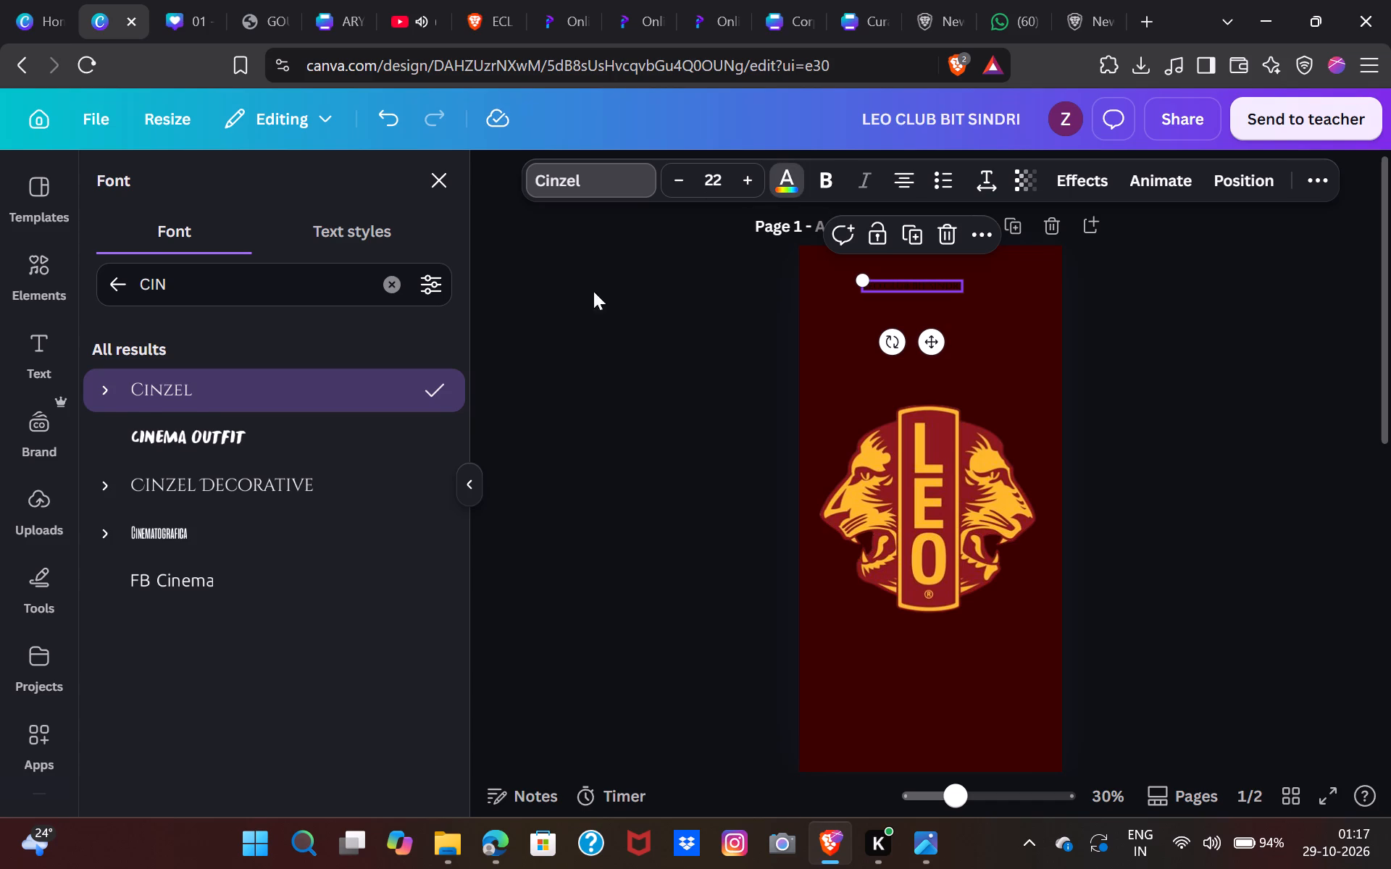
pyautogui.click(130, 348)
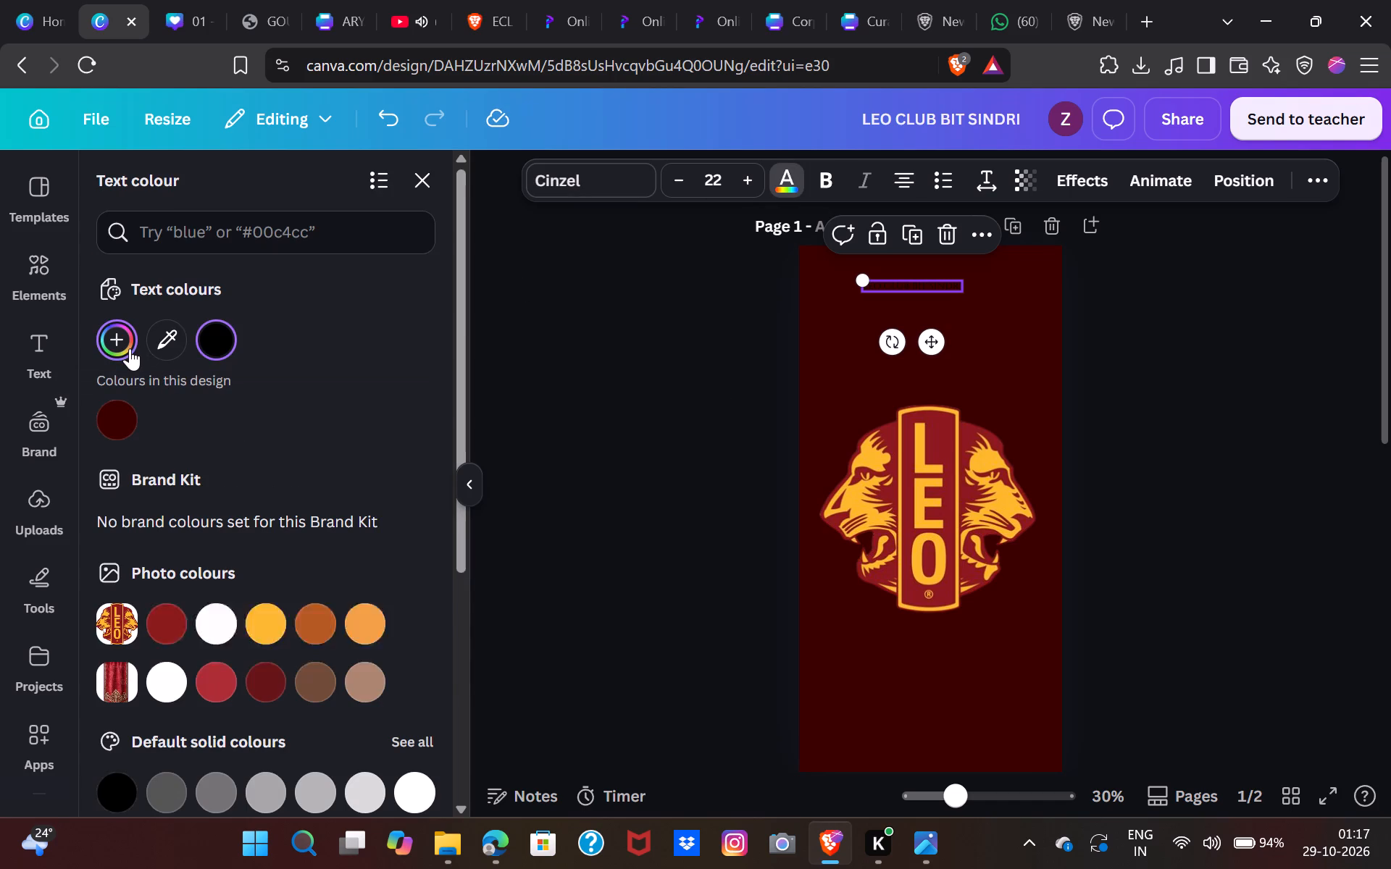
pyautogui.moveTo(156, 463); pyautogui.dragTo(16, 319)
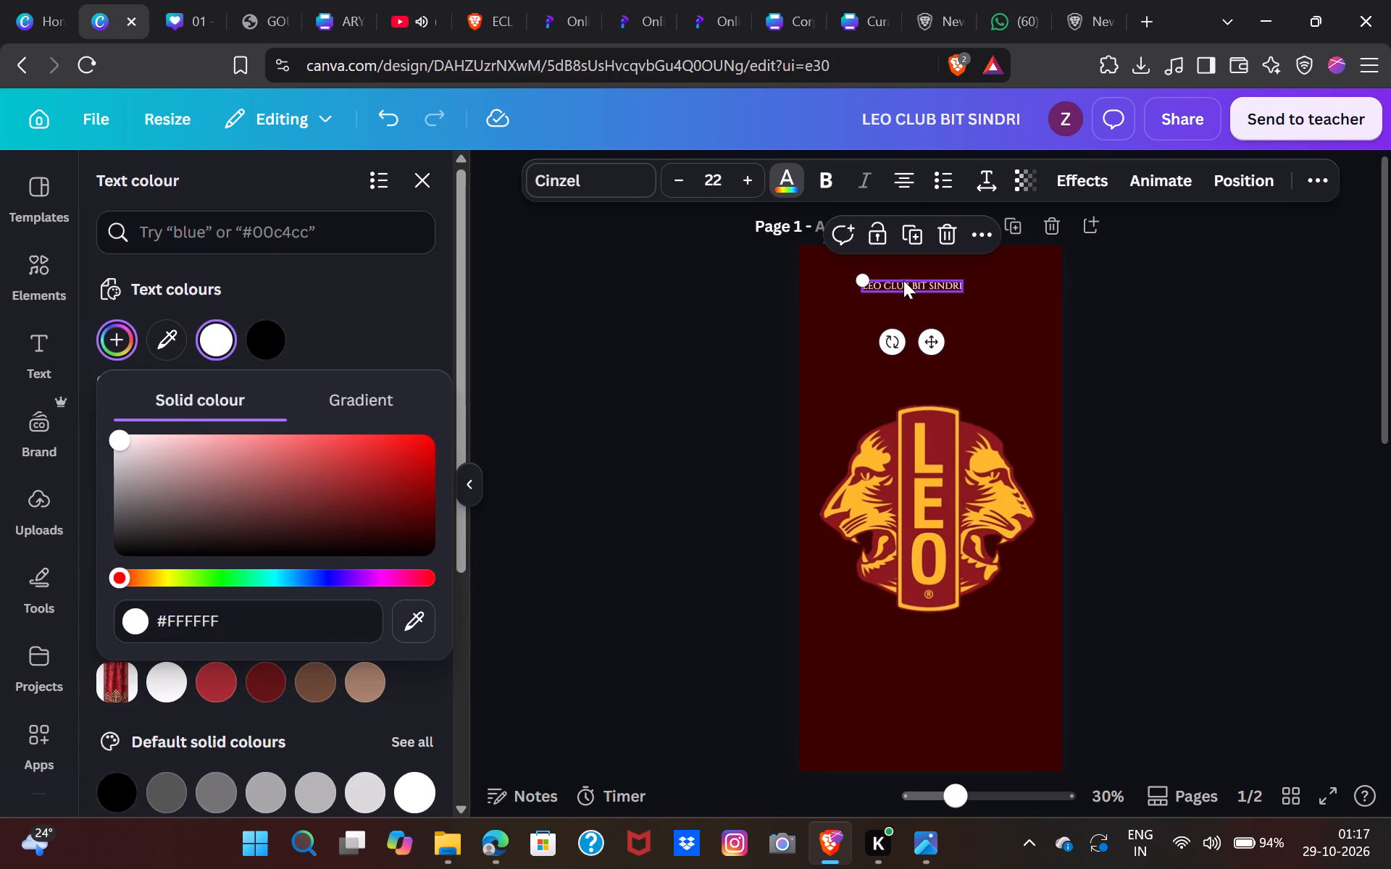
# Enlarge the "LEO CLUB BIT SINDRI" text to about size 58.2, spanning the page width, and move it up to the page's top edge.
pyautogui.moveTo(861, 276); pyautogui.dragTo(793, 267)
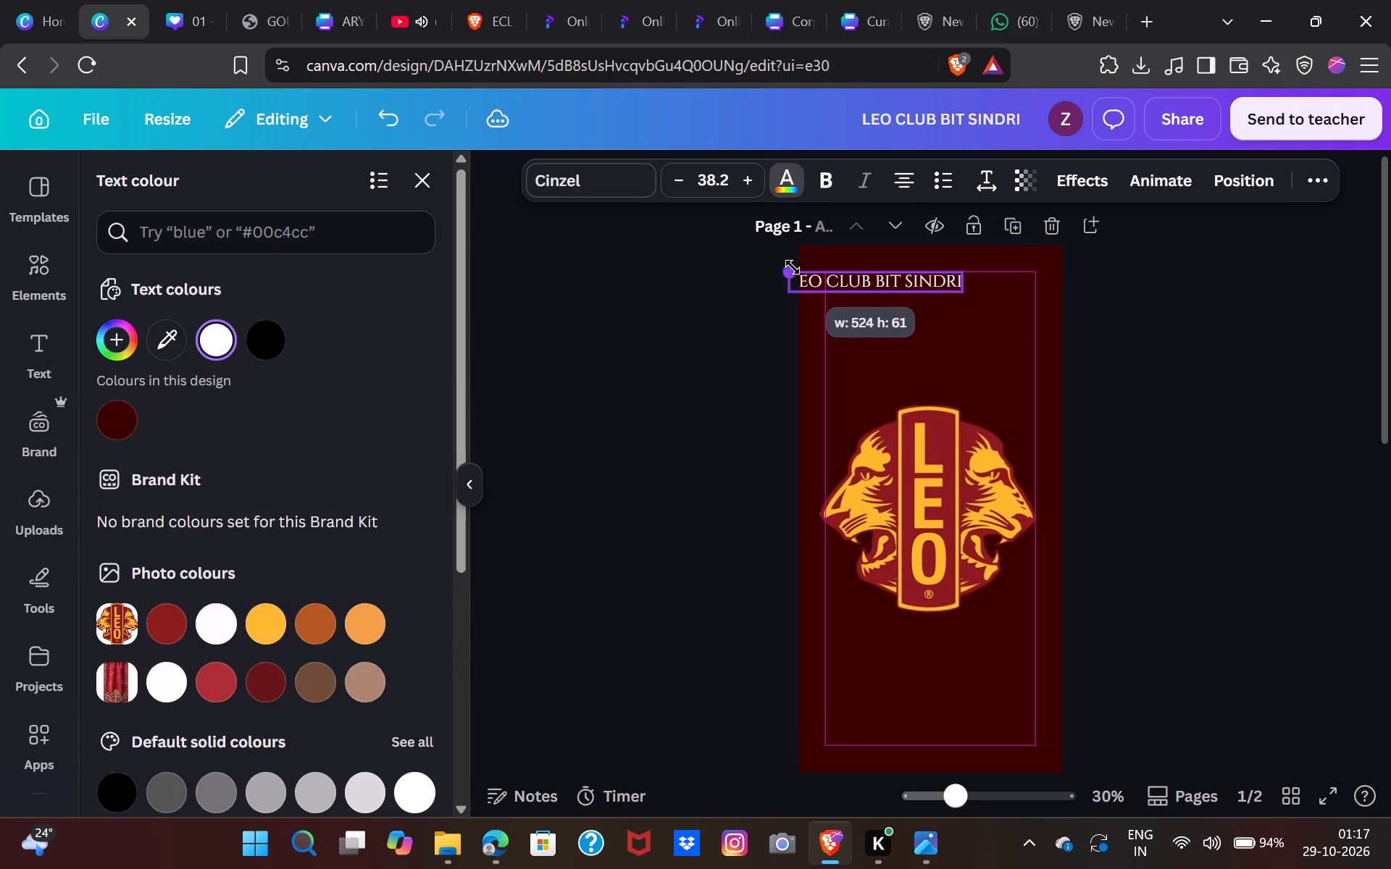
pyautogui.moveTo(793, 267); pyautogui.dragTo(803, 267)
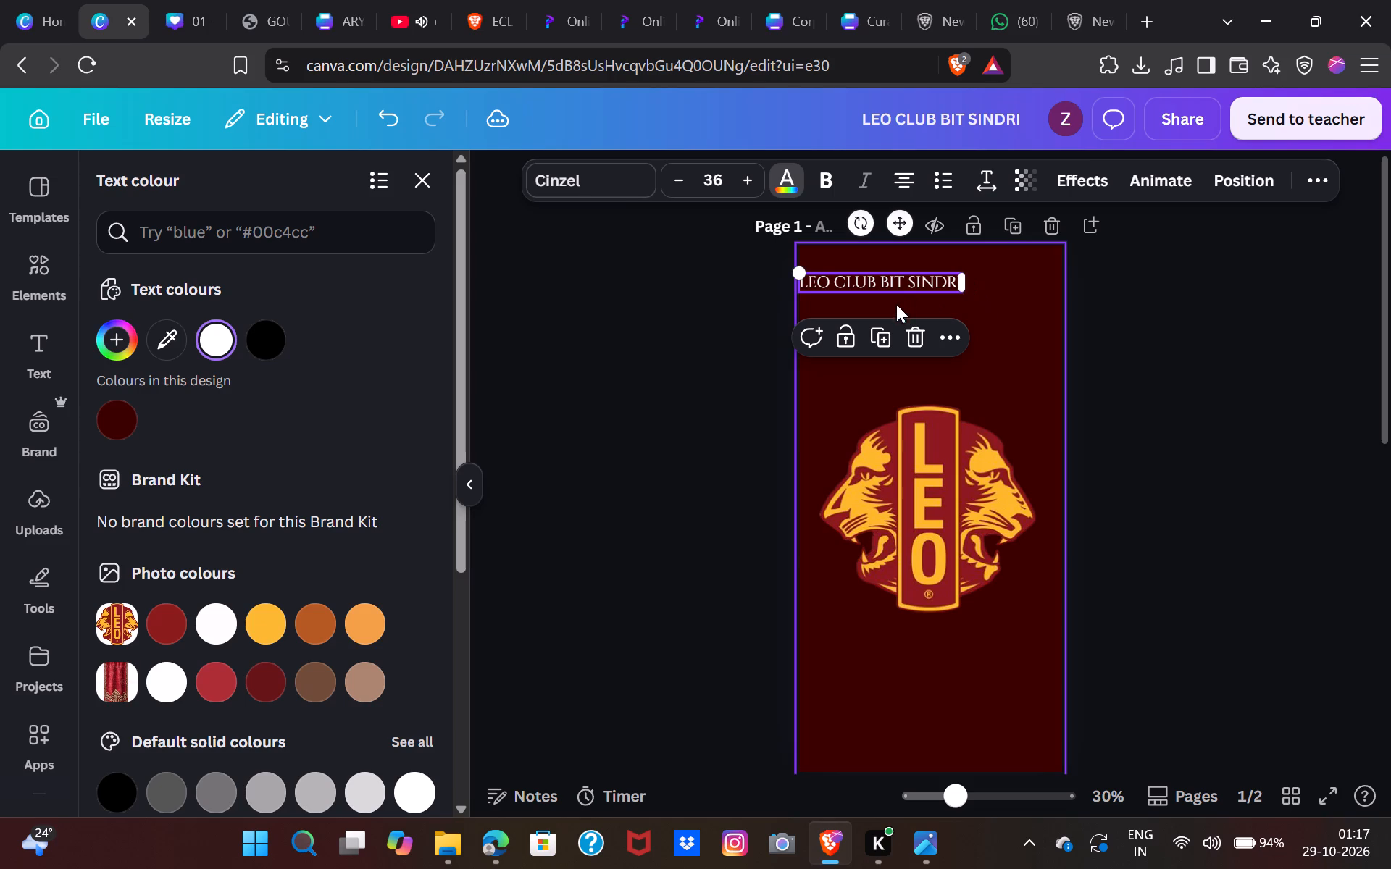
pyautogui.moveTo(911, 287); pyautogui.dragTo(1003, 298)
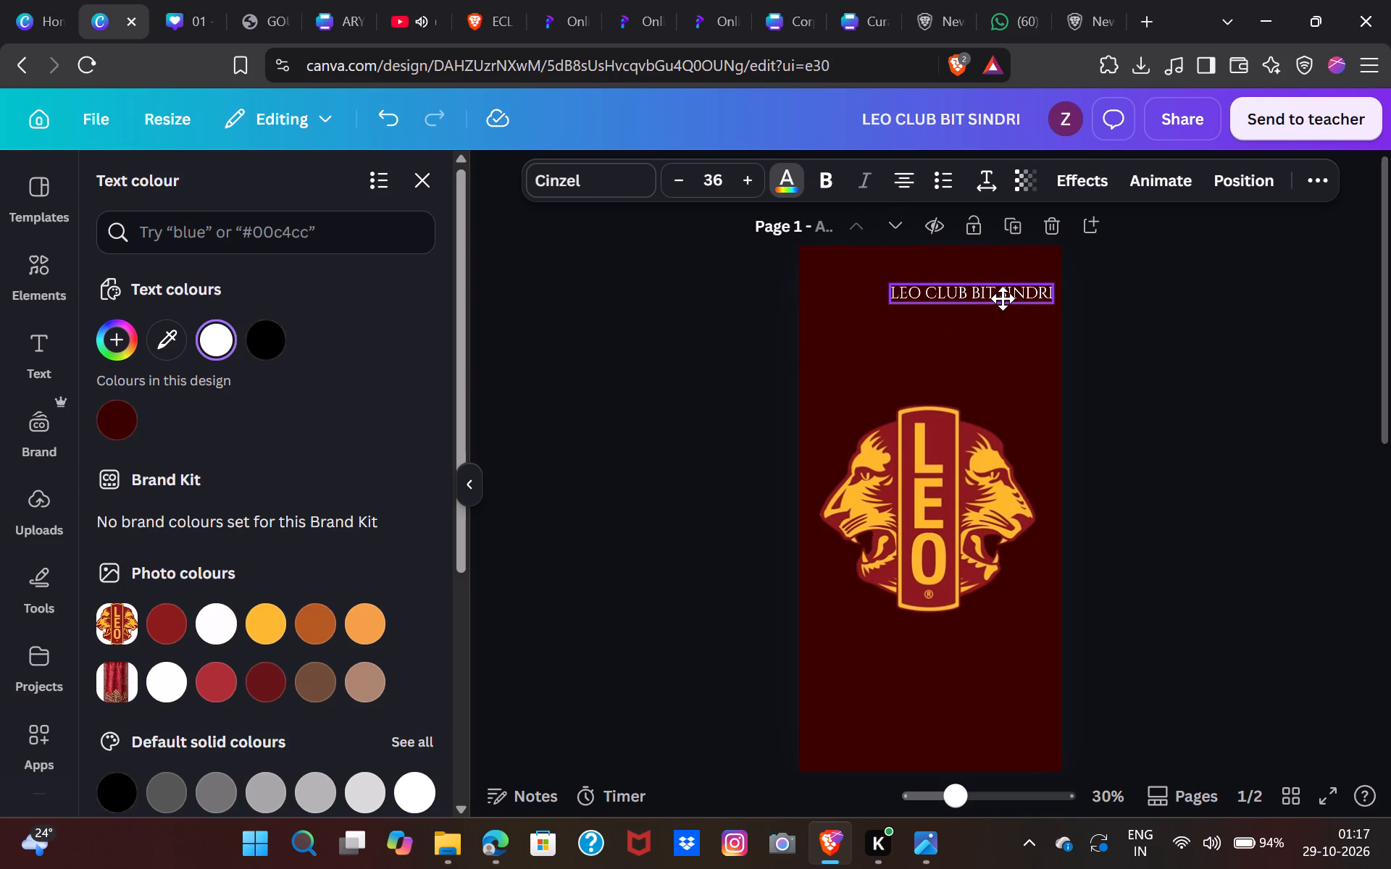
pyautogui.moveTo(1003, 298); pyautogui.dragTo(1008, 298)
pyautogui.moveTo(896, 282); pyautogui.dragTo(802, 273)
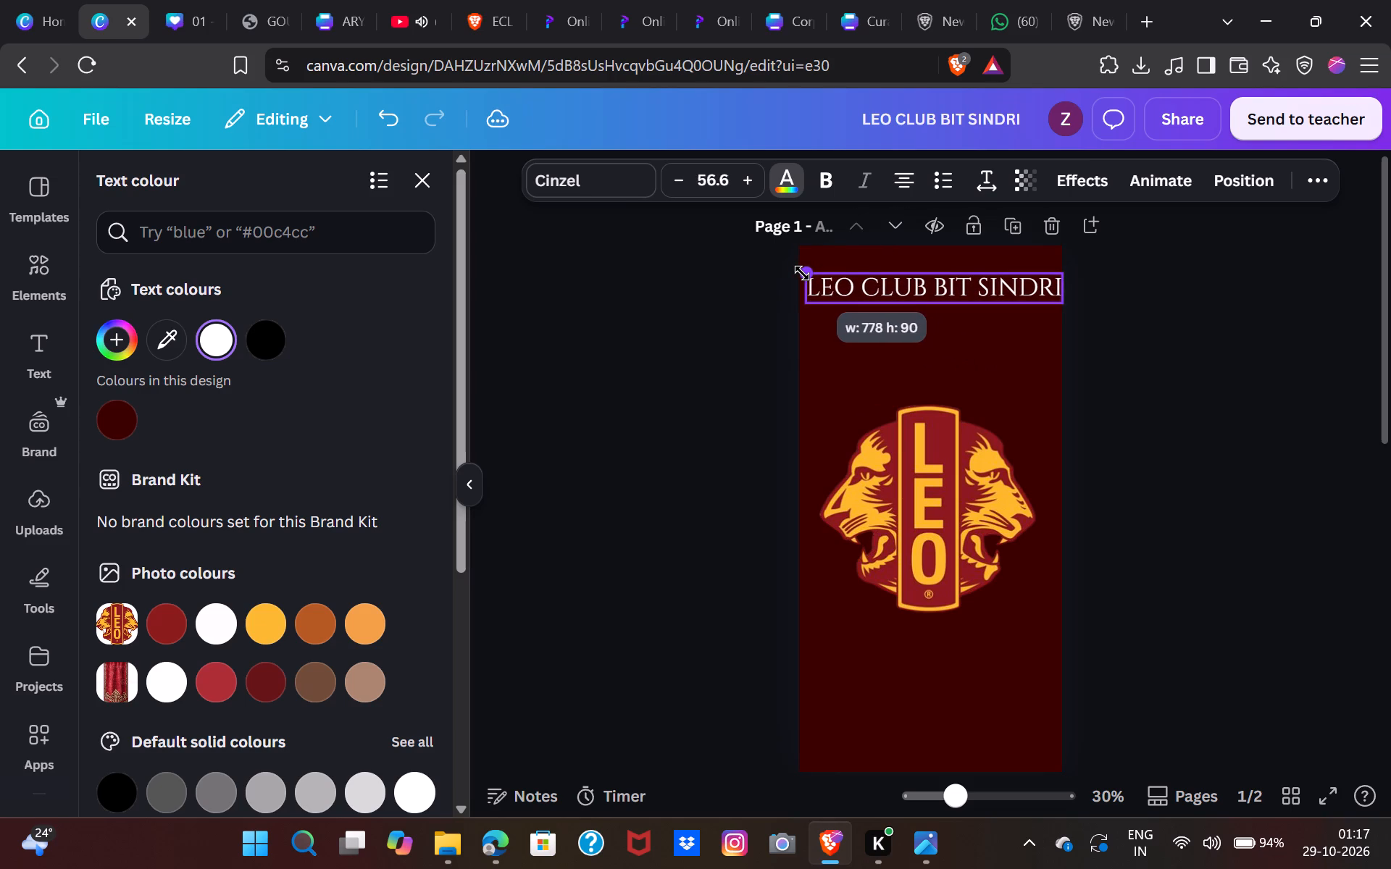
pyautogui.moveTo(802, 273); pyautogui.dragTo(797, 272)
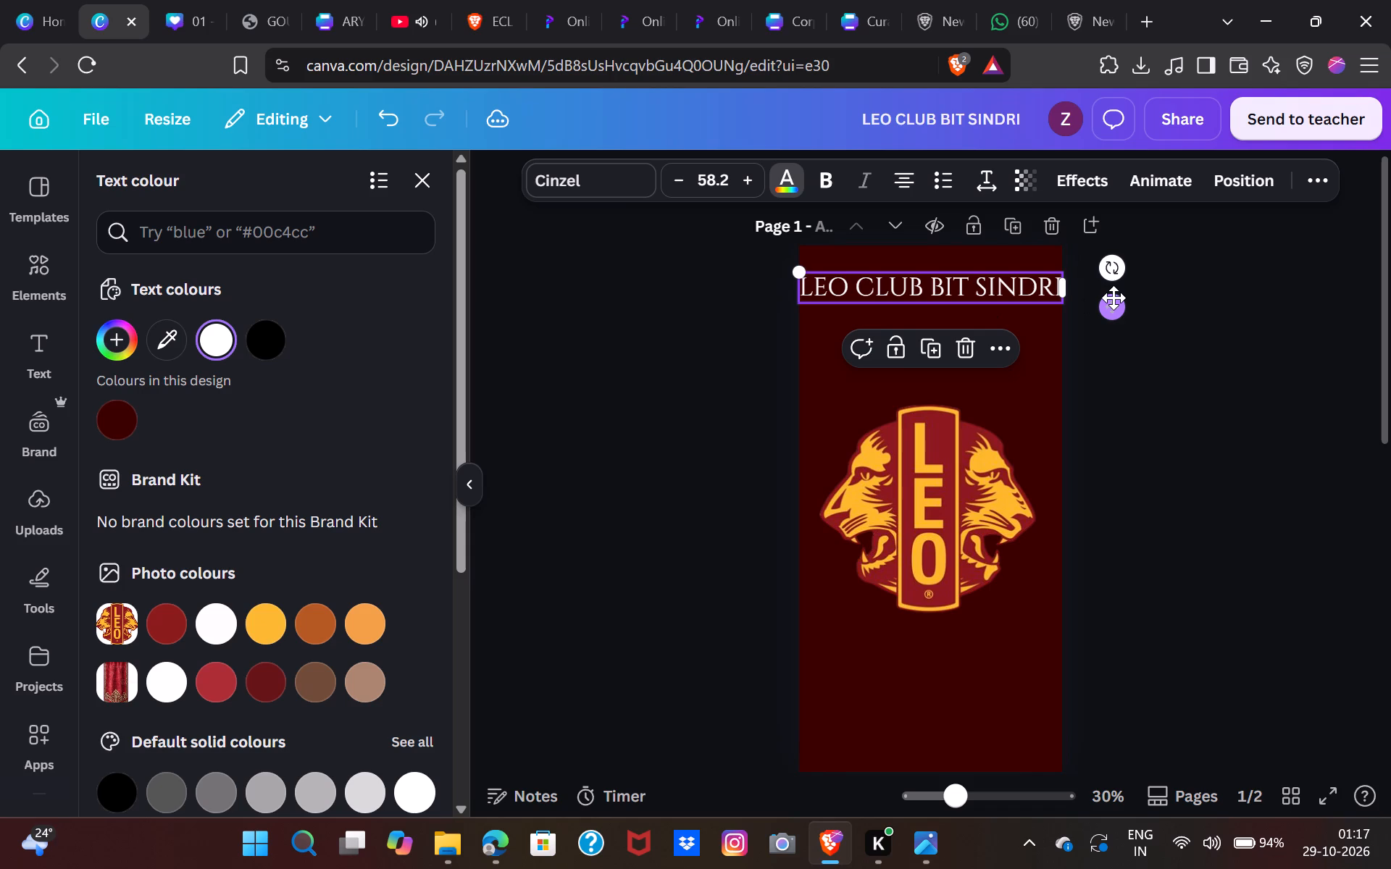
pyautogui.moveTo(1114, 298); pyautogui.dragTo(1114, 278)
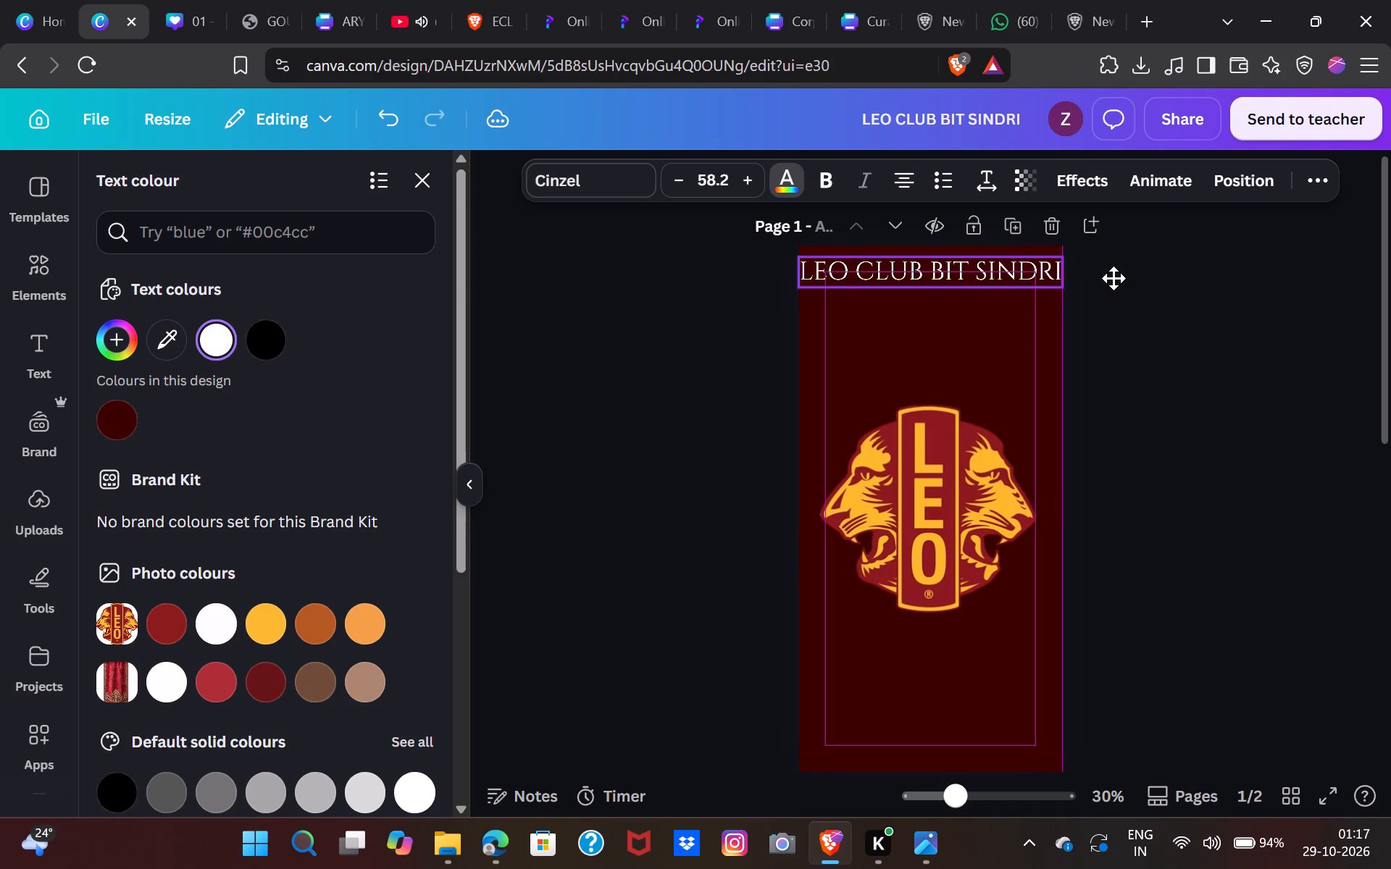
pyautogui.moveTo(1114, 278); pyautogui.dragTo(1114, 273)
pyautogui.click(1211, 417)
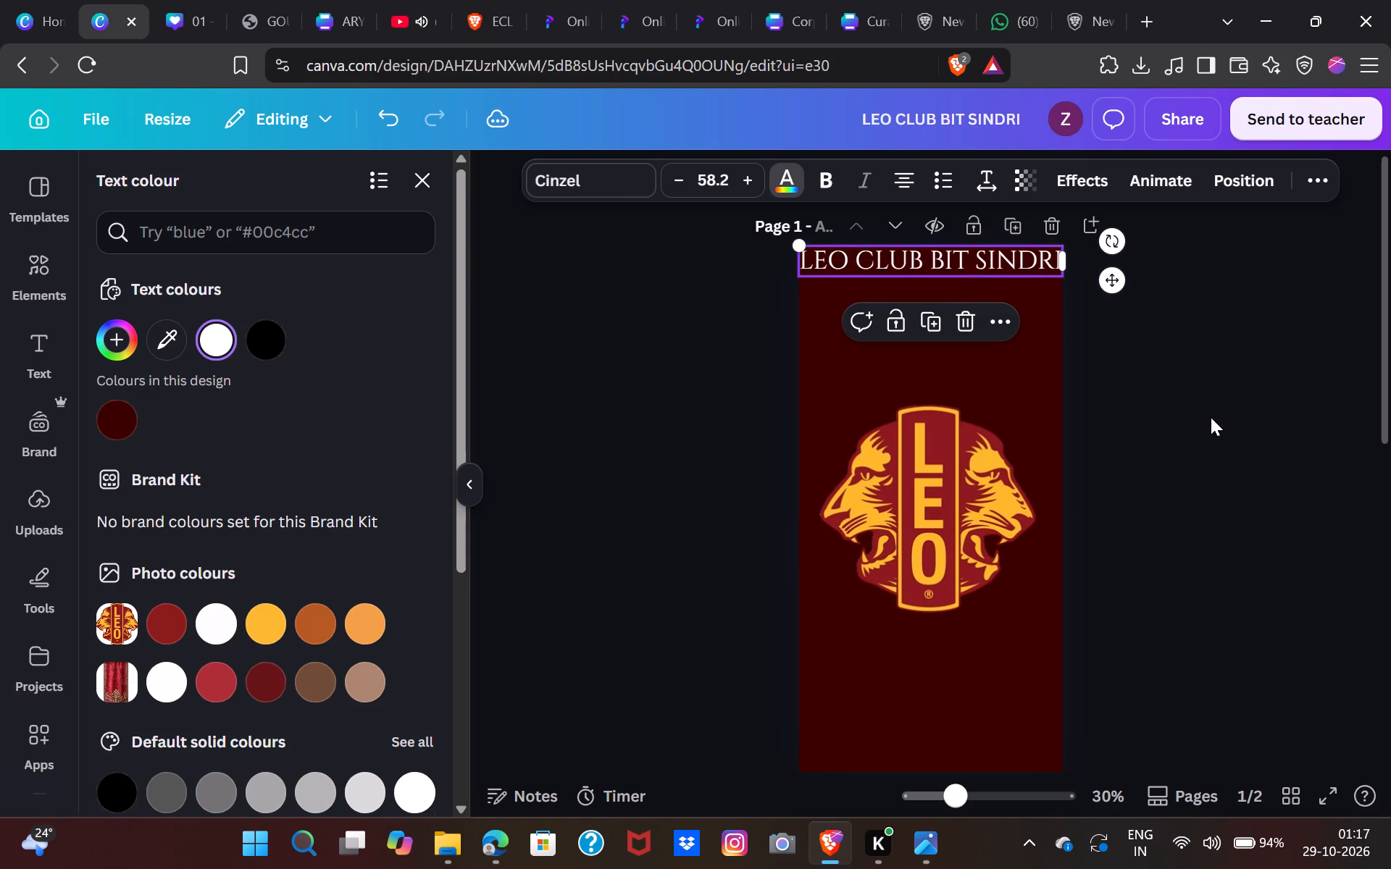
pyautogui.doubleClick(1211, 417)
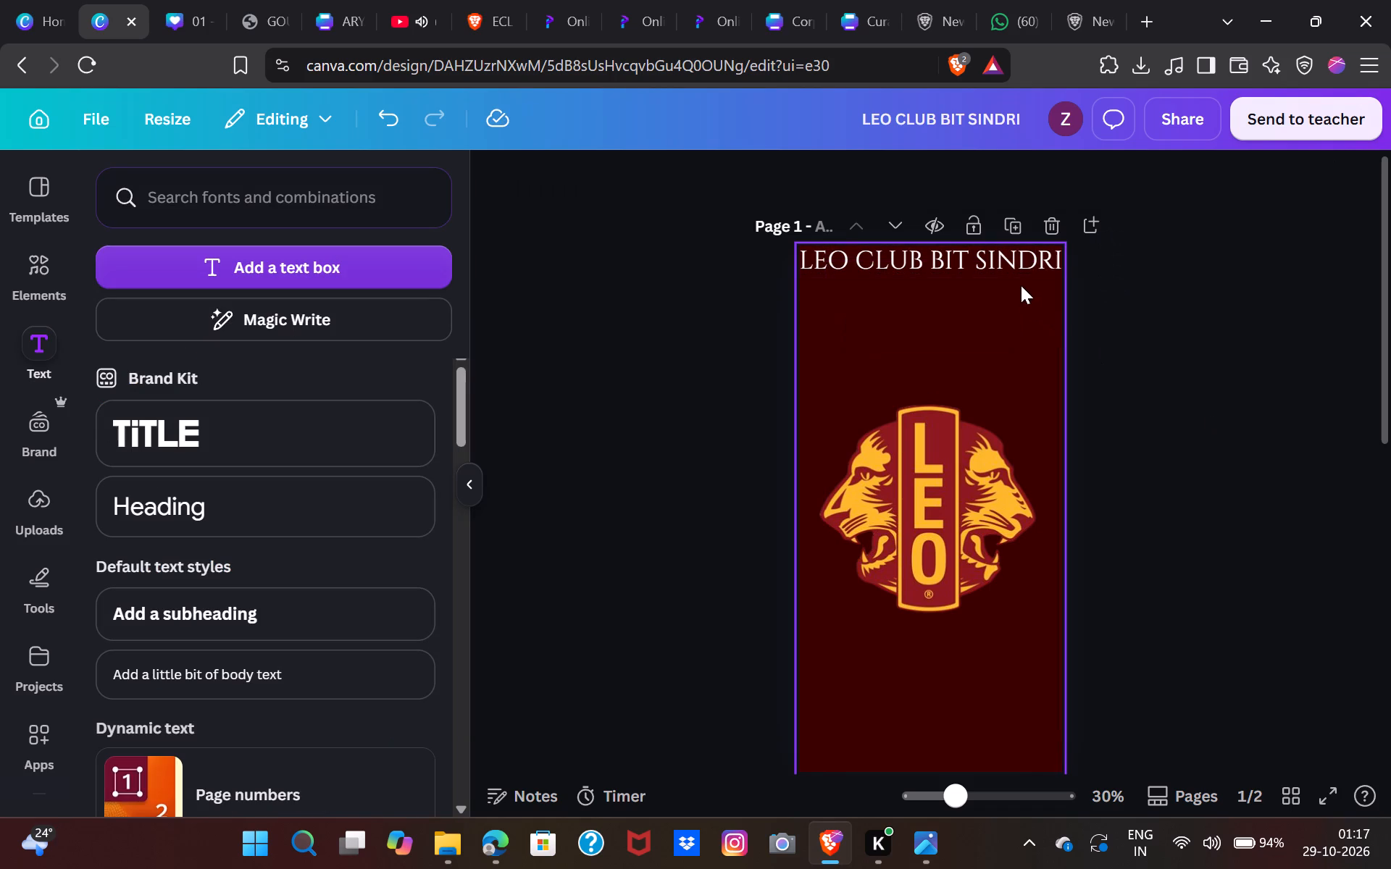
pyautogui.tripleClick(1013, 274)
pyautogui.click(1048, 323)
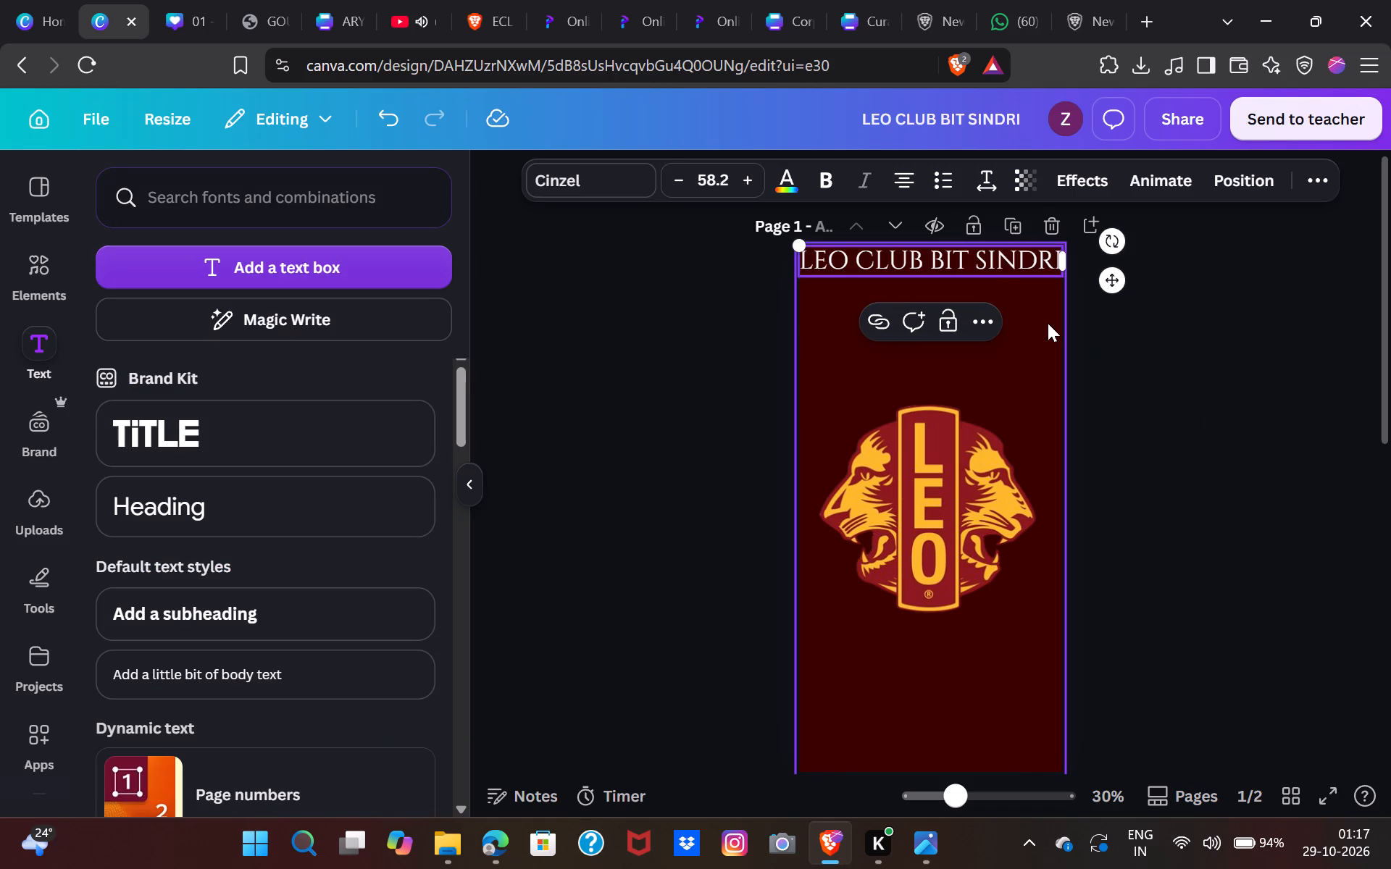
pyautogui.moveTo(1048, 323); pyautogui.dragTo(1082, 348)
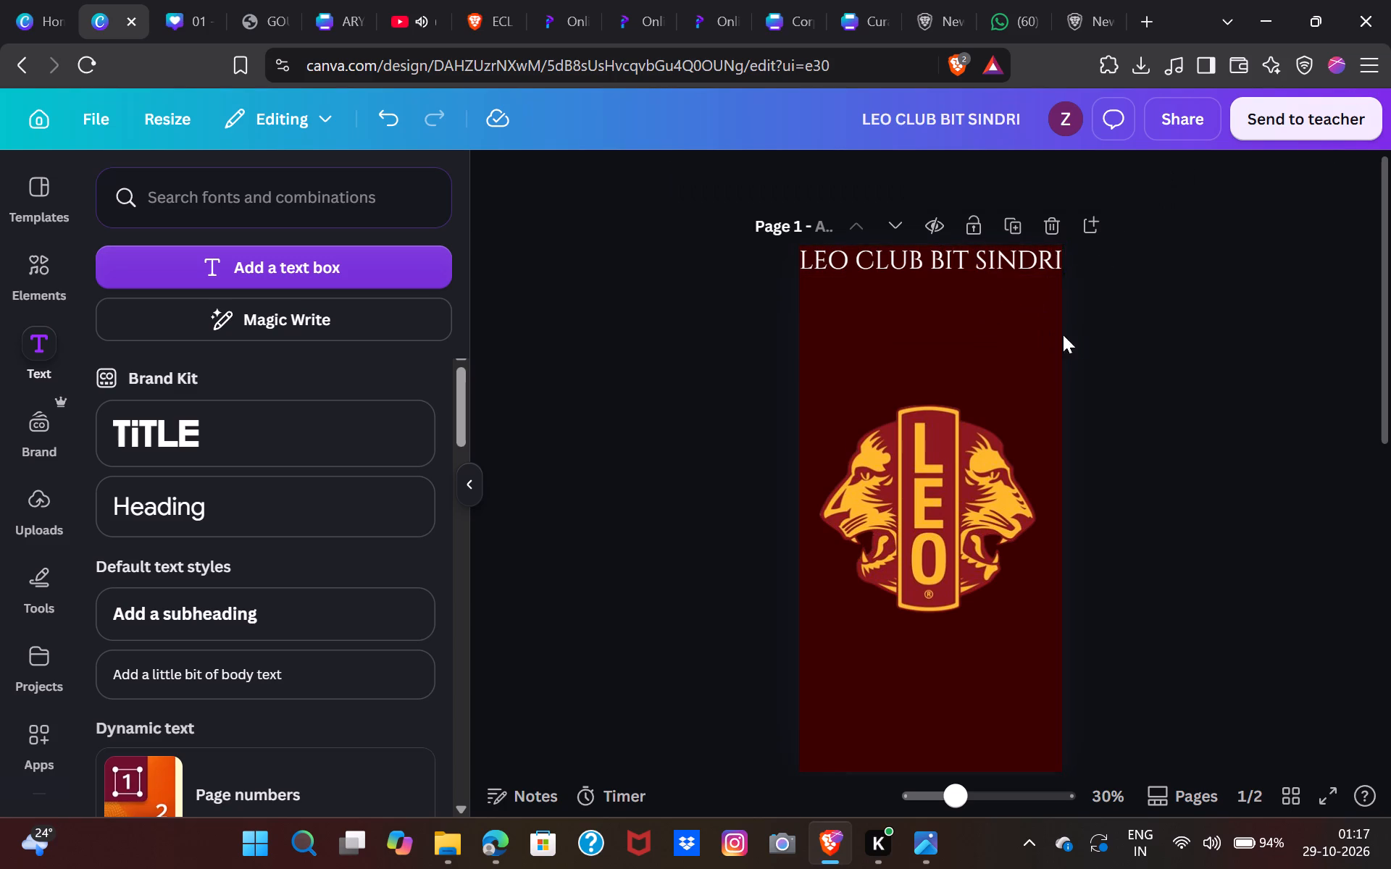
# Lower the "LEO CLUB BIT SINDRI" text slightly, shrink it to about size 53.7 and centre it horizontally on the page.
pyautogui.moveTo(972, 256); pyautogui.dragTo(972, 272)
pyautogui.moveTo(798, 258); pyautogui.dragTo(806, 261)
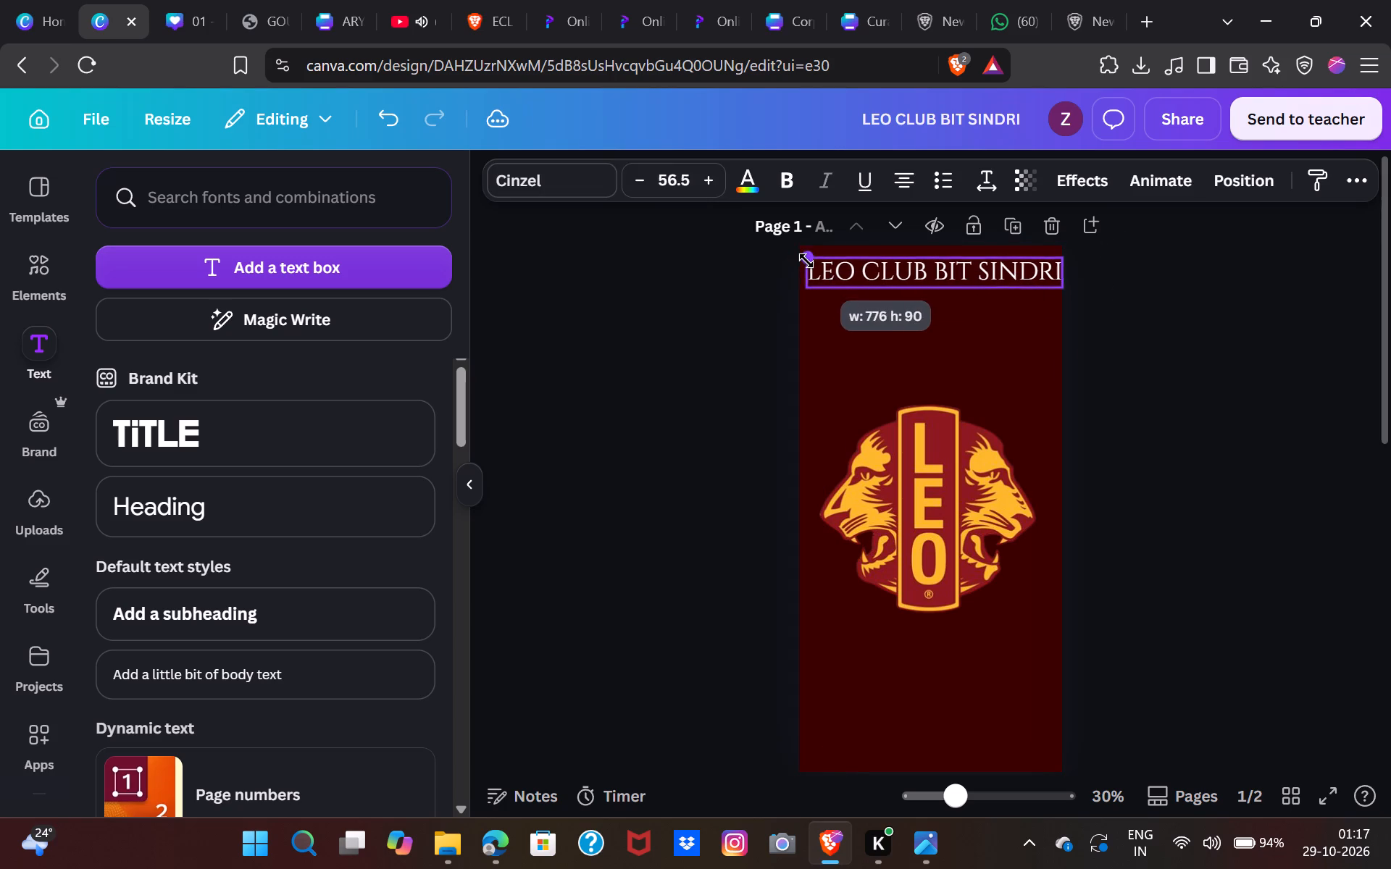
pyautogui.moveTo(806, 261); pyautogui.dragTo(816, 267)
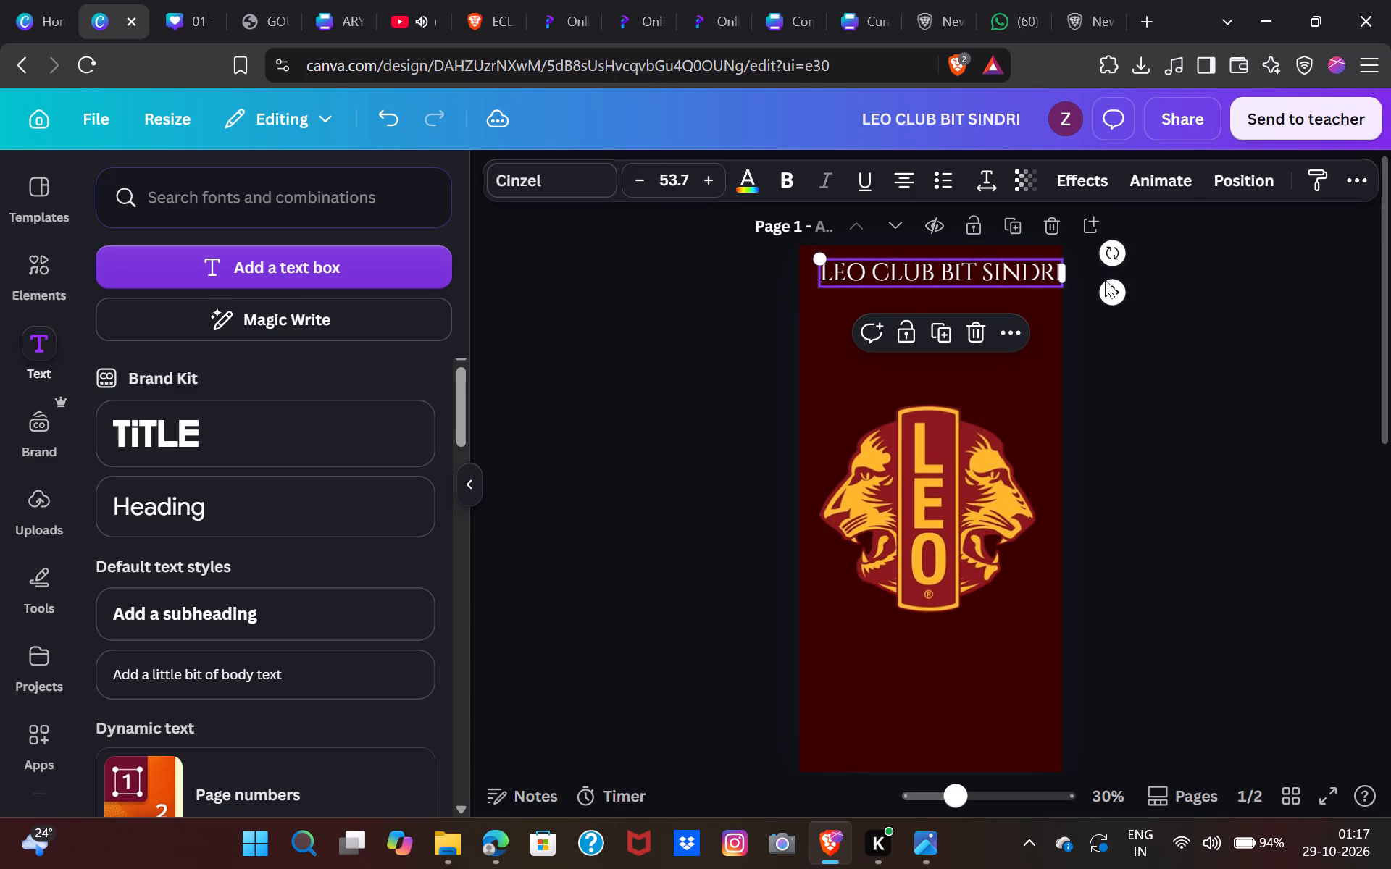
pyautogui.moveTo(1111, 281); pyautogui.dragTo(1106, 283)
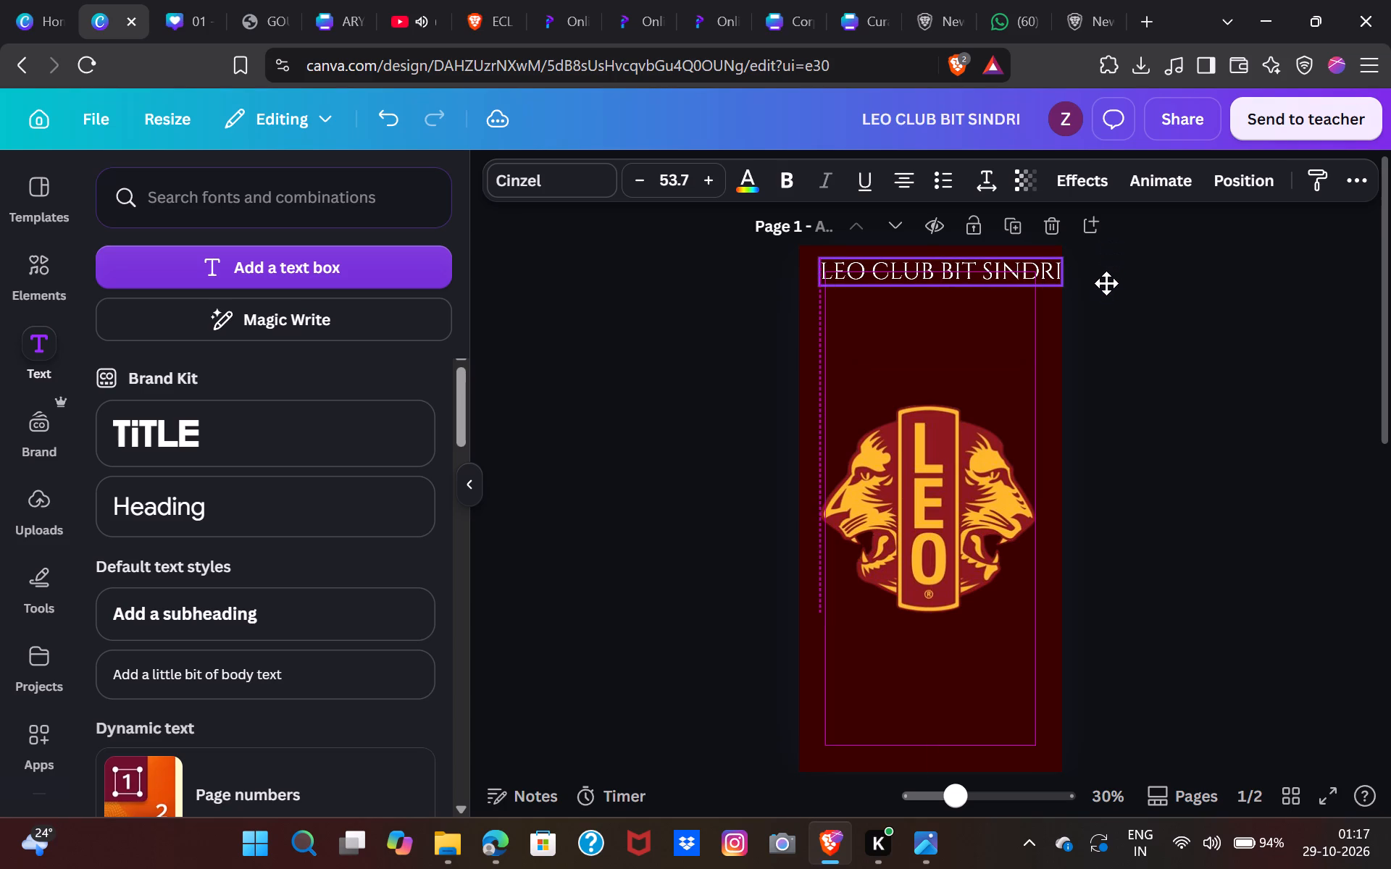
pyautogui.moveTo(1106, 283); pyautogui.dragTo(1105, 283)
pyautogui.click(1123, 319)
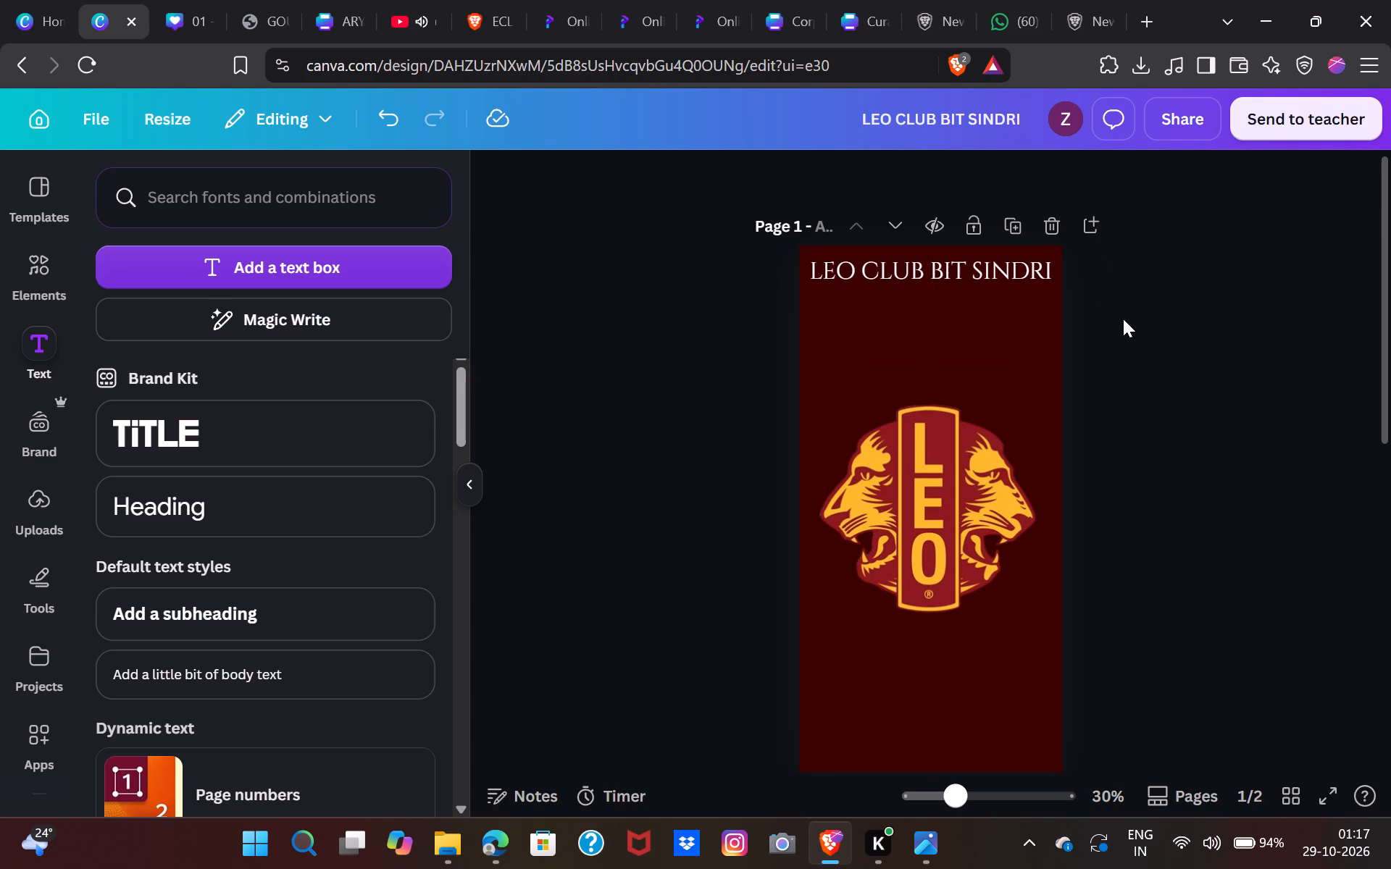
# Duplicate the "LEO CLUB BIT SINDRI" text and place the copy just below the LEO logo on page 1.
pyautogui.scroll(-1, 1123, 319)
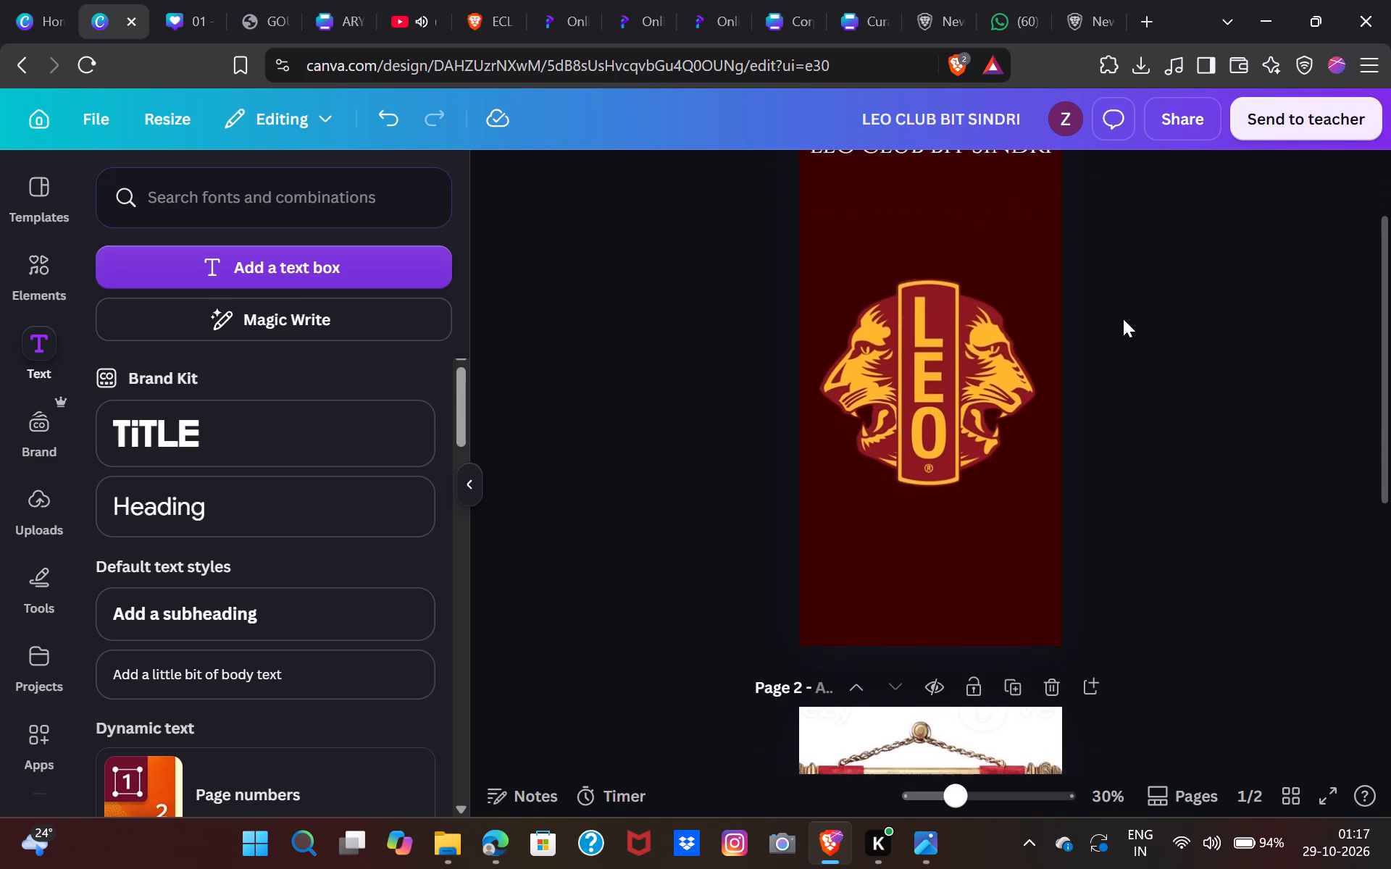
pyautogui.scroll(-2, 1123, 319)
pyautogui.scroll(1, 1043, 327)
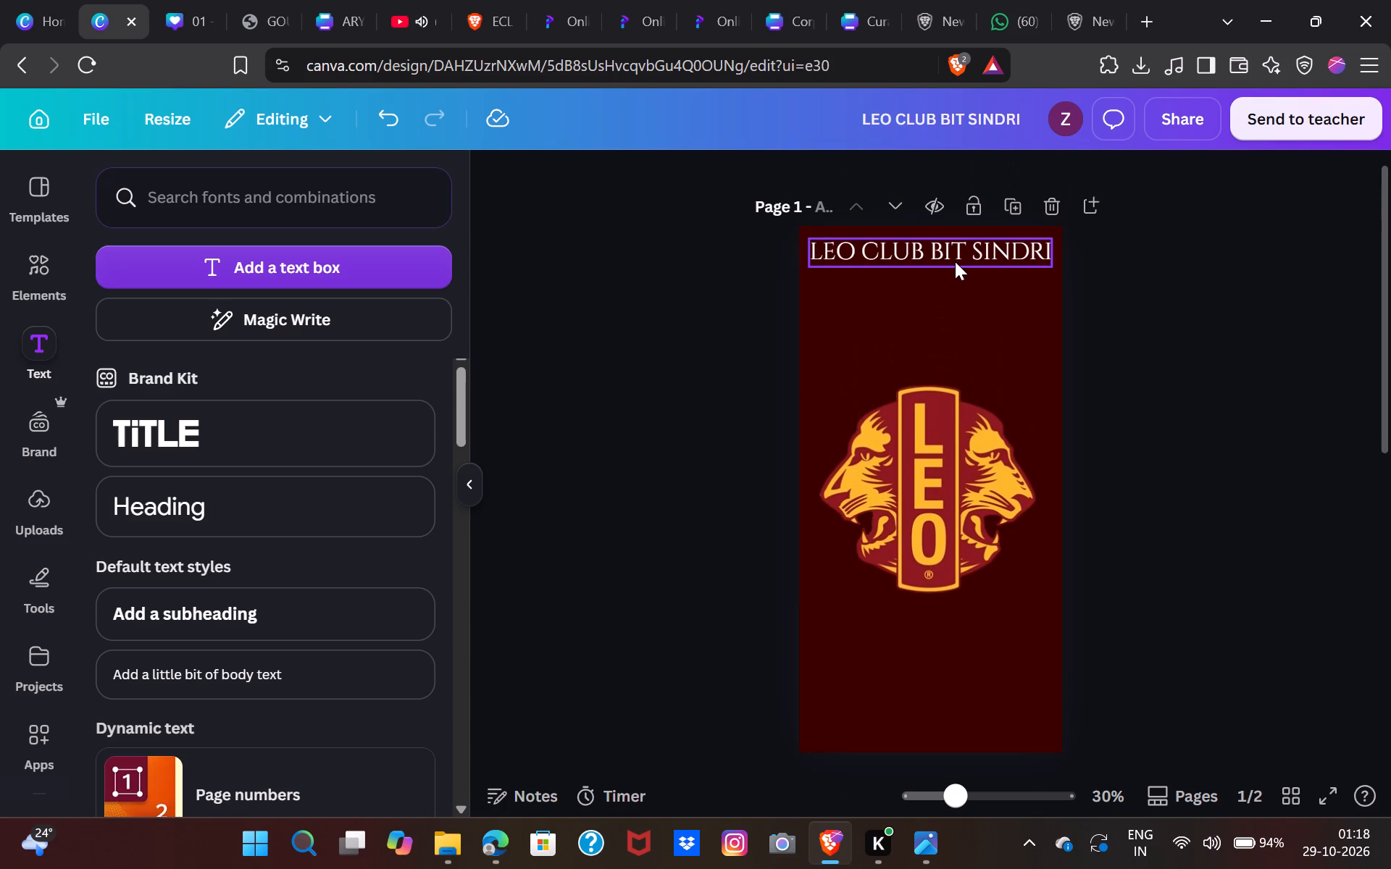
pyautogui.click(955, 261)
pyautogui.click(928, 327)
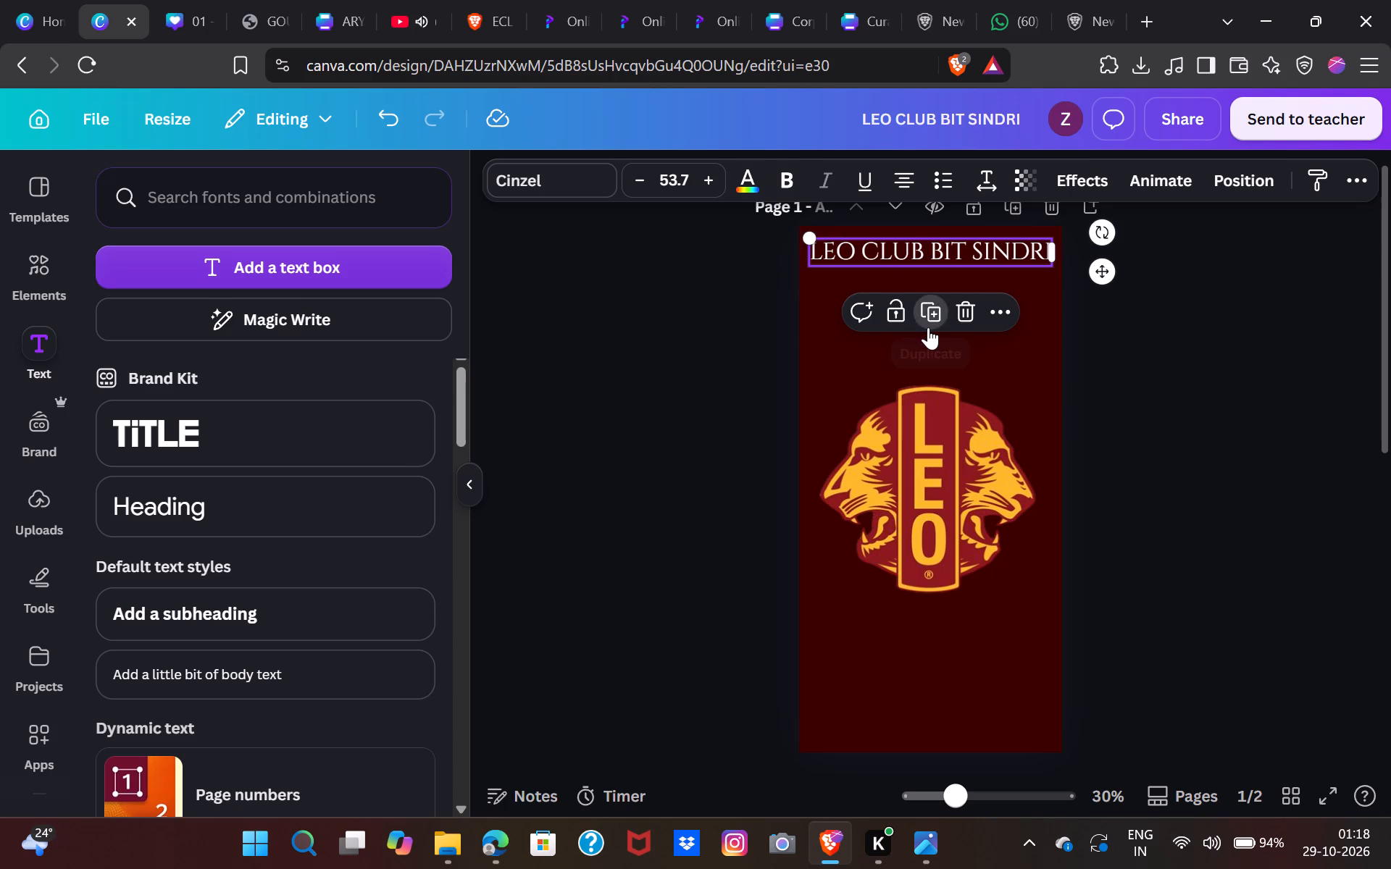
pyautogui.moveTo(932, 258); pyautogui.dragTo(933, 589)
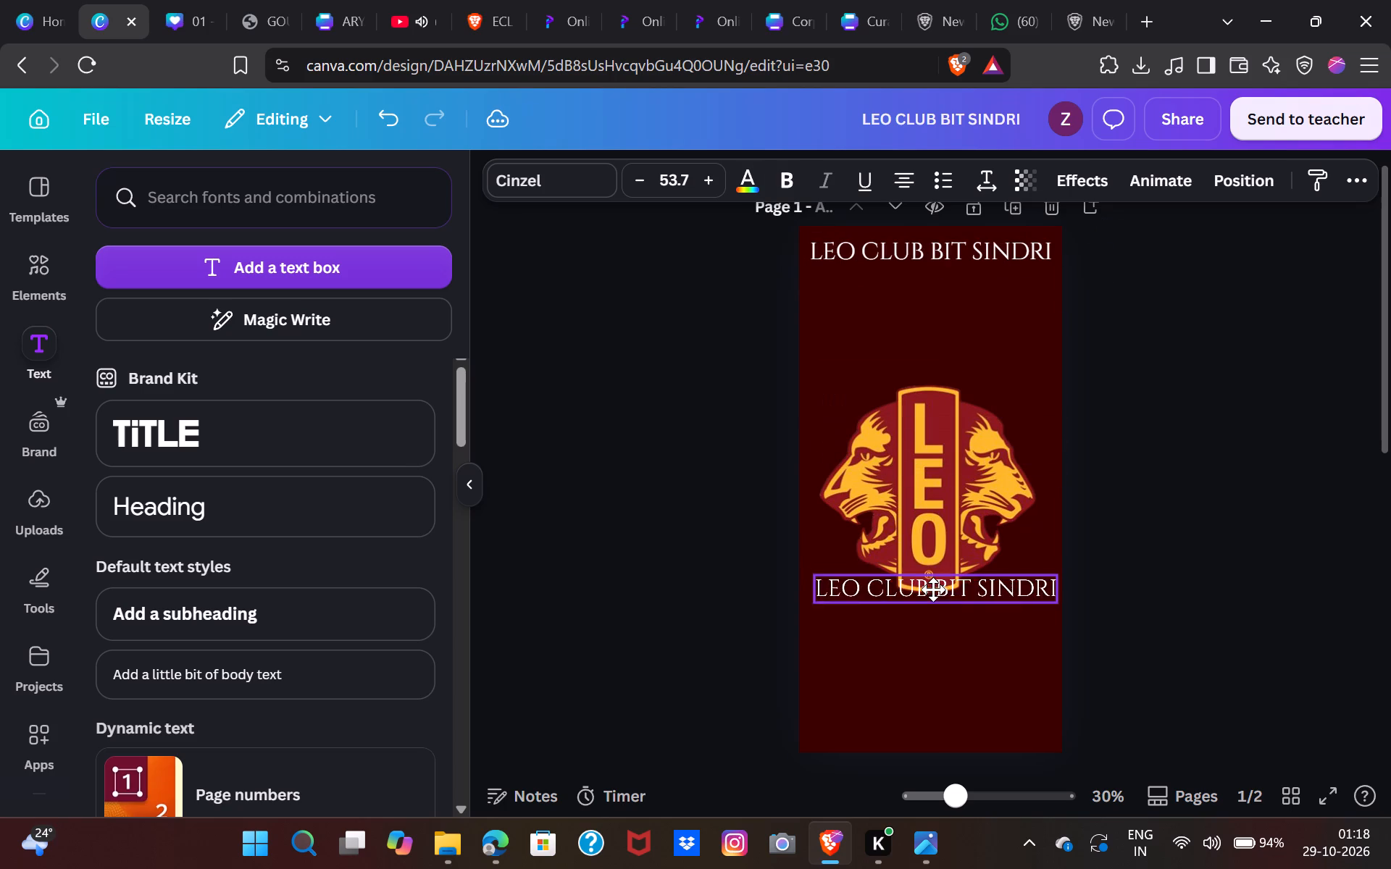
pyautogui.moveTo(933, 589); pyautogui.dragTo(922, 626)
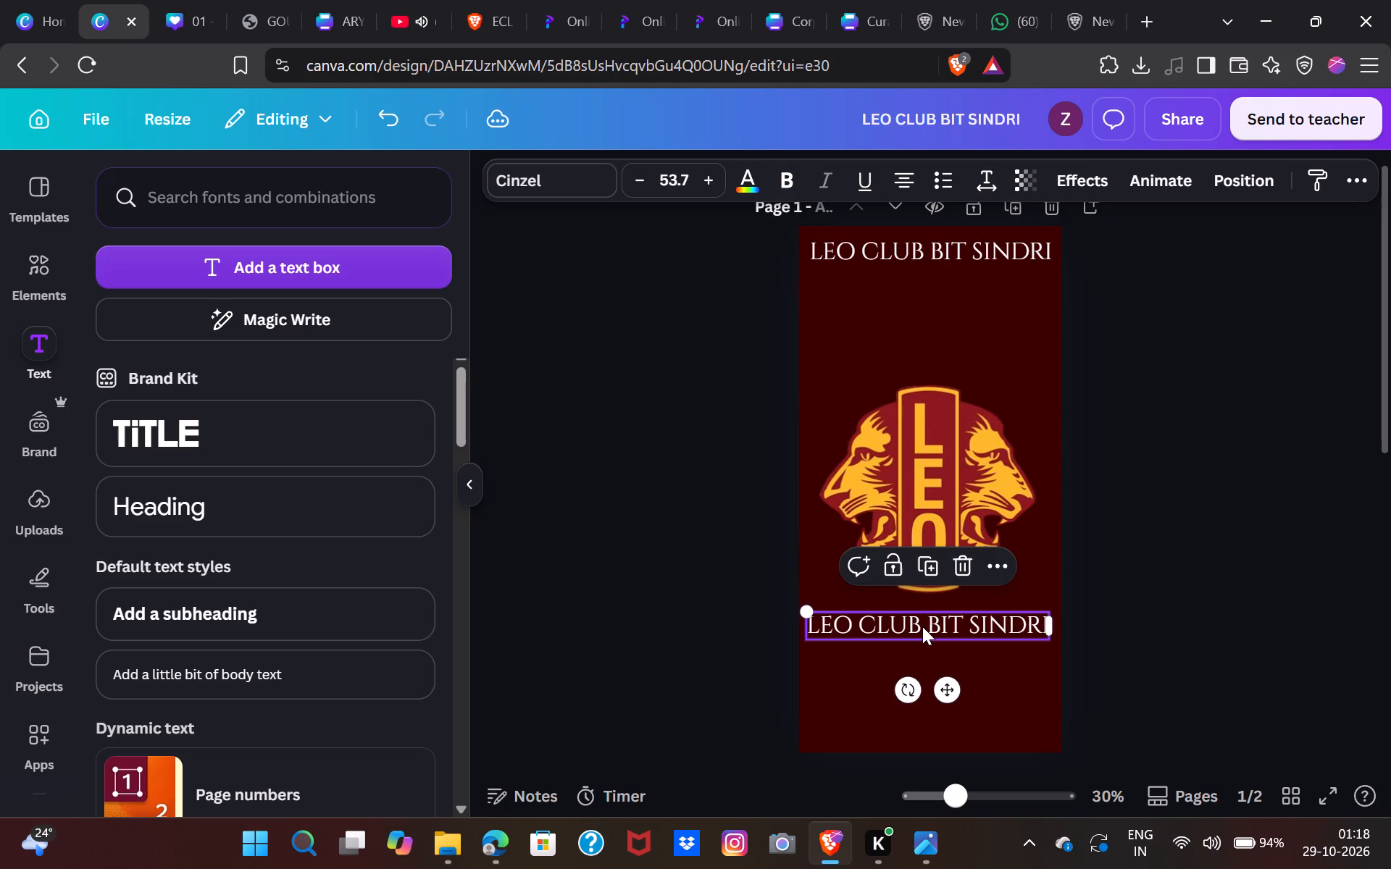
# Replace the wording of the text copy below the logo with "LIONS INTERNATIONAL".
pyautogui.click(922, 626)
pyautogui.write('LIONS')
pyautogui.press('space')
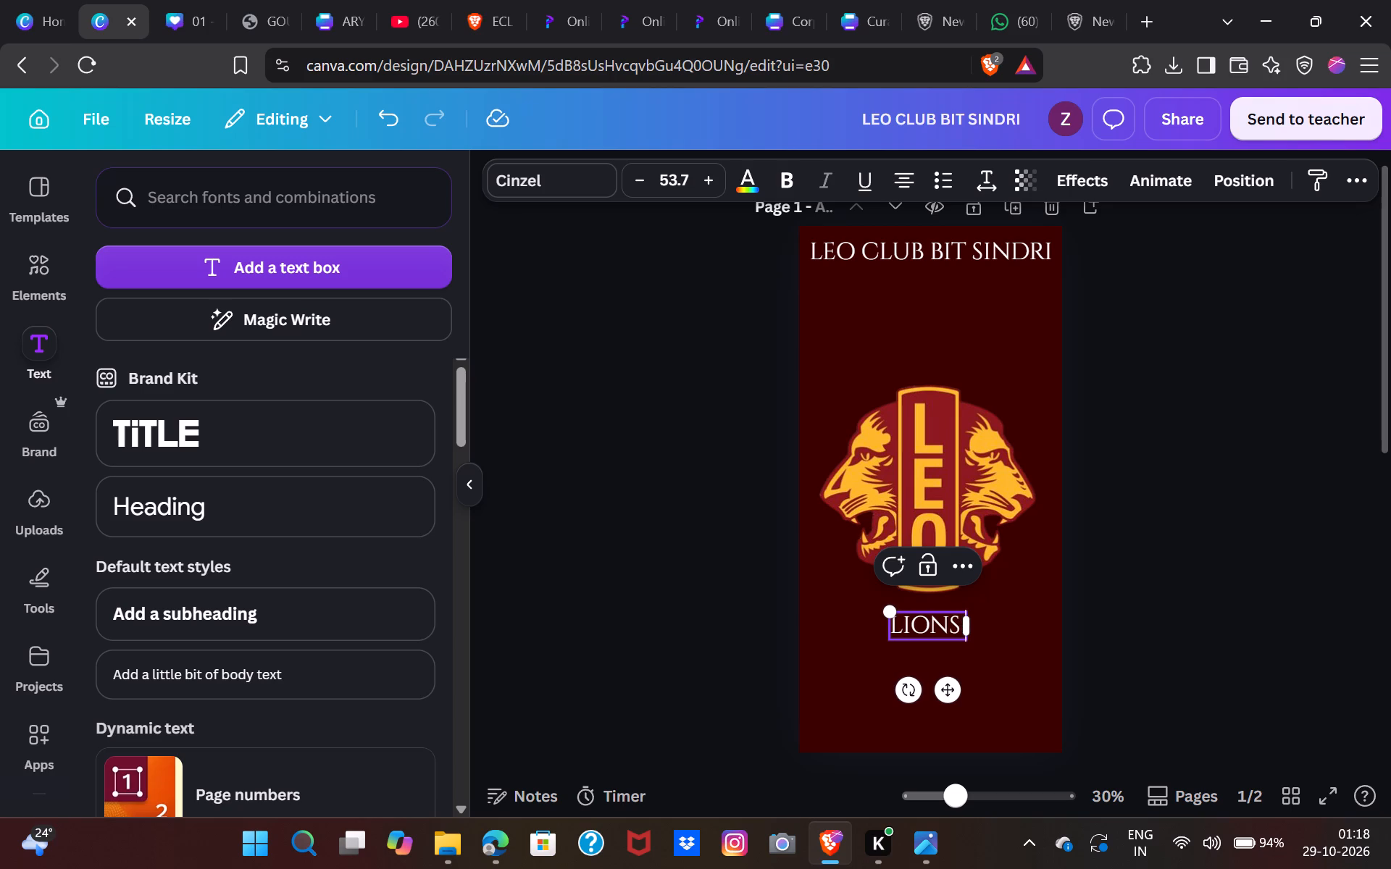
pyautogui.write('INTERNATIONAL')
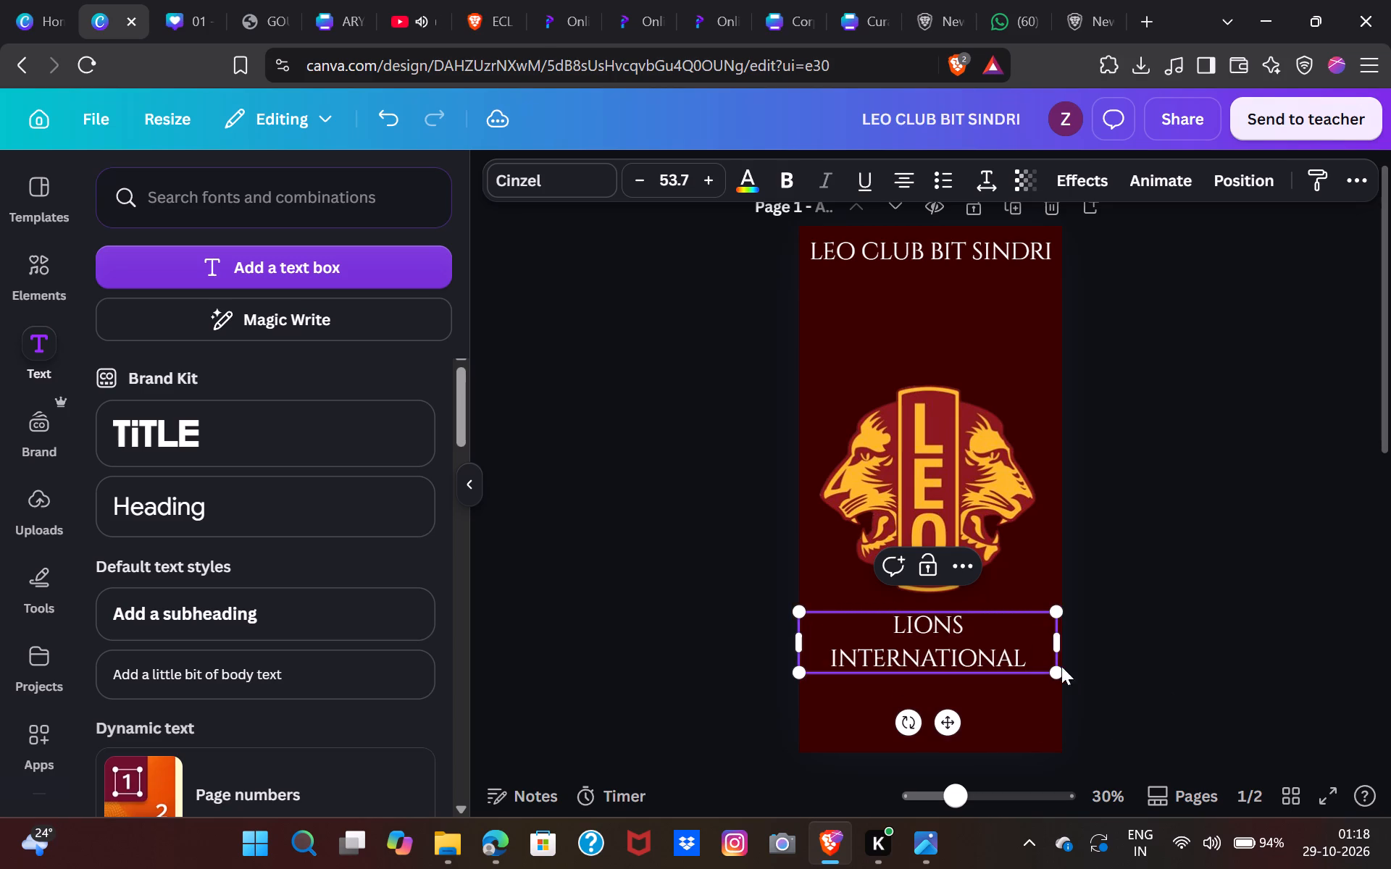
# Shrink "LIONS INTERNATIONAL" to about size 42.3, widen its box to fit one line and centre it just below the logo.
pyautogui.moveTo(1063, 668); pyautogui.dragTo(1008, 660)
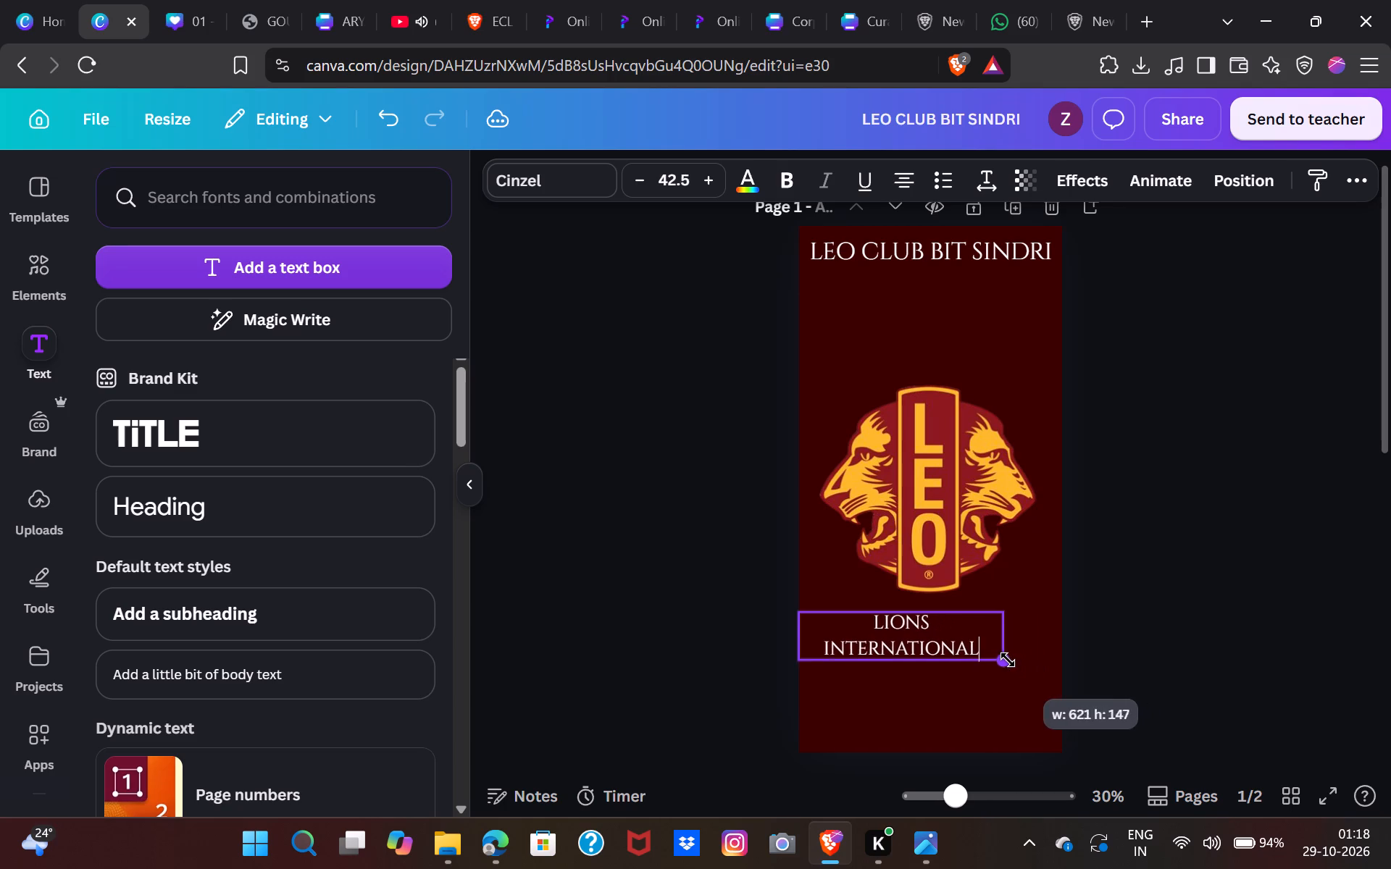
pyautogui.moveTo(1002, 643); pyautogui.dragTo(995, 642)
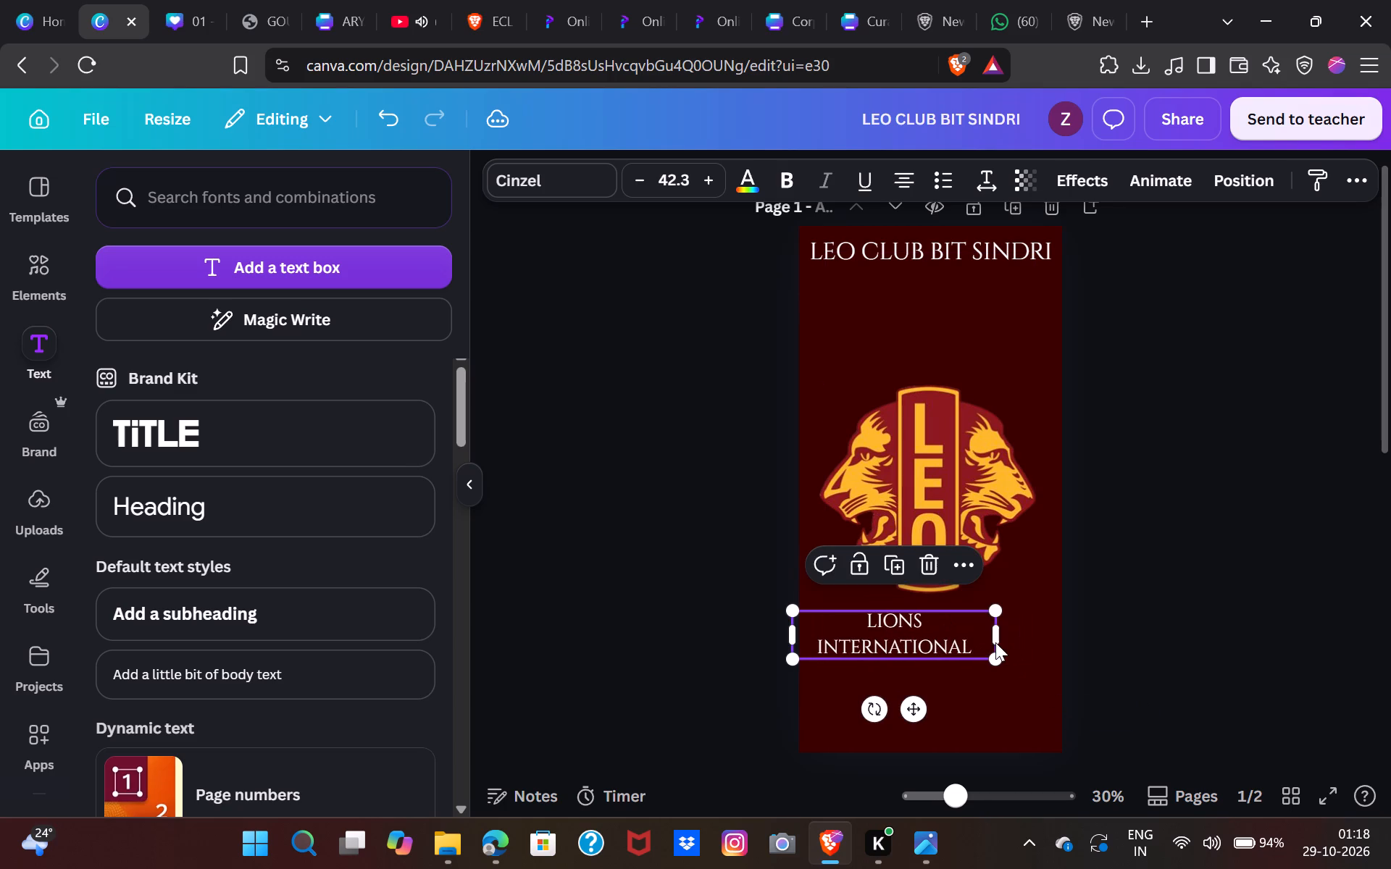
pyautogui.click(993, 634)
pyautogui.moveTo(1002, 634); pyautogui.dragTo(1007, 634)
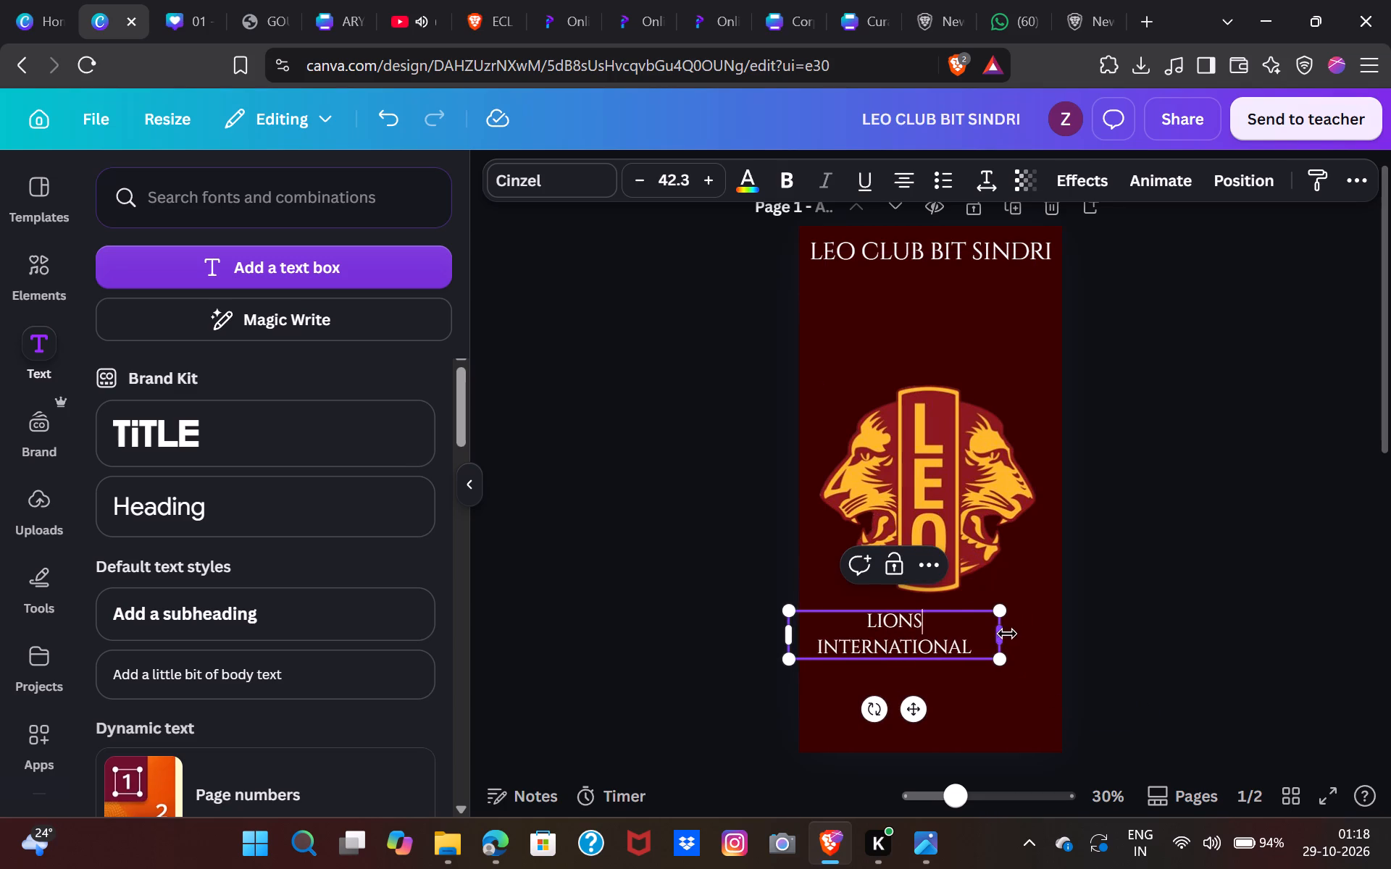
pyautogui.moveTo(1007, 634); pyautogui.dragTo(1017, 634)
pyautogui.click(911, 694)
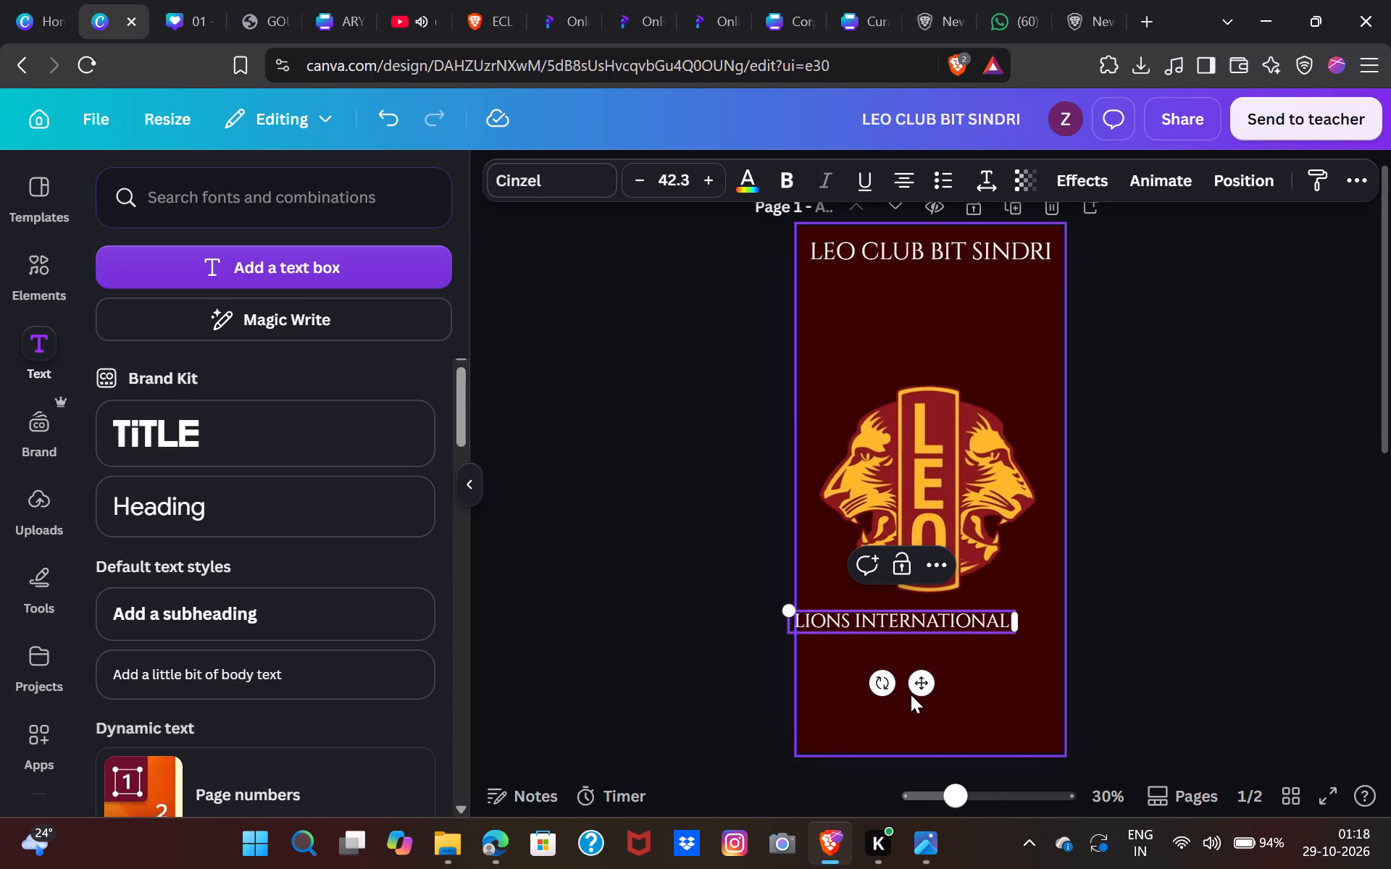
pyautogui.moveTo(916, 691); pyautogui.dragTo(937, 687)
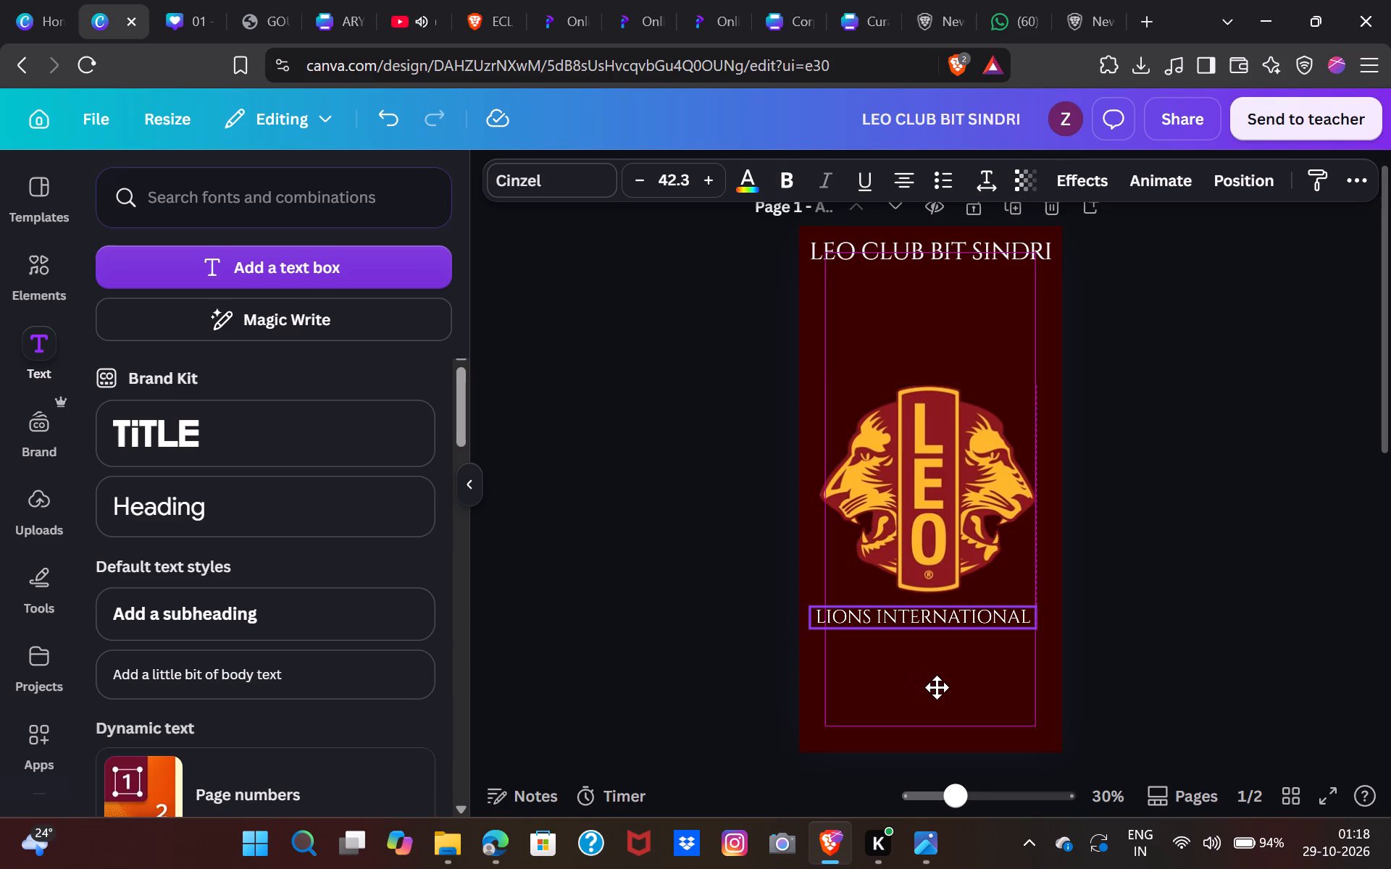
pyautogui.moveTo(937, 687); pyautogui.dragTo(942, 686)
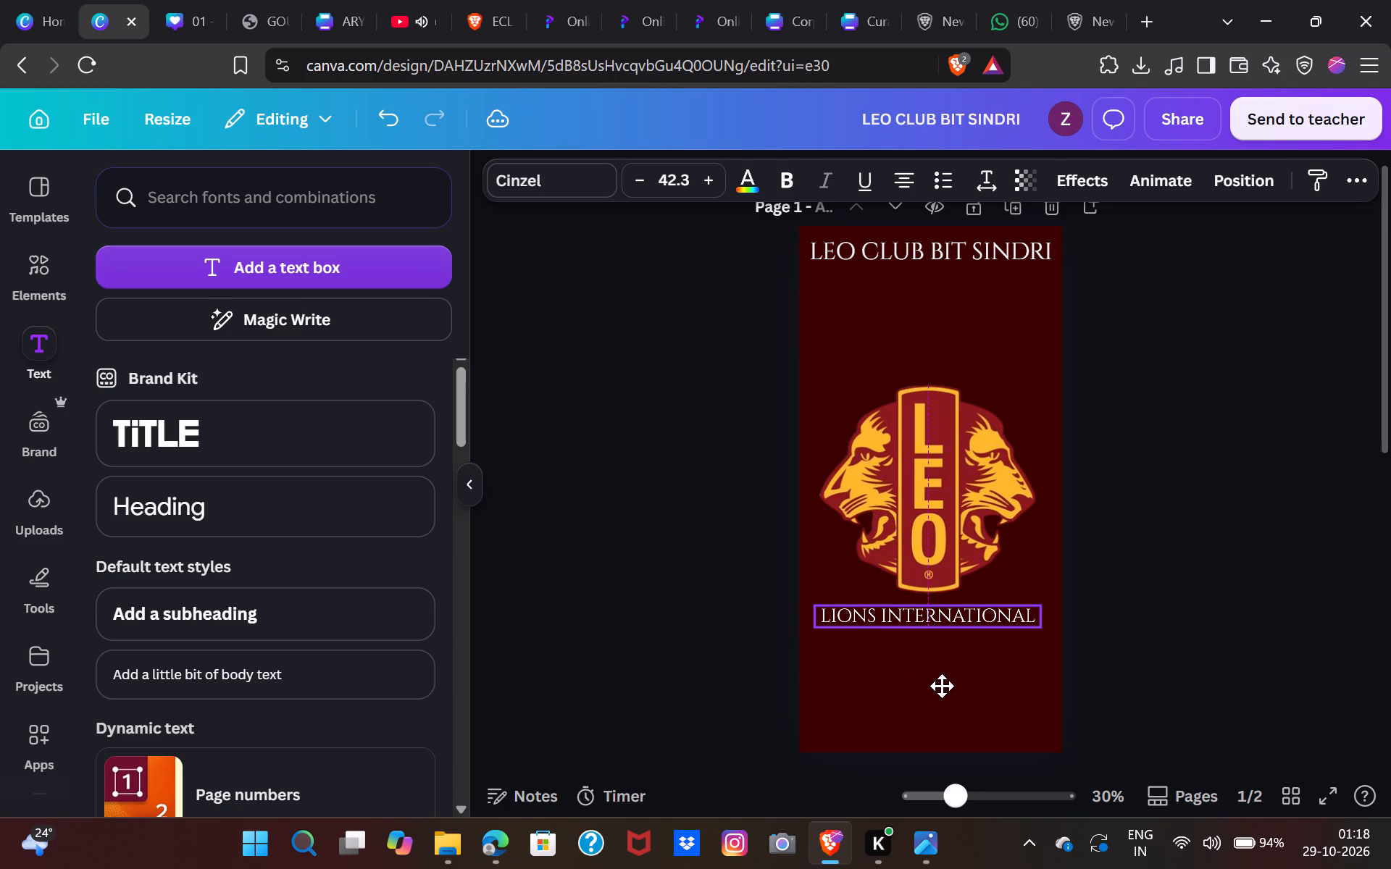
pyautogui.click(1087, 702)
# Duplicate the "LIONS INTERNATIONAL" text, place the copy directly beneath it and reduce the copy's font size to 33.3.
pyautogui.click(955, 625)
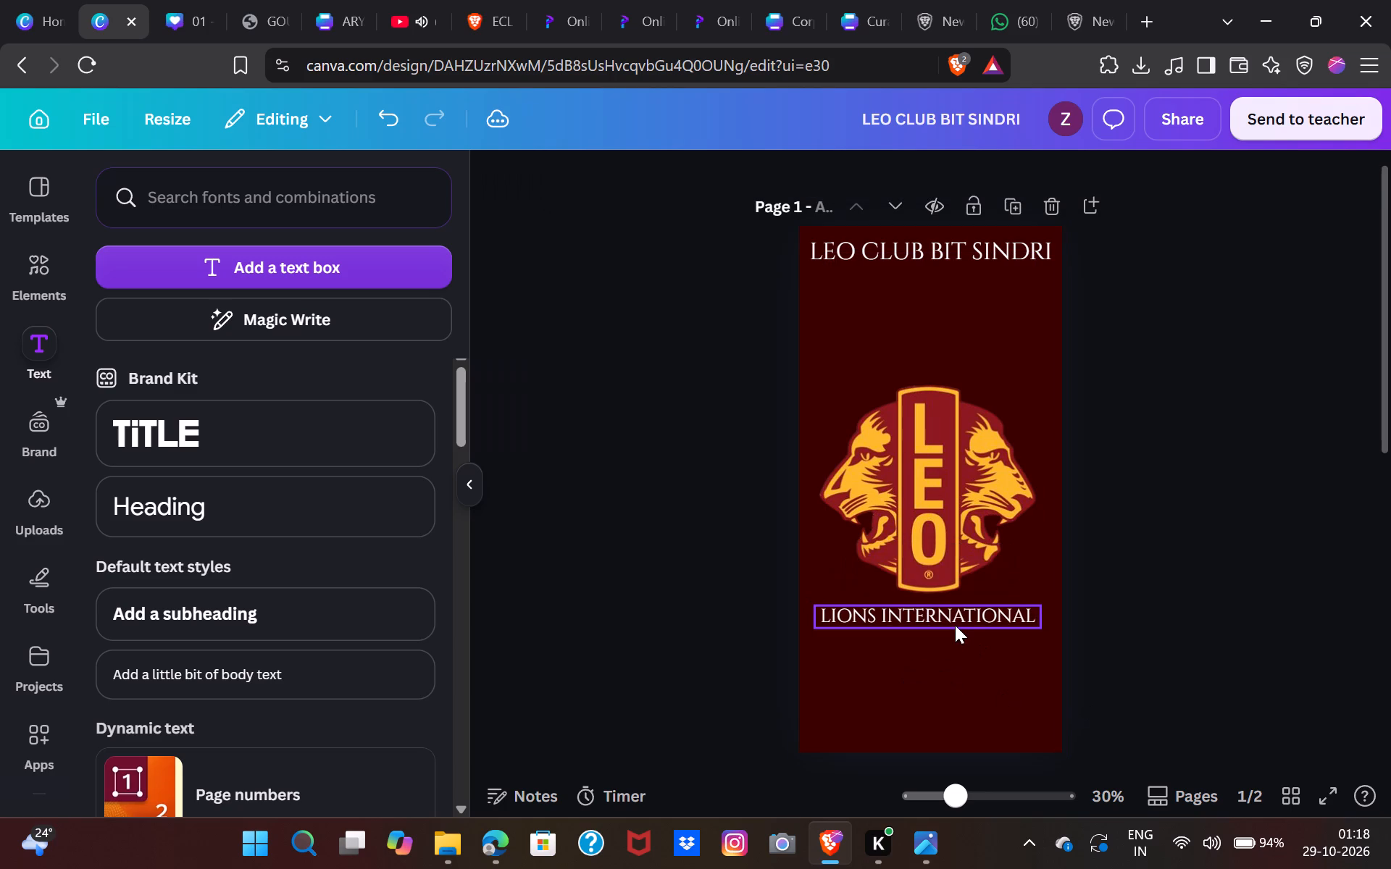
pyautogui.click(927, 568)
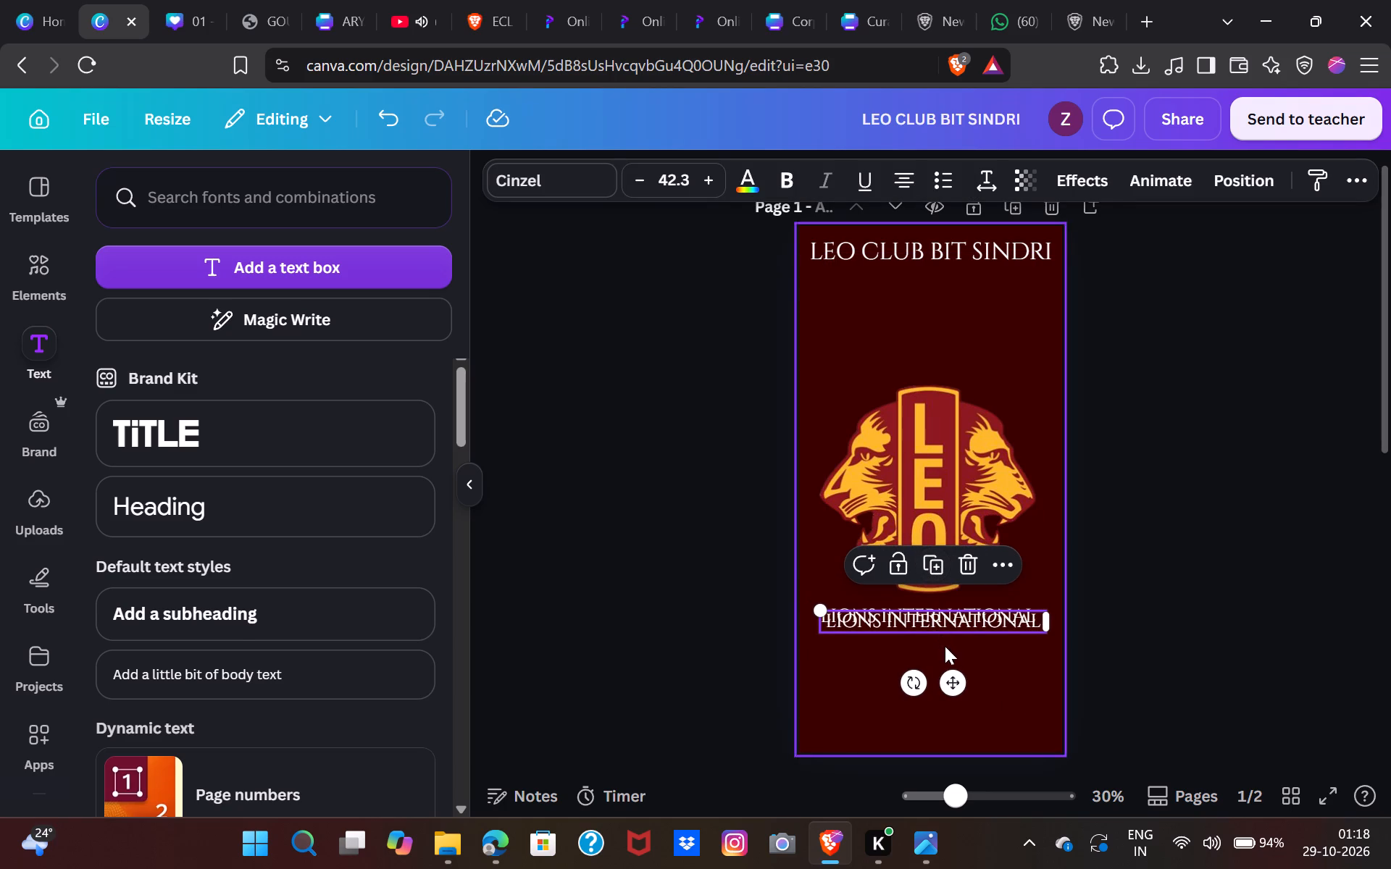
pyautogui.moveTo(952, 676); pyautogui.dragTo(951, 699)
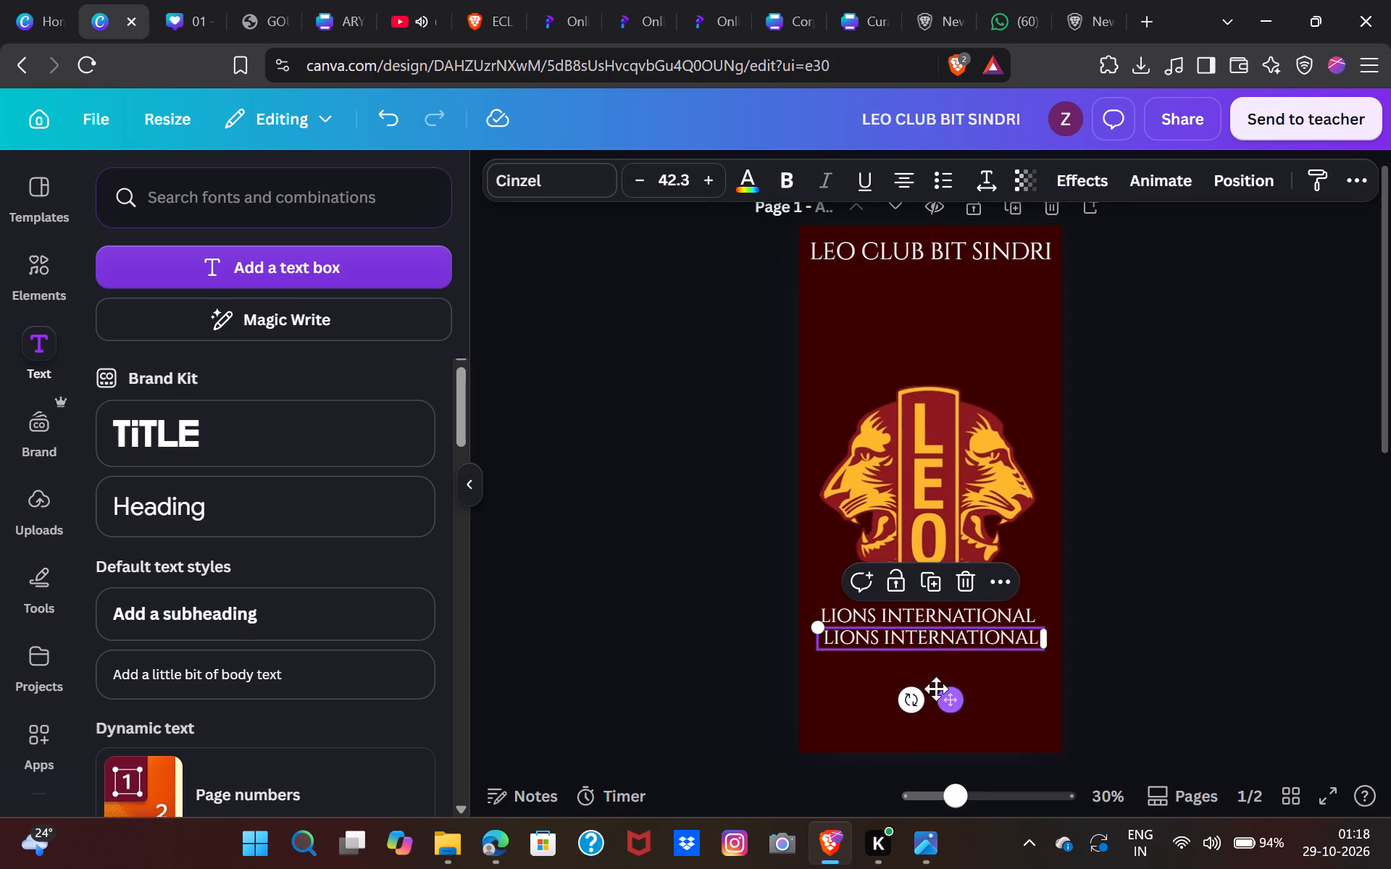
pyautogui.tripleClick(642, 178)
pyautogui.tripleClick(642, 178)
pyautogui.tripleClick(642, 178)
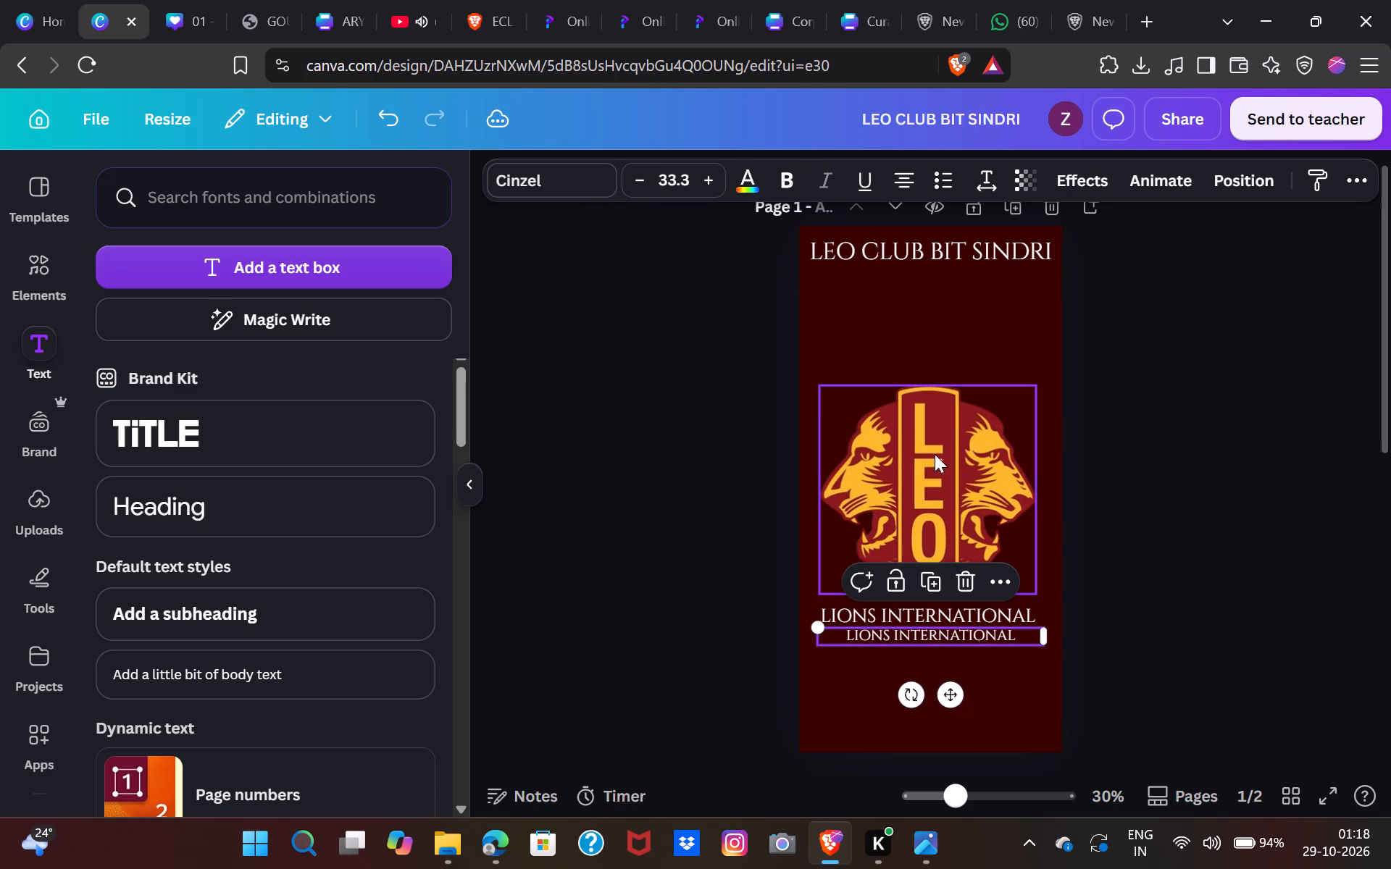
# Replace the wording of the smaller text copy with "DISTRICT".
pyautogui.click(1001, 635)
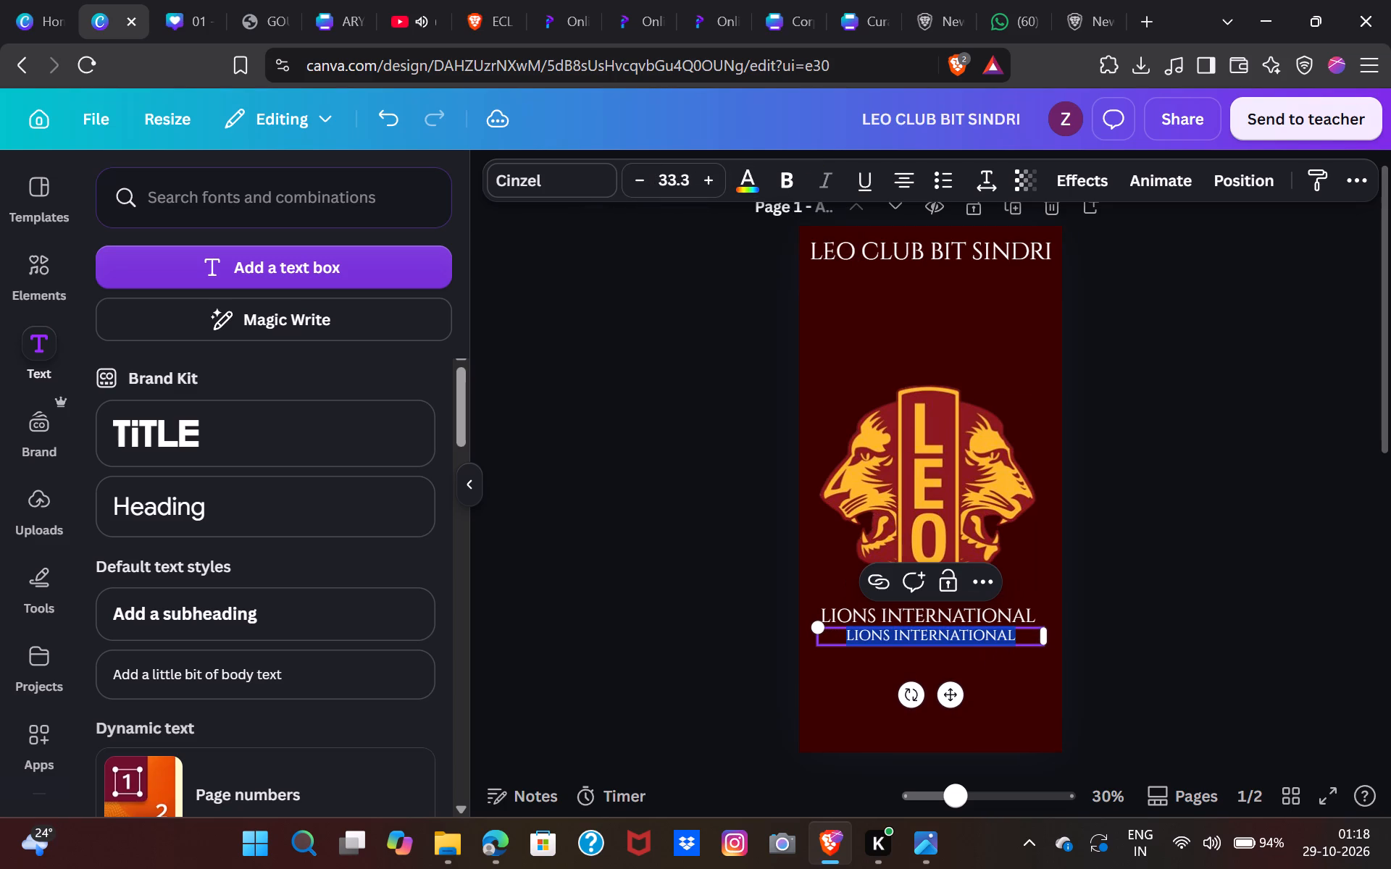
pyautogui.write('DISTRICT')
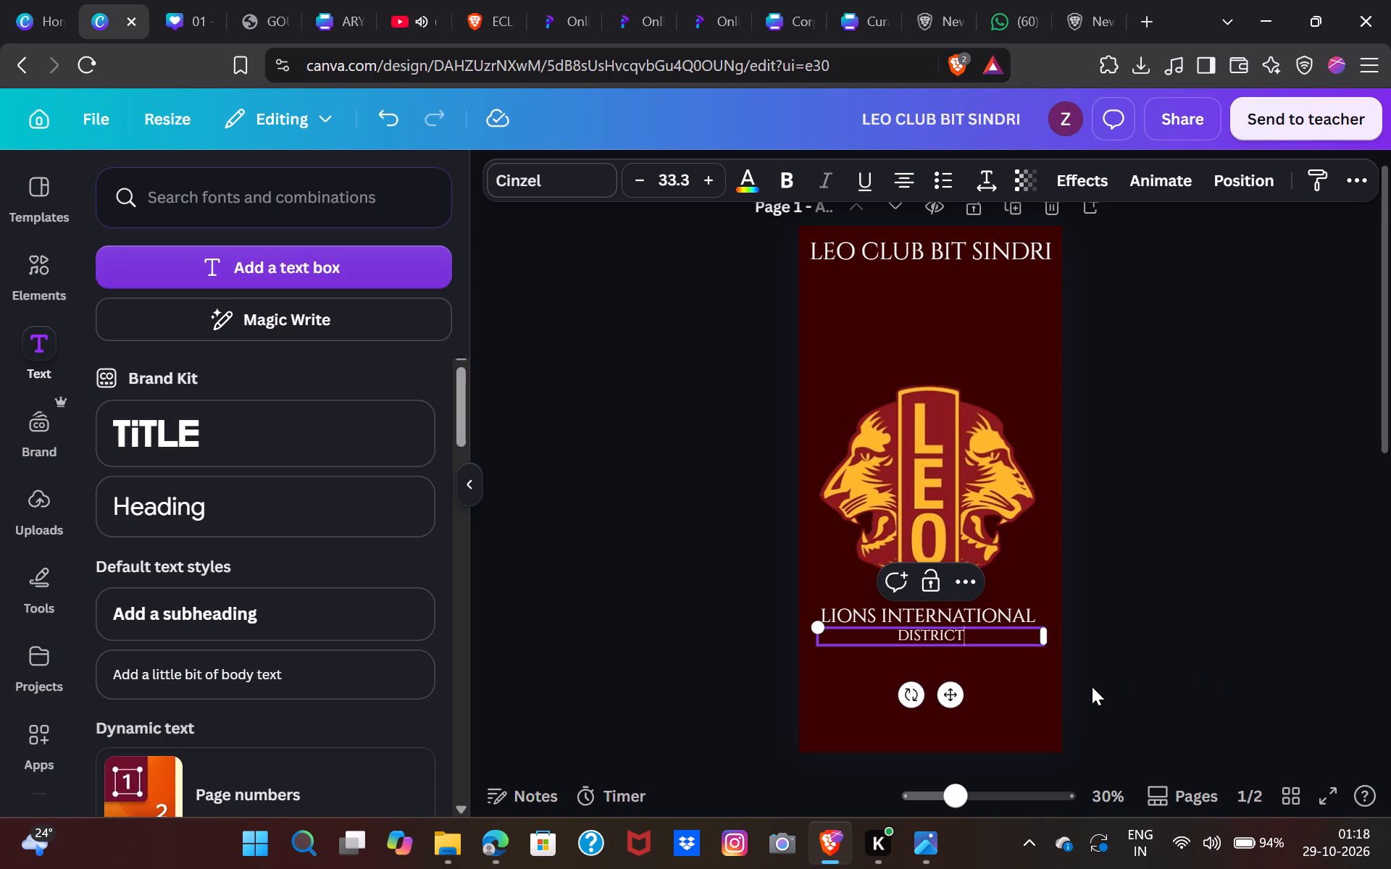
pyautogui.click(1090, 691)
# Narrow the "DISTRICT" text box to fit its word and place it under the left part of "LIONS INTERNATIONAL".
pyautogui.click(948, 637)
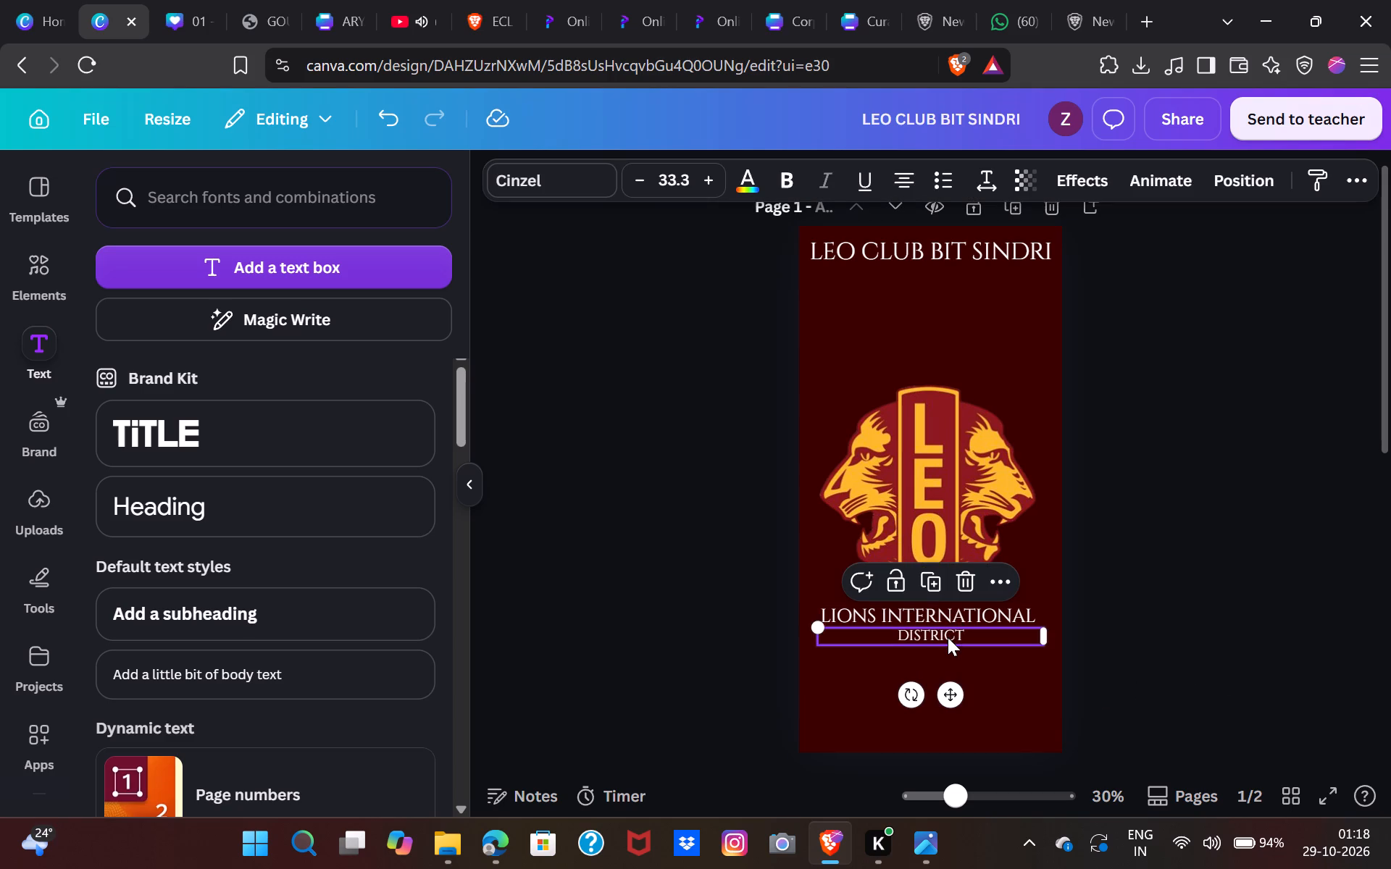
pyautogui.moveTo(1046, 641); pyautogui.dragTo(971, 648)
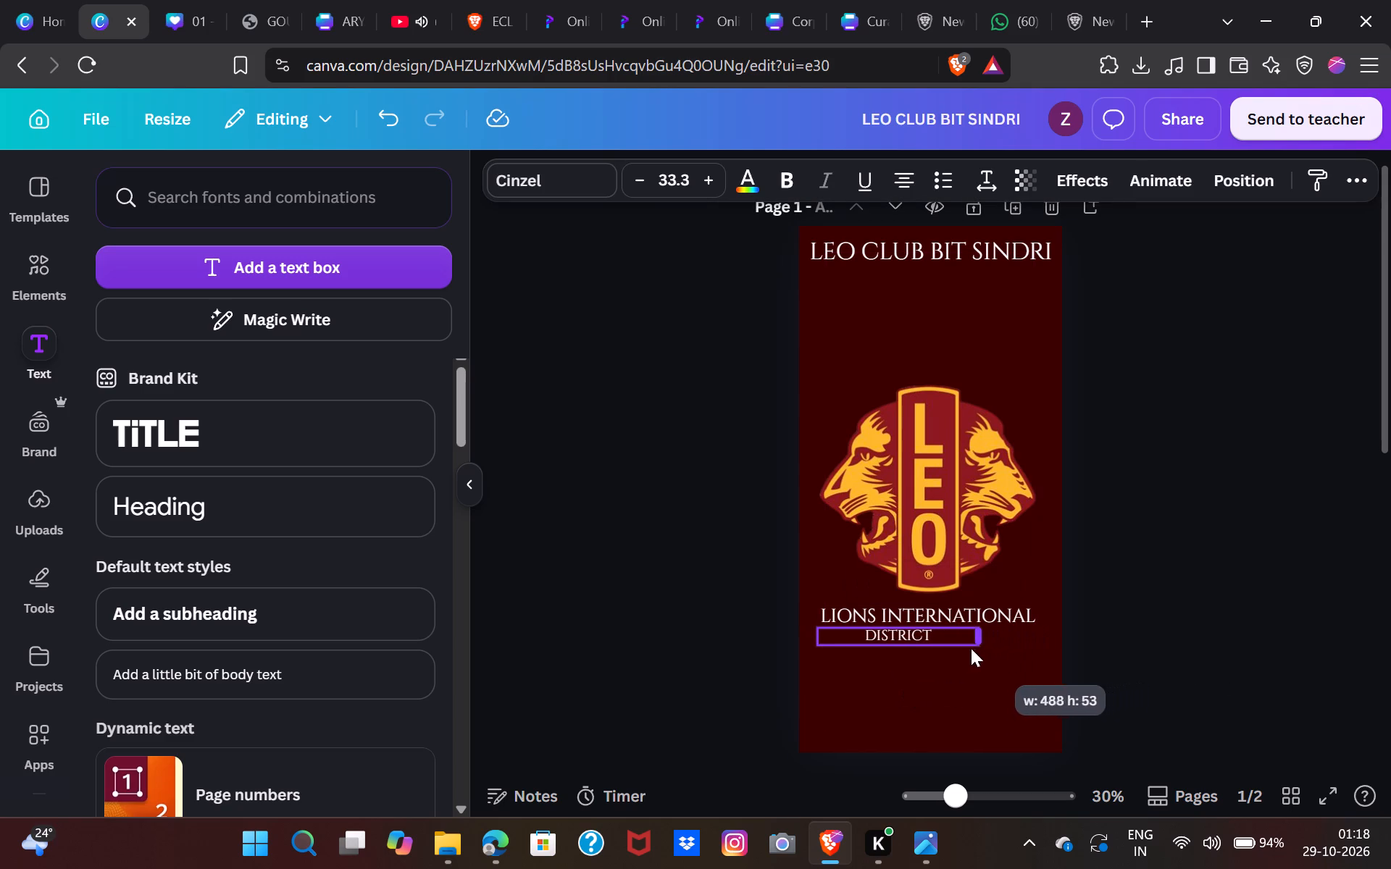
pyautogui.moveTo(971, 648); pyautogui.dragTo(899, 669)
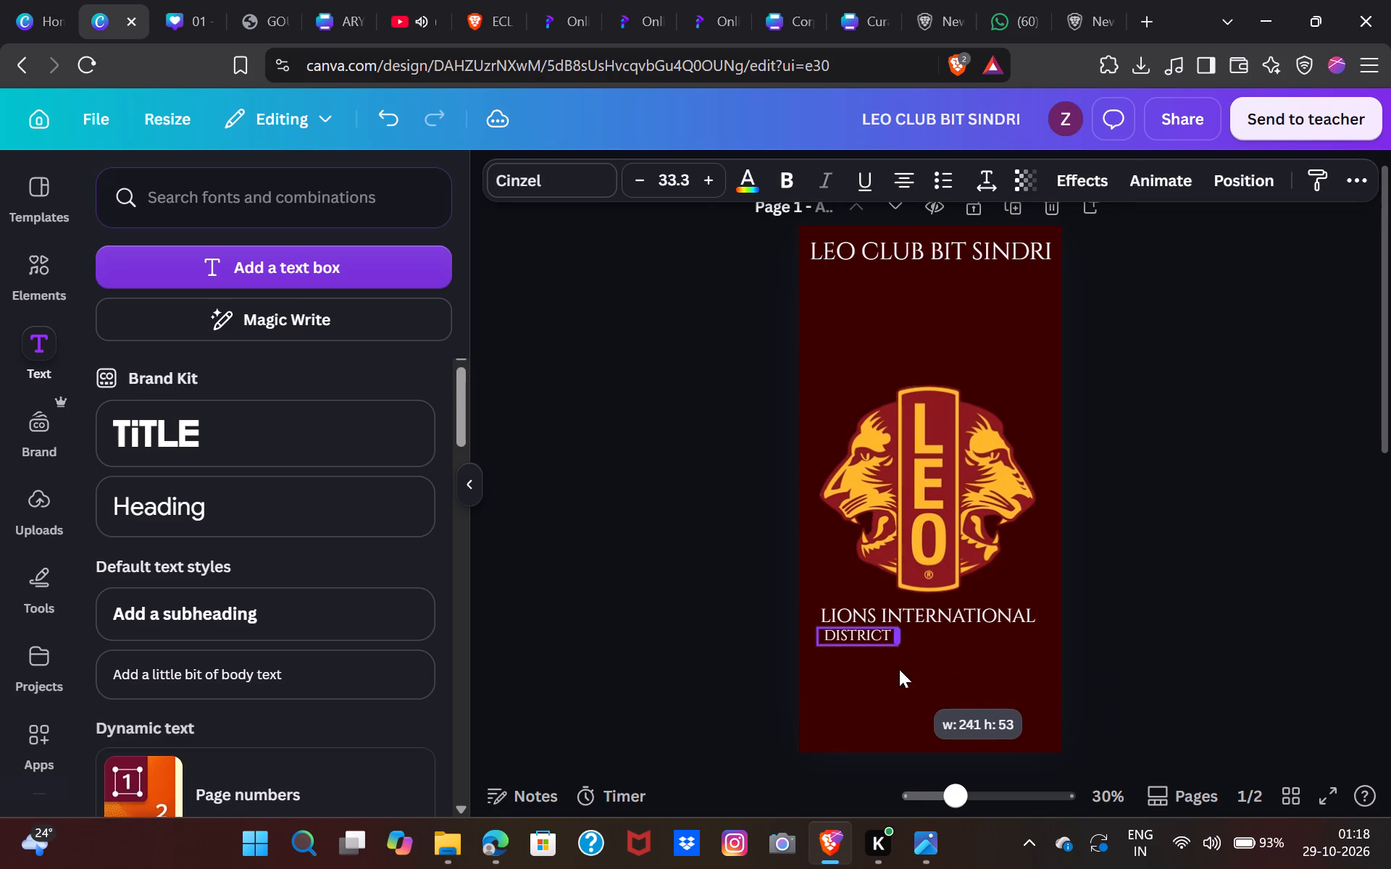
pyautogui.moveTo(899, 669); pyautogui.dragTo(895, 670)
pyautogui.moveTo(871, 689); pyautogui.dragTo(871, 697)
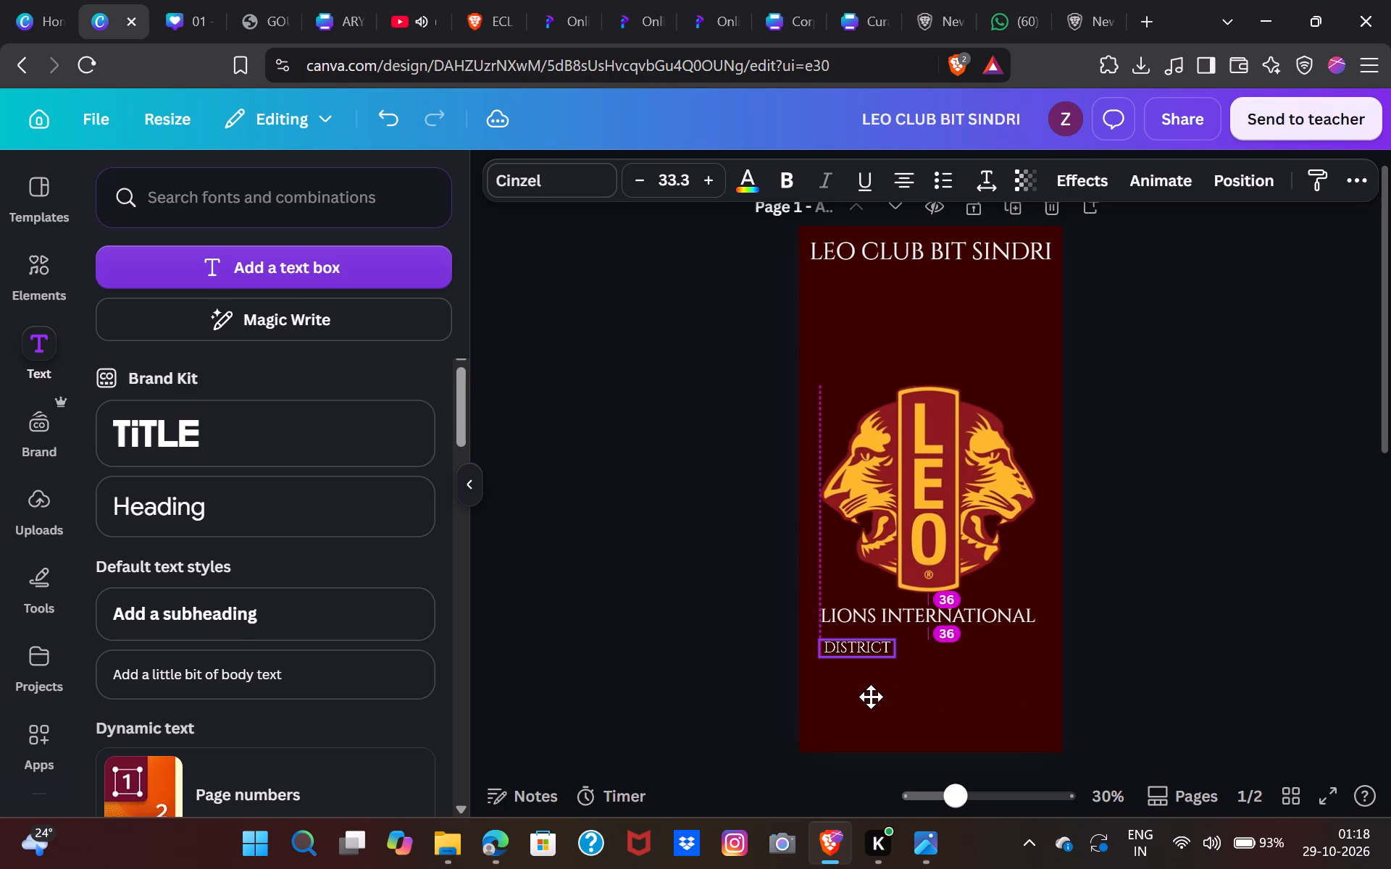
pyautogui.moveTo(871, 697); pyautogui.dragTo(881, 692)
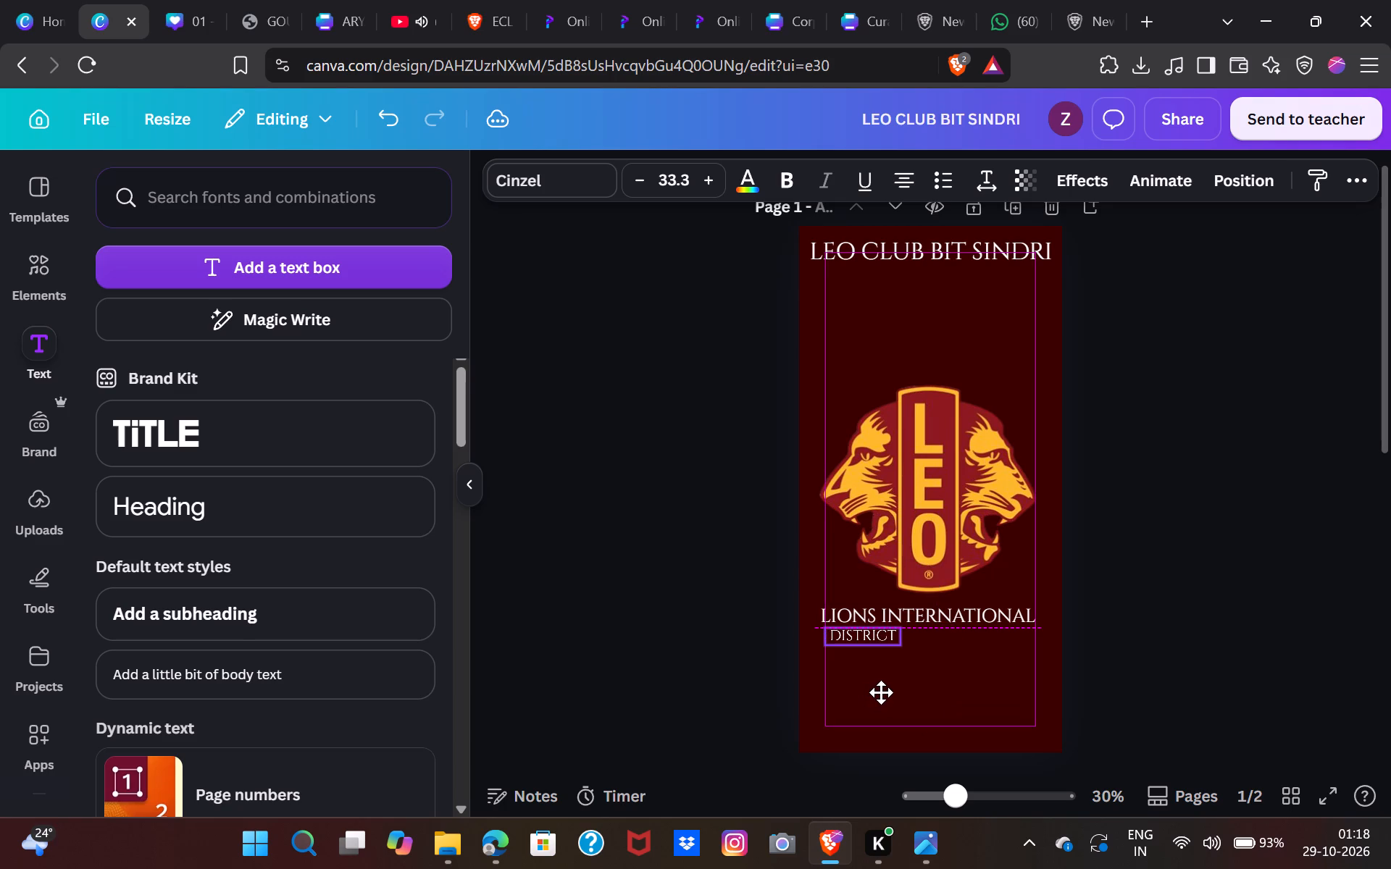
pyautogui.moveTo(881, 692); pyautogui.dragTo(883, 692)
pyautogui.moveTo(878, 696); pyautogui.dragTo(886, 700)
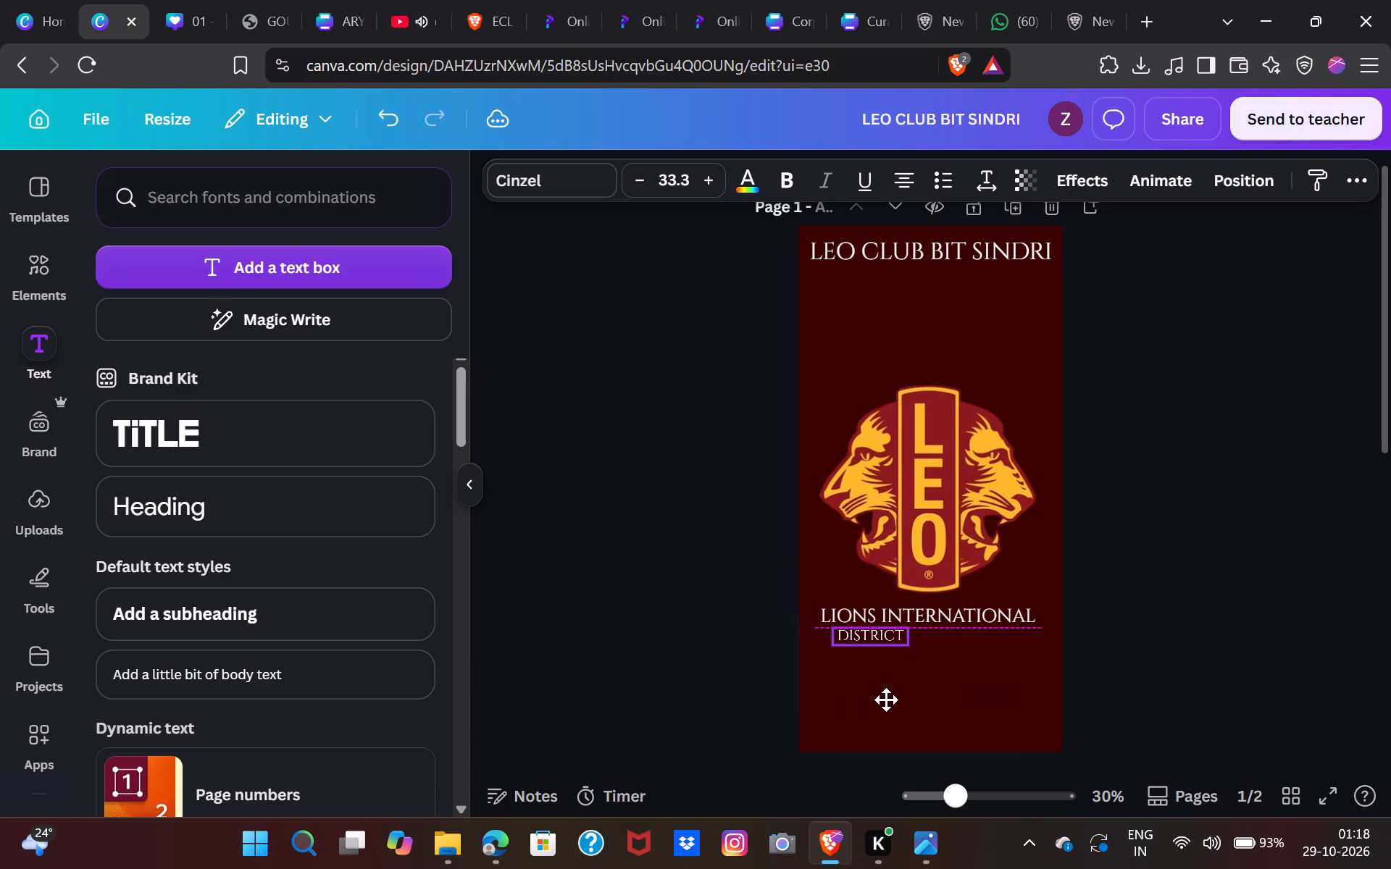
pyautogui.moveTo(886, 700); pyautogui.dragTo(887, 701)
# Nudge the "DISTRICT" text slightly downward, away from the "LIONS INTERNATIONAL" line.
pyautogui.press('Down')
pyautogui.press('Left')
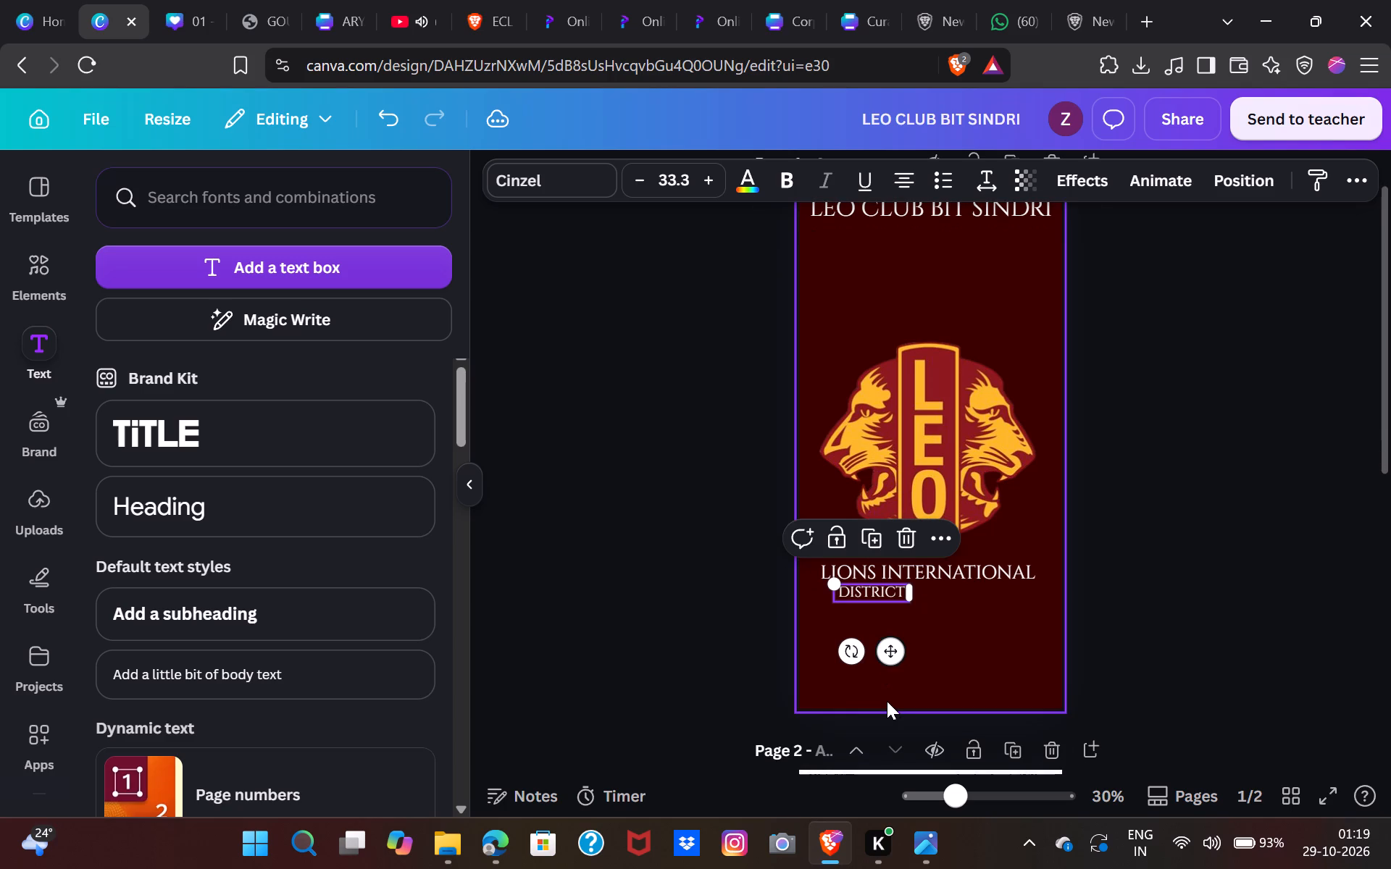
pyautogui.press('Left')
pyautogui.press('Down')
pyautogui.press('Down')
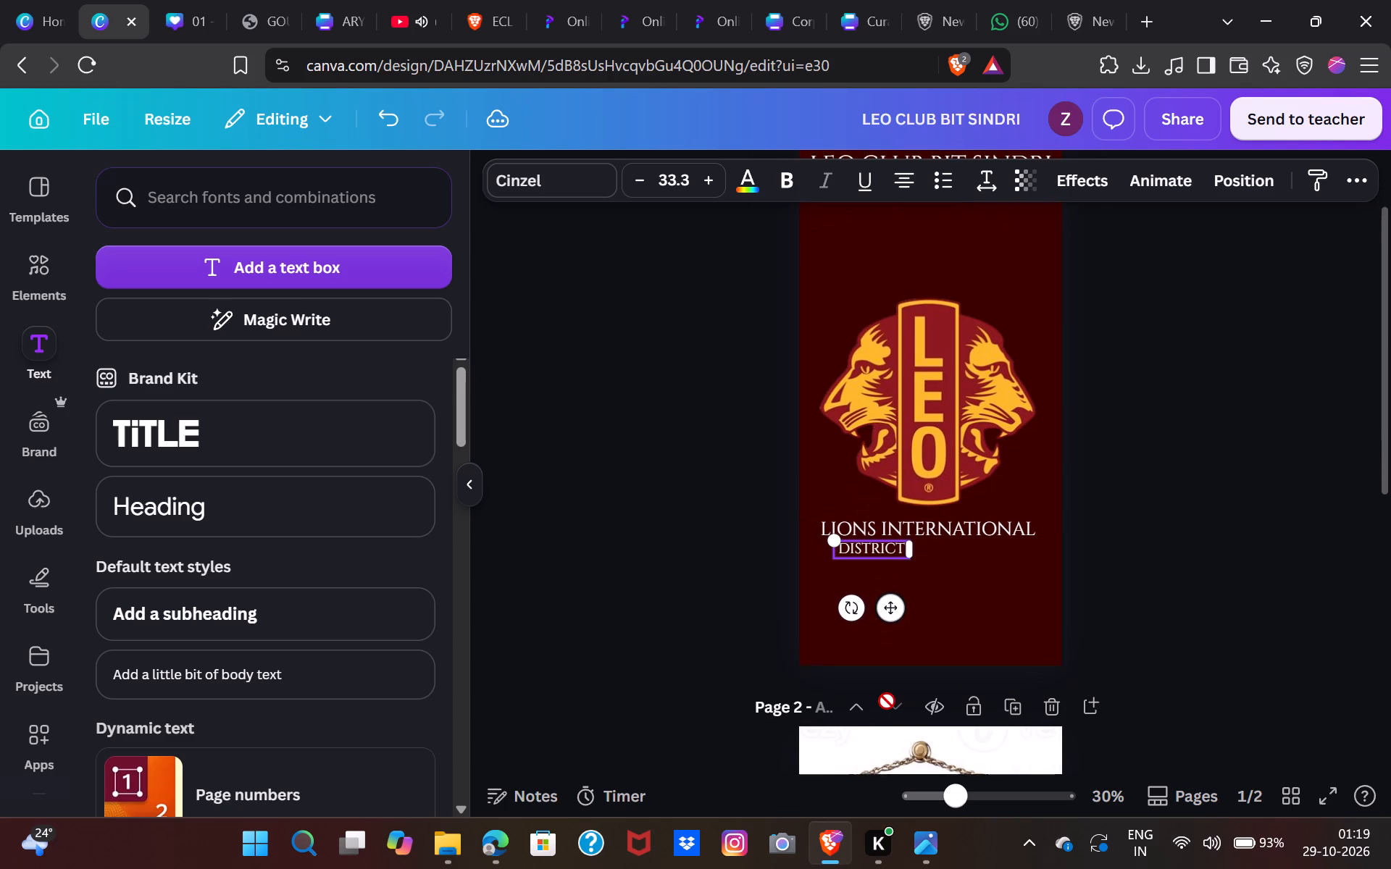
pyautogui.click(1083, 582)
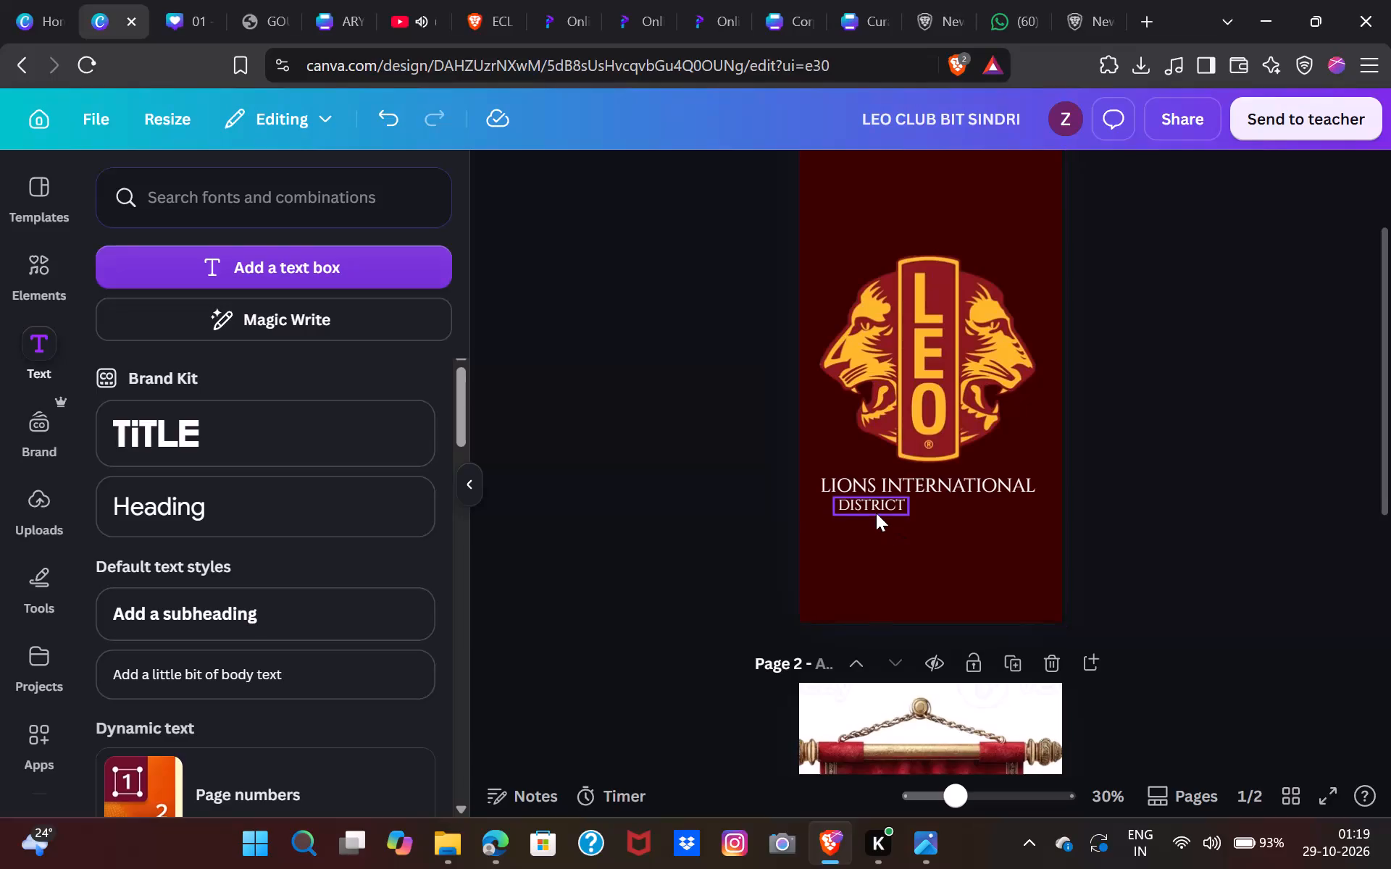
pyautogui.click(876, 513)
pyautogui.press('Down')
pyautogui.press('Down')
pyautogui.press('Down')
pyautogui.press('Down')
pyautogui.press('Down')
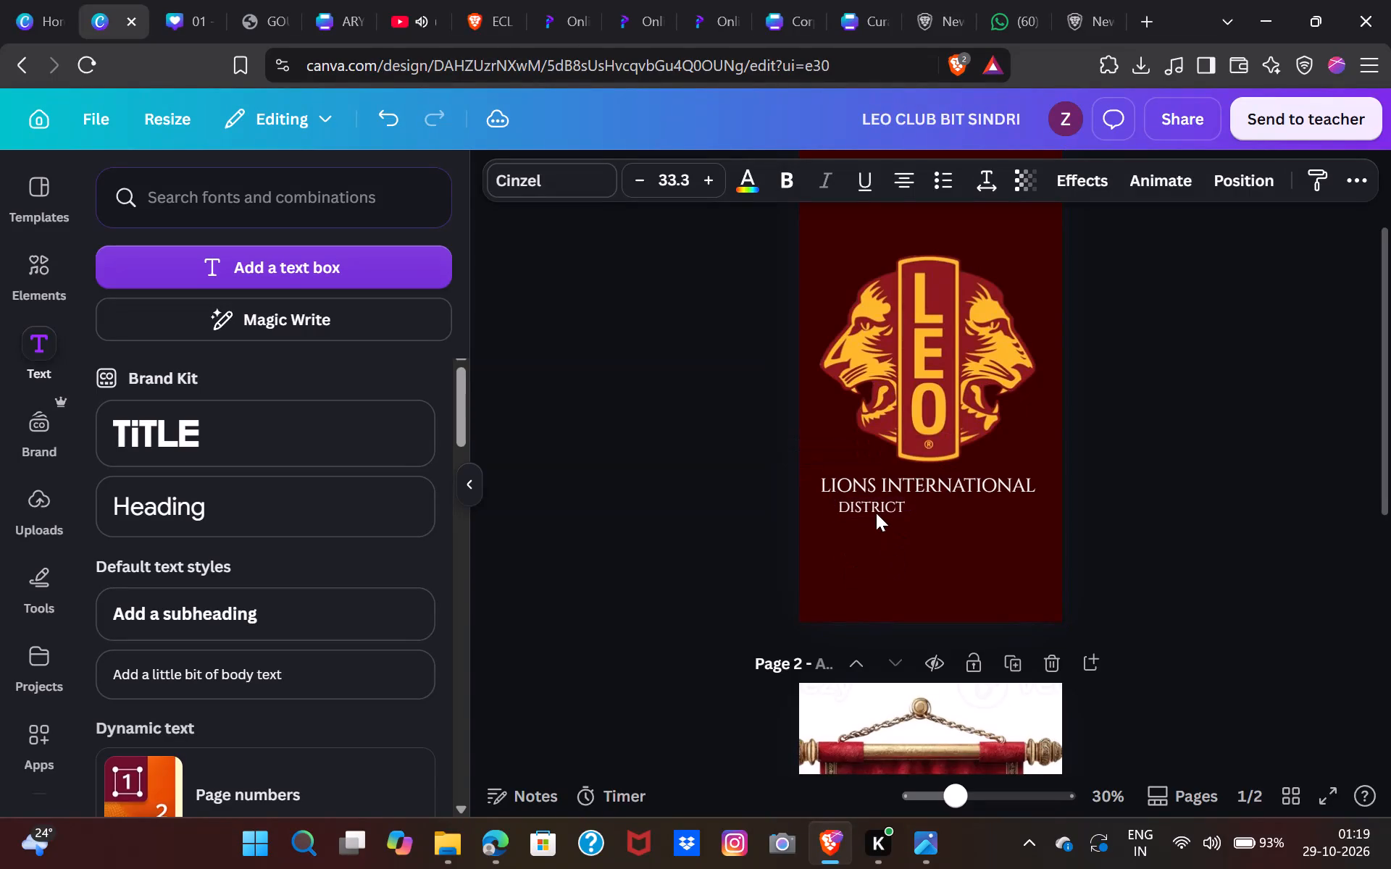
pyautogui.click(1145, 542)
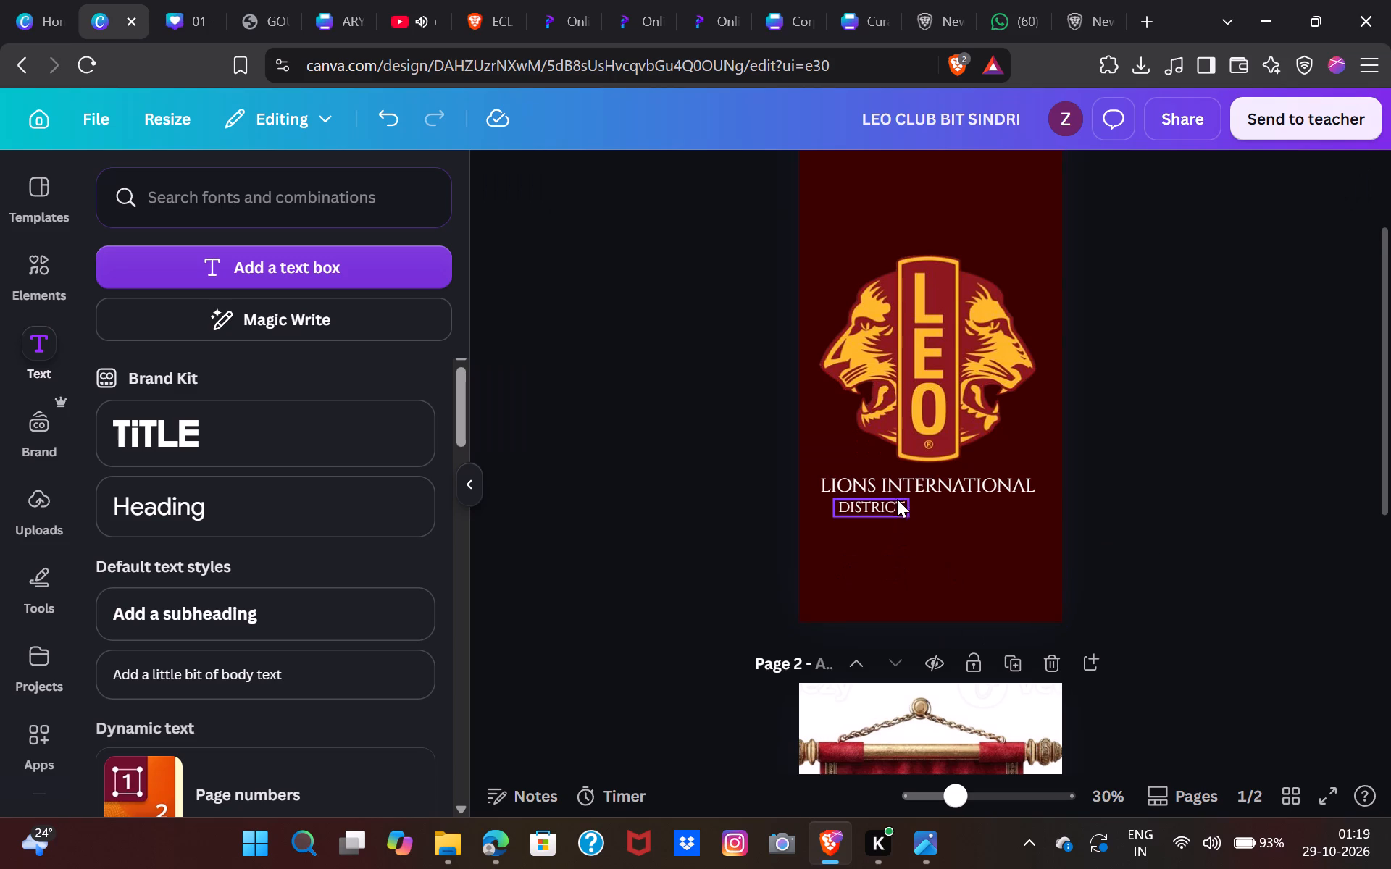
# Duplicate the "DISTRICT" text on page 1 and place the copy just below the original, nearer the page centre.
pyautogui.click(735, 576)
pyautogui.scroll(-3, 859, 551)
pyautogui.scroll(2, 859, 551)
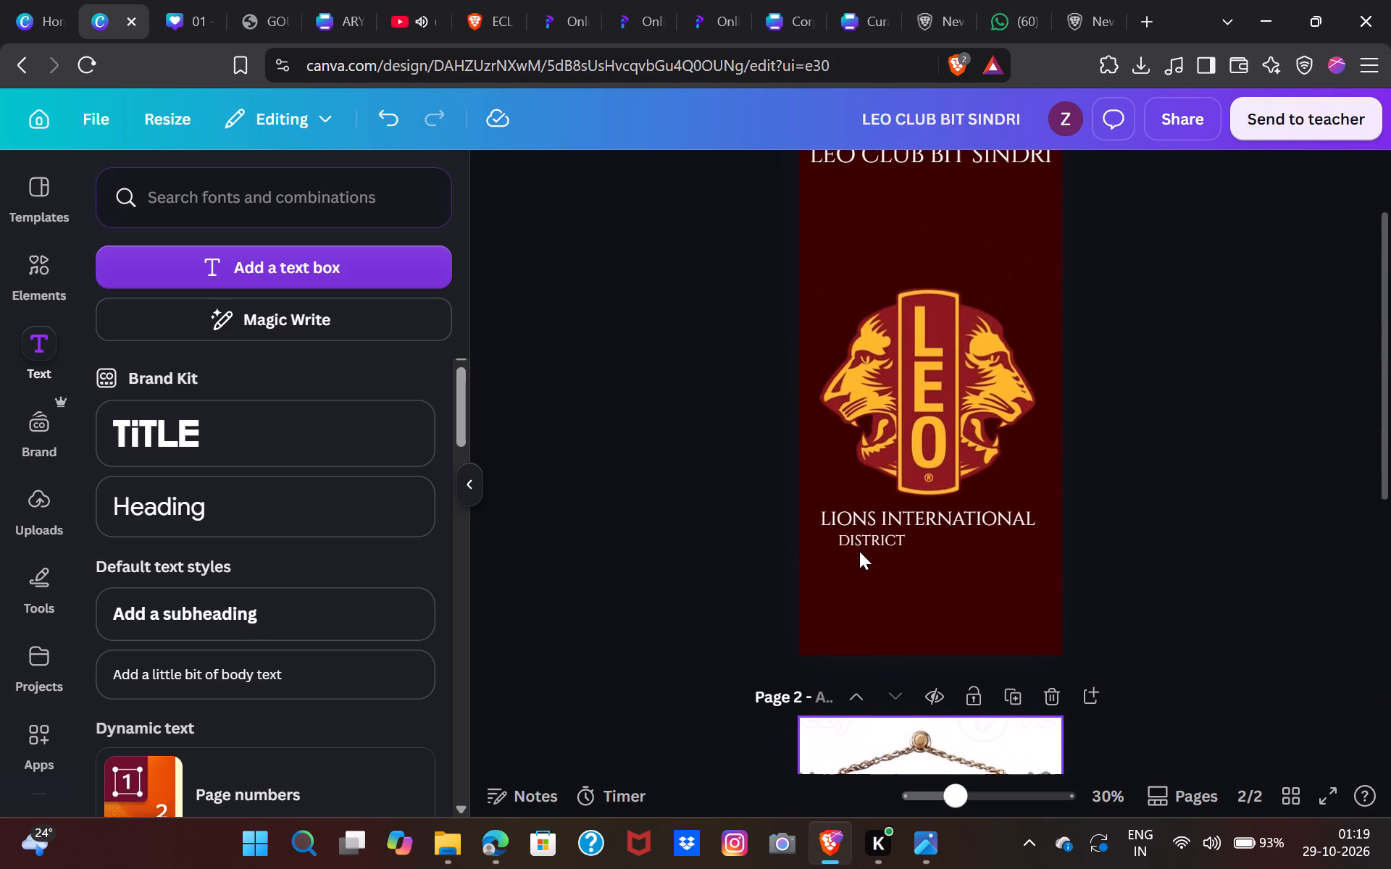
pyautogui.scroll(1, 859, 551)
pyautogui.click(859, 551)
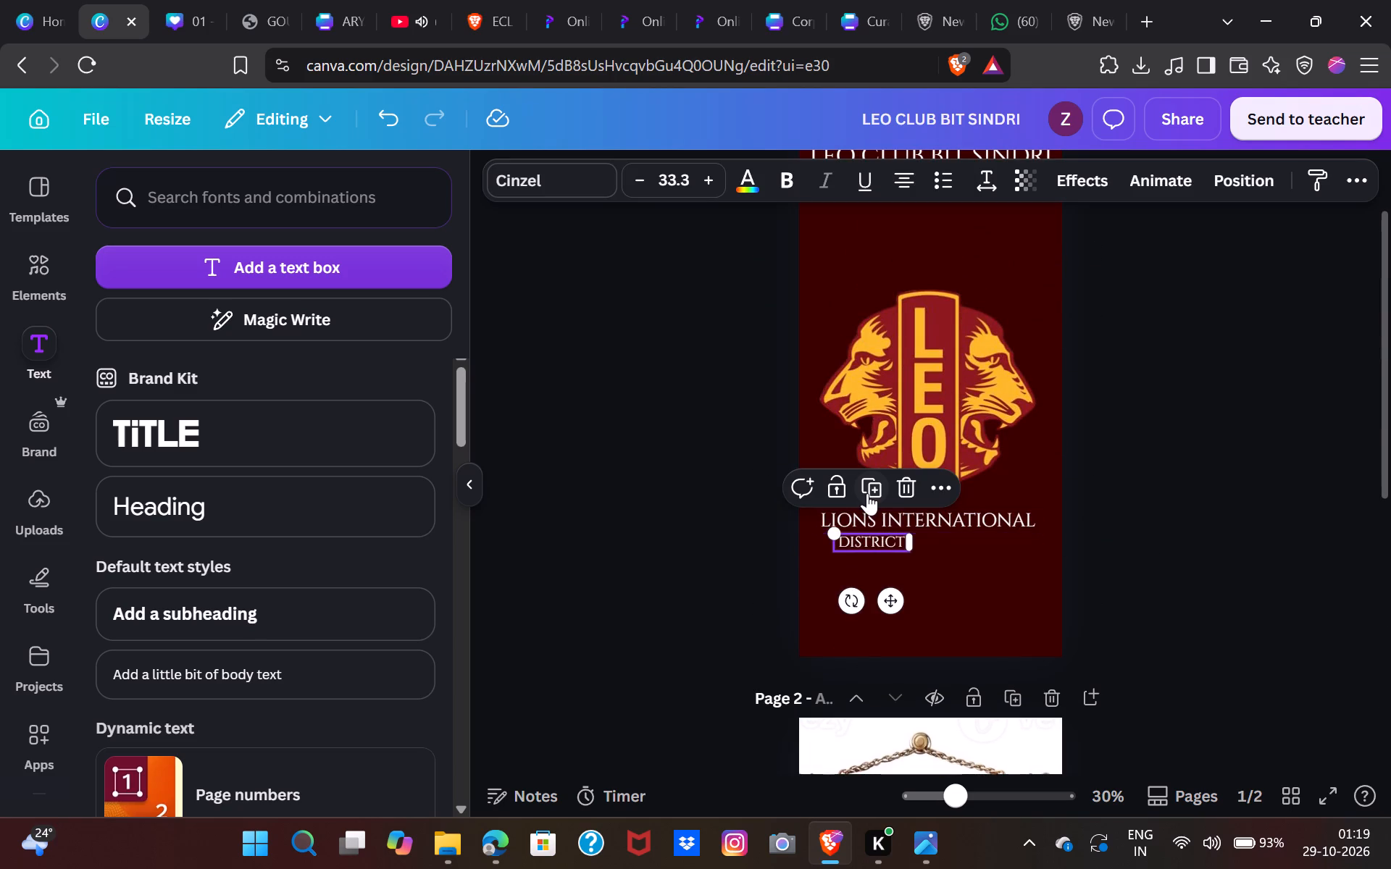
pyautogui.click(867, 493)
pyautogui.moveTo(914, 627); pyautogui.dragTo(883, 490)
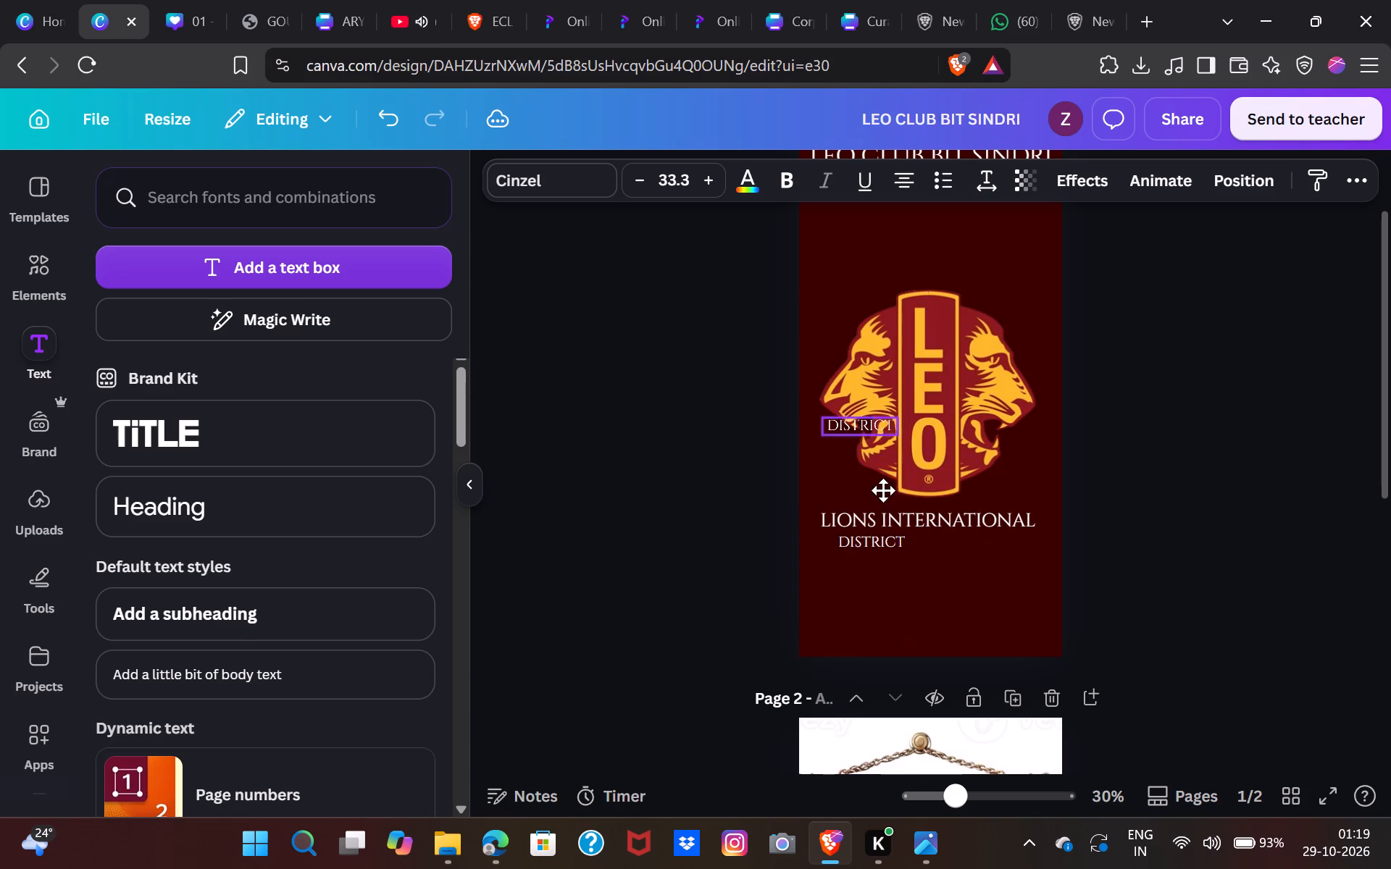
pyautogui.moveTo(883, 490); pyautogui.dragTo(882, 495)
pyautogui.click(883, 478)
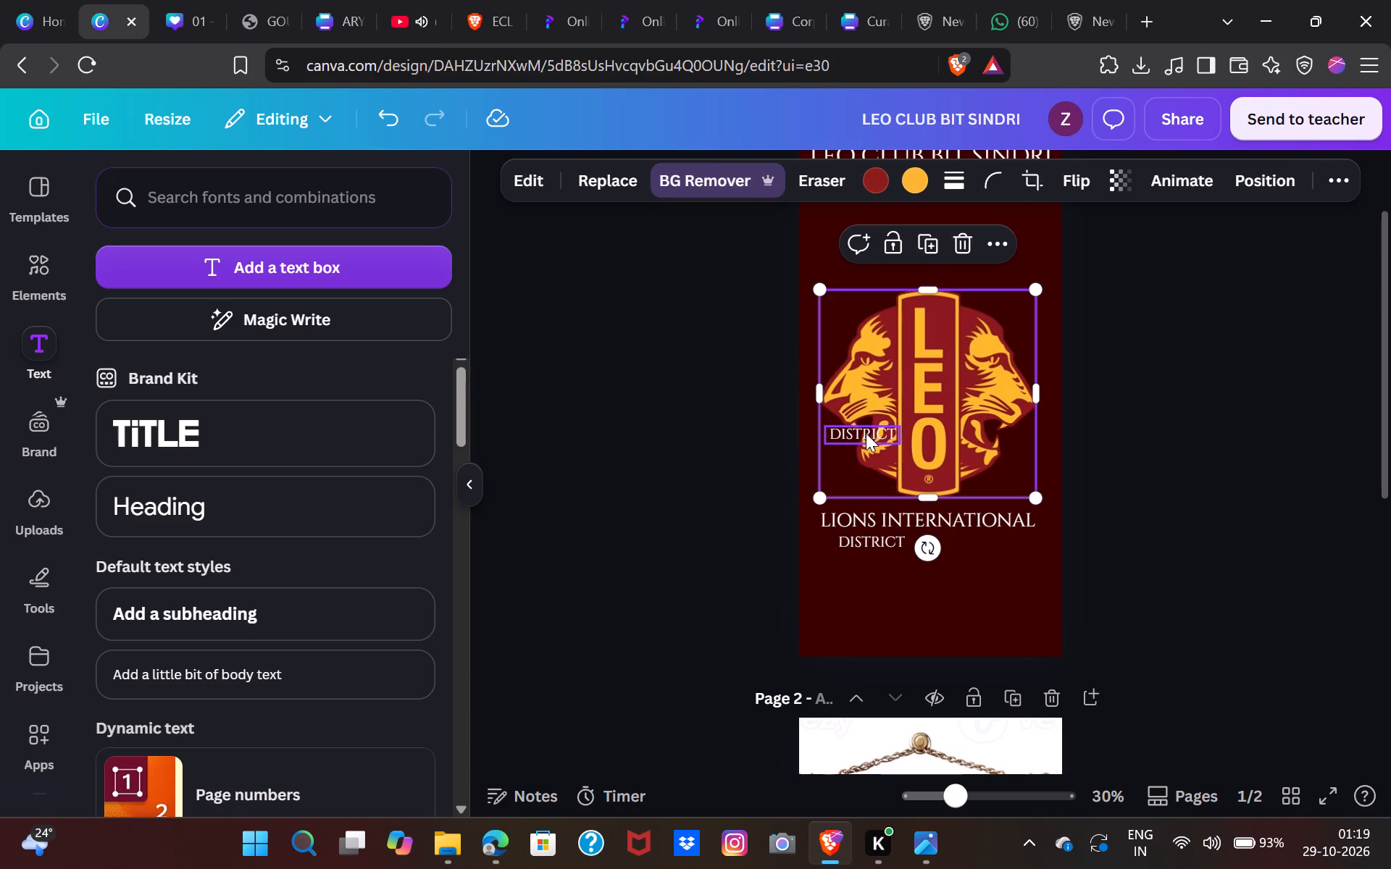
pyautogui.click(864, 428)
pyautogui.moveTo(885, 493); pyautogui.dragTo(938, 614)
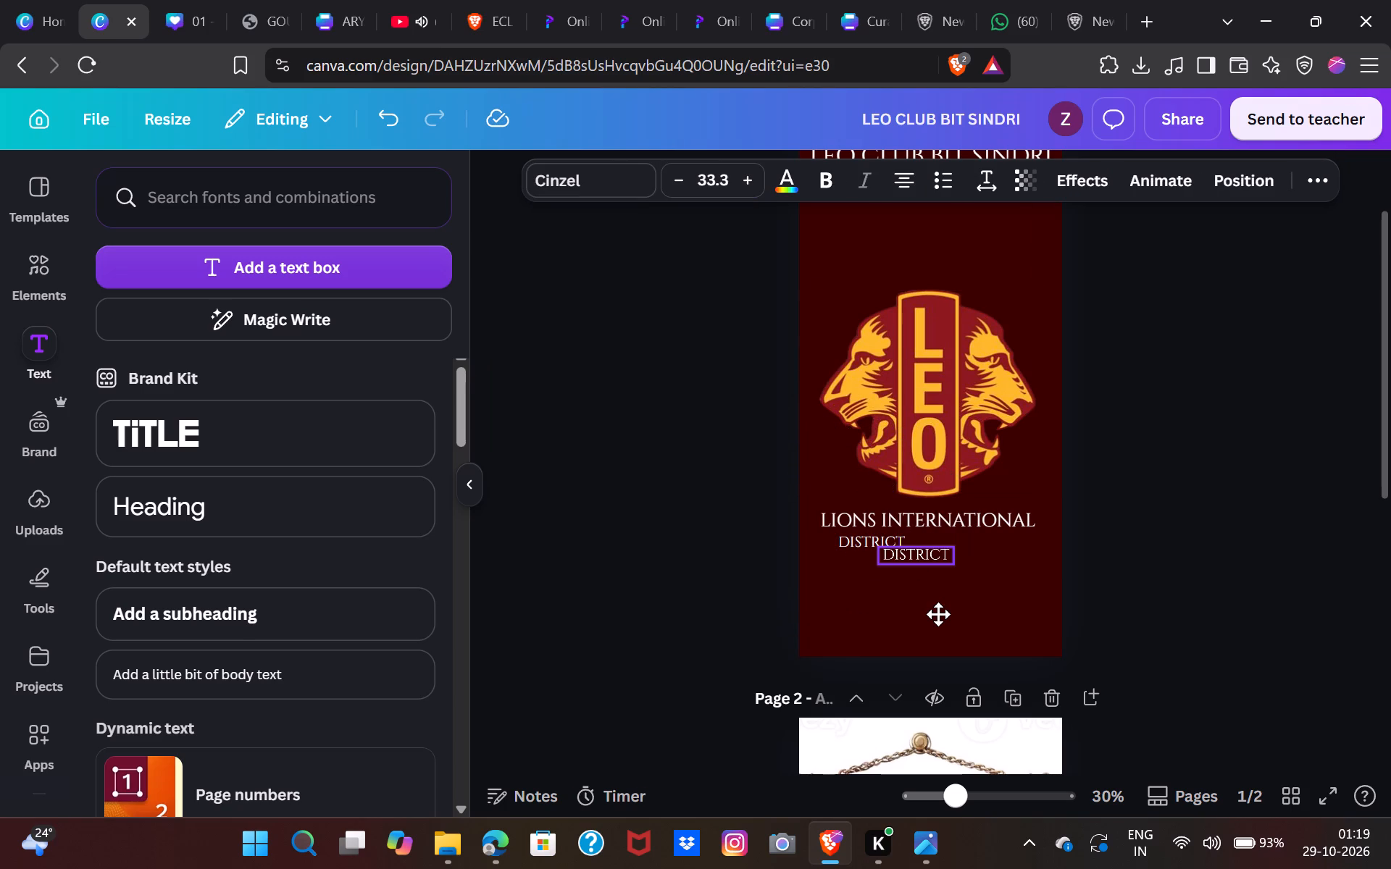
pyautogui.moveTo(938, 614); pyautogui.dragTo(924, 625)
# Replace the copy's wording with "ONCE A LEO" and "ALWAYS A LEO" on separate lines, widening the box so each phrase fits.
pyautogui.click(908, 567)
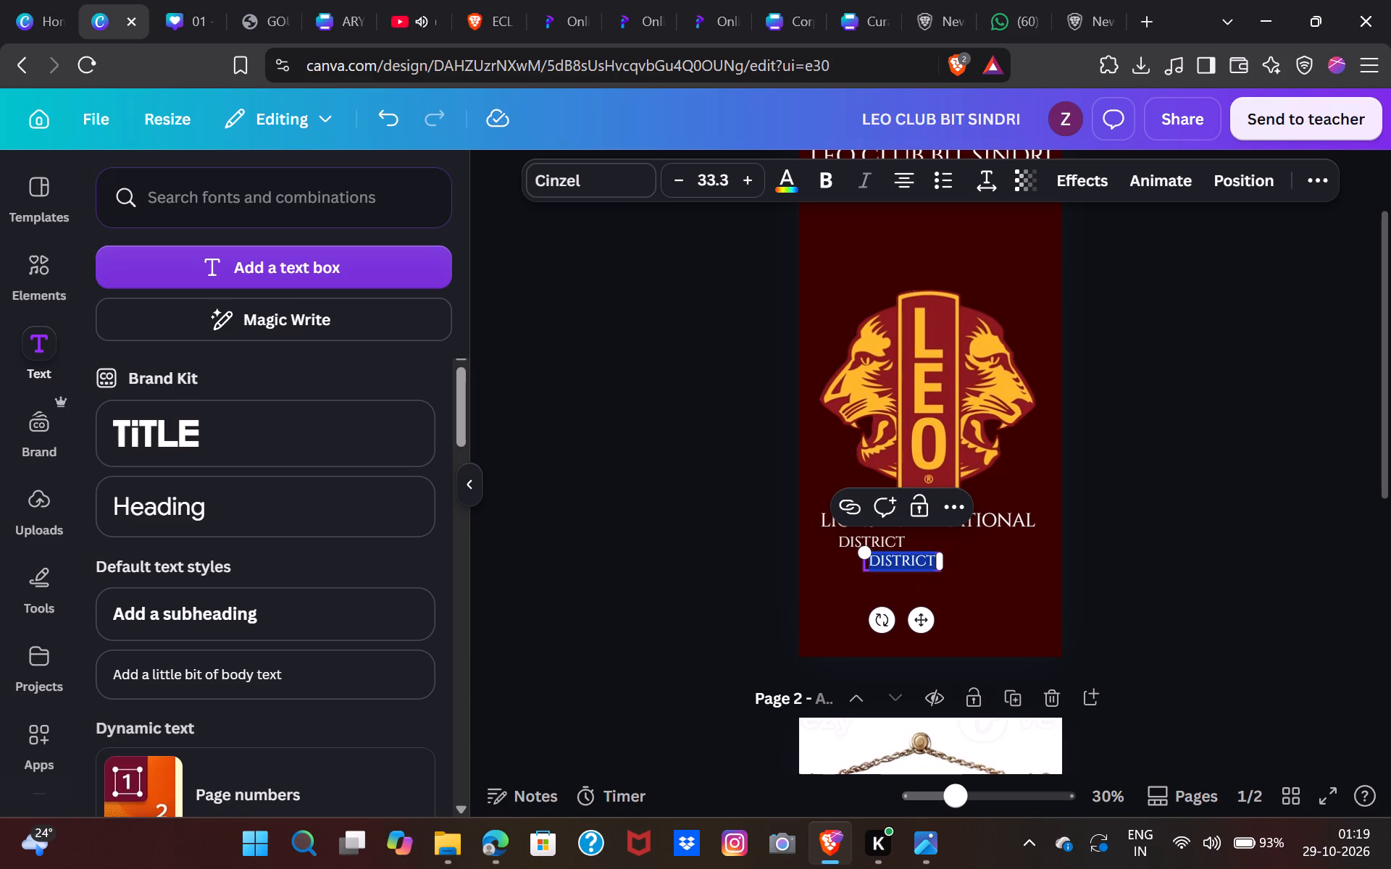
pyautogui.write('ONCE A')
pyautogui.press('space')
pyautogui.write('LEO')
pyautogui.press('space')
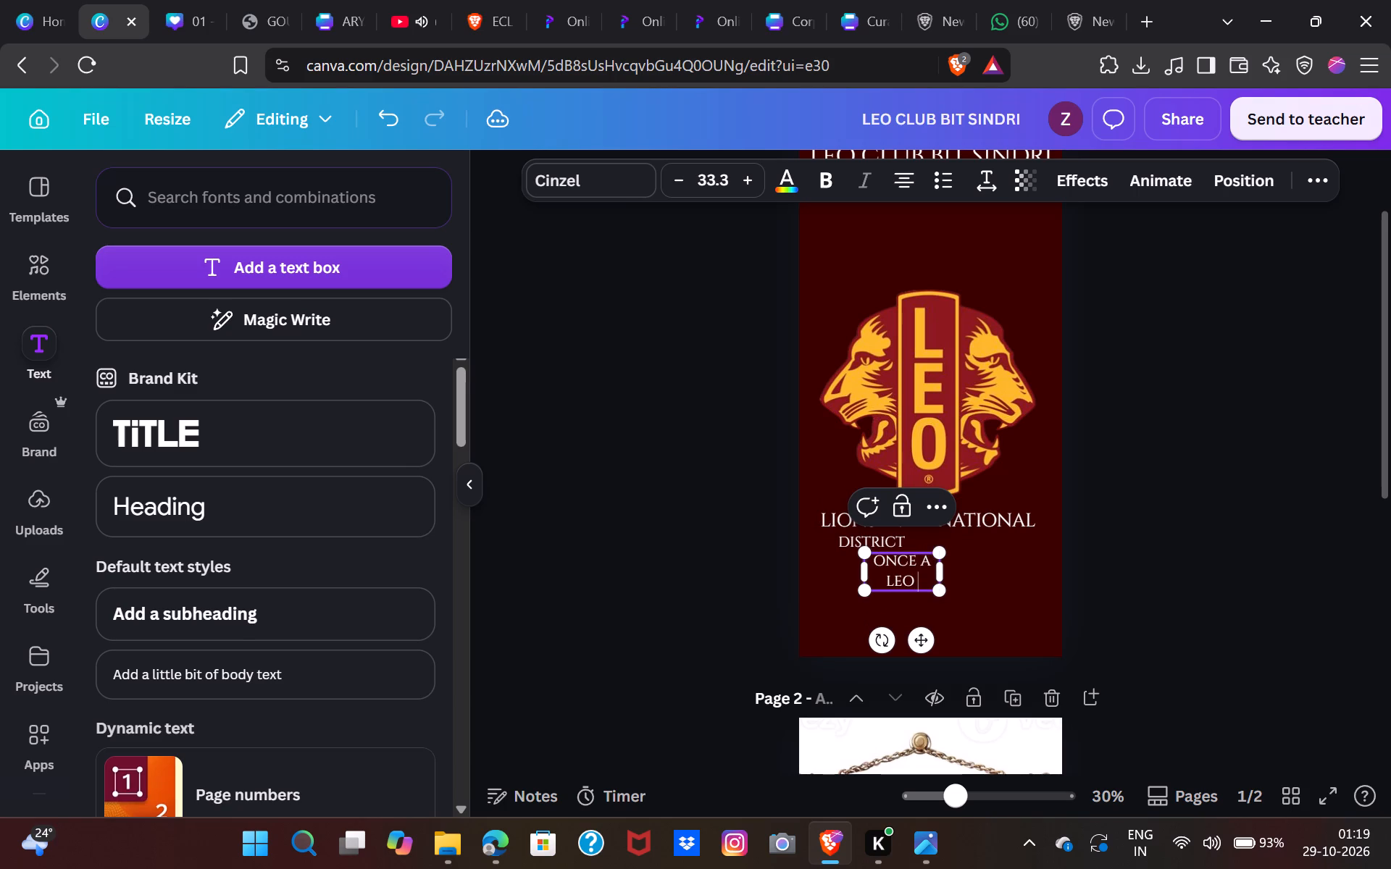
pyautogui.moveTo(948, 568); pyautogui.dragTo(975, 569)
pyautogui.press('Return')
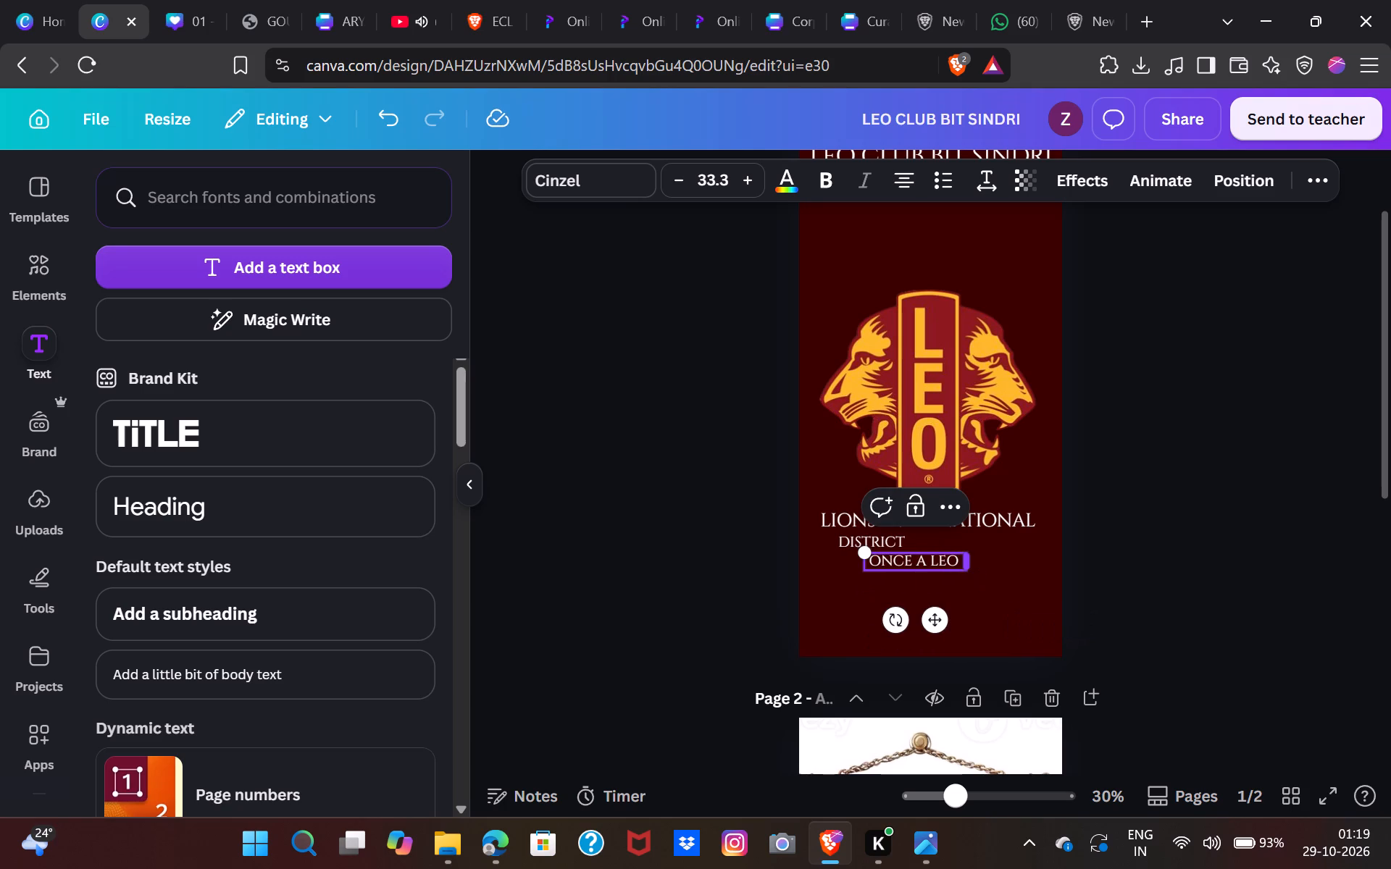
pyautogui.write('AL')
pyautogui.write('WAYS A LEO')
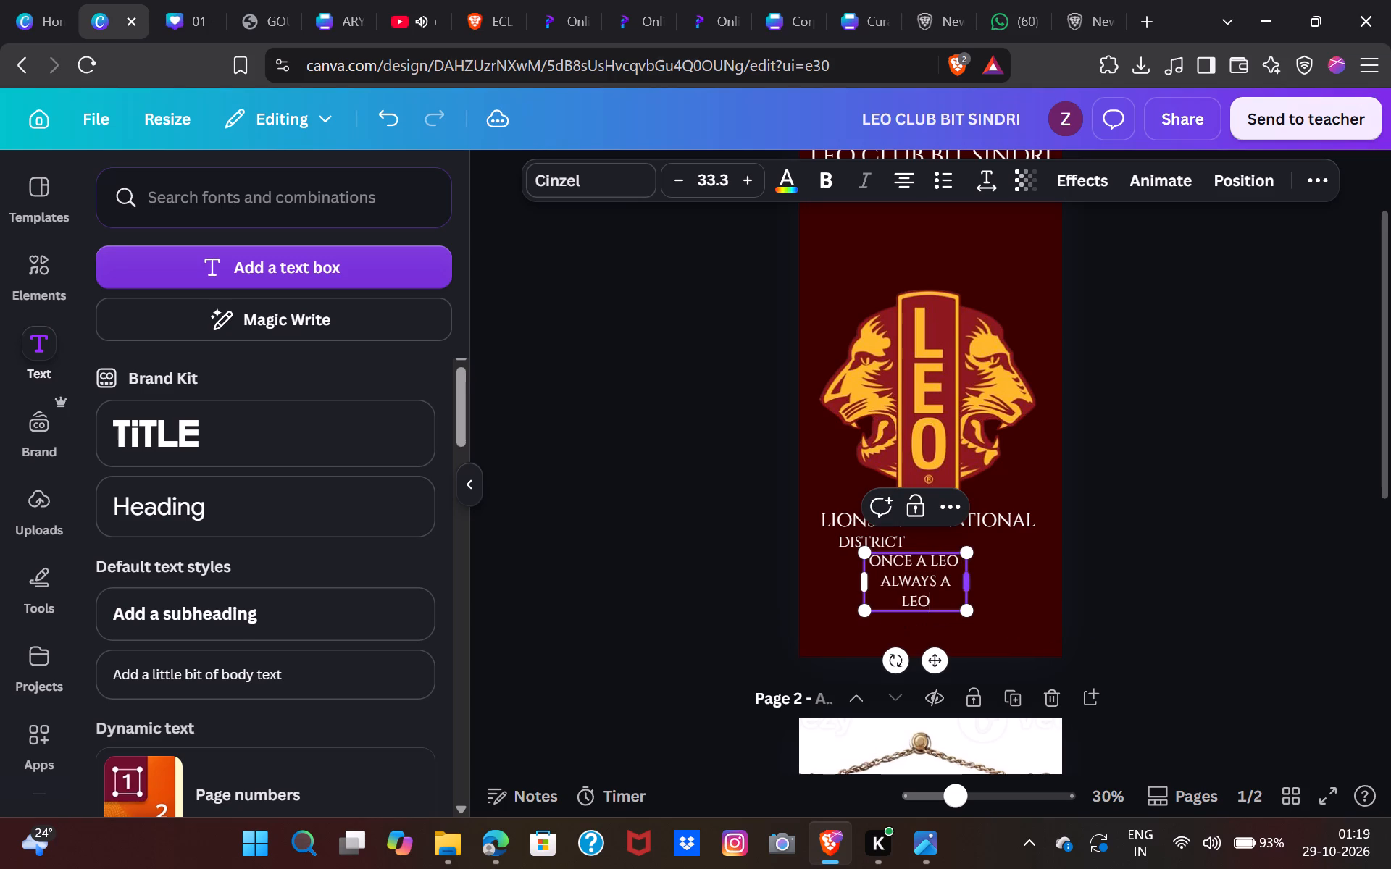
pyautogui.moveTo(972, 587); pyautogui.dragTo(990, 587)
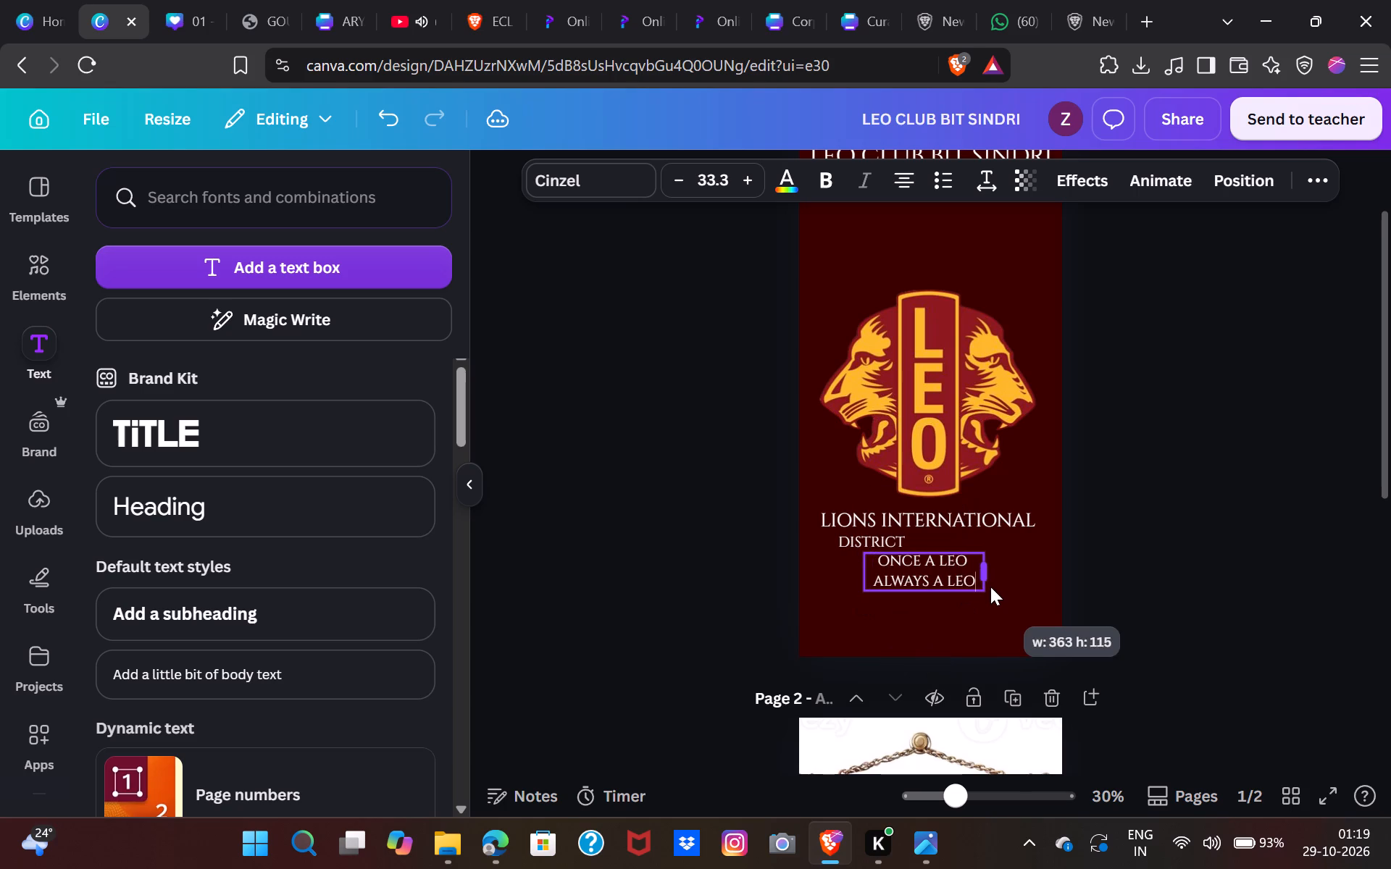
pyautogui.moveTo(990, 587); pyautogui.dragTo(1003, 583)
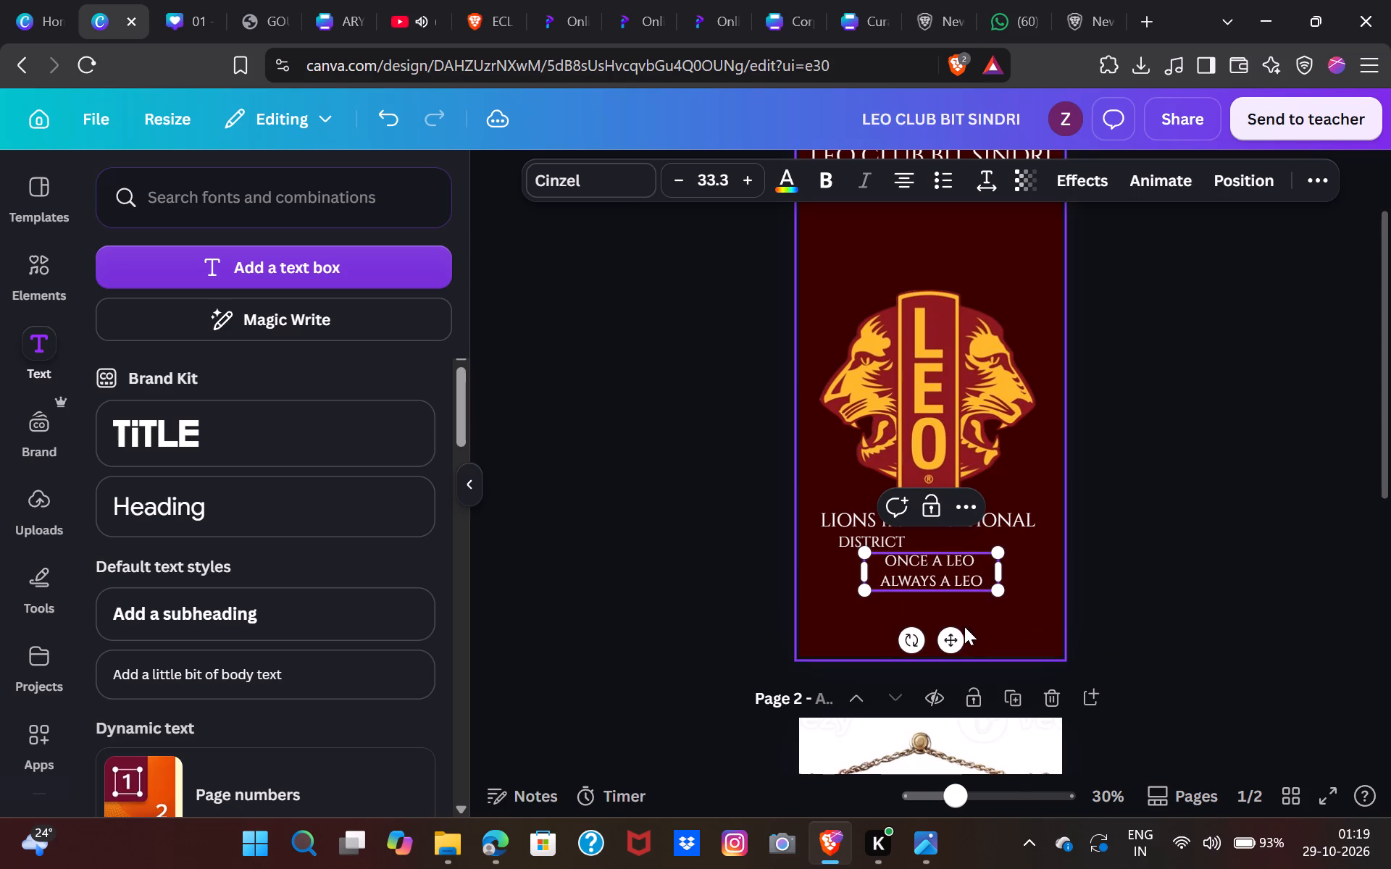
# Move the "ONCE A LEO ALWAYS A LEO" motto lower, centred near page 1's bottom edge.
pyautogui.moveTo(949, 638); pyautogui.dragTo(948, 669)
pyautogui.tripleClick(1281, 586)
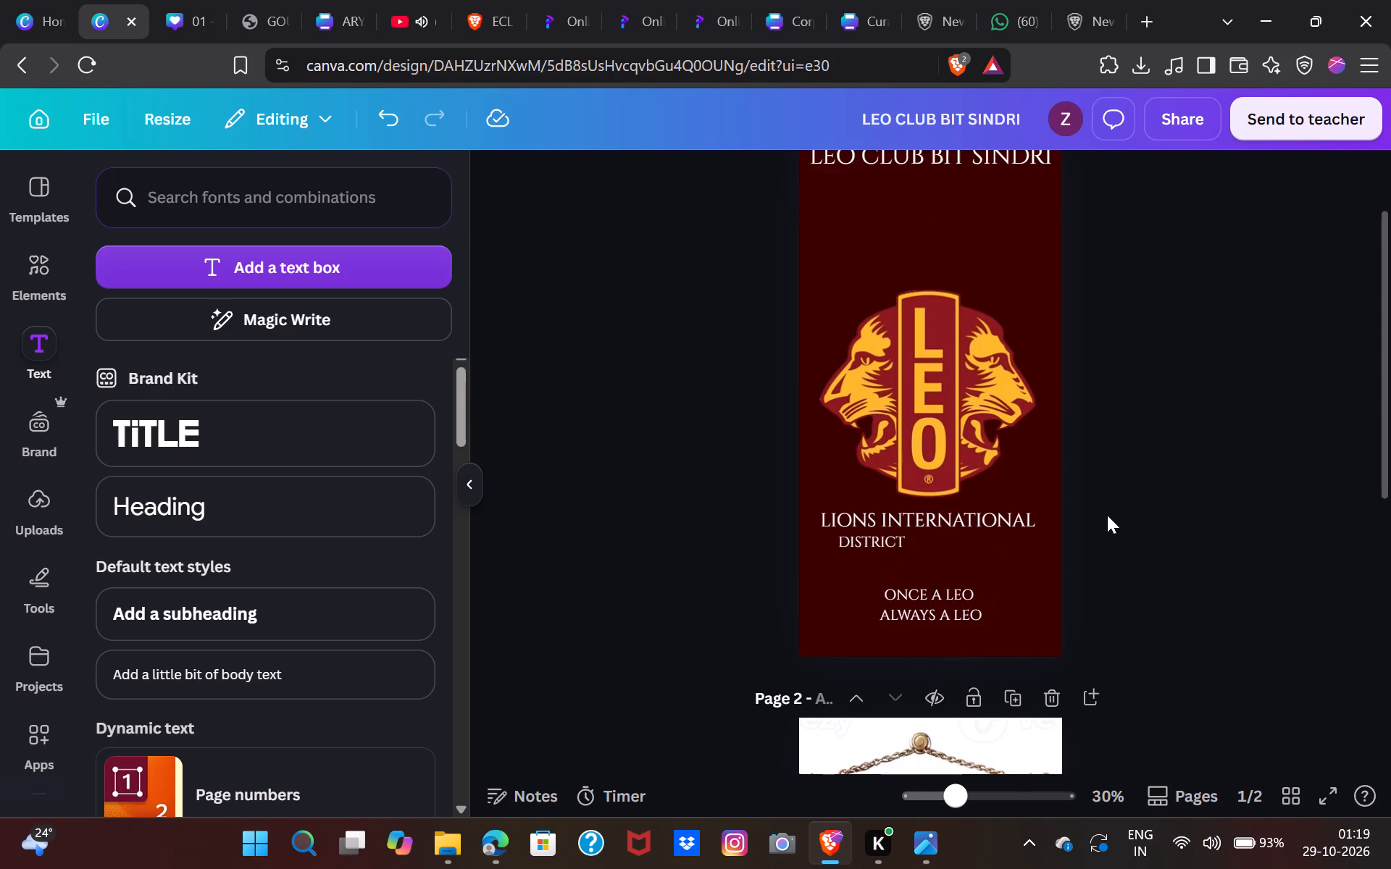
# Remove the white background from the large red hanging-banner image on page 2.
pyautogui.scroll(1, 1165, 568)
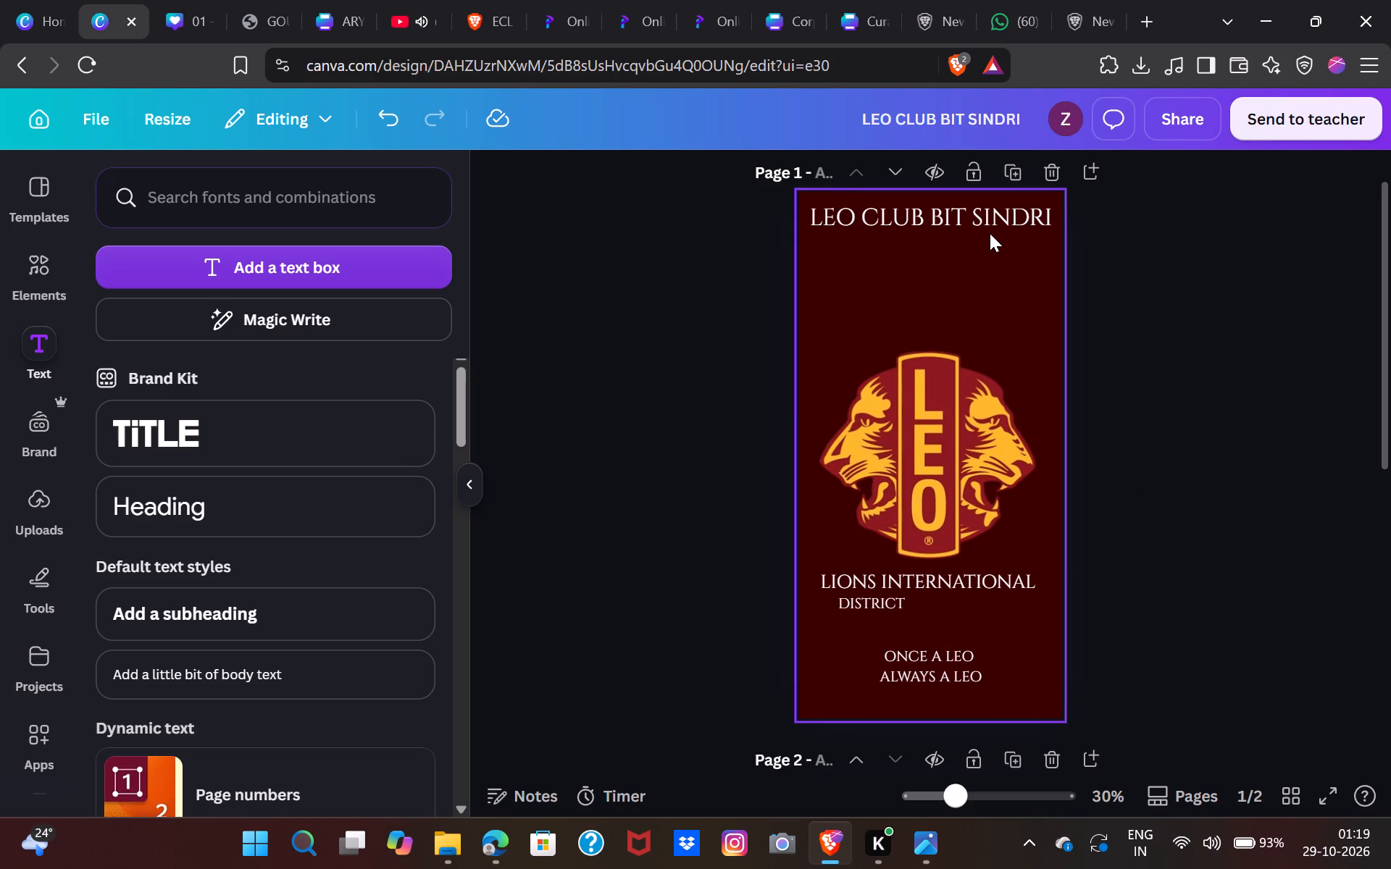
pyautogui.scroll(-3, 1059, 515)
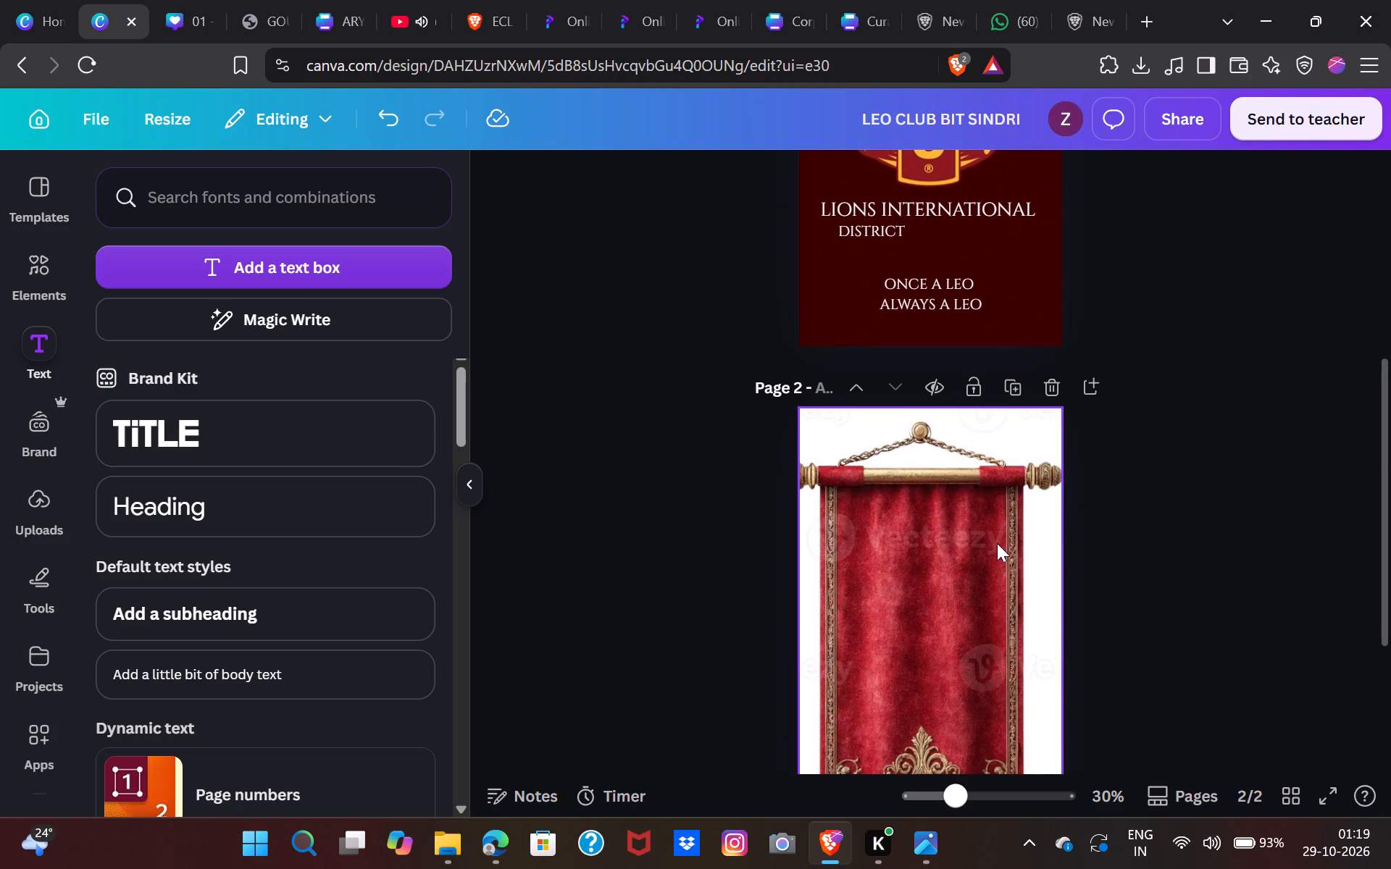
pyautogui.click(997, 543)
pyautogui.click(728, 185)
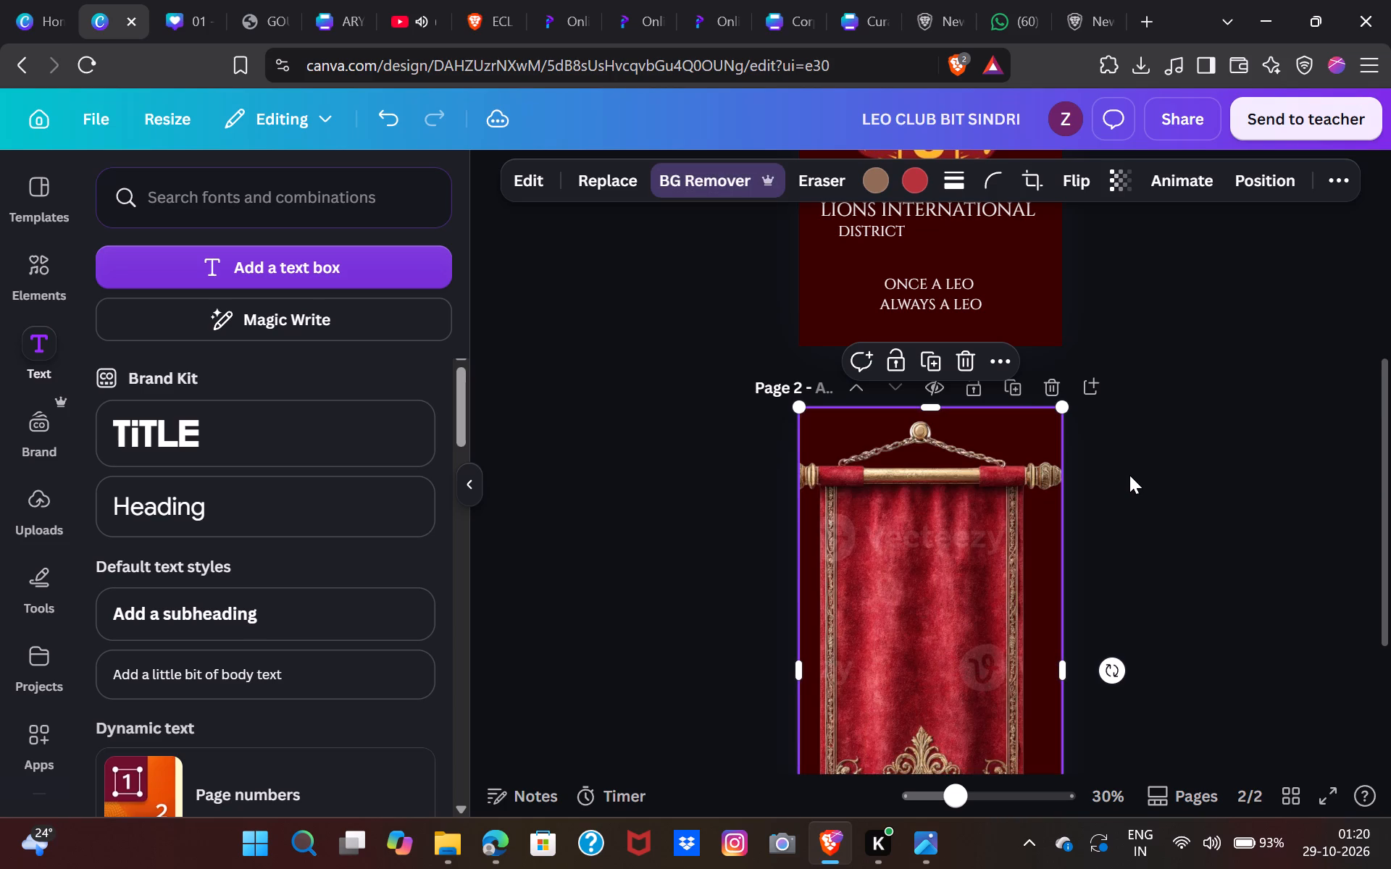
pyautogui.rightClick(1171, 479)
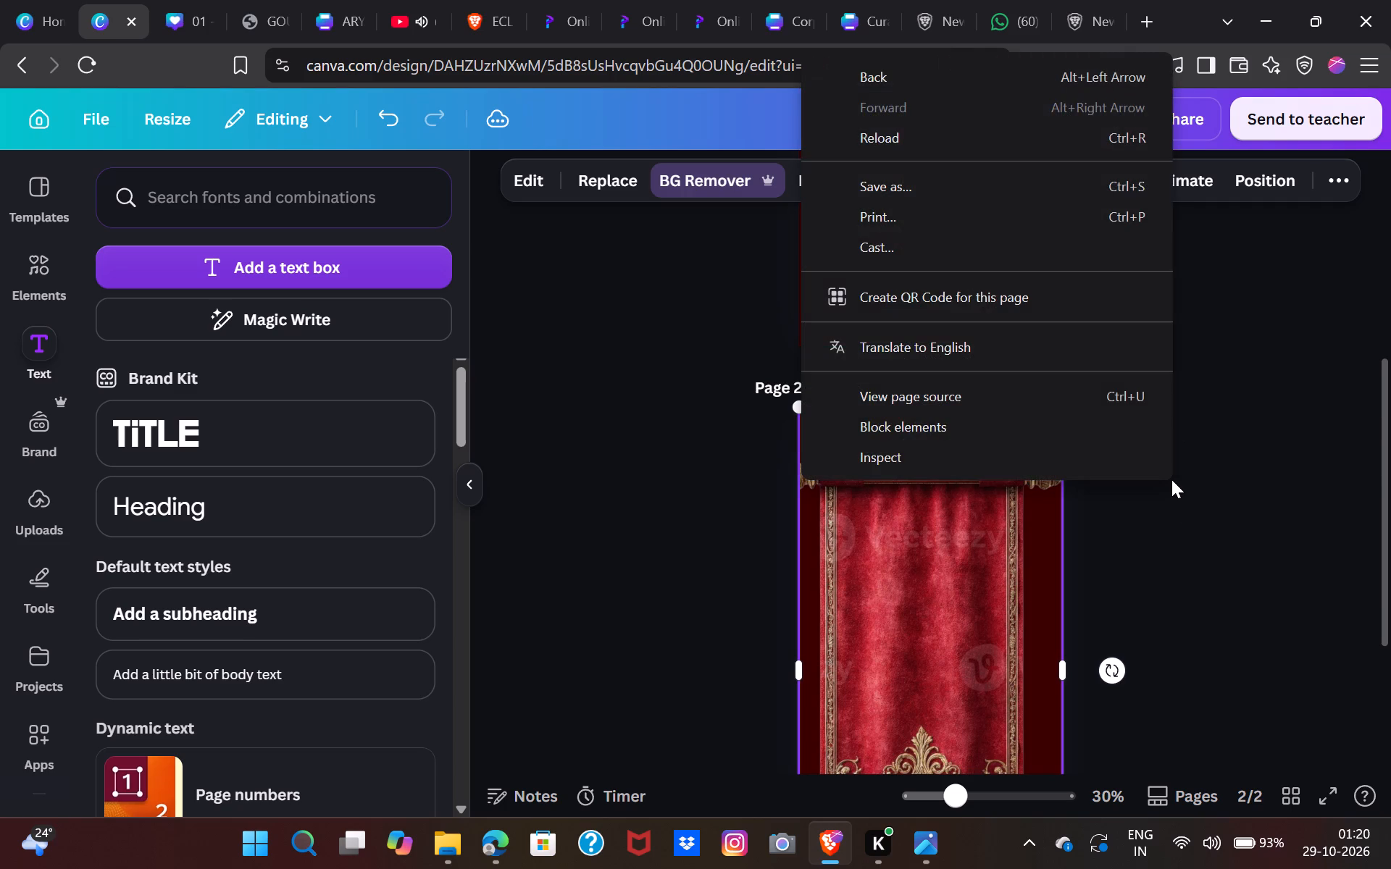
pyautogui.click(1198, 578)
# Move the cut-out red banner image from page 2 up onto page 1, covering the page.
pyautogui.scroll(-1, 1198, 578)
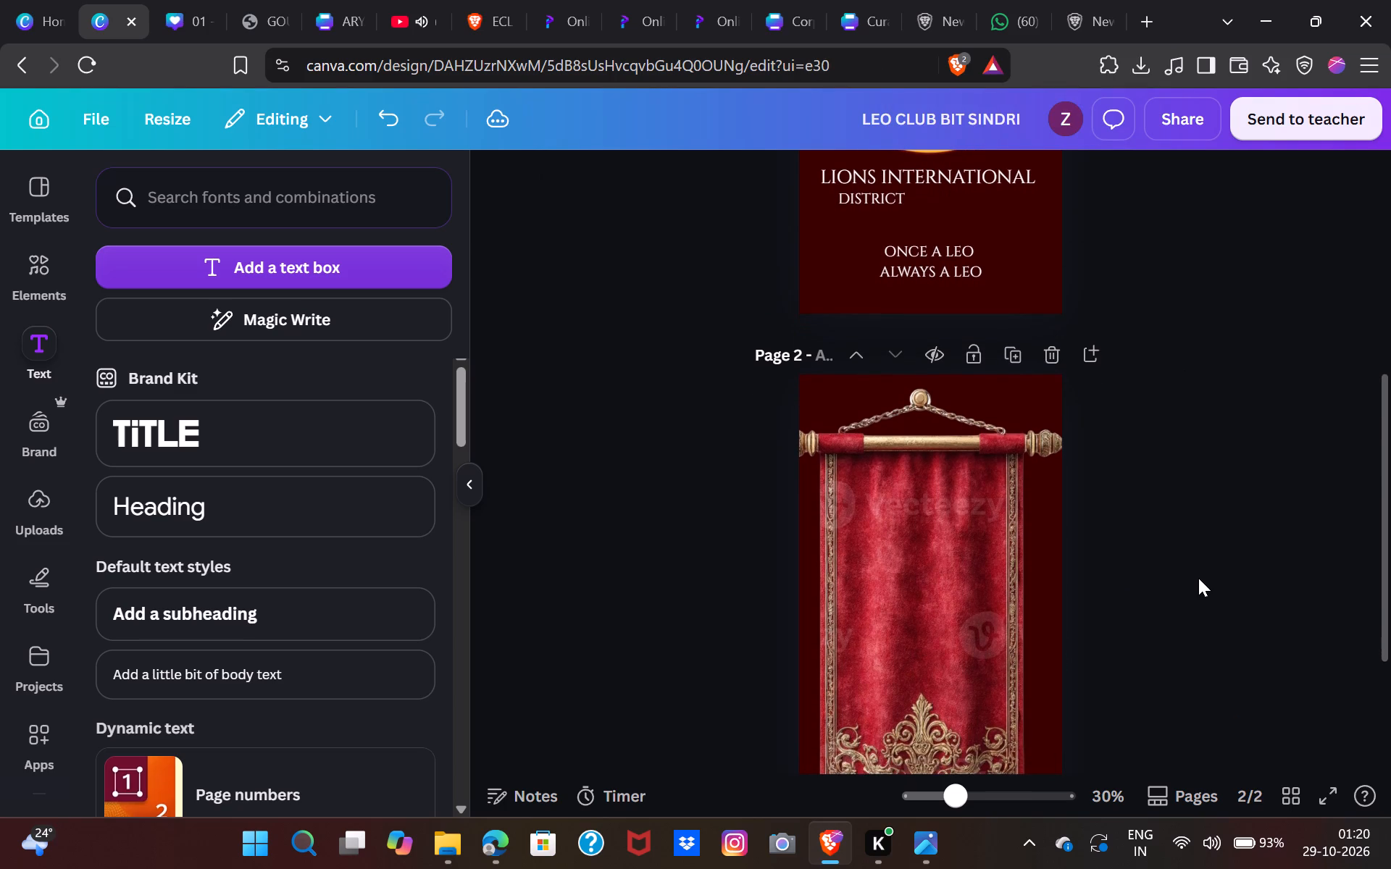
pyautogui.scroll(-2, 1198, 578)
pyautogui.click(900, 487)
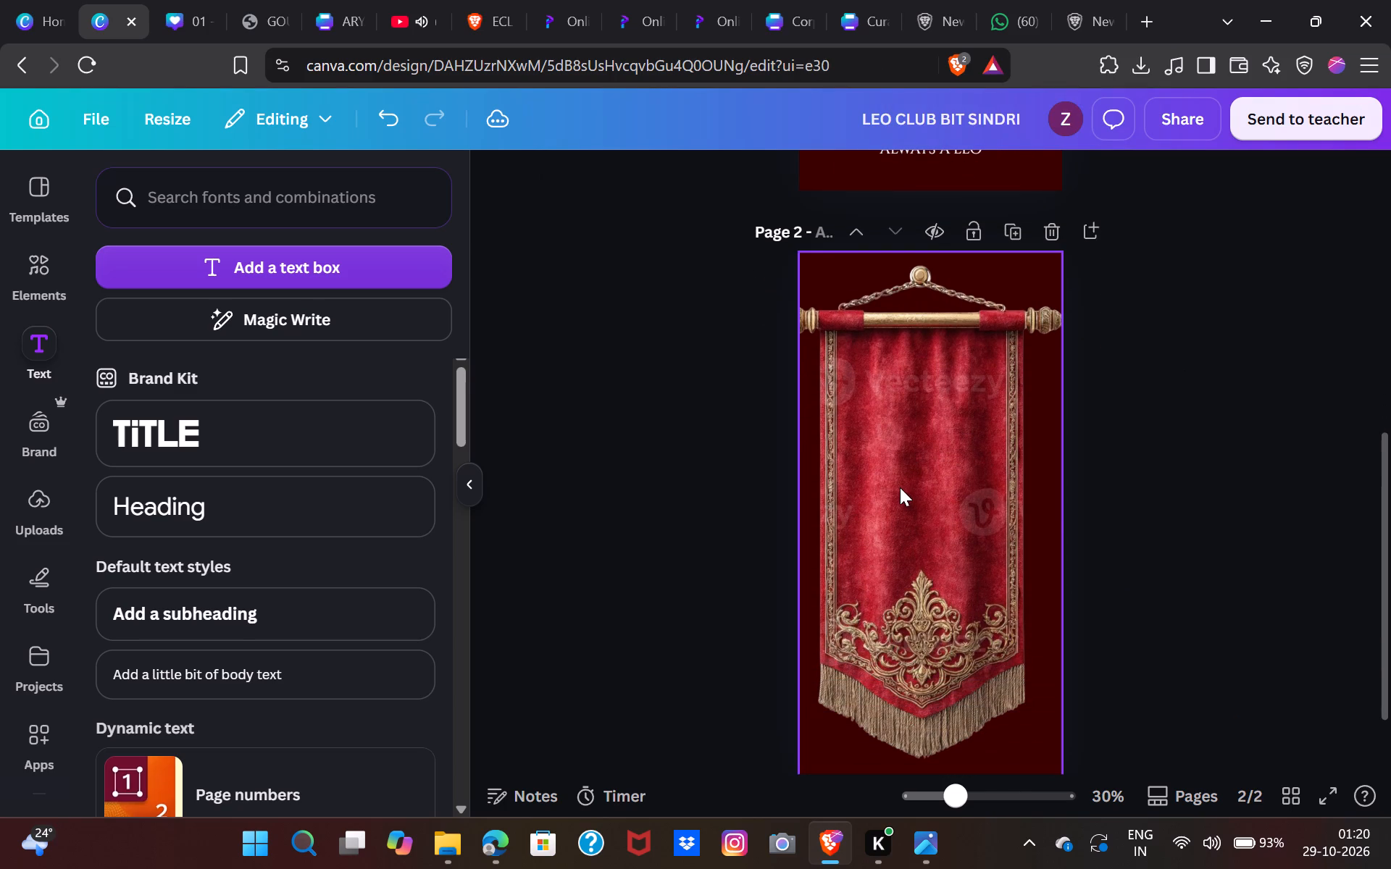
pyautogui.moveTo(900, 487); pyautogui.dragTo(906, 175)
pyautogui.scroll(4, 906, 175)
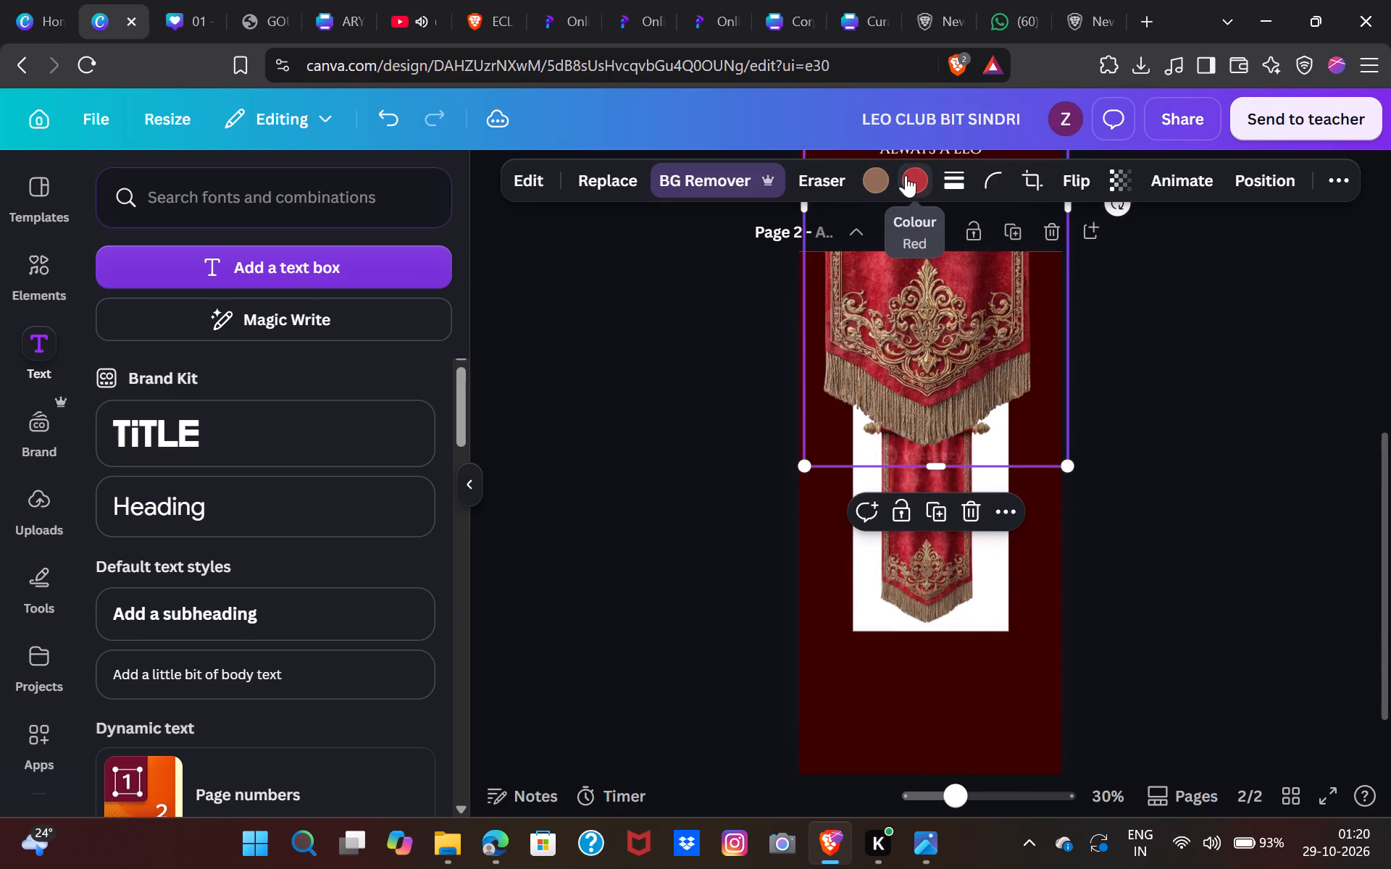
pyautogui.scroll(3, 960, 421)
pyautogui.scroll(-1, 960, 421)
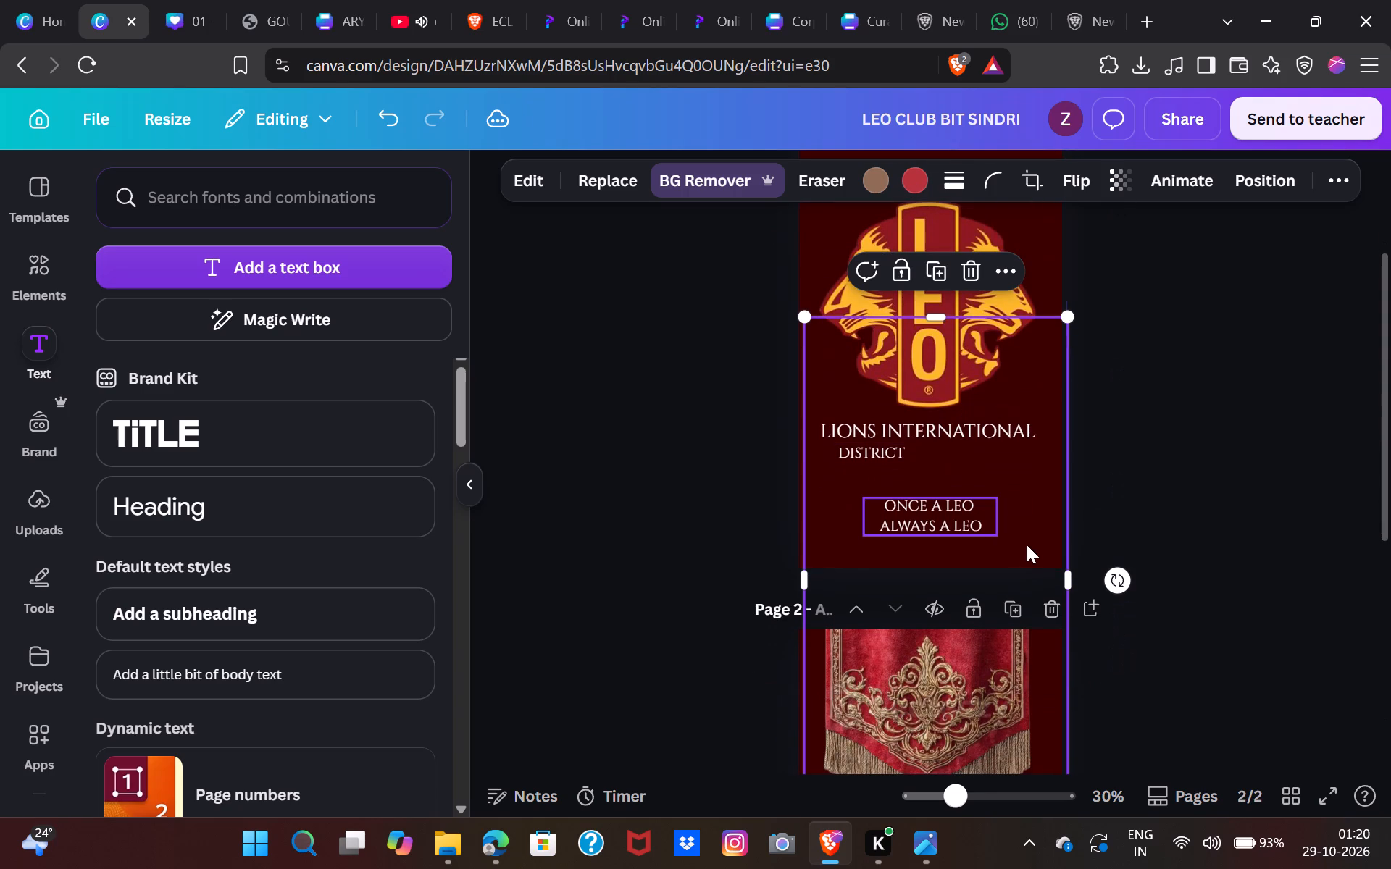
pyautogui.moveTo(1019, 647); pyautogui.dragTo(1016, 371)
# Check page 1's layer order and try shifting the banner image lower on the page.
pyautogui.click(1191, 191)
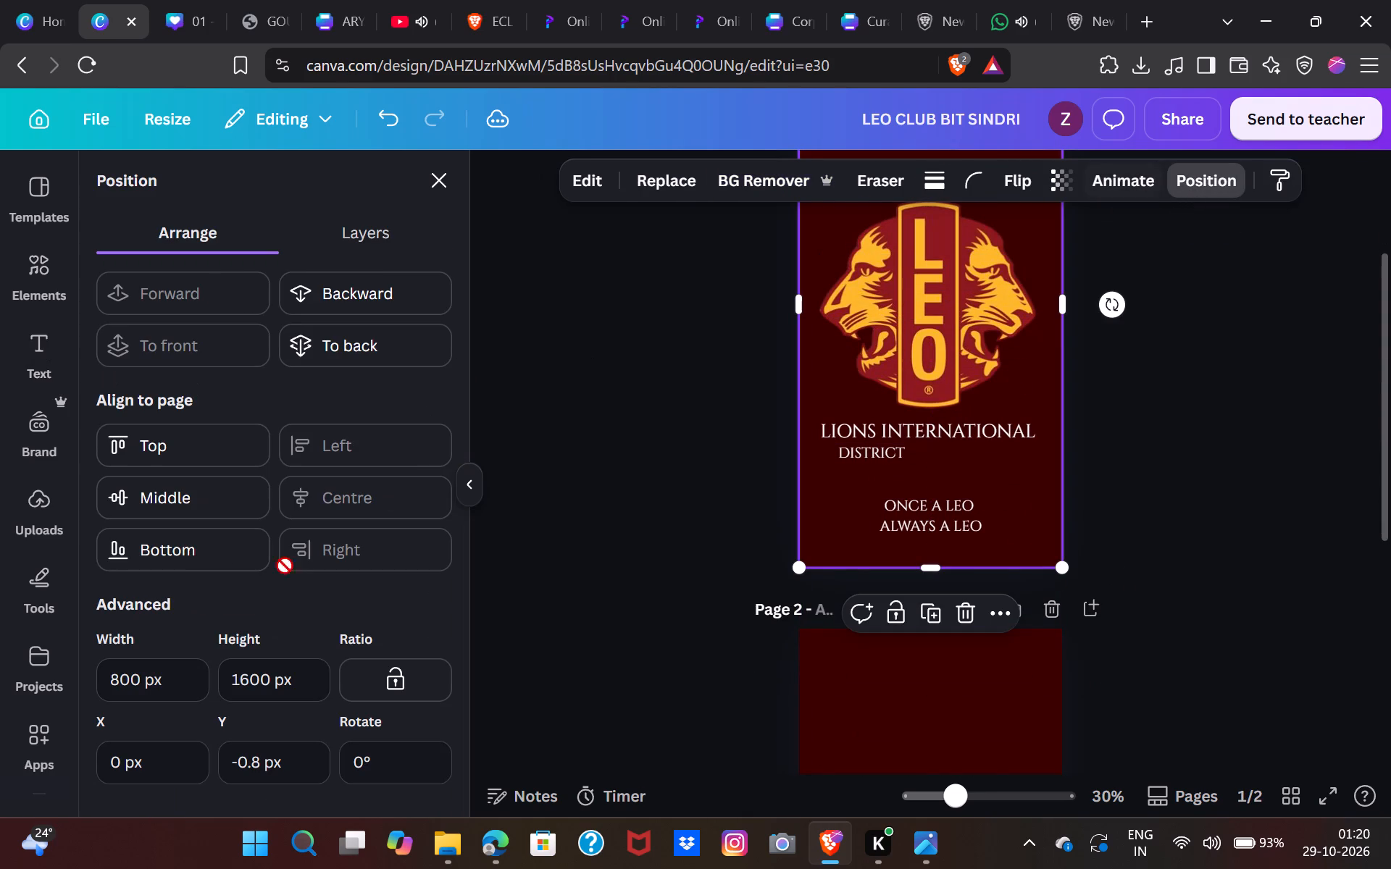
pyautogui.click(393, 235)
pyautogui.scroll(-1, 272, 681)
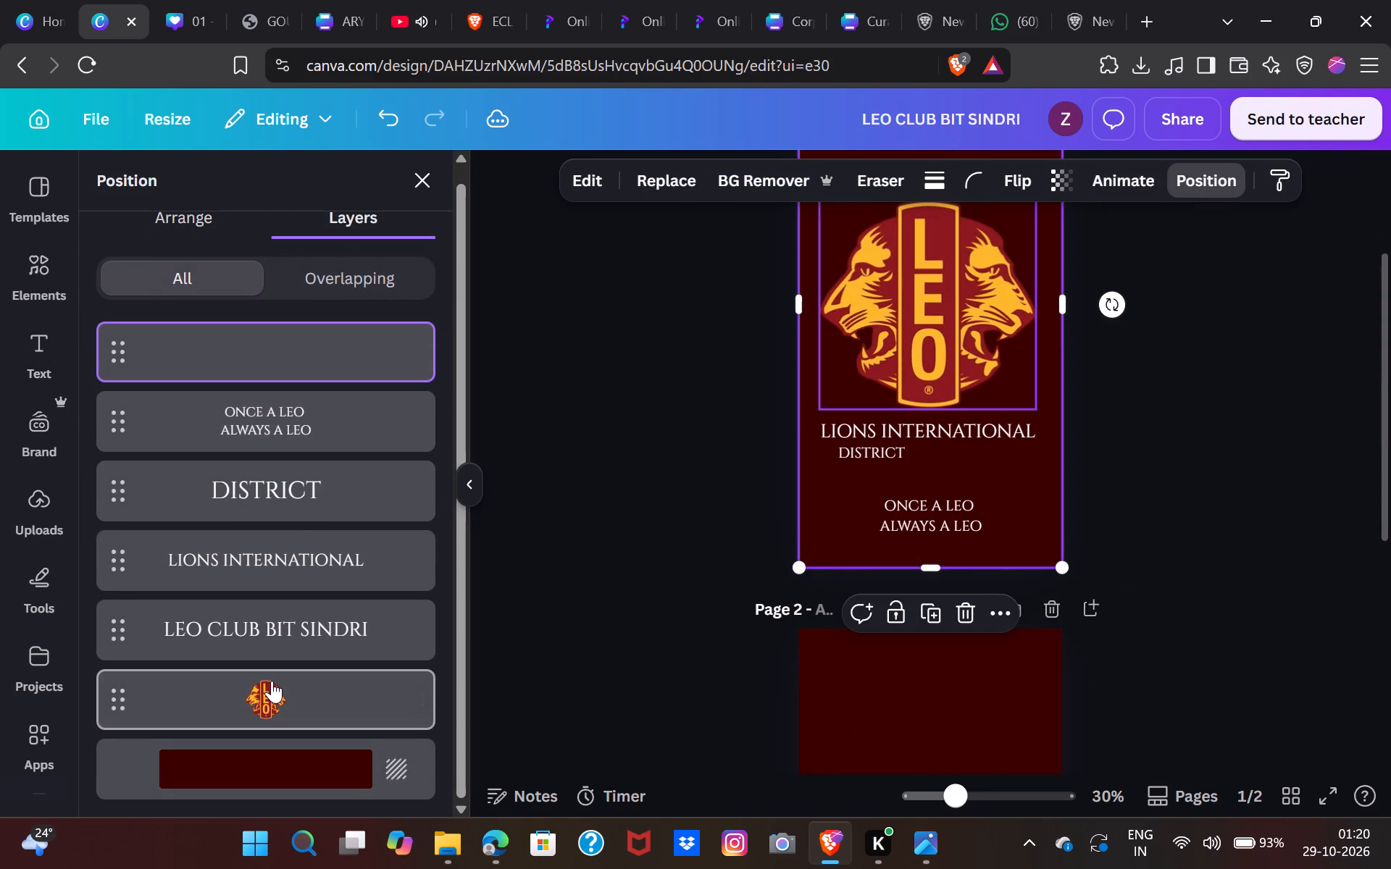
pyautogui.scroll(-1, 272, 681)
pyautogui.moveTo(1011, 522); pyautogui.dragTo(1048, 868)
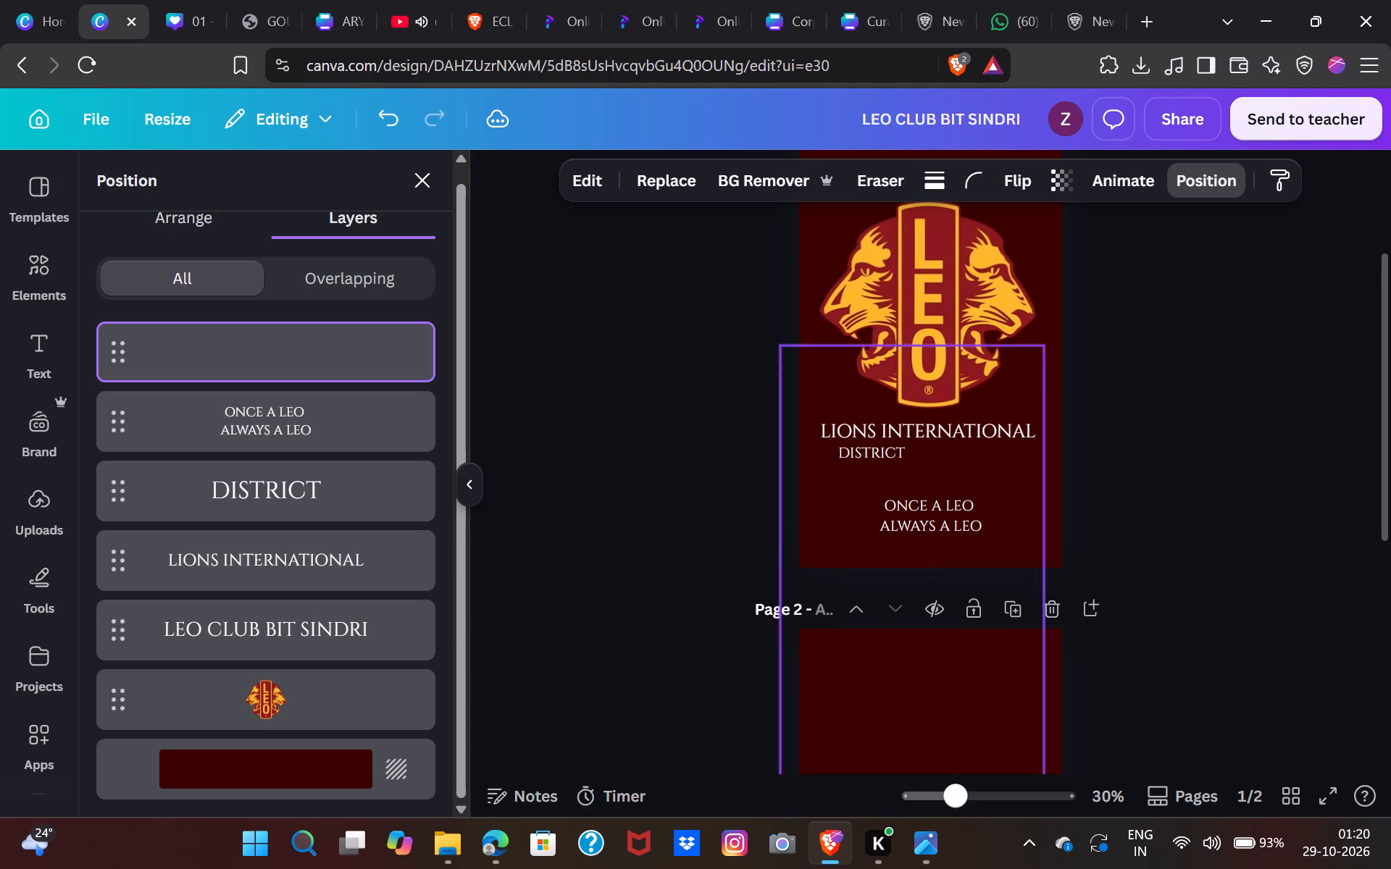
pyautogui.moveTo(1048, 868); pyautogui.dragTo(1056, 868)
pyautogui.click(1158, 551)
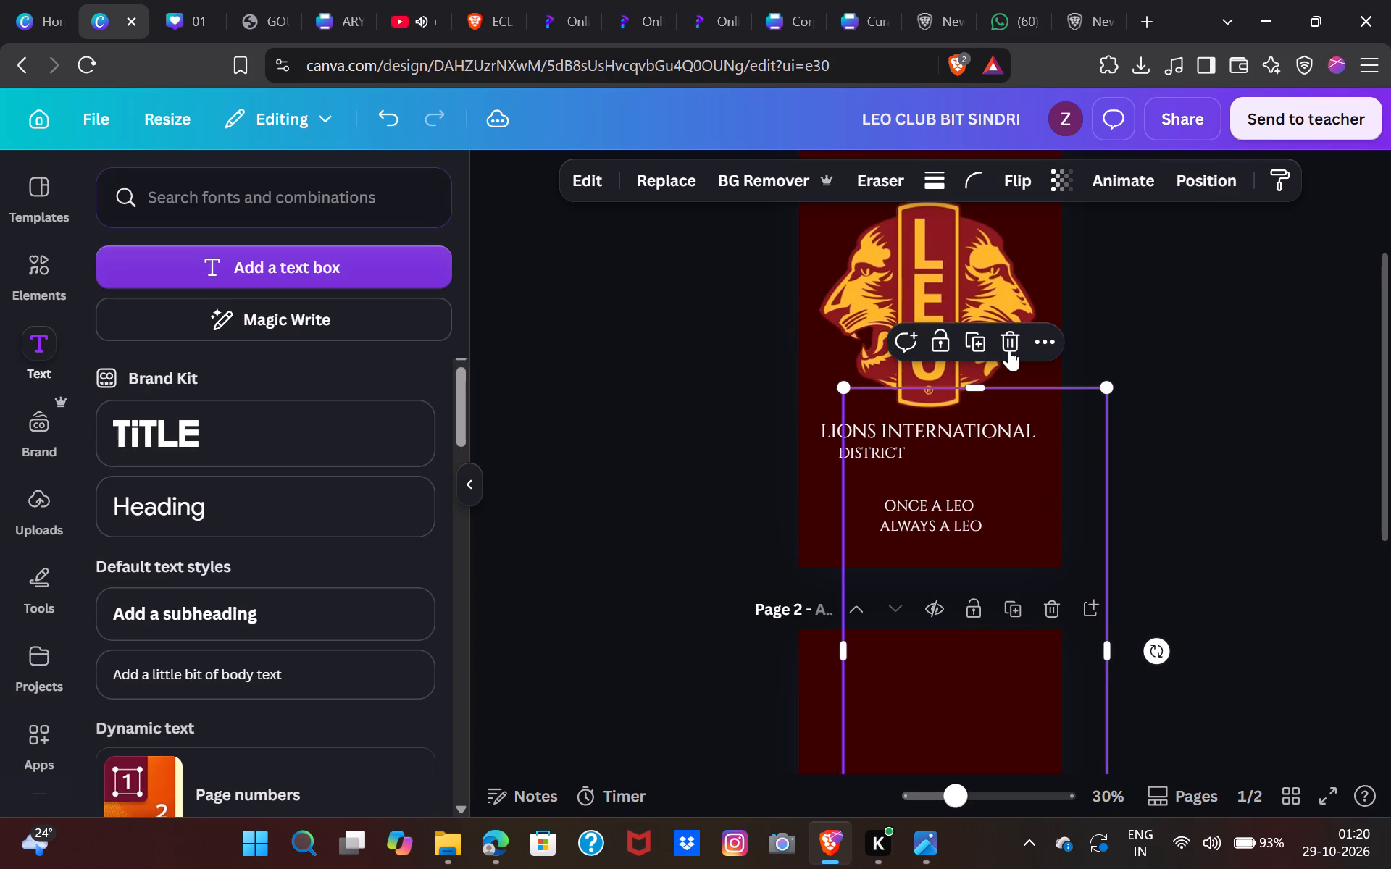
# Copy the banner image, delete the original, and paste the copy on page 1, positioned over the design.
pyautogui.click(1046, 346)
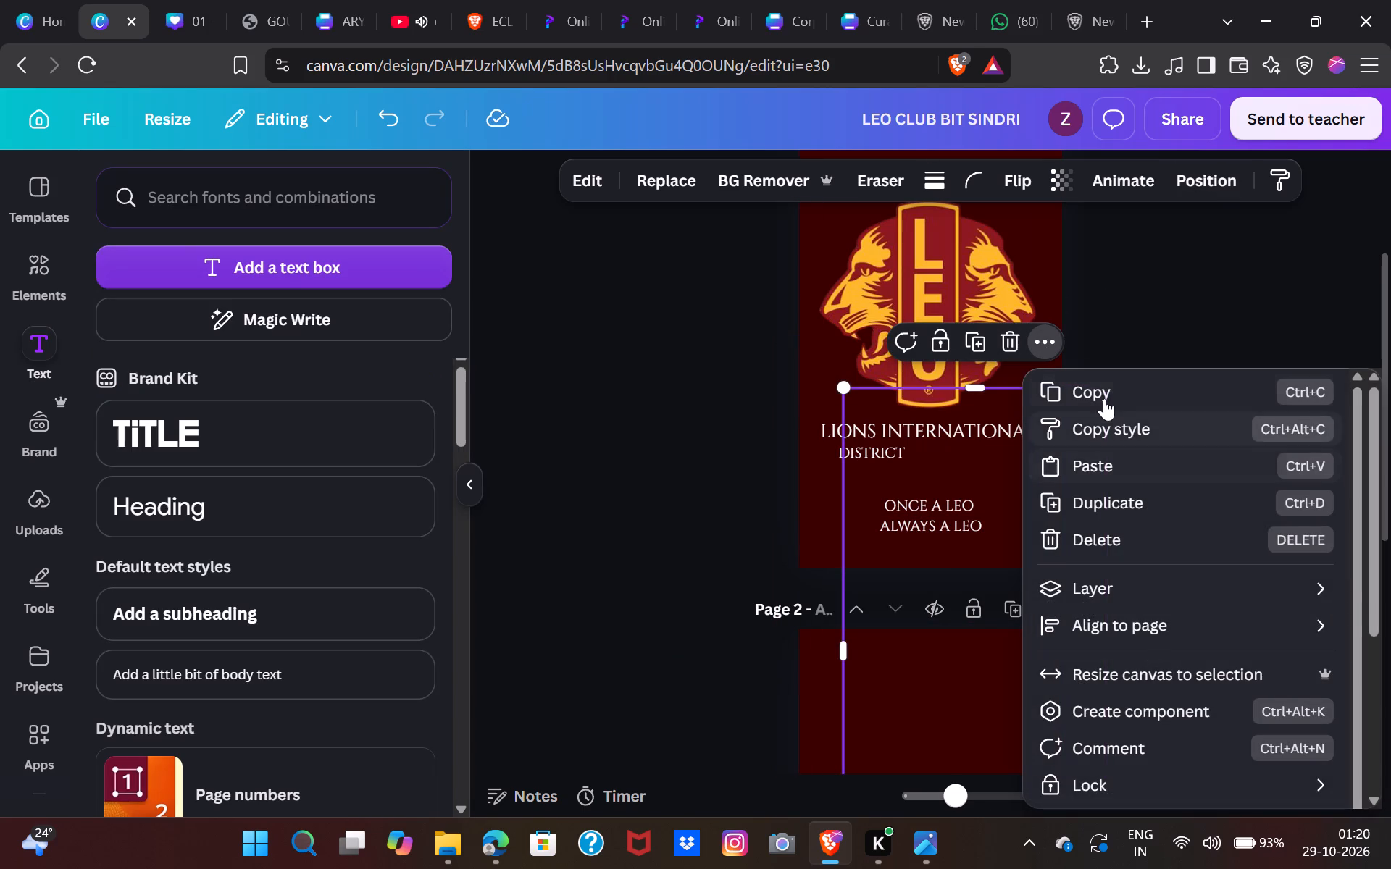
pyautogui.click(1104, 392)
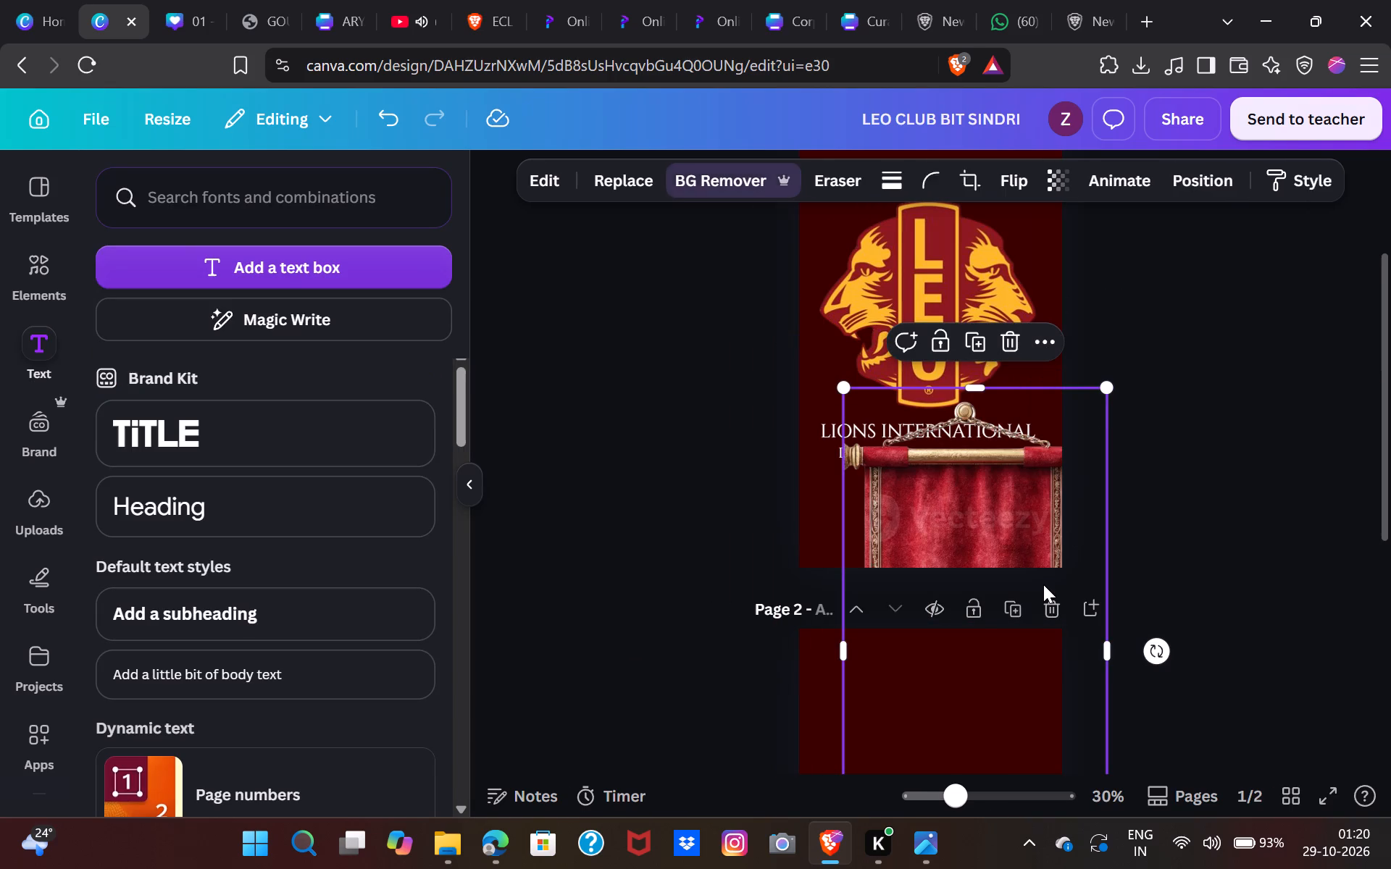
pyautogui.press('BackSpace')
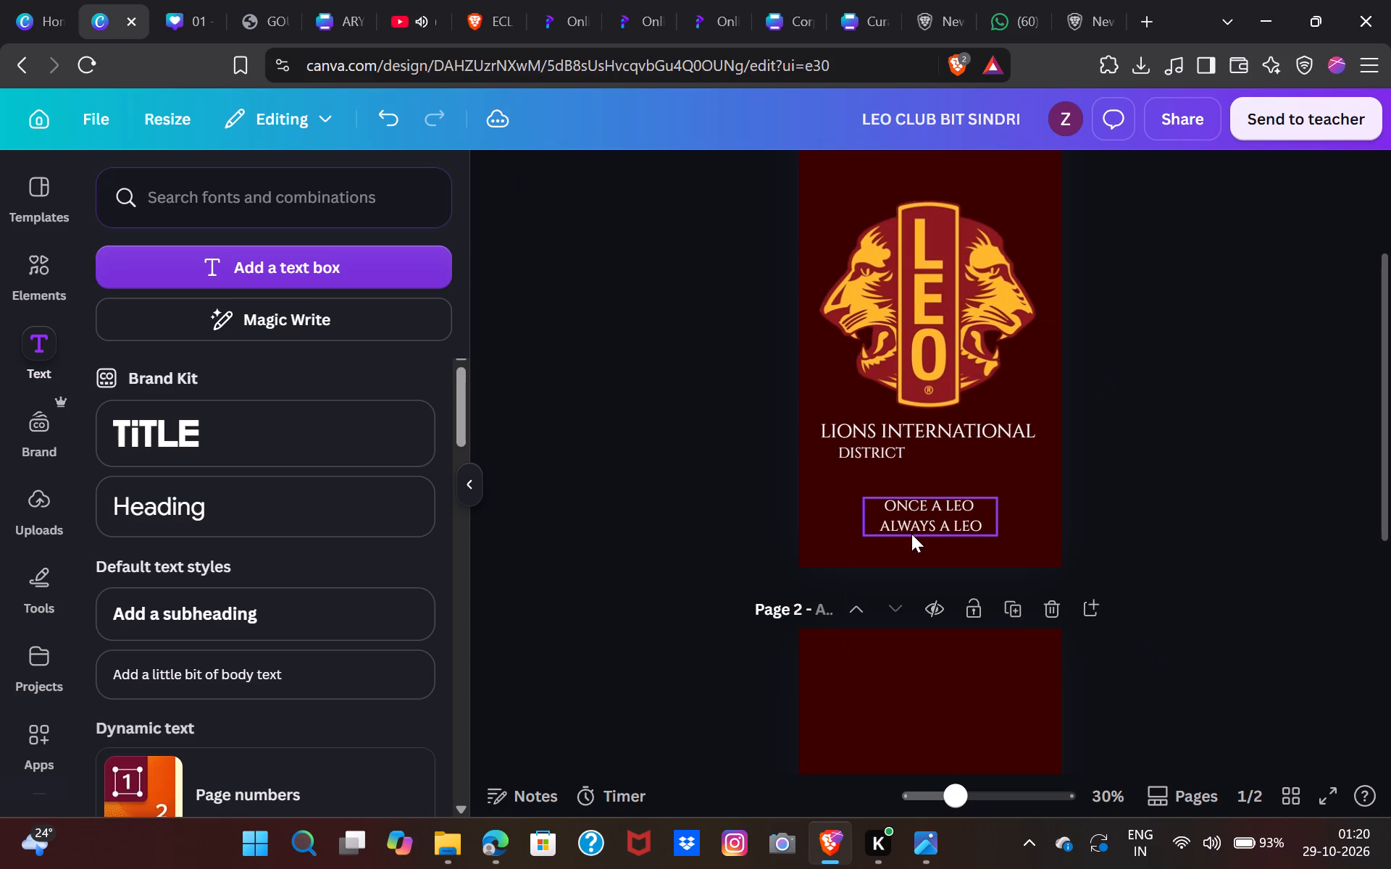
pyautogui.hotkey('ctrl', 'v')
pyautogui.moveTo(959, 474); pyautogui.dragTo(931, 159)
pyautogui.scroll(2, 986, 433)
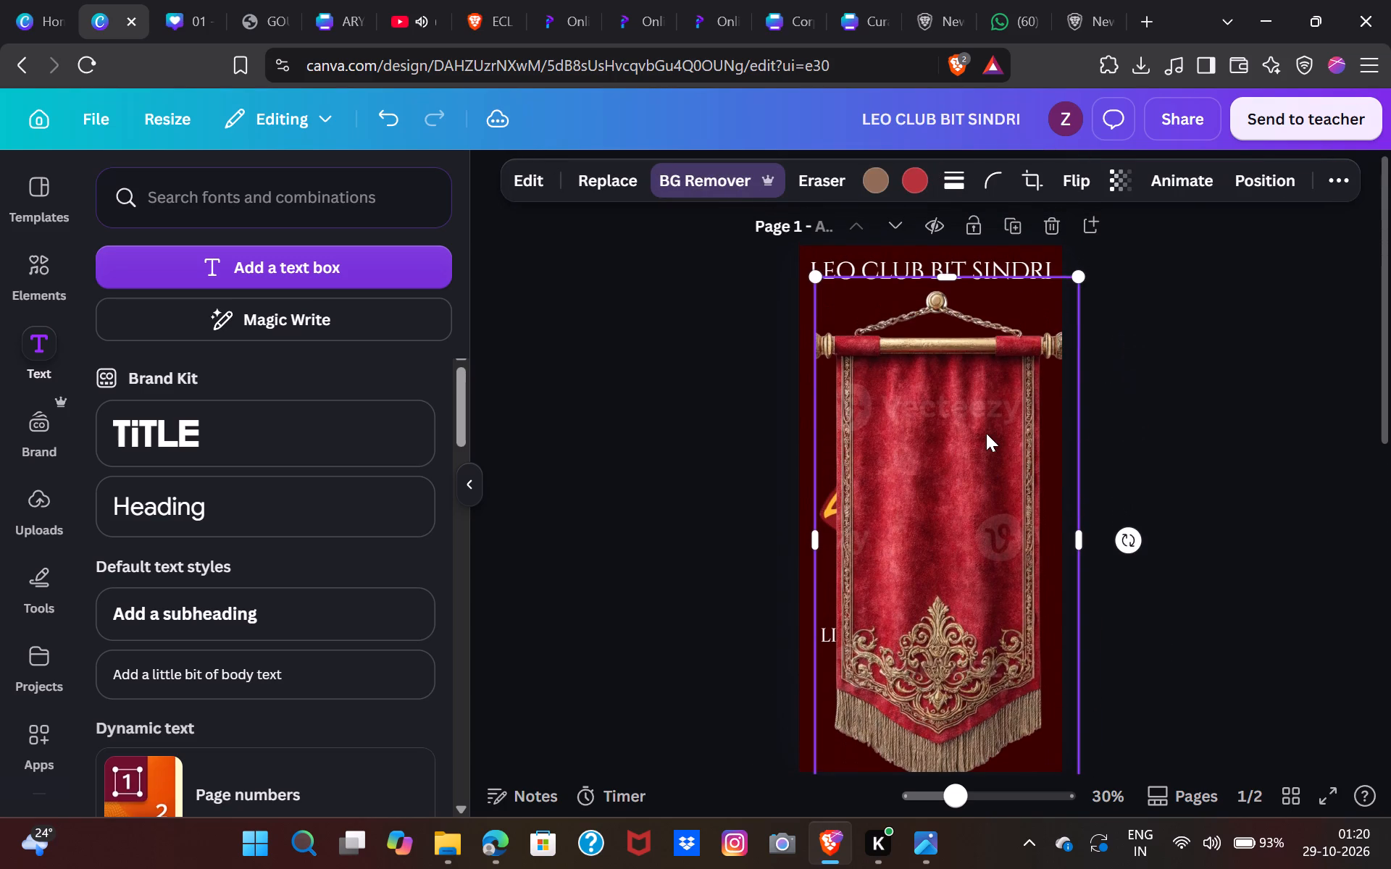
pyautogui.moveTo(968, 453); pyautogui.dragTo(959, 404)
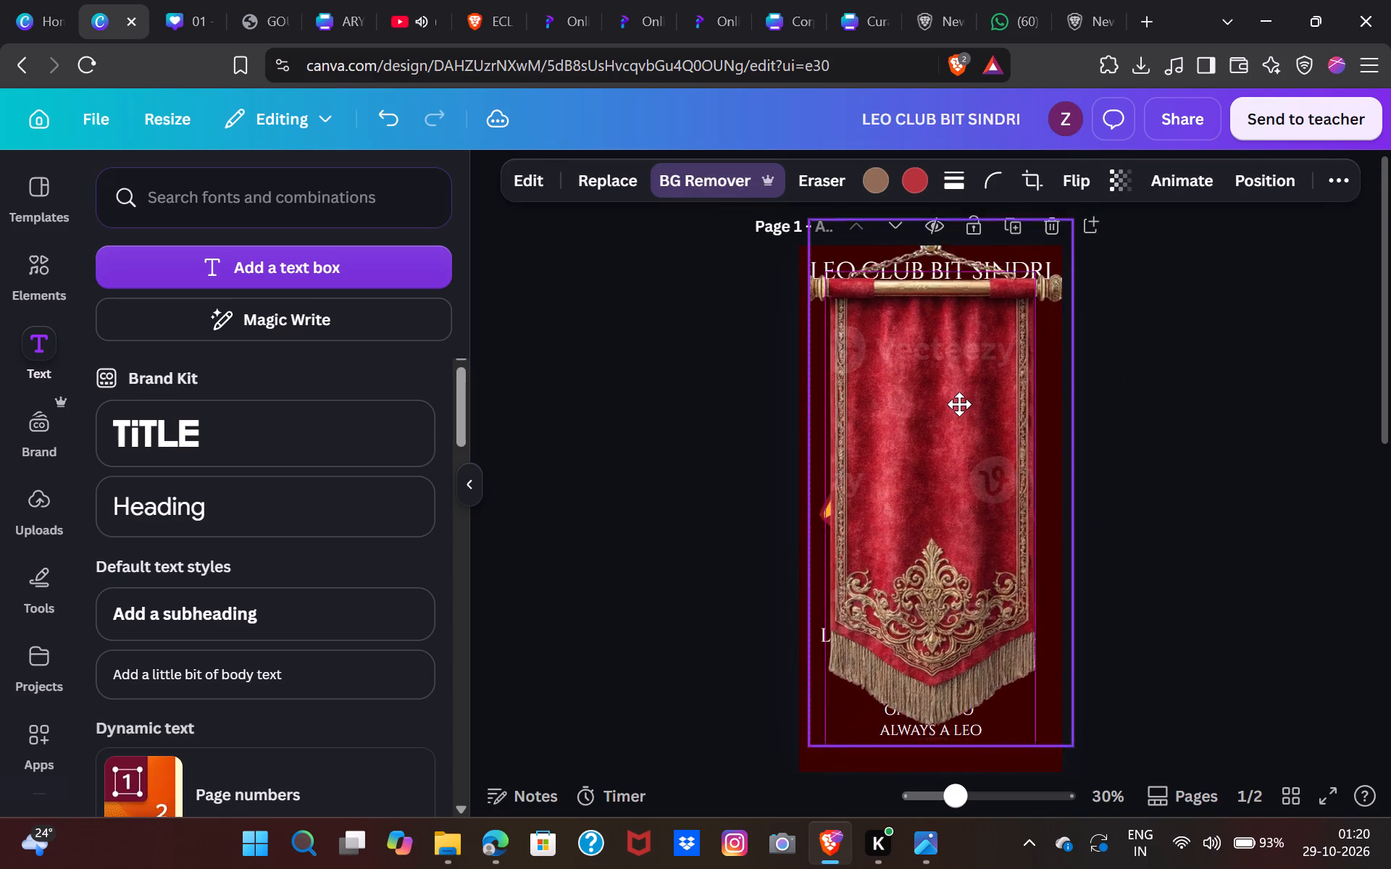
pyautogui.moveTo(959, 404); pyautogui.dragTo(959, 410)
# Reorder page 1's layers so the banner image sits behind the LEO logo and all texts, just above the background.
pyautogui.click(834, 264)
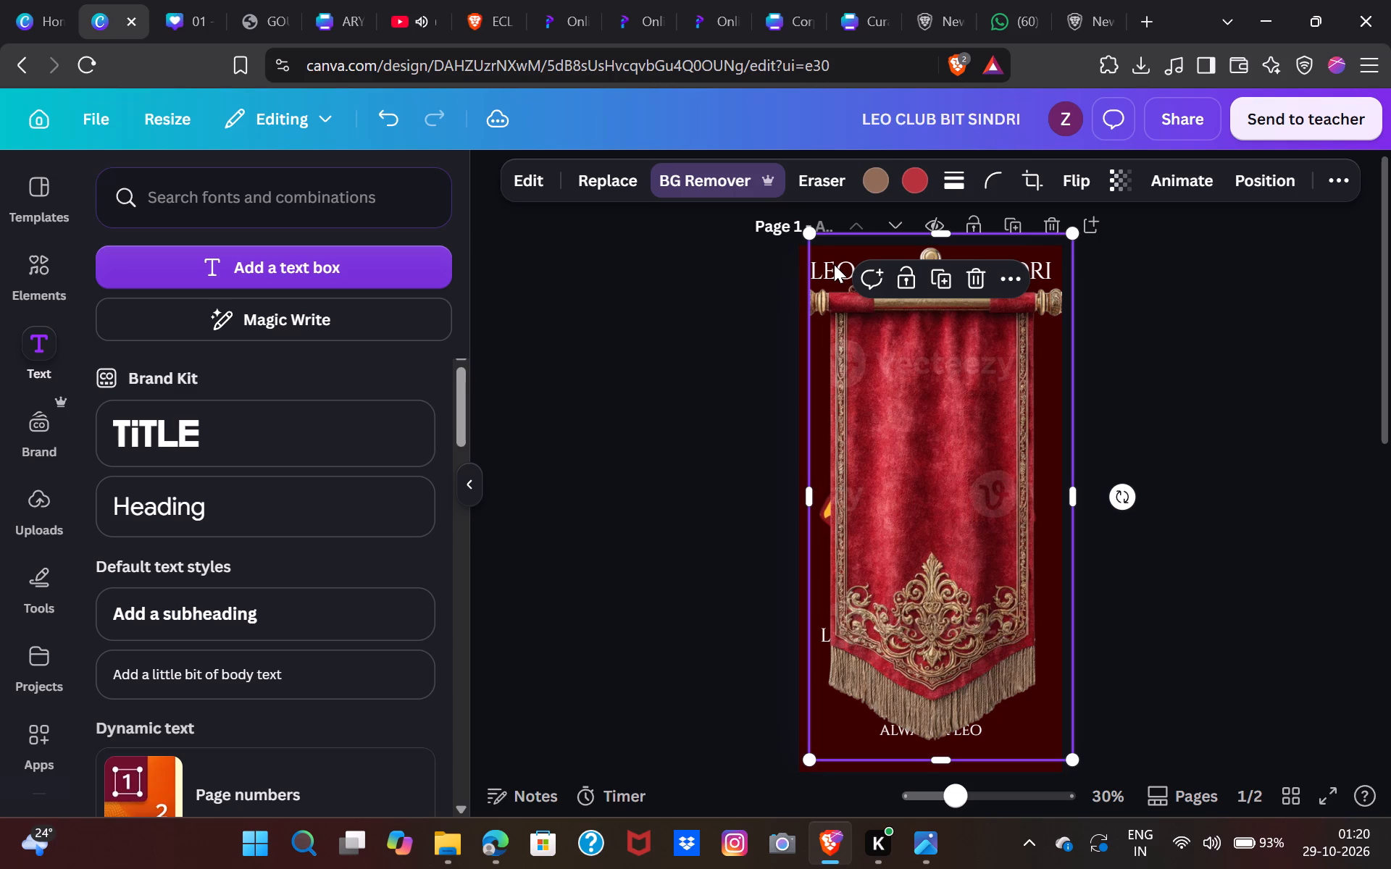
pyautogui.click(1001, 397)
pyautogui.click(1245, 171)
pyautogui.moveTo(266, 372); pyautogui.dragTo(267, 725)
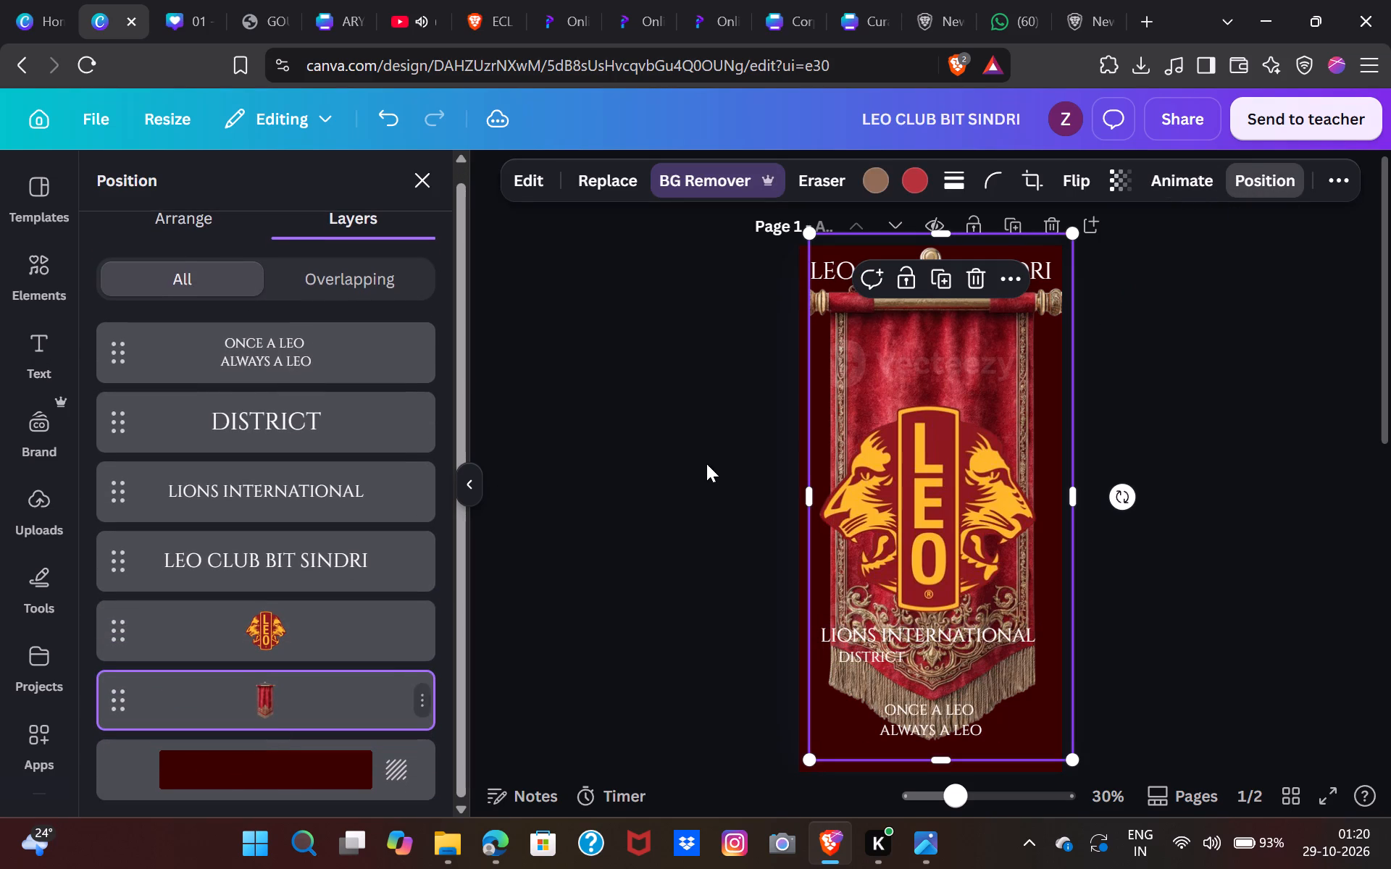
pyautogui.click(690, 457)
pyautogui.click(703, 394)
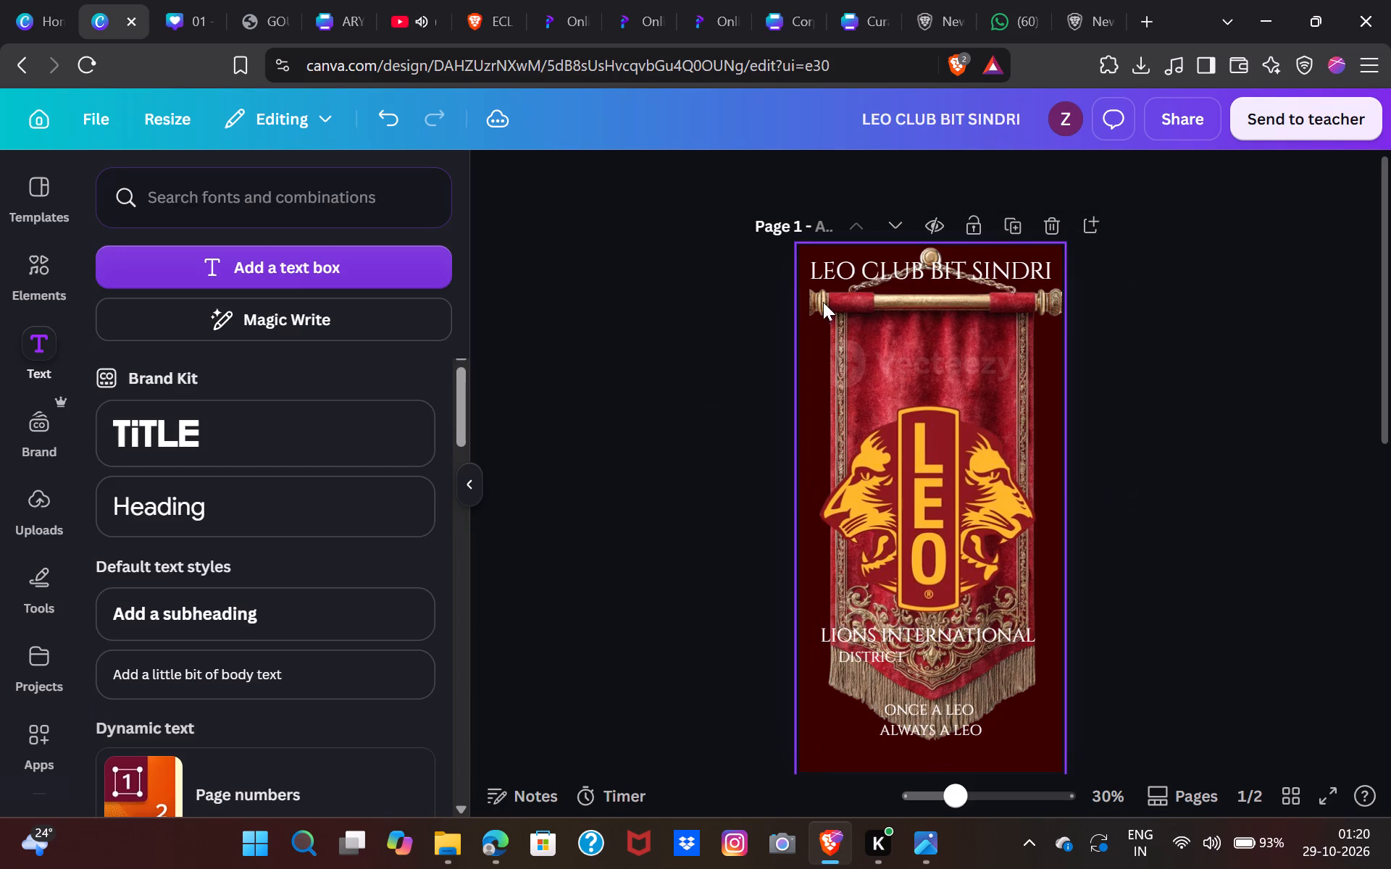
# Shrink the "LEO CLUB BIT SINDRI" title to font size 37.4 and place it just below the banner's rod, within its borders.
pyautogui.click(839, 272)
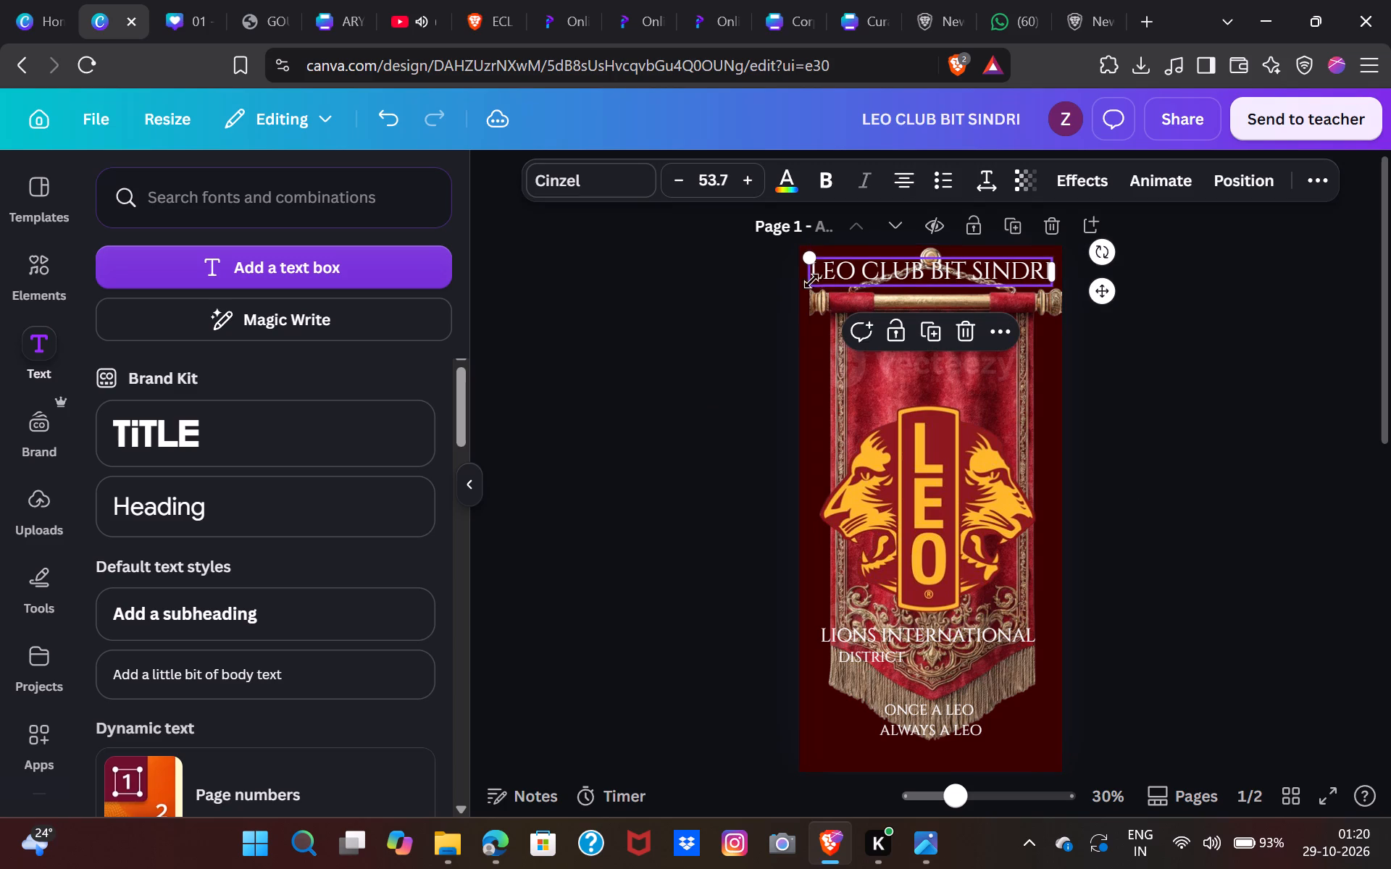
pyautogui.moveTo(807, 255); pyautogui.dragTo(856, 280)
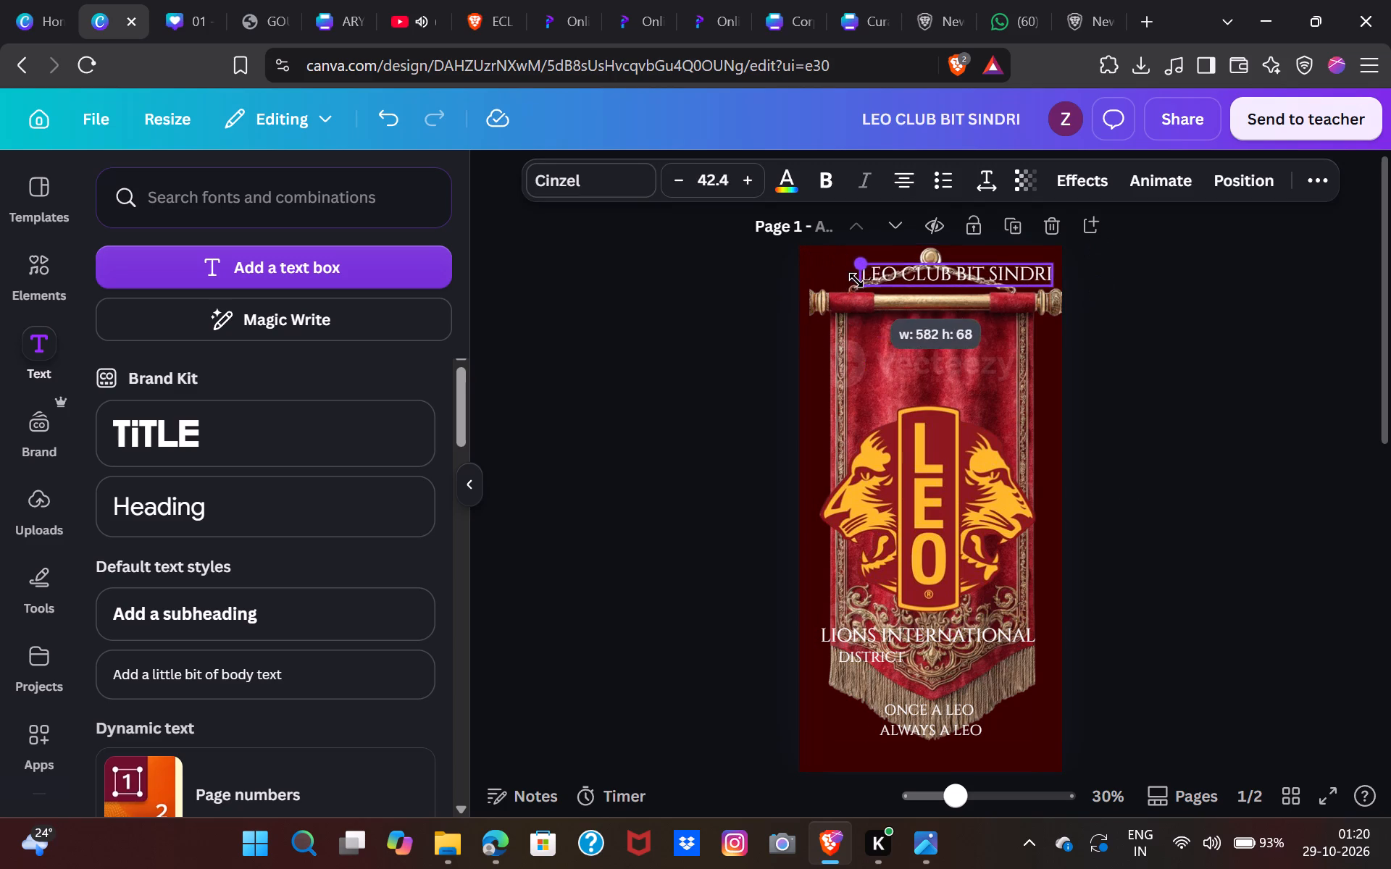
pyautogui.moveTo(856, 280); pyautogui.dragTo(857, 280)
pyautogui.moveTo(981, 277); pyautogui.dragTo(968, 315)
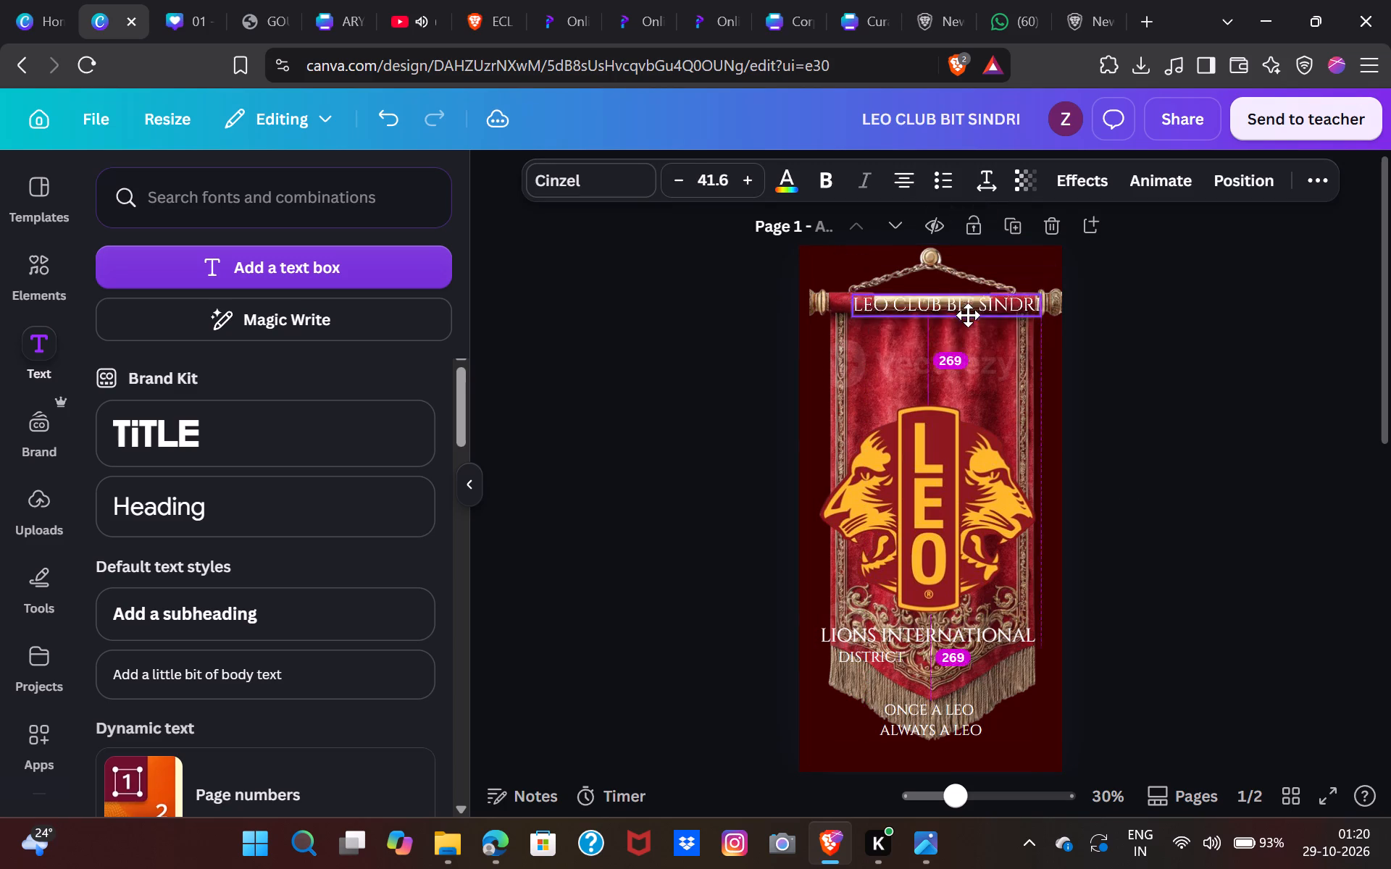
pyautogui.moveTo(968, 315); pyautogui.dragTo(960, 335)
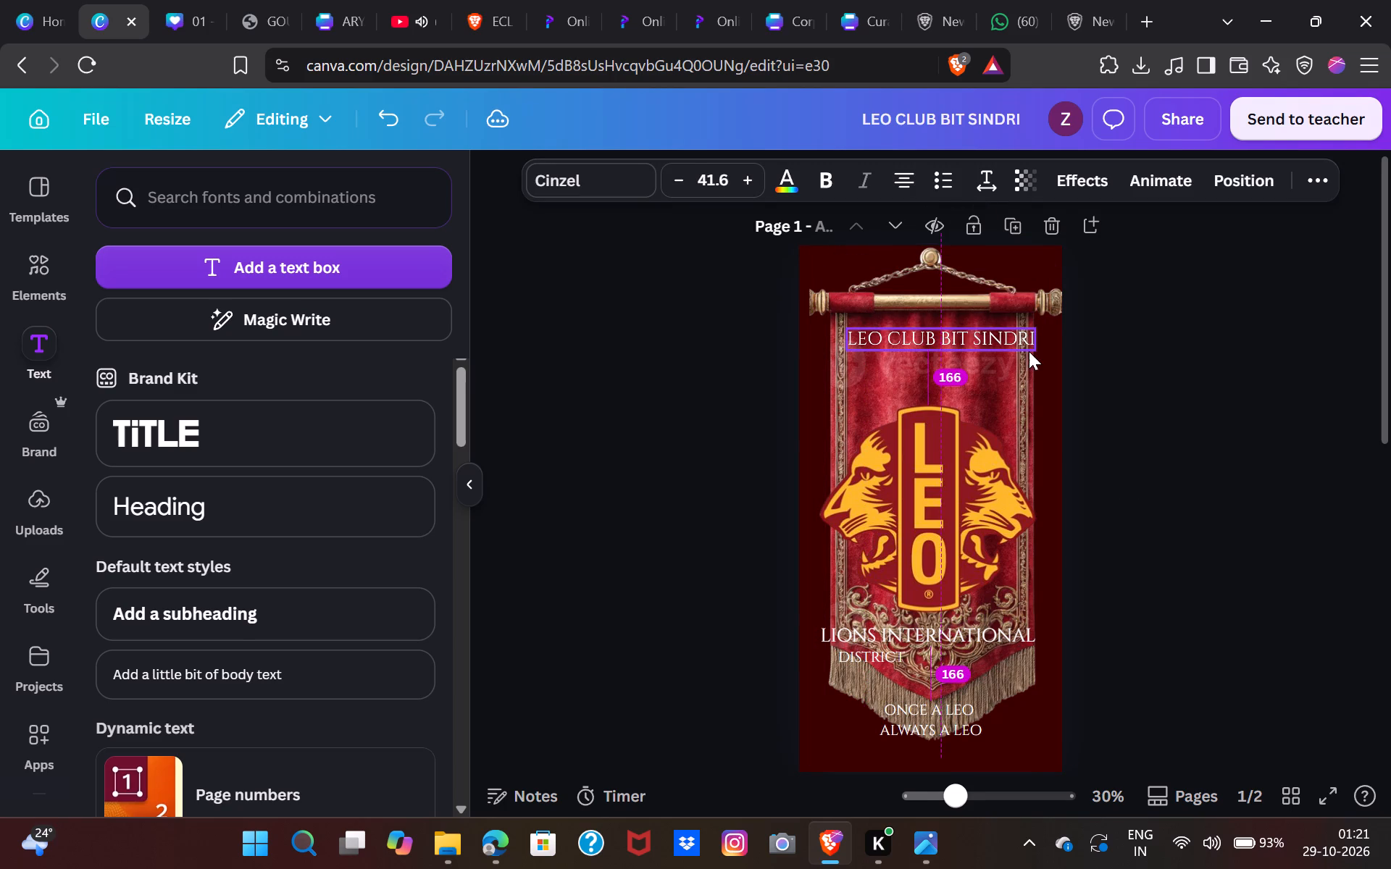
pyautogui.hscroll(-1, 1029, 351)
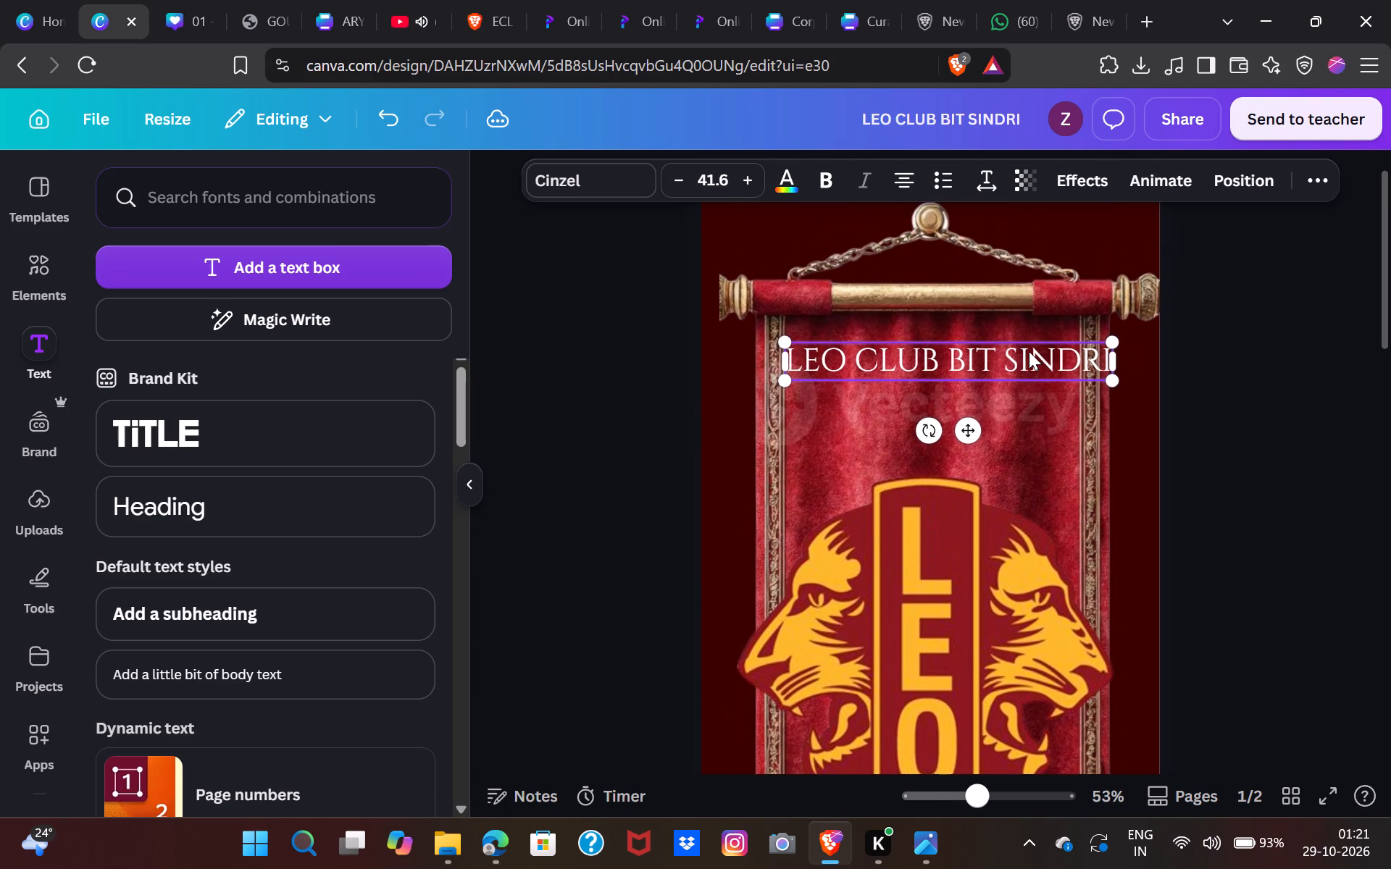
pyautogui.moveTo(1111, 340); pyautogui.dragTo(1096, 343)
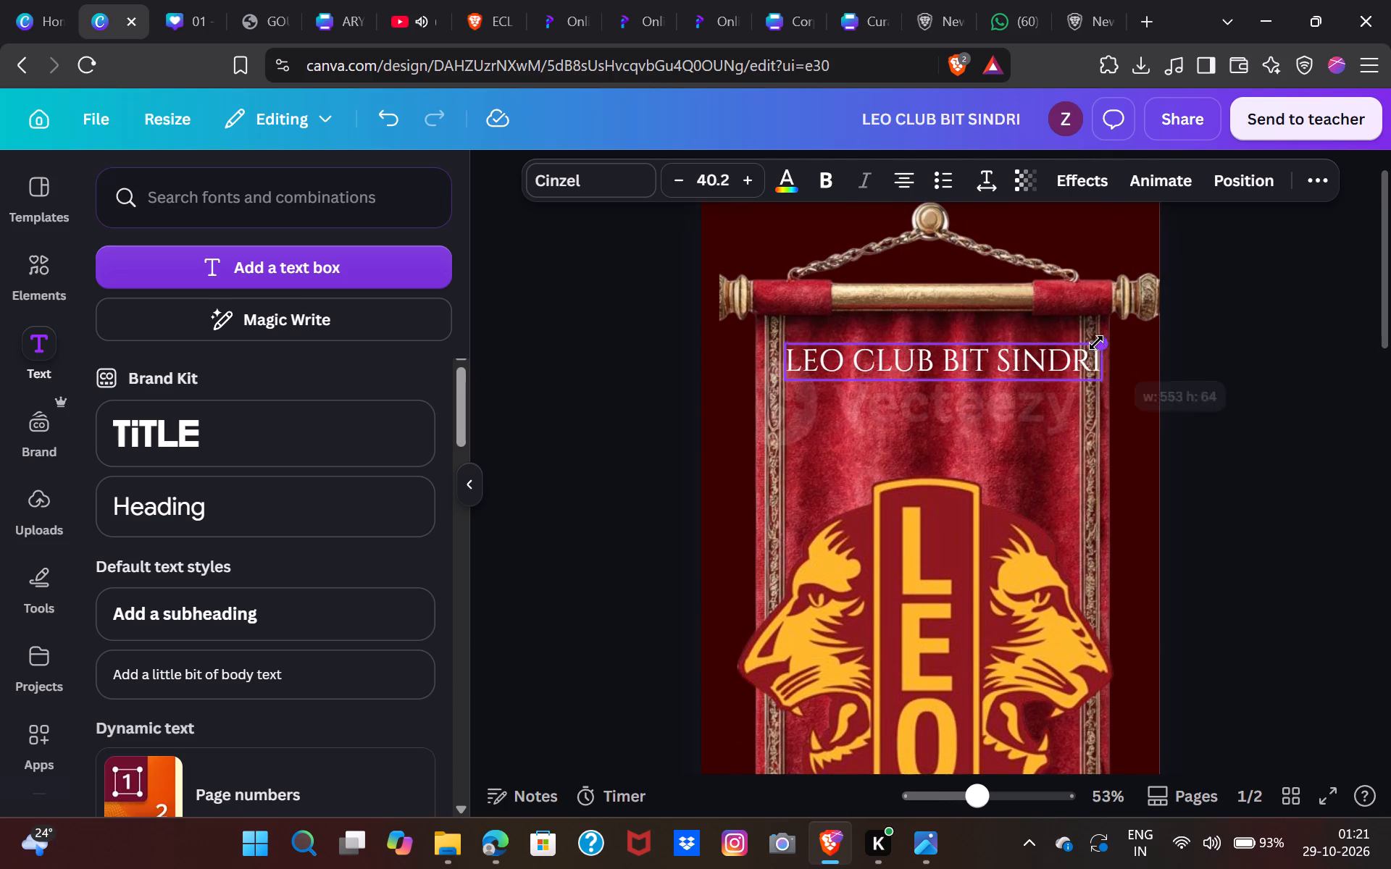
pyautogui.moveTo(1096, 343); pyautogui.dragTo(1079, 347)
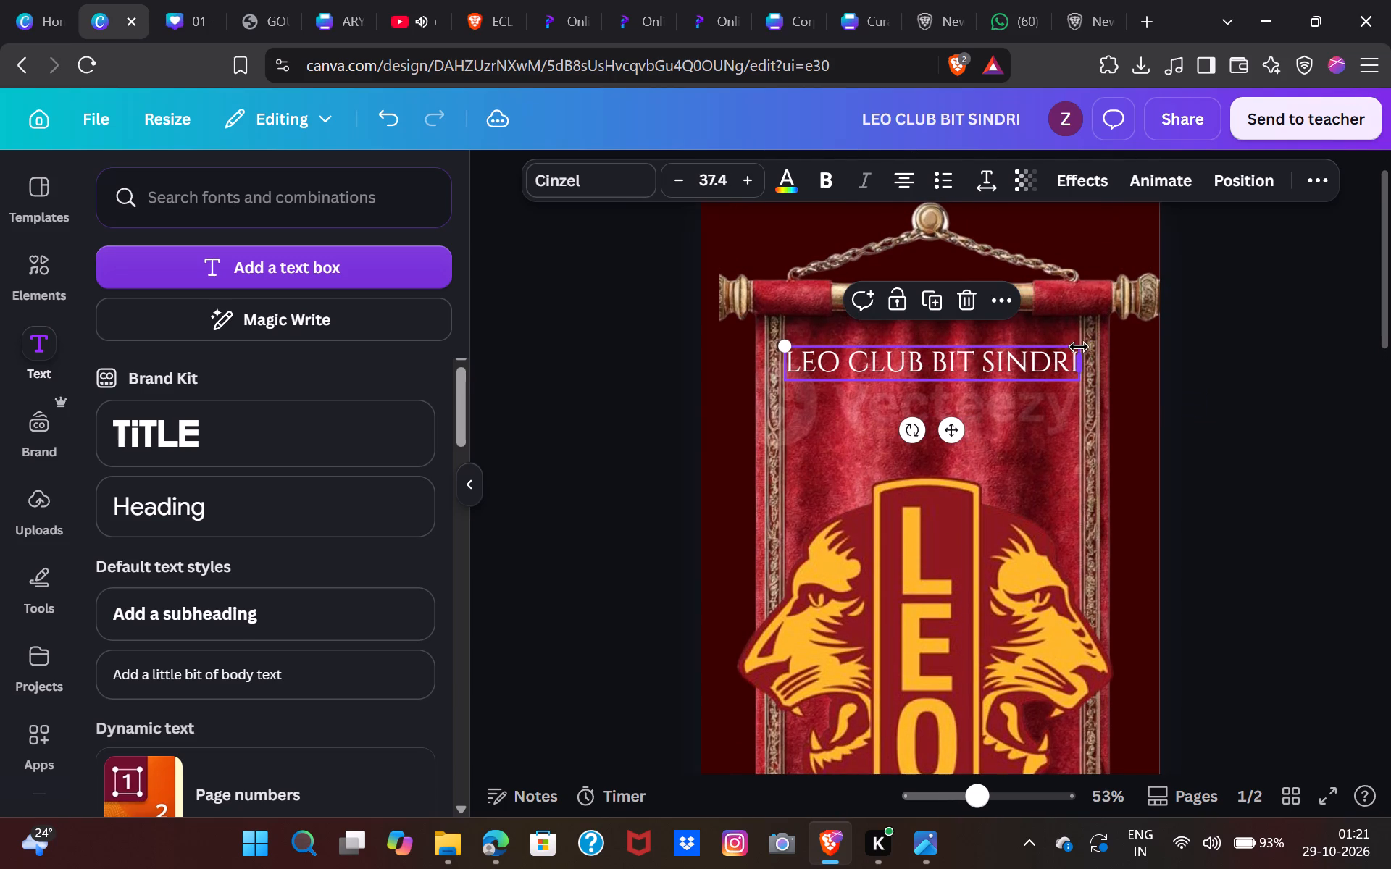
pyautogui.click(1036, 460)
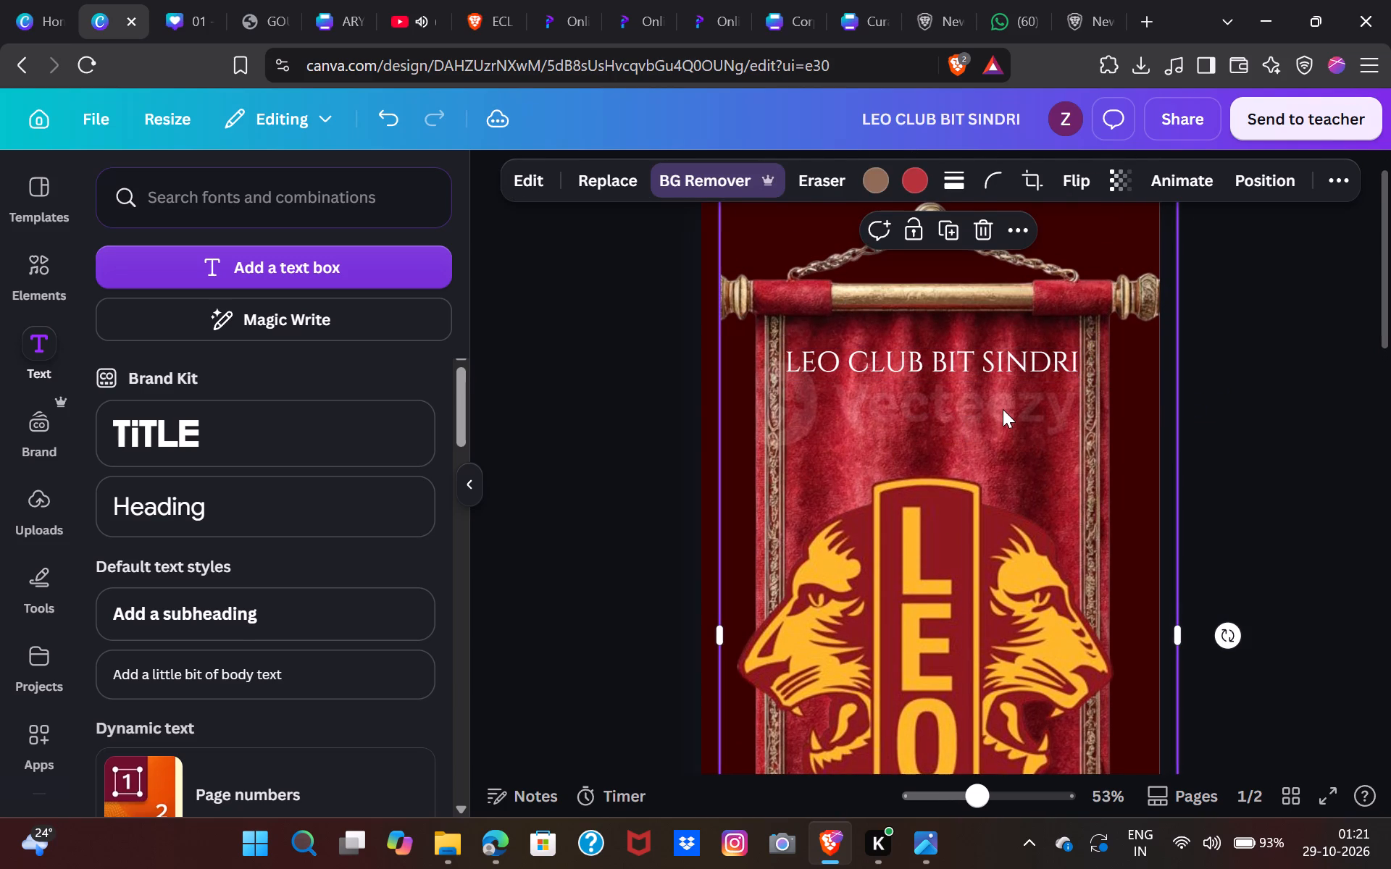
# Shrink the LEO logo to fit between the banner's ornamental side borders and centre it just below the title.
pyautogui.scroll(-1, 1003, 409)
pyautogui.click(958, 484)
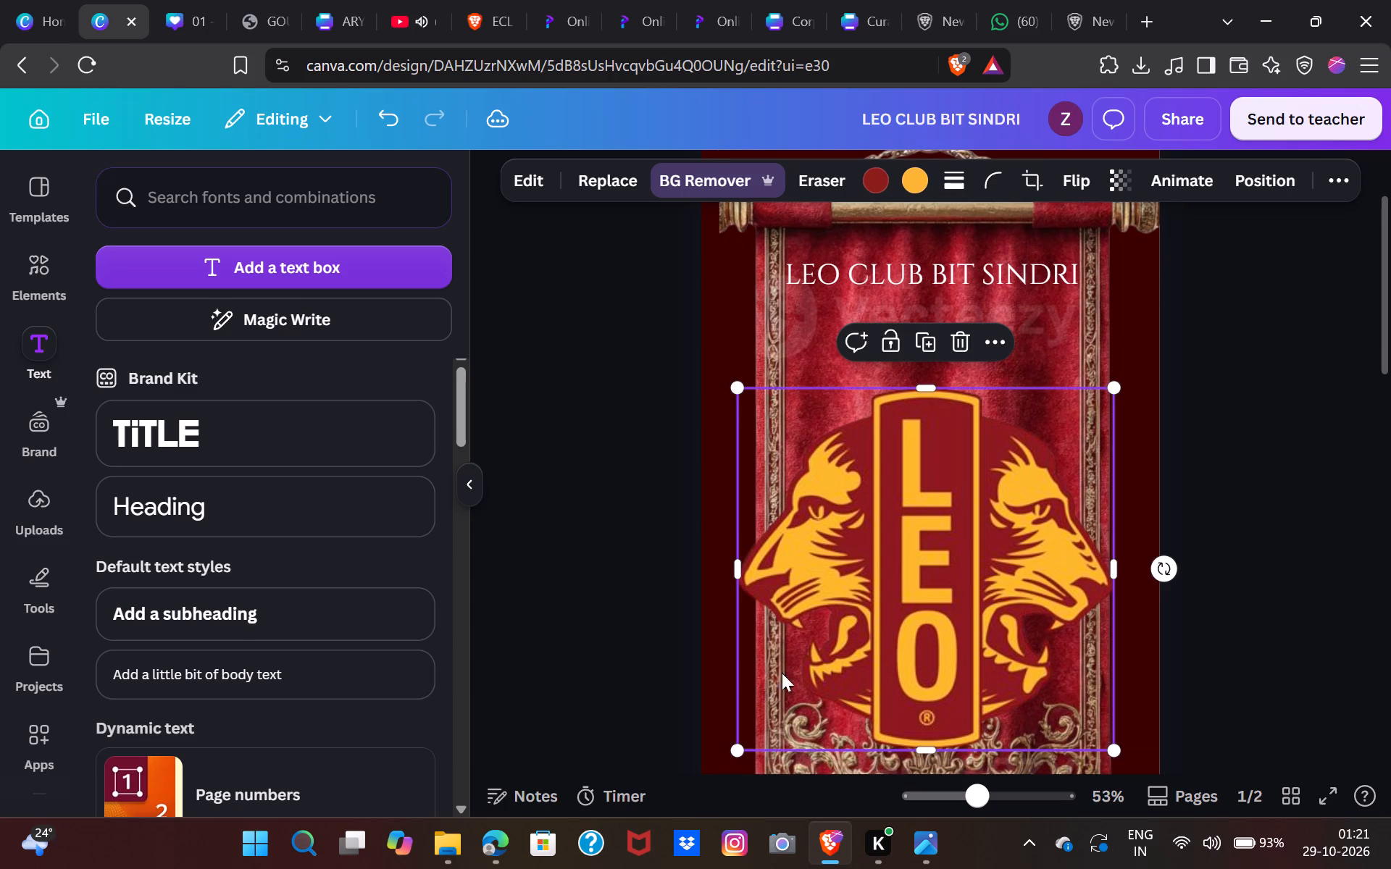
pyautogui.moveTo(741, 754); pyautogui.dragTo(887, 652)
pyautogui.moveTo(964, 510); pyautogui.dragTo(903, 444)
pyautogui.moveTo(808, 561); pyautogui.dragTo(792, 586)
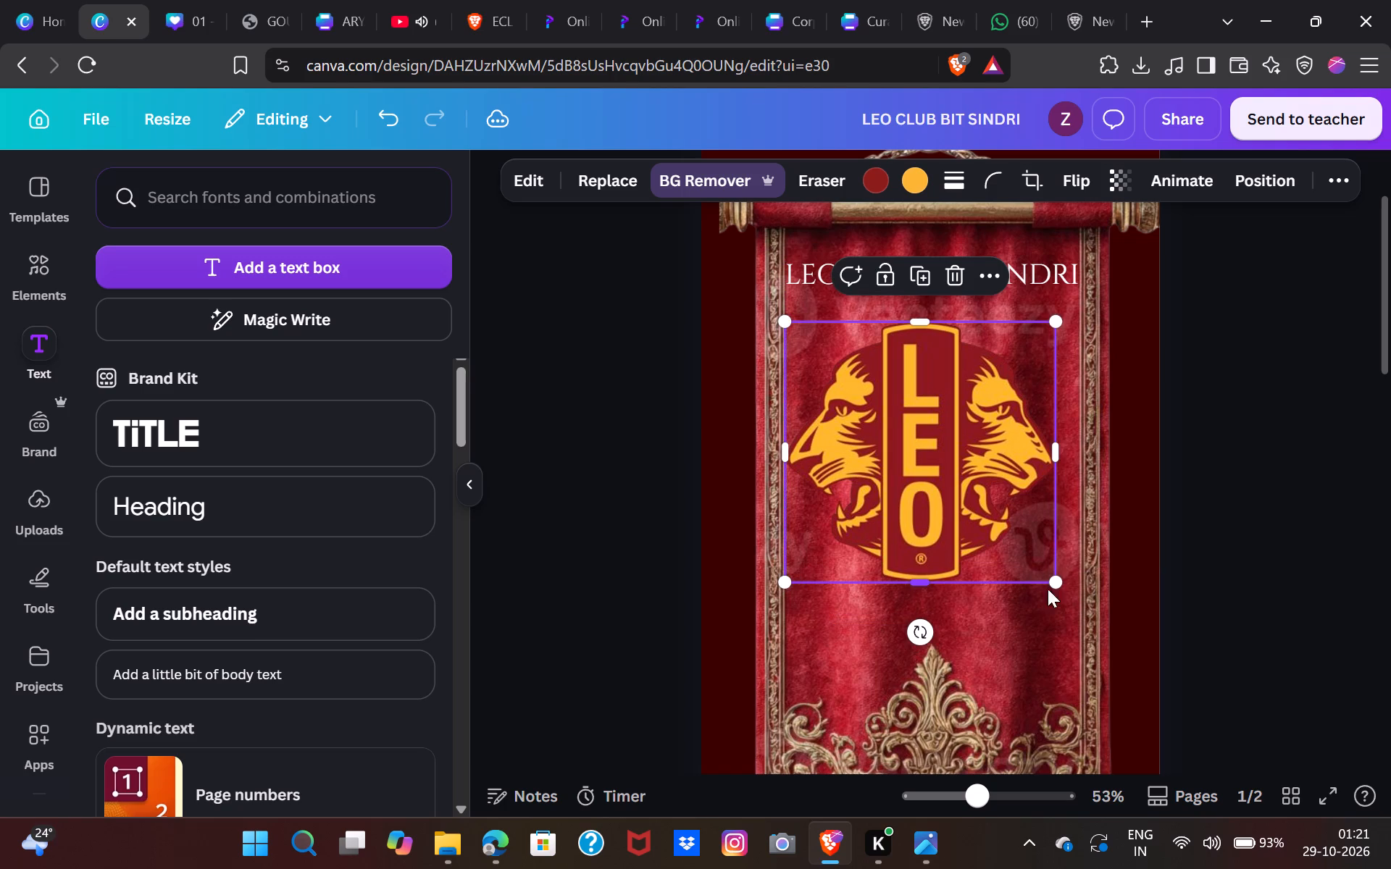
pyautogui.moveTo(1053, 589); pyautogui.dragTo(1072, 602)
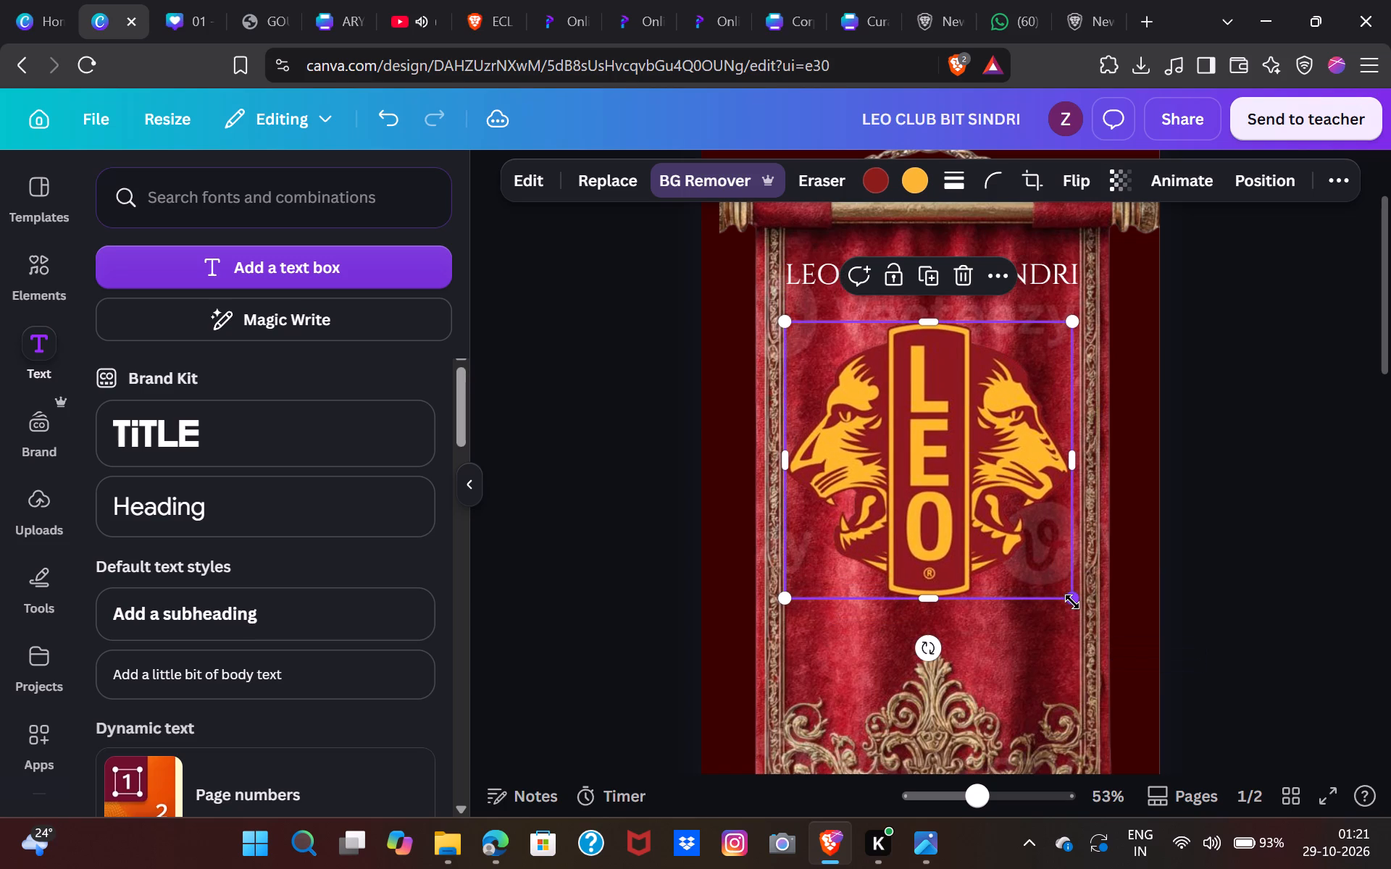
pyautogui.moveTo(1072, 602); pyautogui.dragTo(1060, 595)
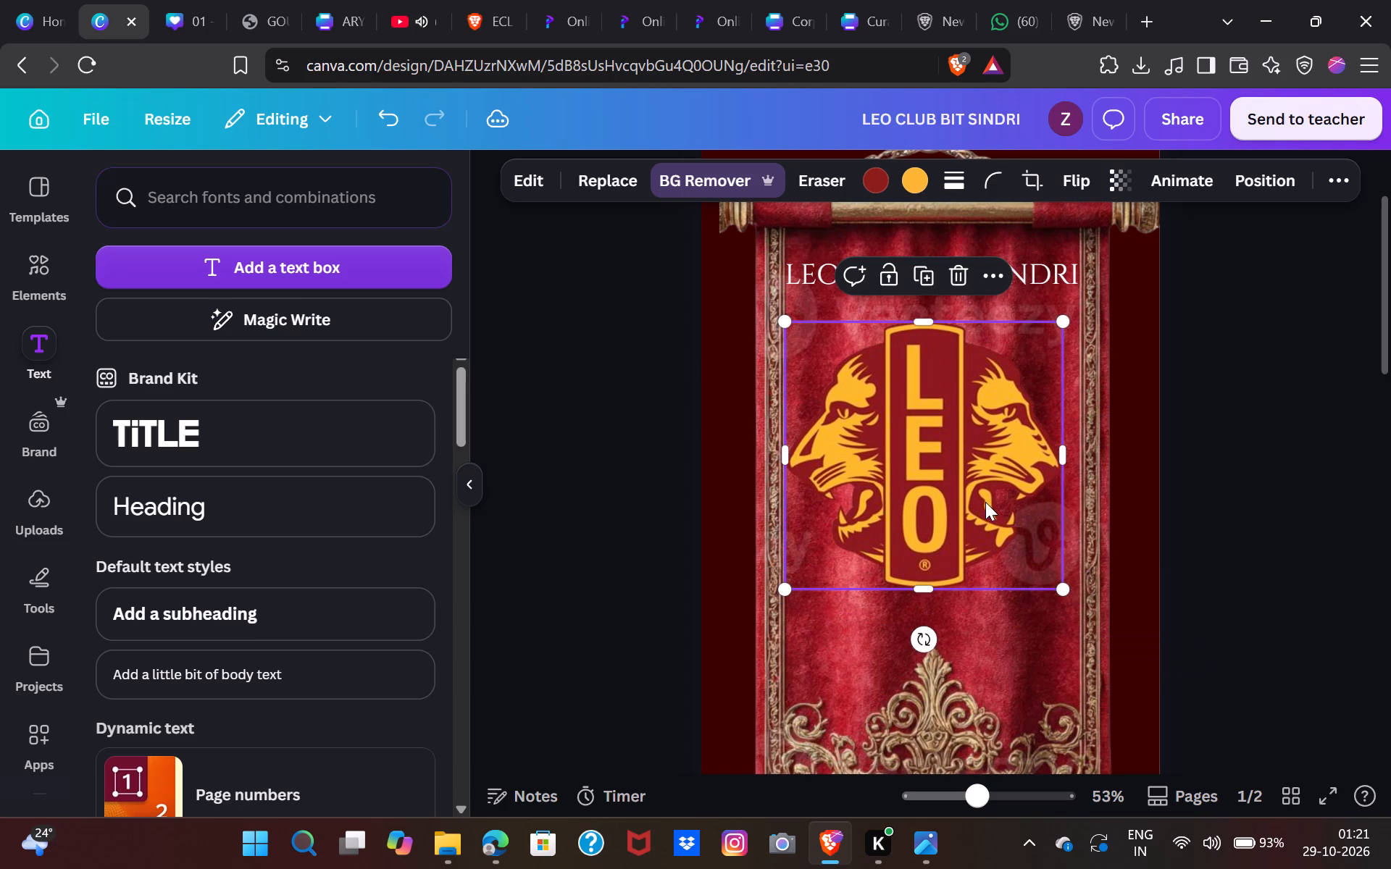
pyautogui.moveTo(985, 502); pyautogui.dragTo(993, 507)
pyautogui.scroll(-1, 993, 507)
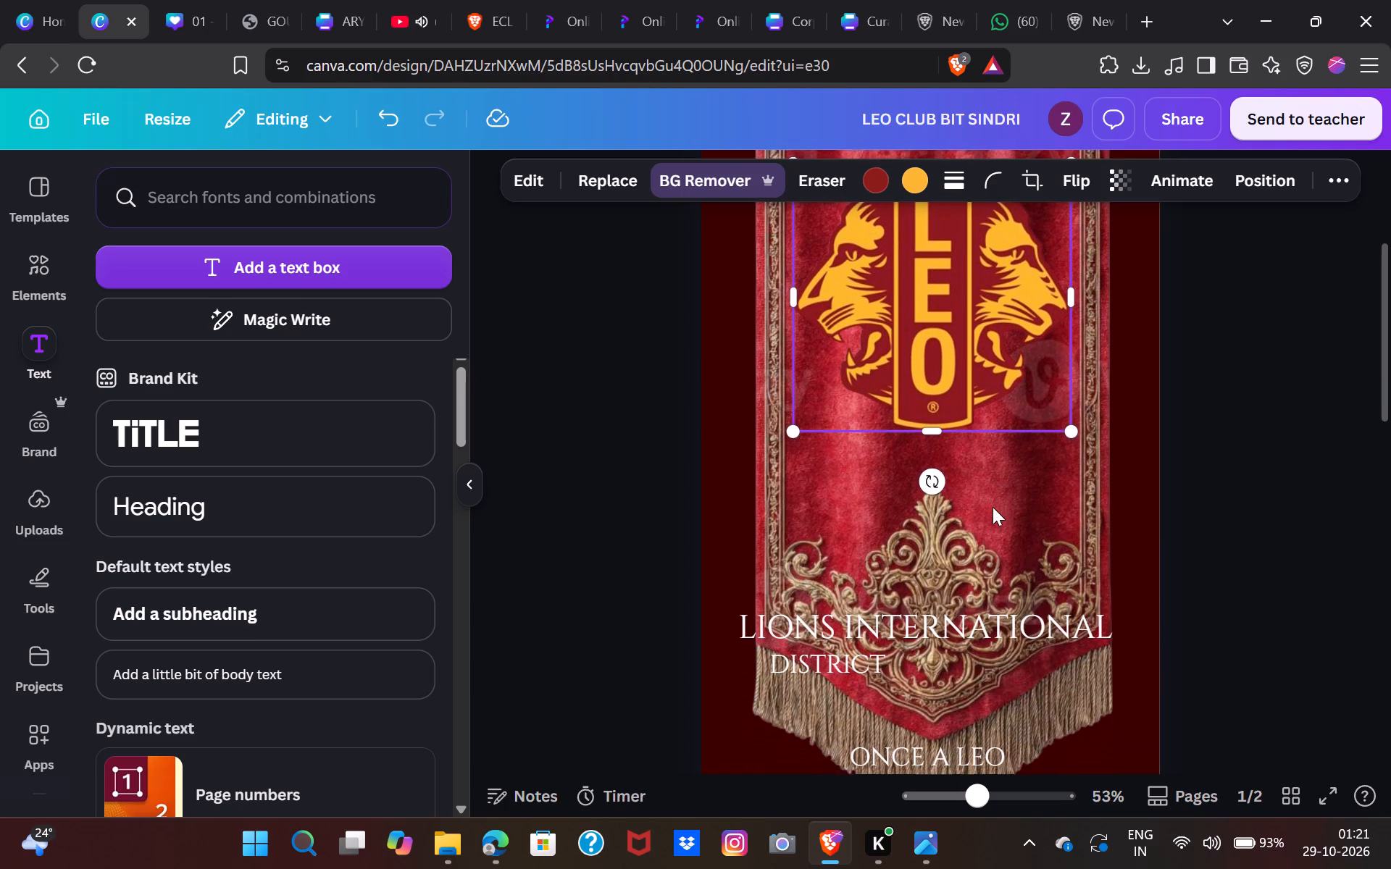
pyautogui.scroll(-1, 993, 507)
pyautogui.scroll(1, 995, 555)
pyautogui.moveTo(974, 511); pyautogui.dragTo(974, 503)
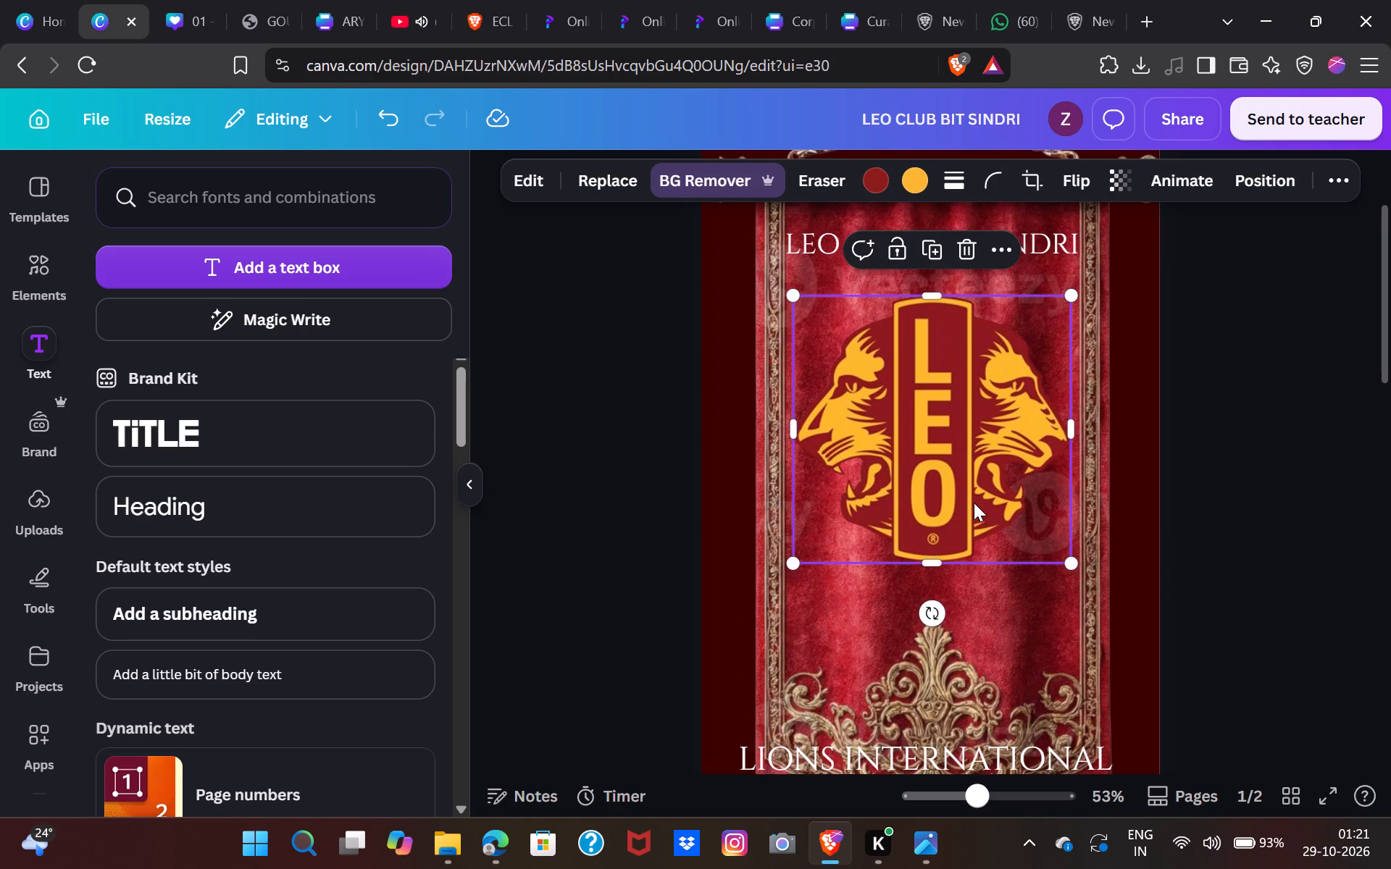
# Move the LEO logo up so it sits close beneath the "LEO CLUB BIT SINDRI" title, keeping it centred.
pyautogui.moveTo(974, 503); pyautogui.dragTo(976, 492)
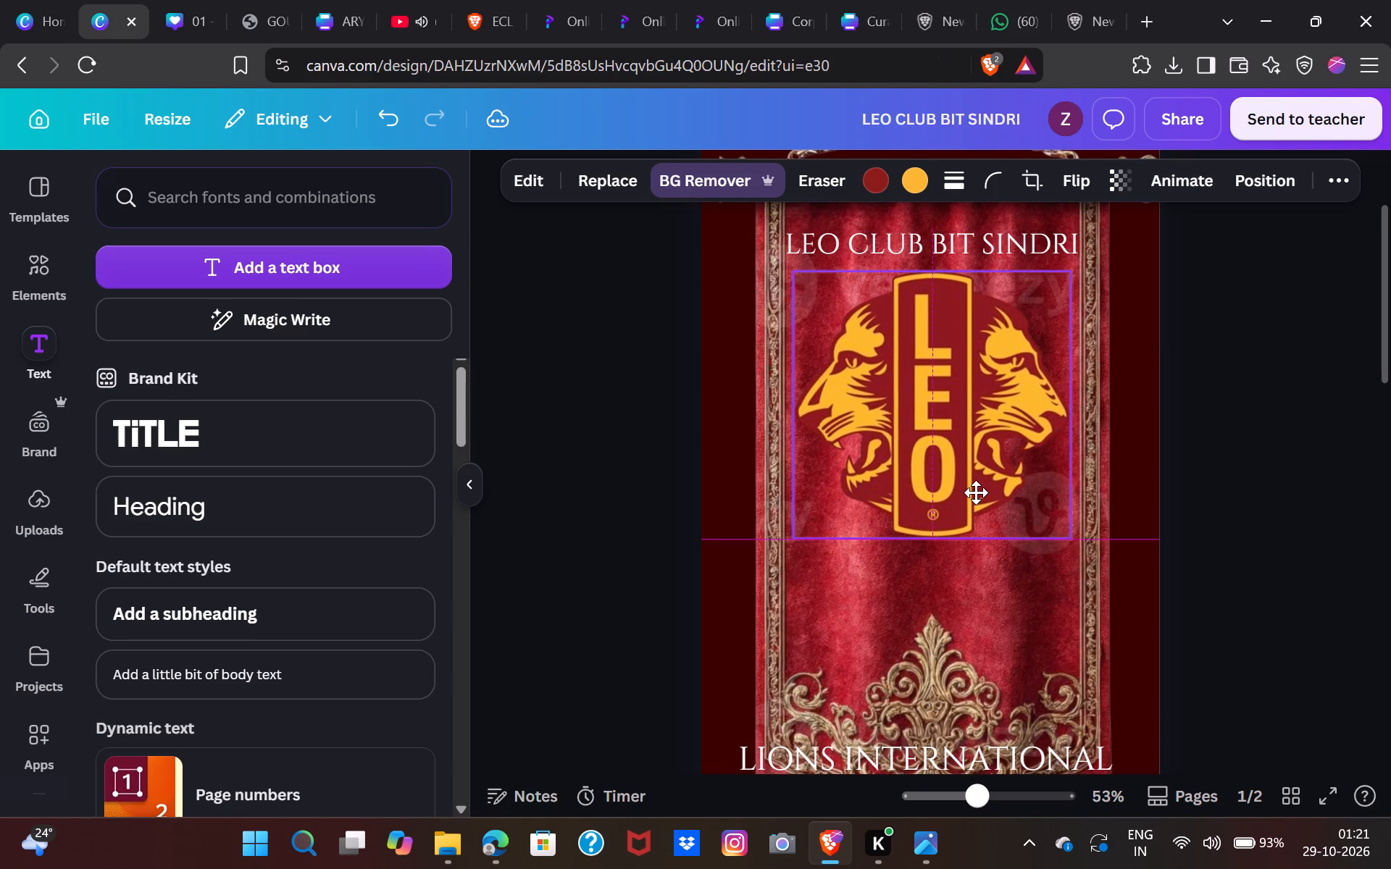
pyautogui.moveTo(976, 492); pyautogui.dragTo(976, 492)
# Move "LIONS INTERNATIONAL" up to just below the LEO logo, shrinking it to font size 30.8 and centring it between the banner's borders.
pyautogui.scroll(-2, 976, 492)
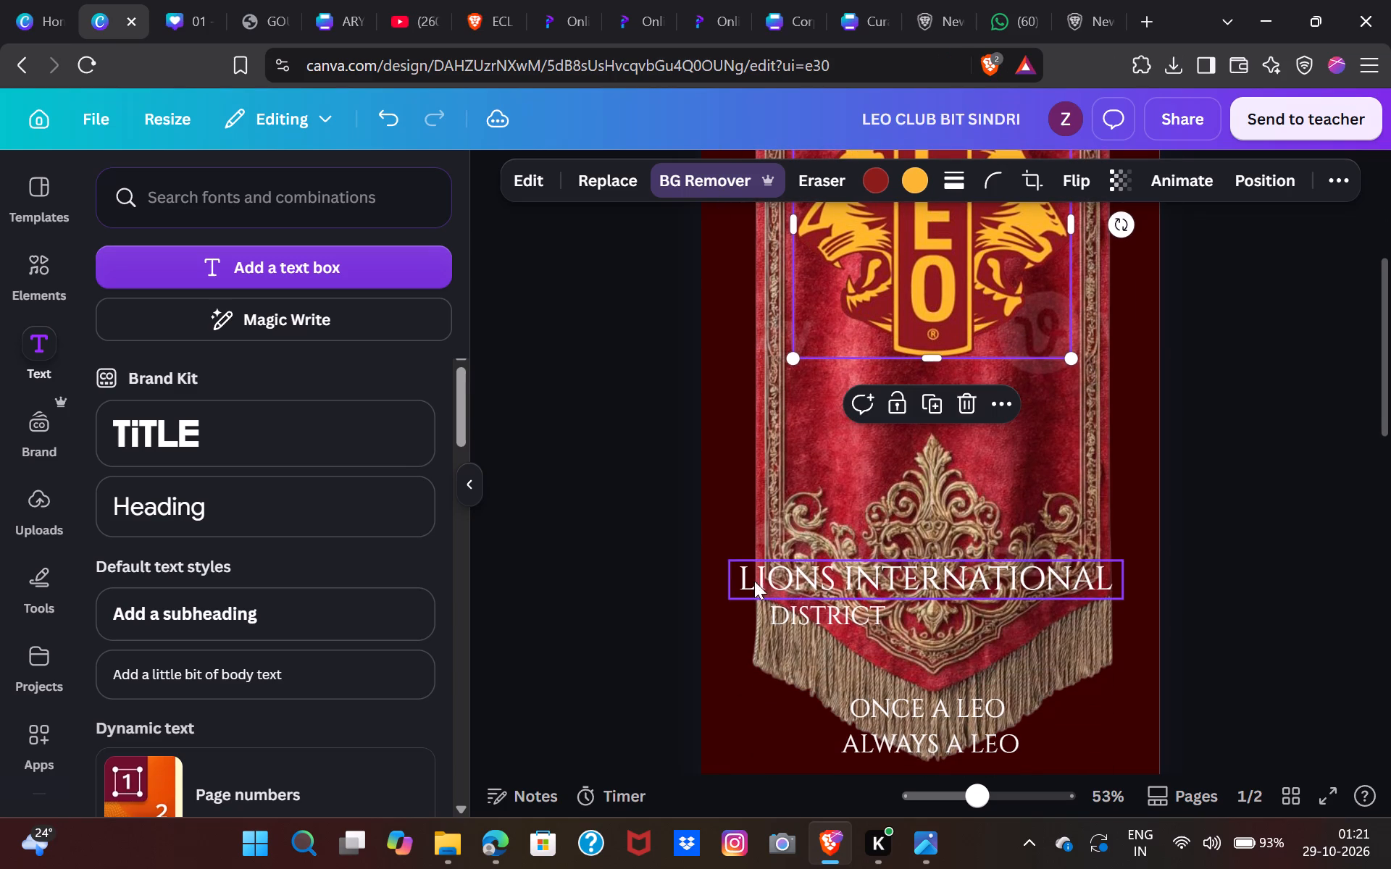
pyautogui.click(709, 542)
pyautogui.click(581, 567)
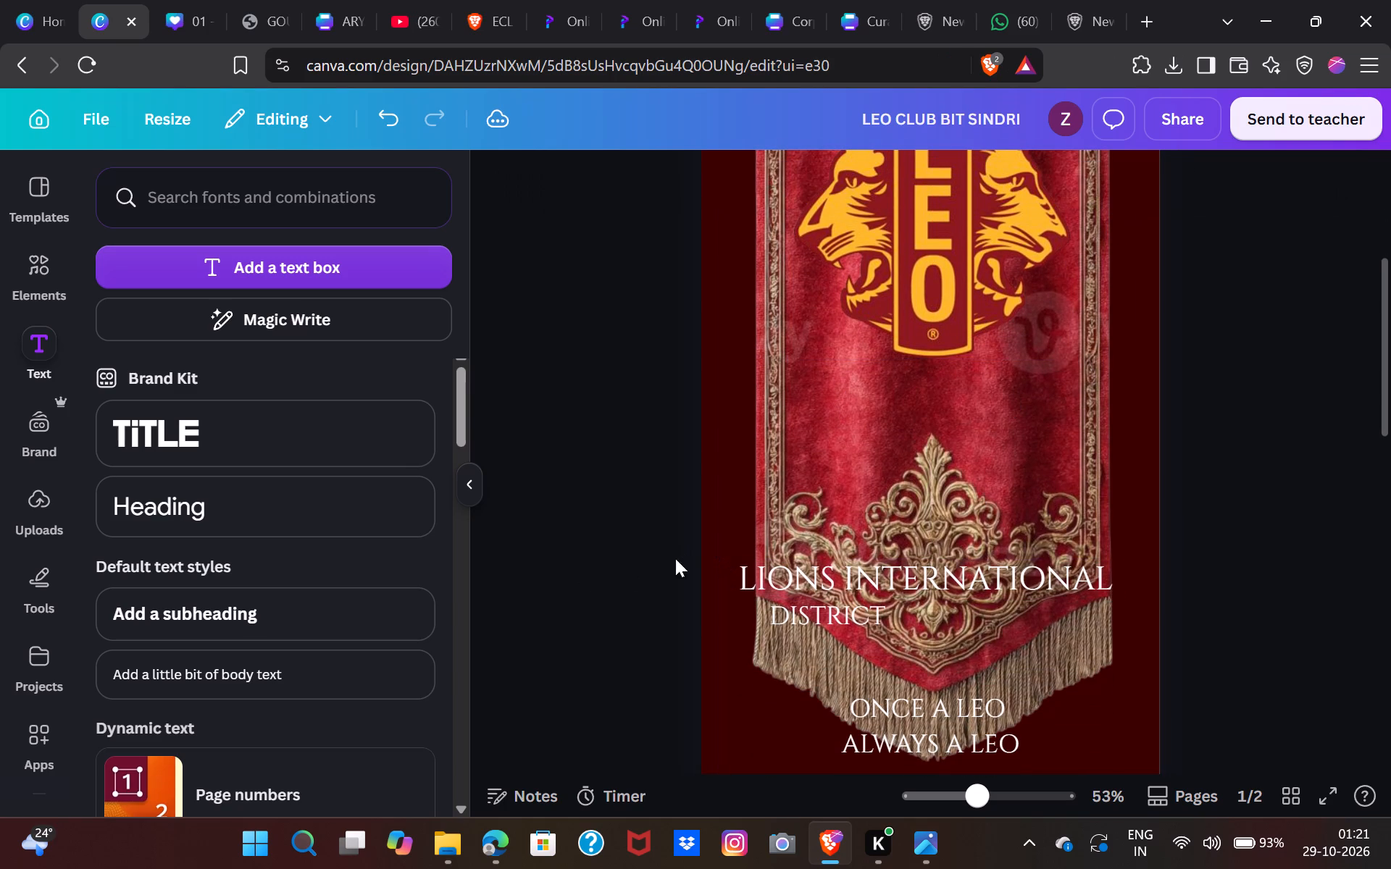
pyautogui.moveTo(748, 565); pyautogui.dragTo(787, 379)
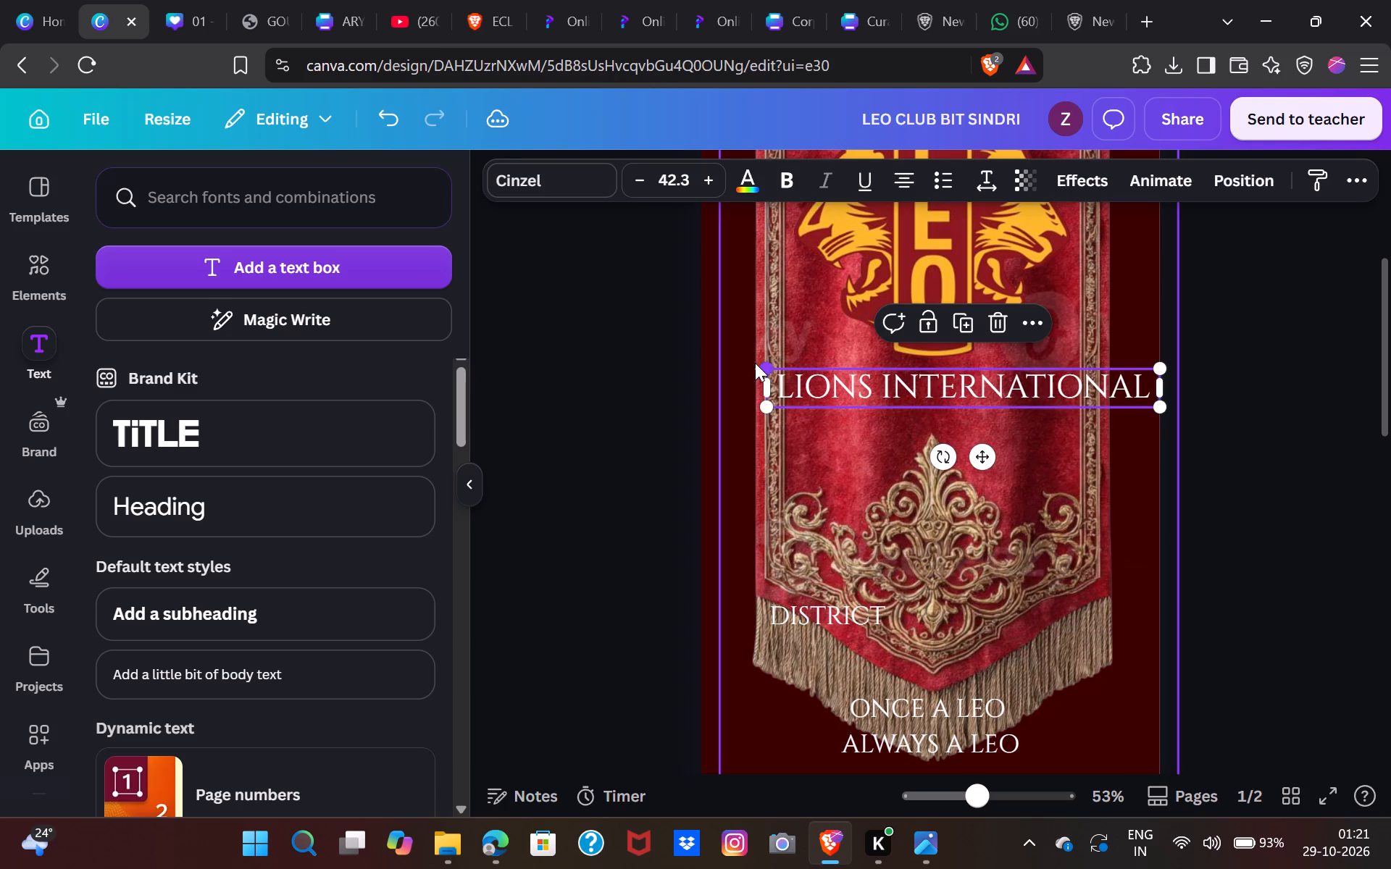
pyautogui.moveTo(761, 365); pyautogui.dragTo(822, 396)
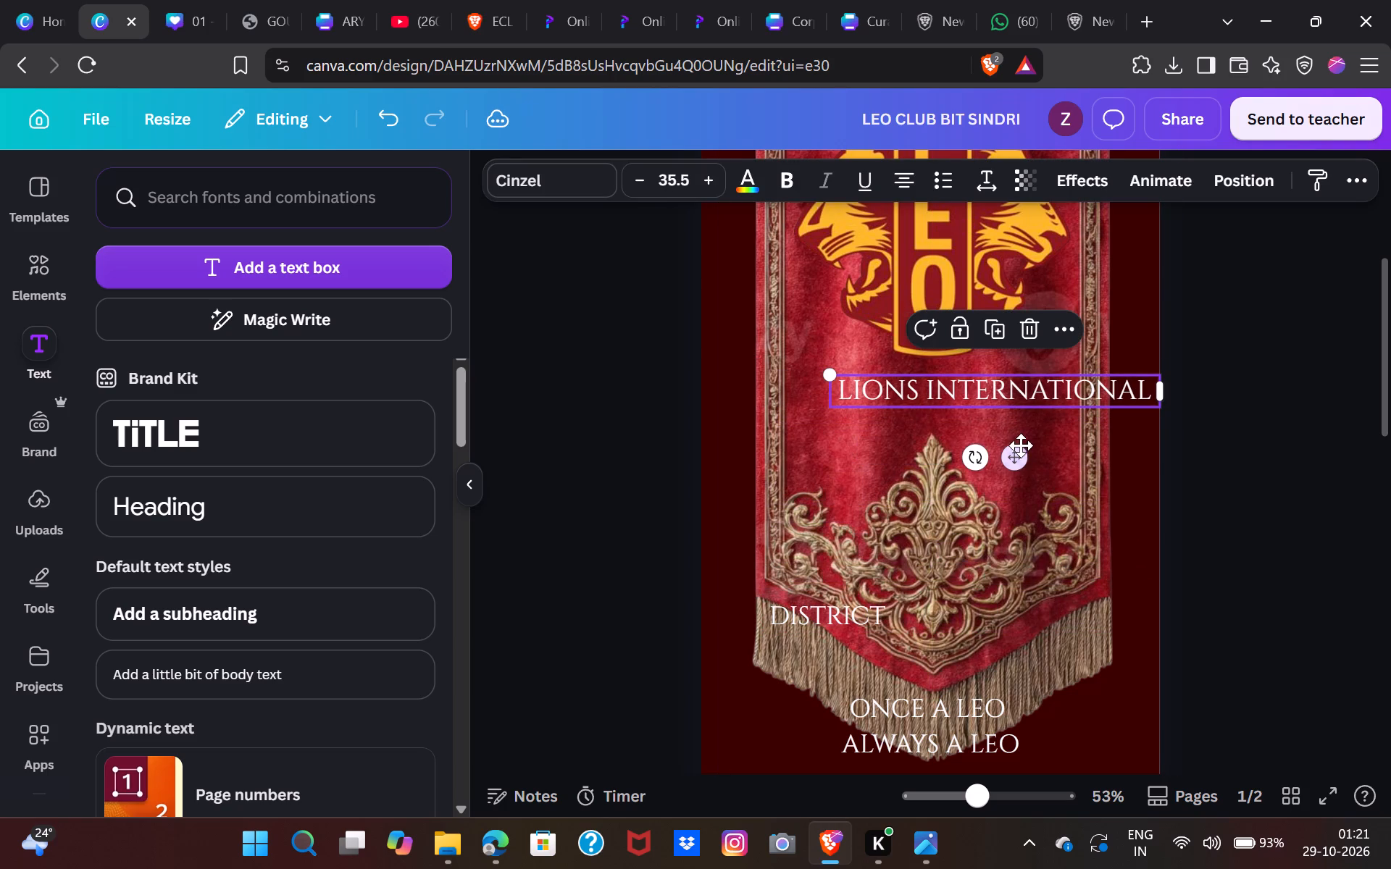
pyautogui.moveTo(1014, 456); pyautogui.dragTo(967, 447)
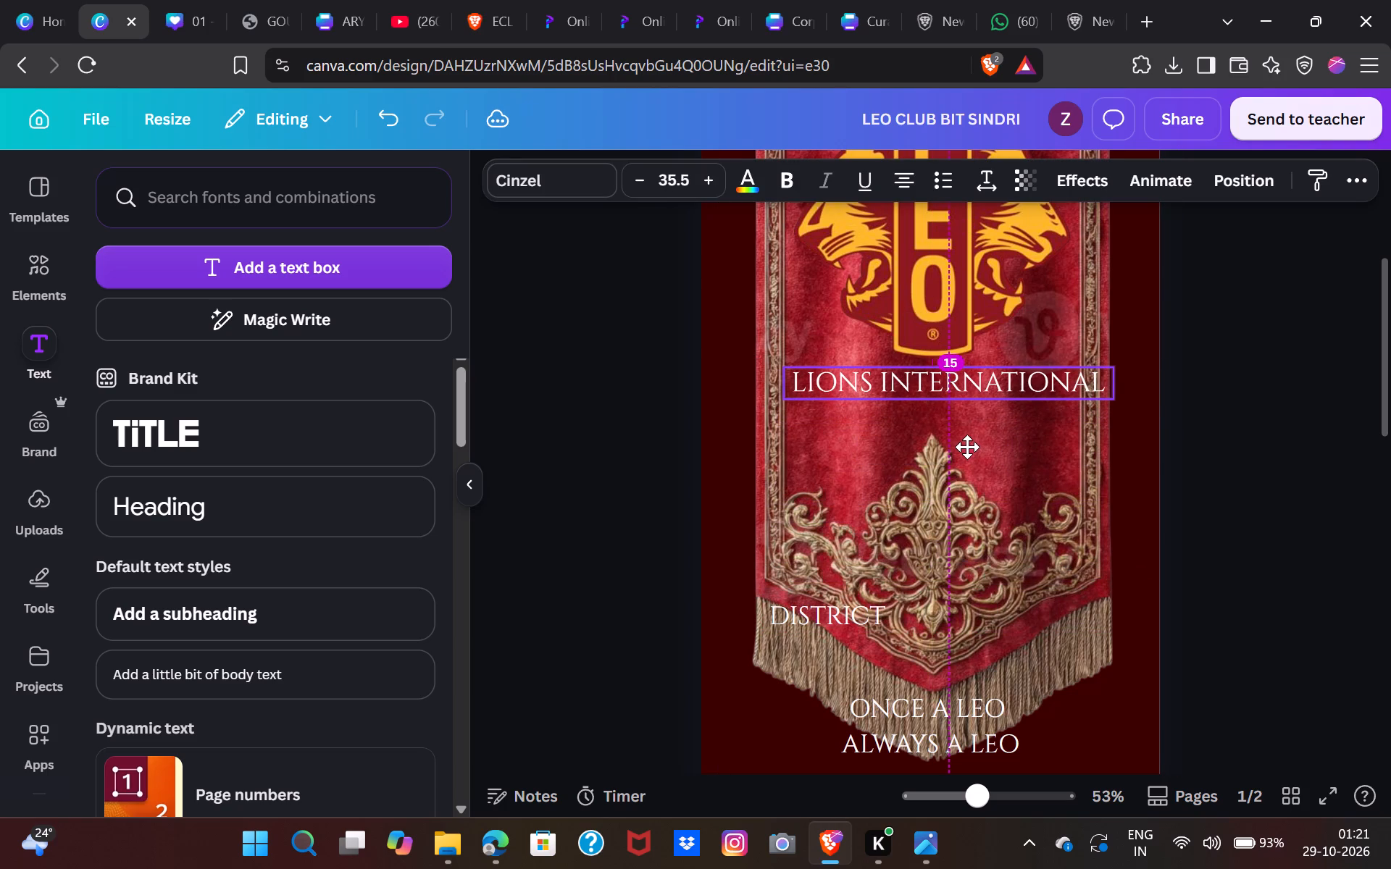
pyautogui.moveTo(780, 363); pyautogui.dragTo(819, 391)
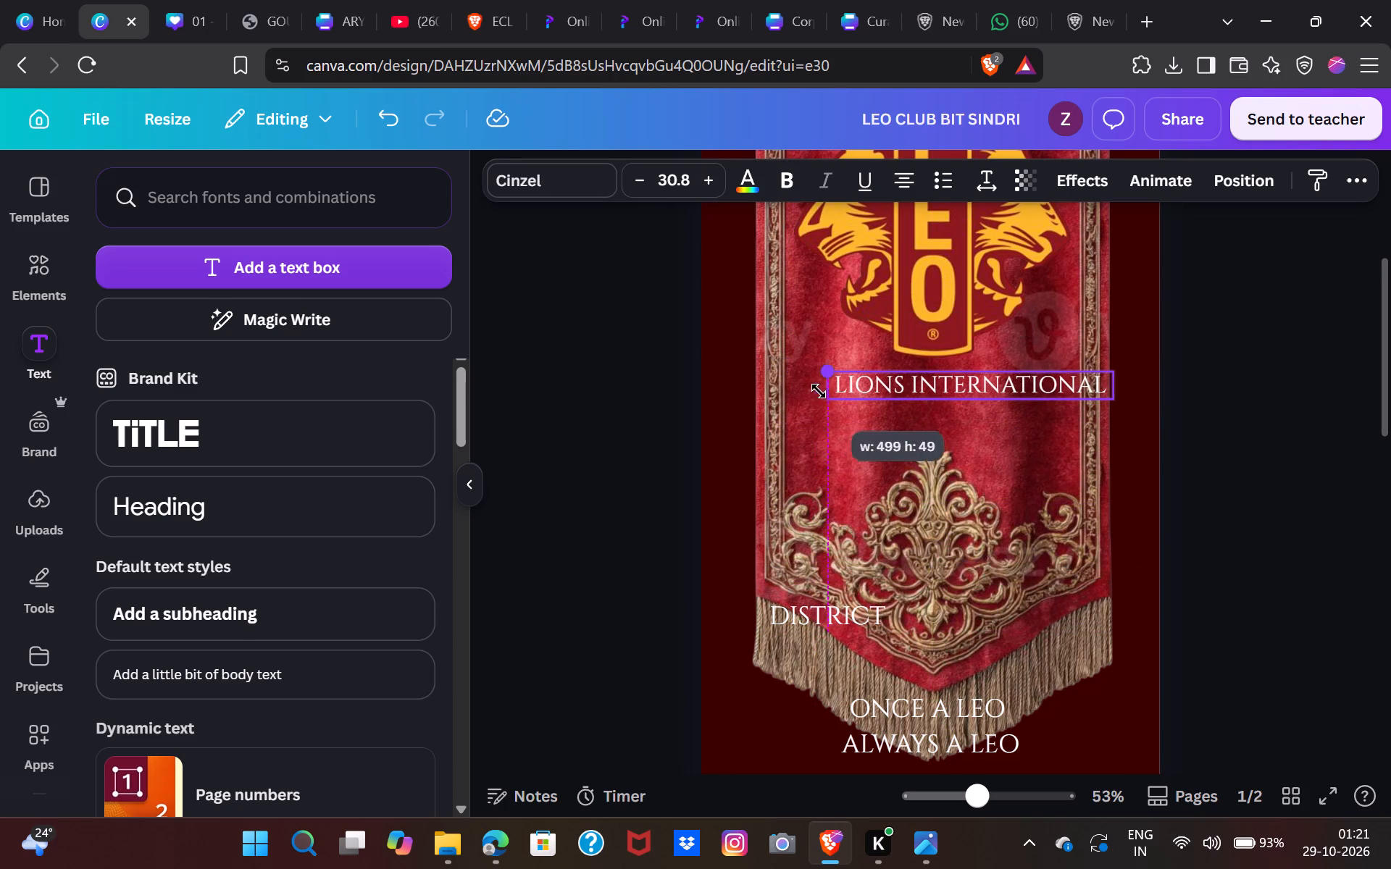
pyautogui.moveTo(819, 391); pyautogui.dragTo(824, 394)
pyautogui.moveTo(998, 447); pyautogui.dragTo(963, 438)
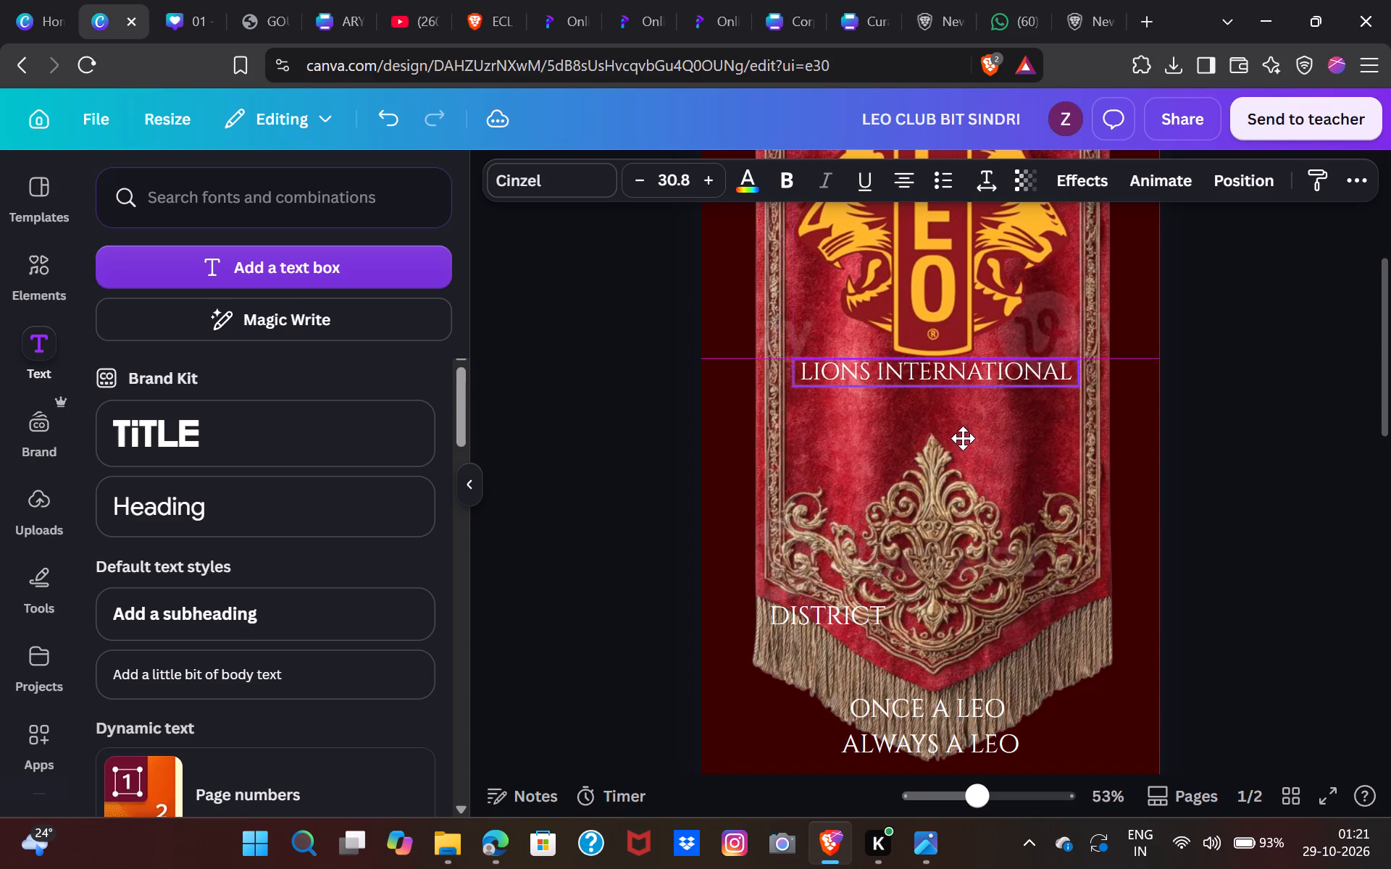
pyautogui.moveTo(963, 438); pyautogui.dragTo(961, 440)
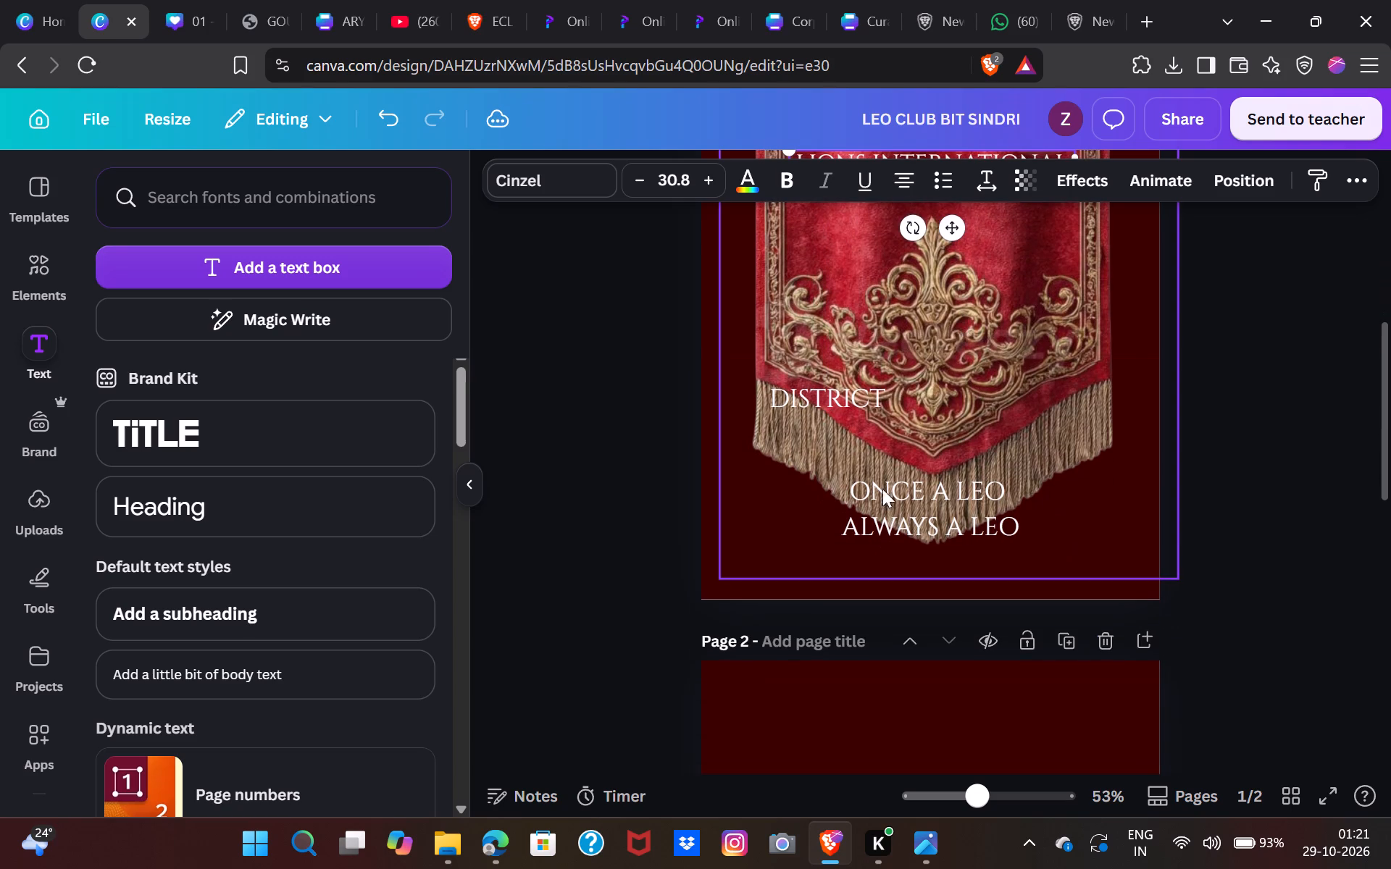
# Move the "ONCE A LEO ALWAYS A LEO" motto up beneath "LIONS INTERNATIONAL", shrink it to font size 26 and centre it.
pyautogui.click(885, 503)
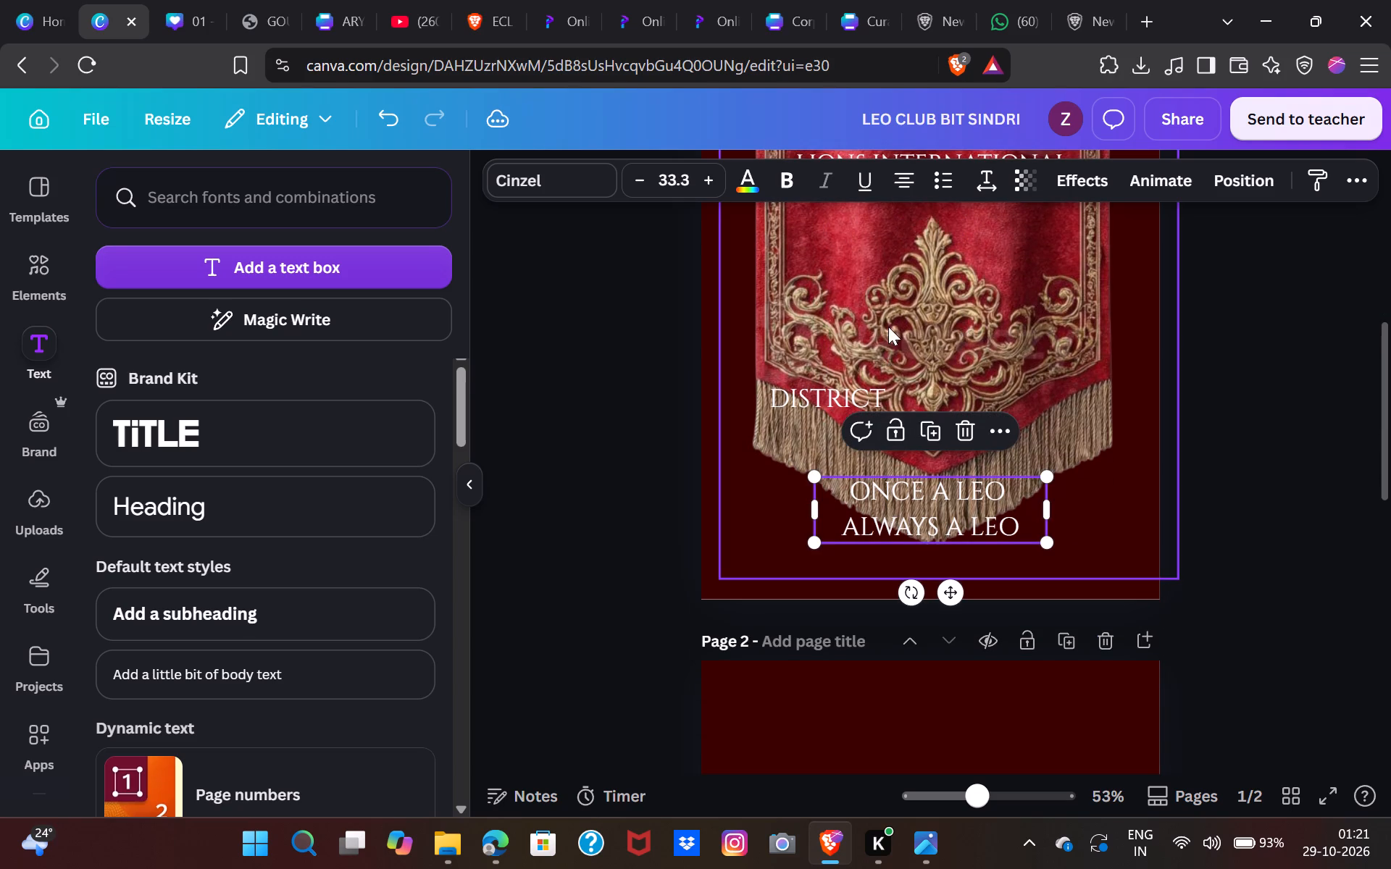
pyautogui.moveTo(935, 504); pyautogui.dragTo(937, 259)
pyautogui.scroll(1, 937, 259)
pyautogui.moveTo(950, 429); pyautogui.dragTo(955, 368)
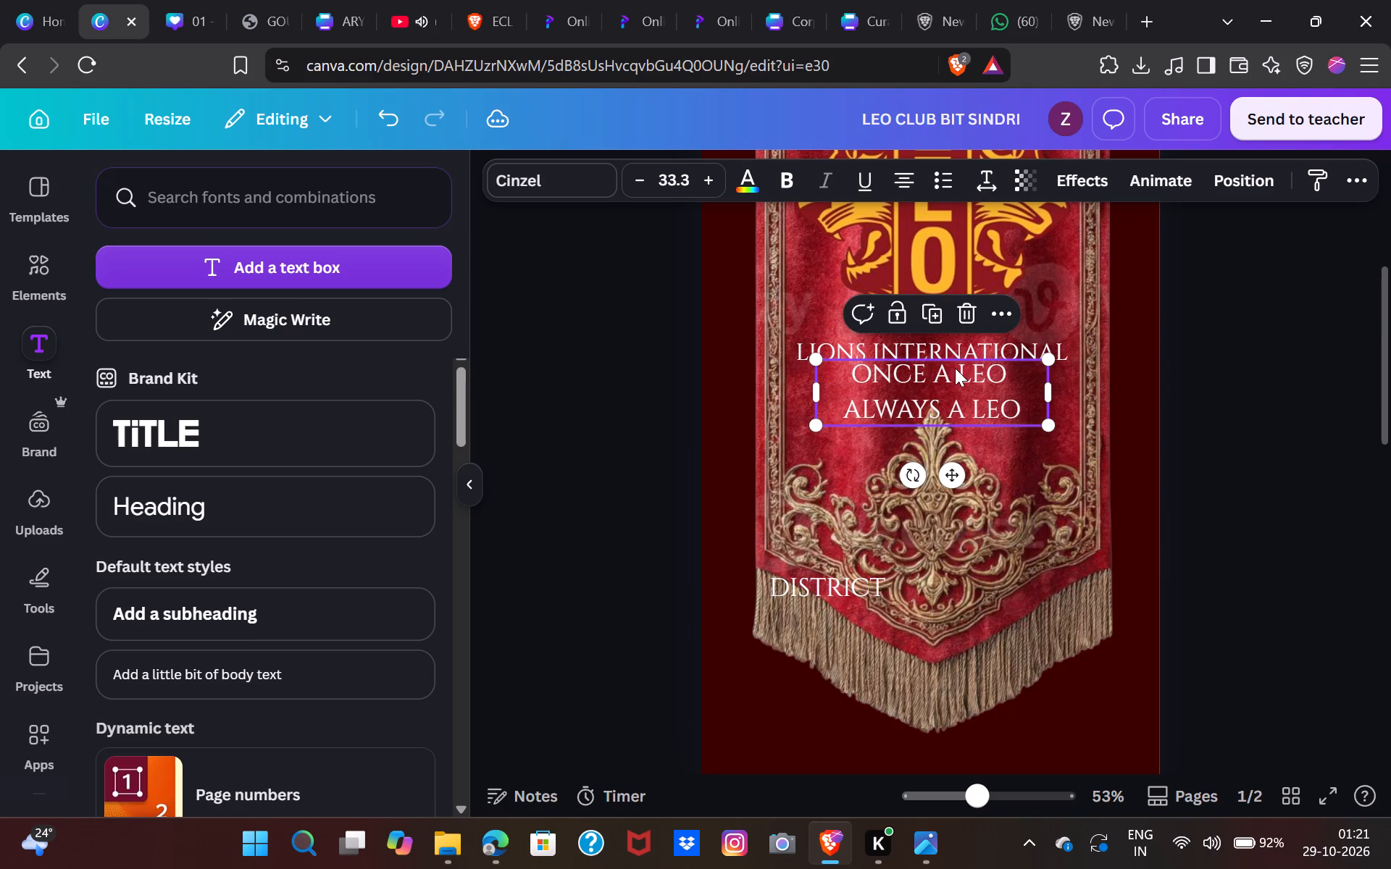
pyautogui.moveTo(814, 424); pyautogui.dragTo(851, 412)
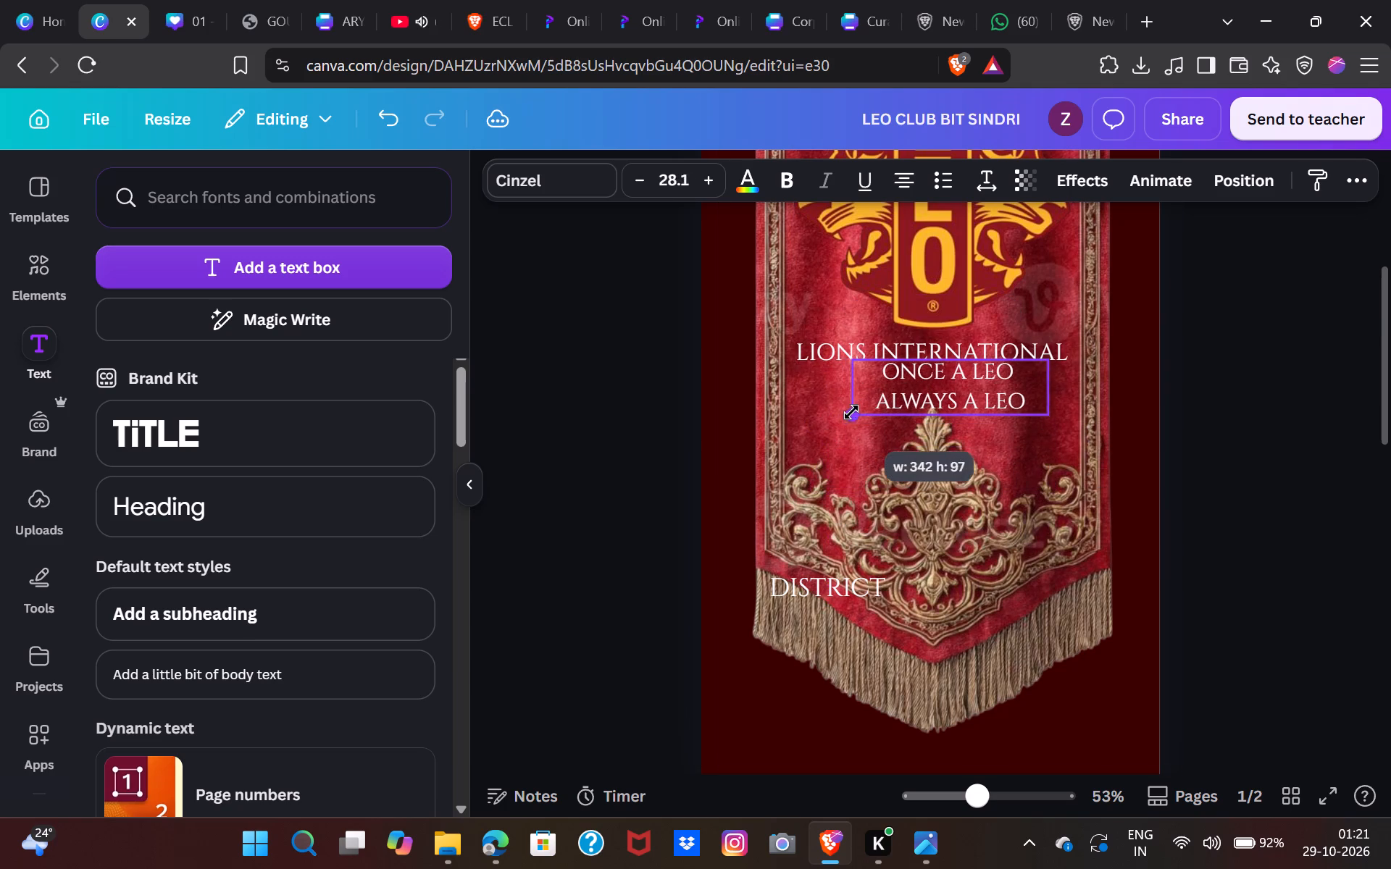
pyautogui.moveTo(851, 412); pyautogui.dragTo(864, 404)
pyautogui.moveTo(989, 381); pyautogui.dragTo(969, 381)
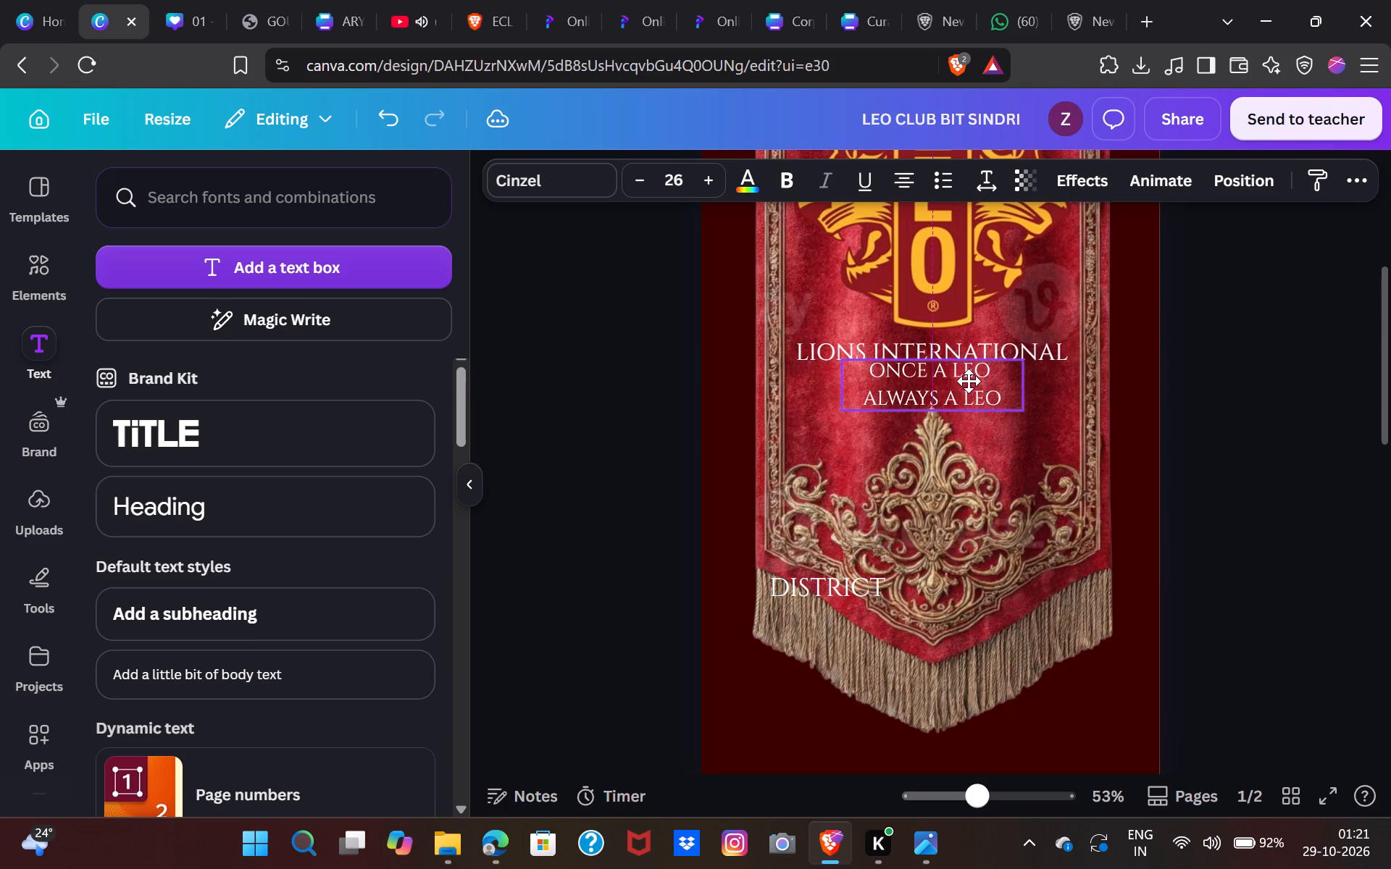
pyautogui.moveTo(969, 381); pyautogui.dragTo(968, 381)
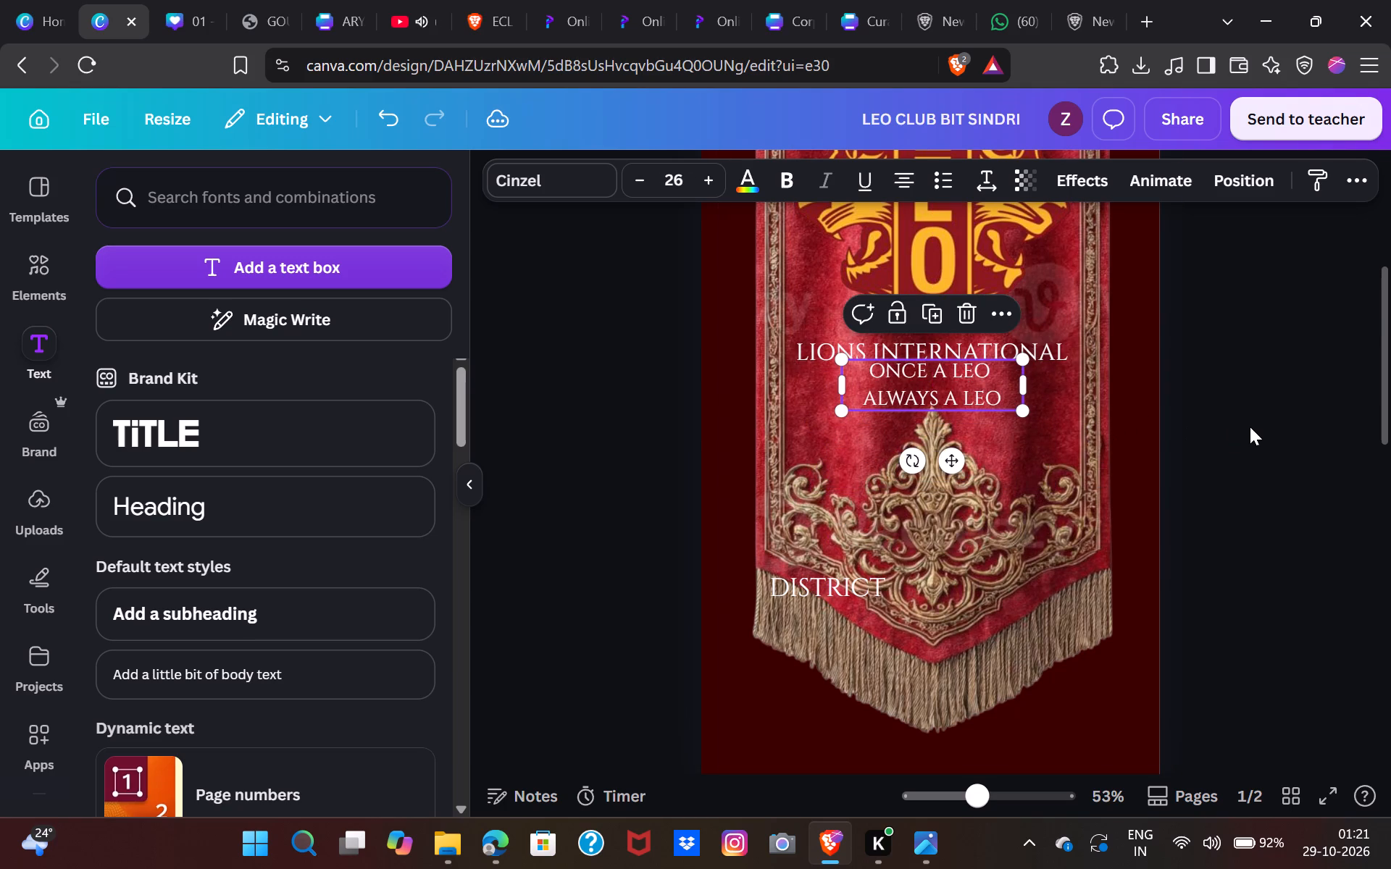
pyautogui.click(1250, 427)
# Shrink the LEO logo slightly and re-centre it on the banner beneath the "LEO CLUB BIT SINDRI" title.
pyautogui.scroll(2, 1248, 540)
pyautogui.click(974, 411)
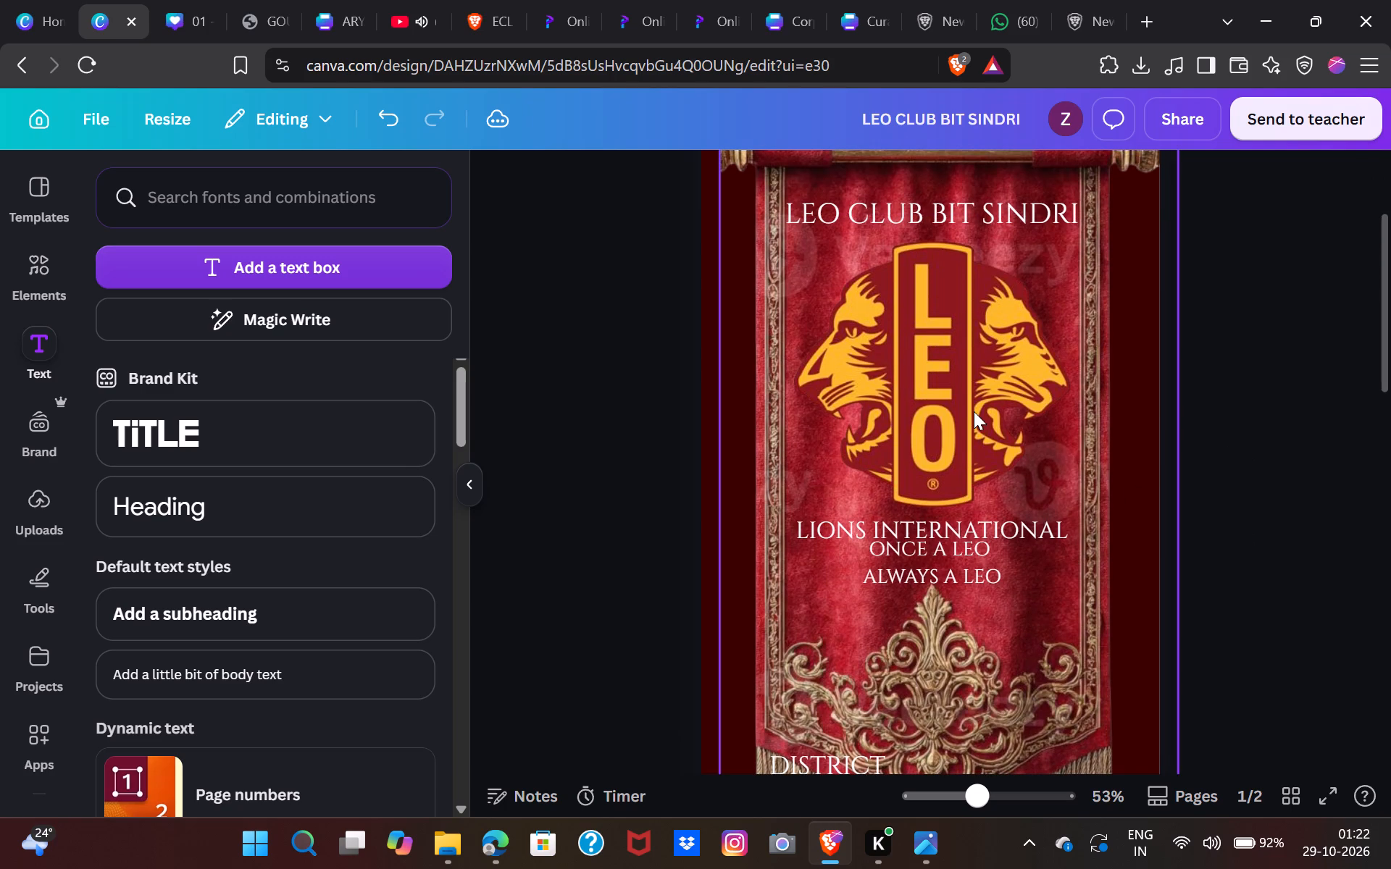
pyautogui.moveTo(1072, 513); pyautogui.dragTo(1044, 501)
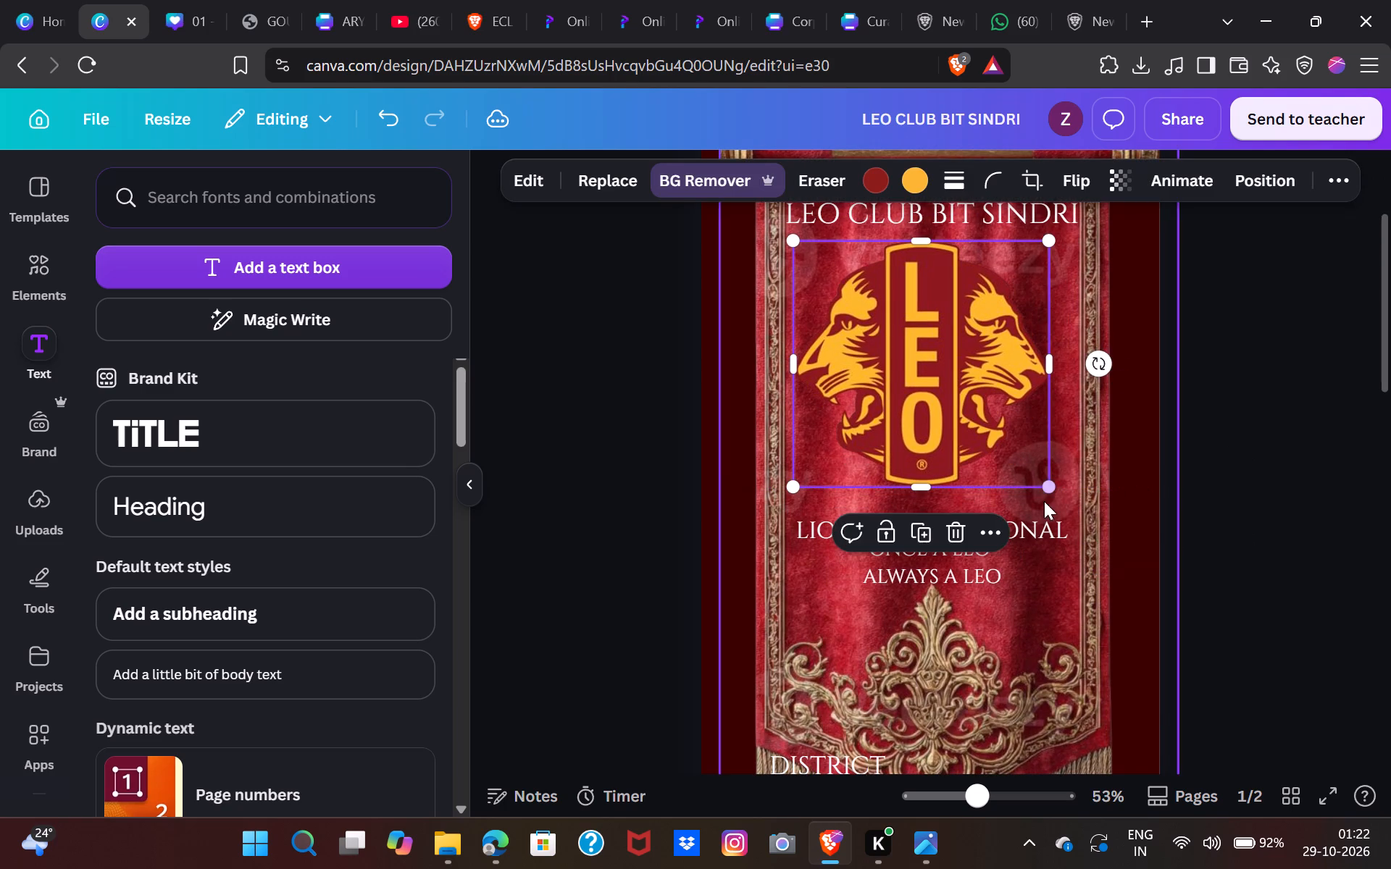
pyautogui.moveTo(960, 398); pyautogui.dragTo(977, 394)
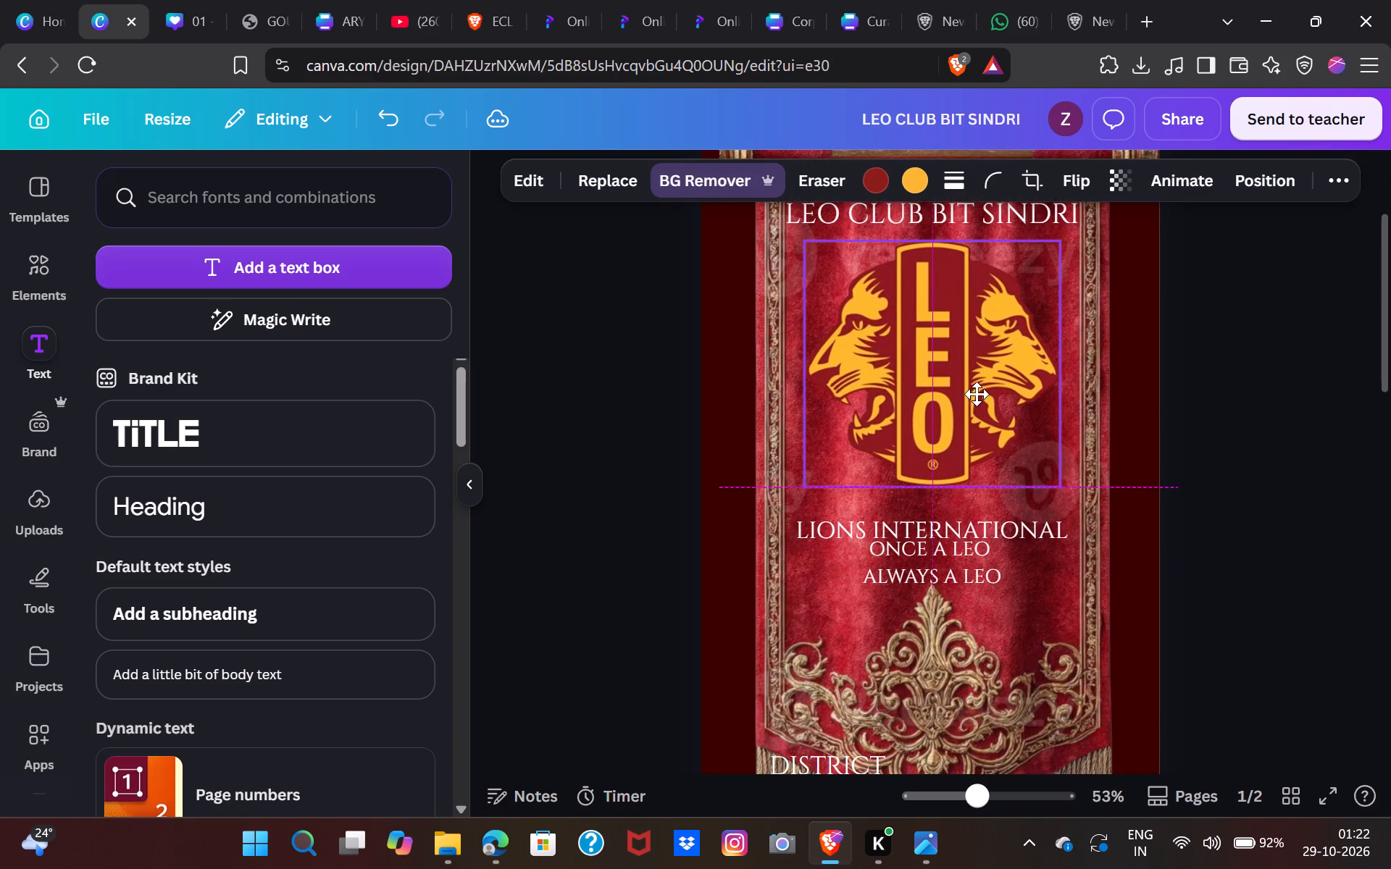
pyautogui.moveTo(977, 394); pyautogui.dragTo(977, 393)
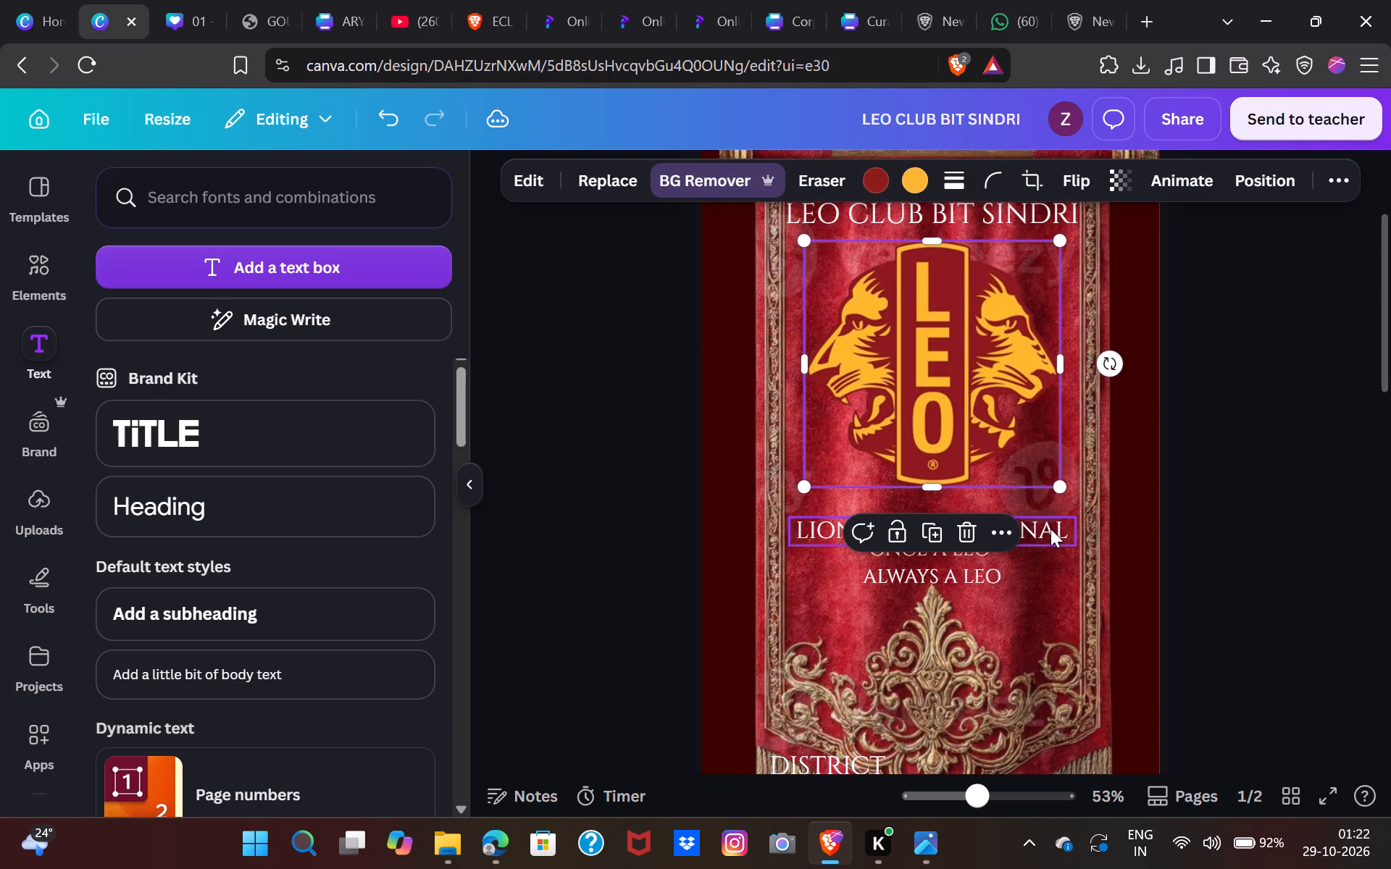
# Move "LIONS INTERNATIONAL" up to sit directly below the reduced LEO logo.
pyautogui.click(1050, 530)
pyautogui.moveTo(1050, 530); pyautogui.dragTo(1051, 508)
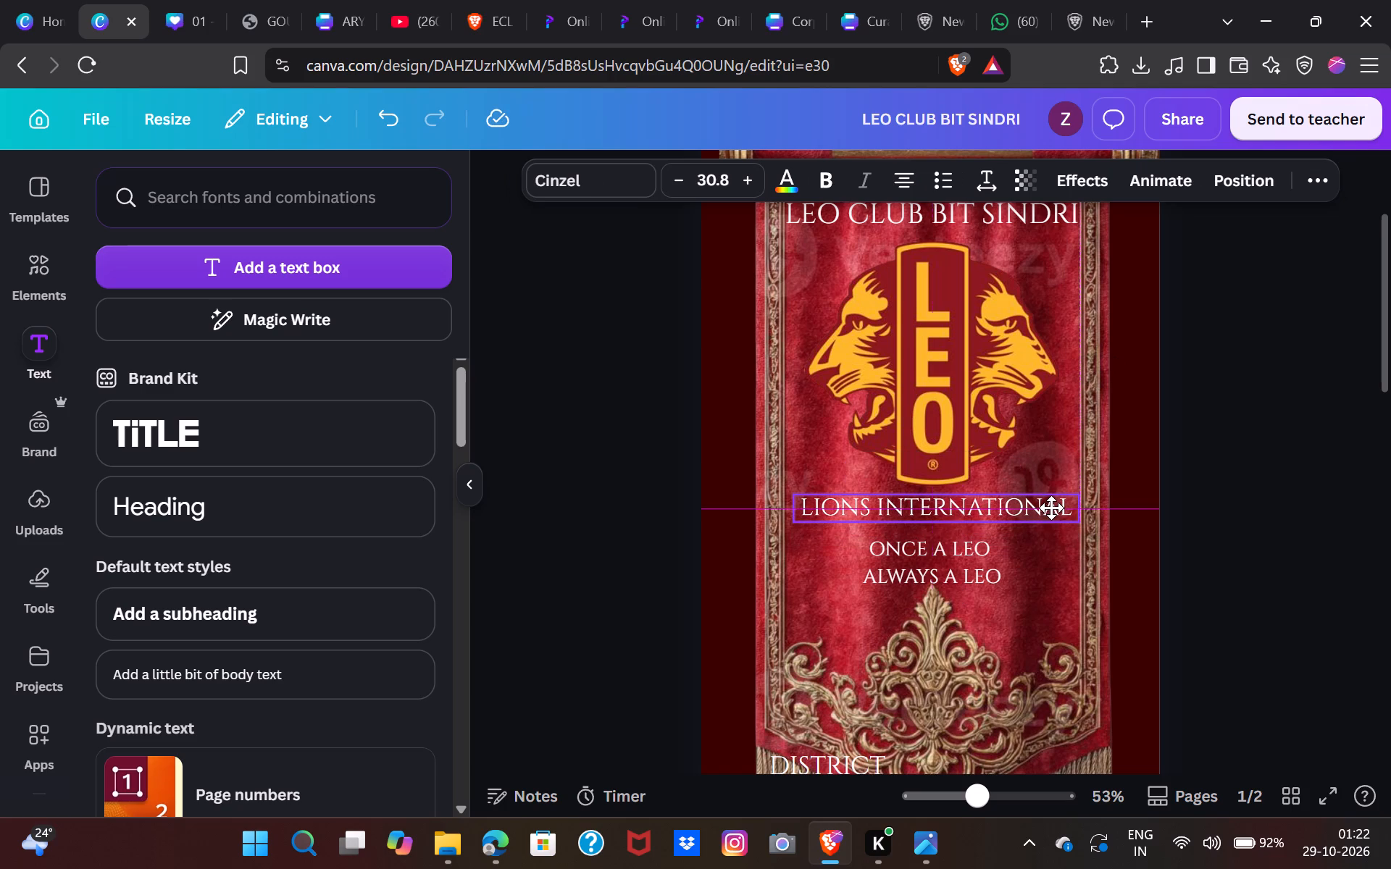
pyautogui.moveTo(1051, 508); pyautogui.dragTo(1052, 501)
# Move the two-line motto down to the banner's left side, beside the tip of the gold ornament.
pyautogui.click(985, 557)
pyautogui.moveTo(985, 557); pyautogui.dragTo(960, 581)
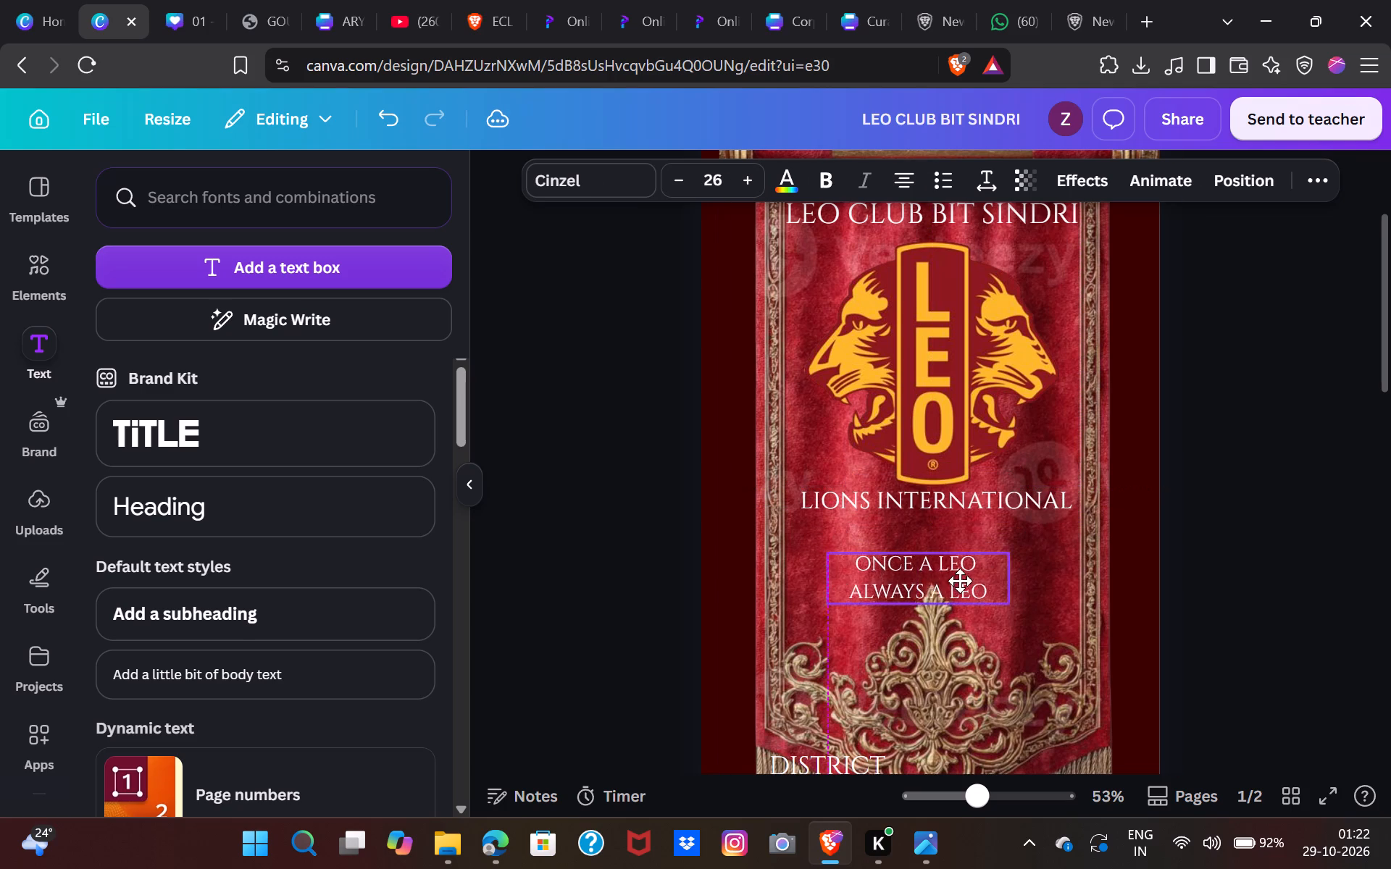
pyautogui.moveTo(960, 581); pyautogui.dragTo(907, 613)
# Copy the "ALWAYS A LEO" line and remove it from the motto, leaving only "ONCE A LEO" in that text box.
pyautogui.click(928, 637)
pyautogui.moveTo(928, 637); pyautogui.dragTo(866, 643)
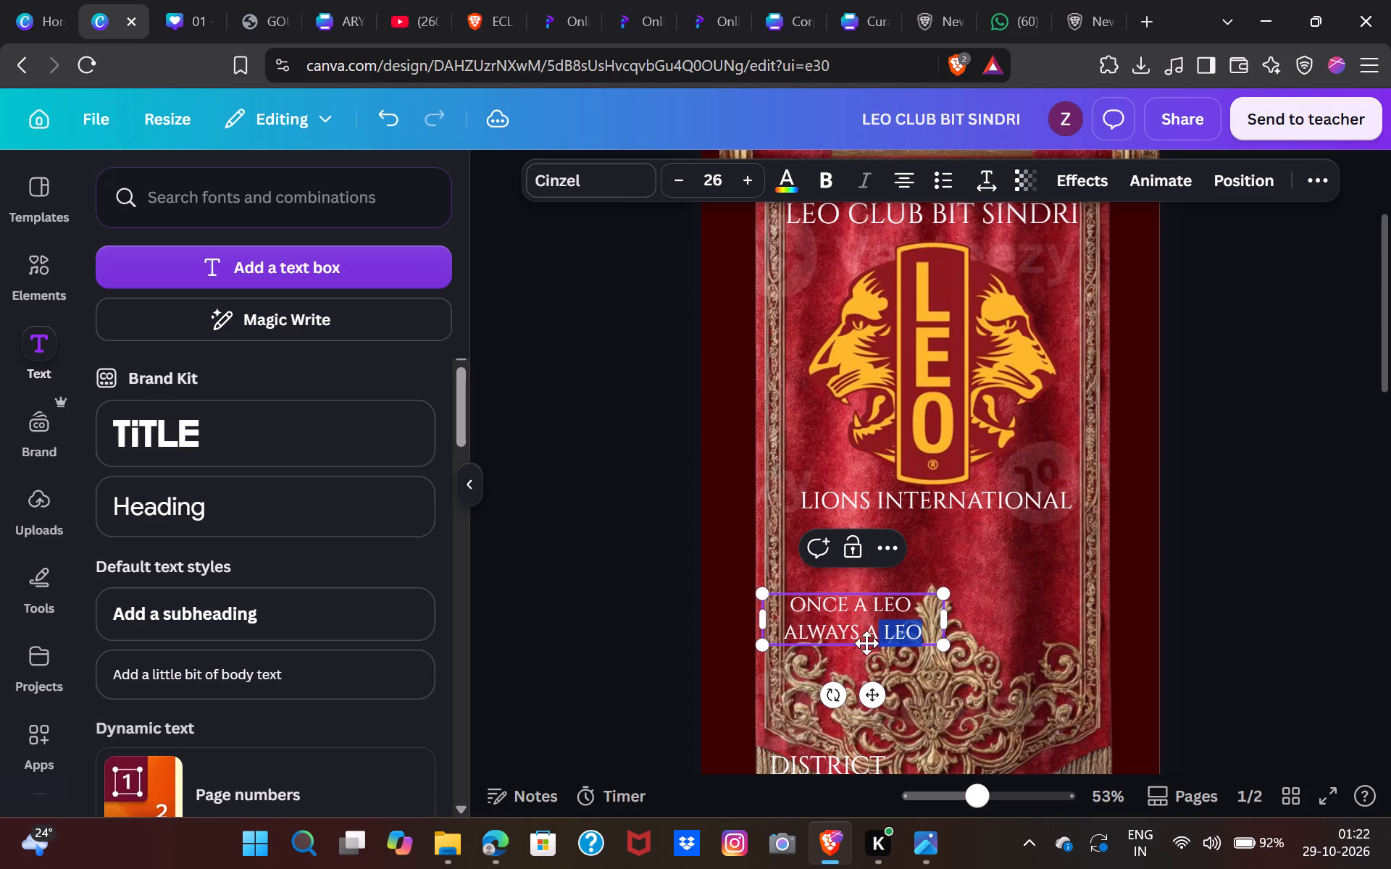
pyautogui.moveTo(866, 643); pyautogui.dragTo(787, 665)
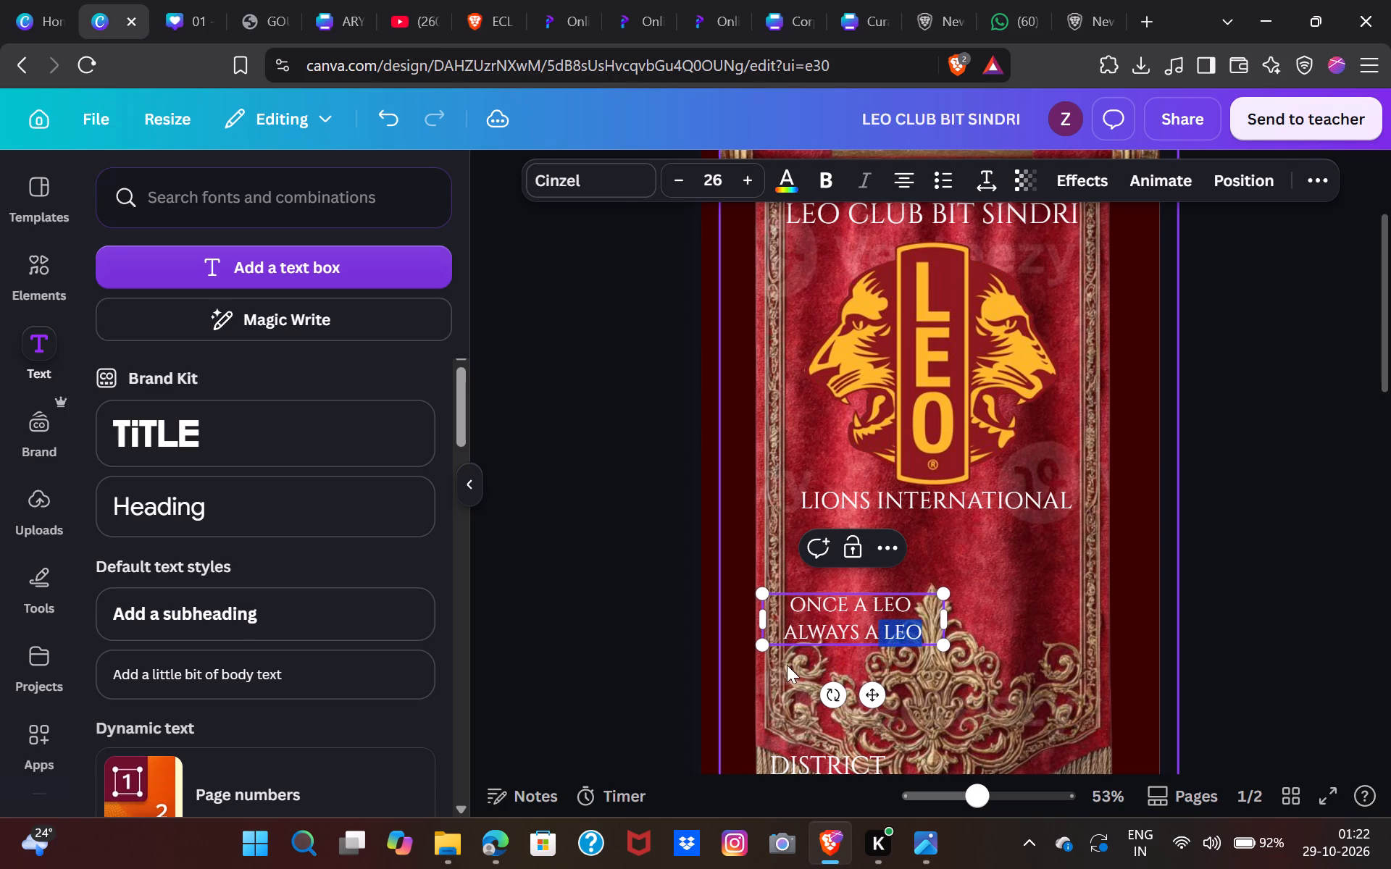
pyautogui.moveTo(787, 665); pyautogui.dragTo(667, 690)
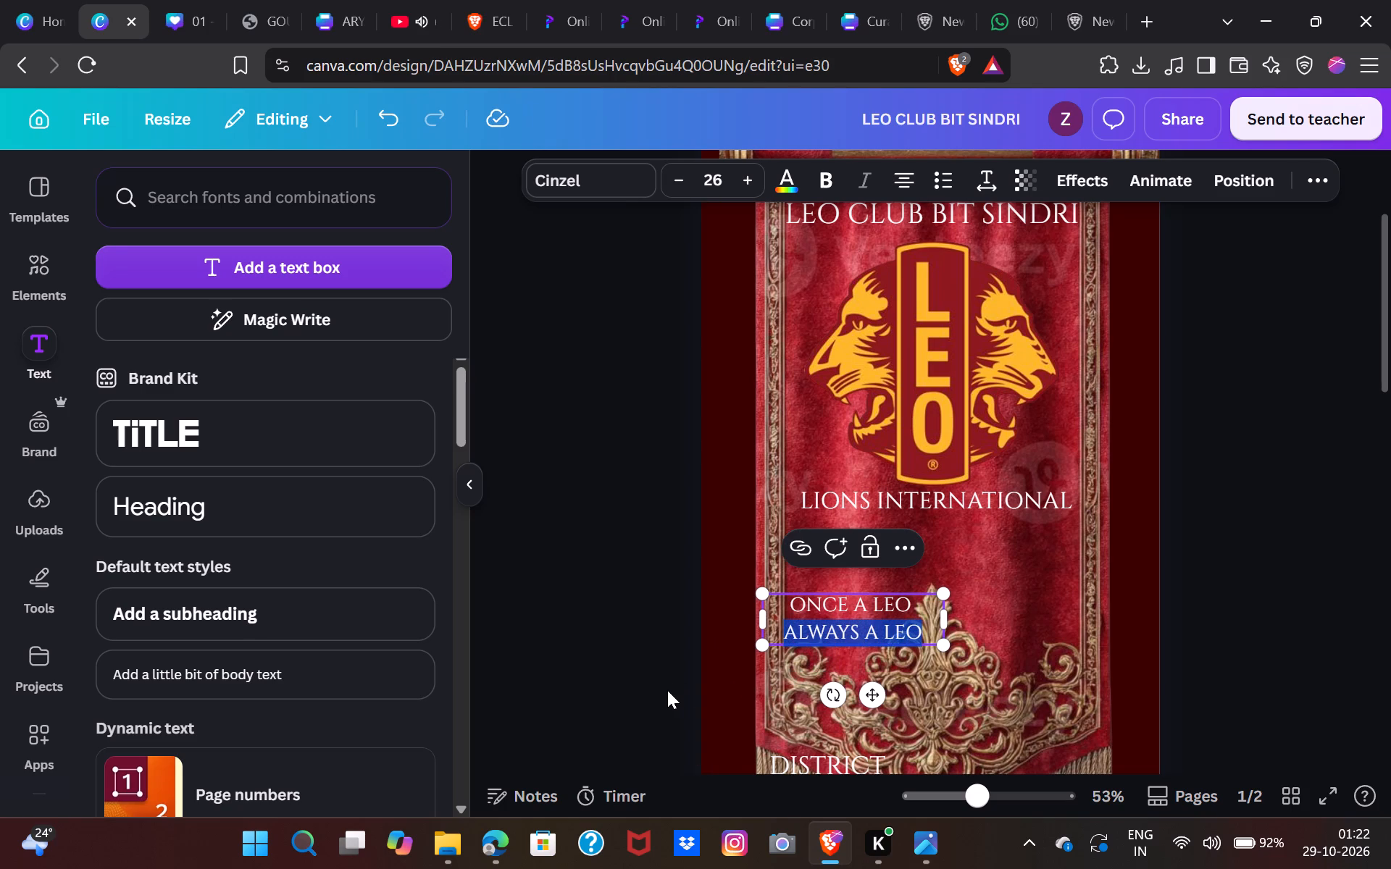
pyautogui.hotkey('ctrl', 'c')
pyautogui.press('BackSpace')
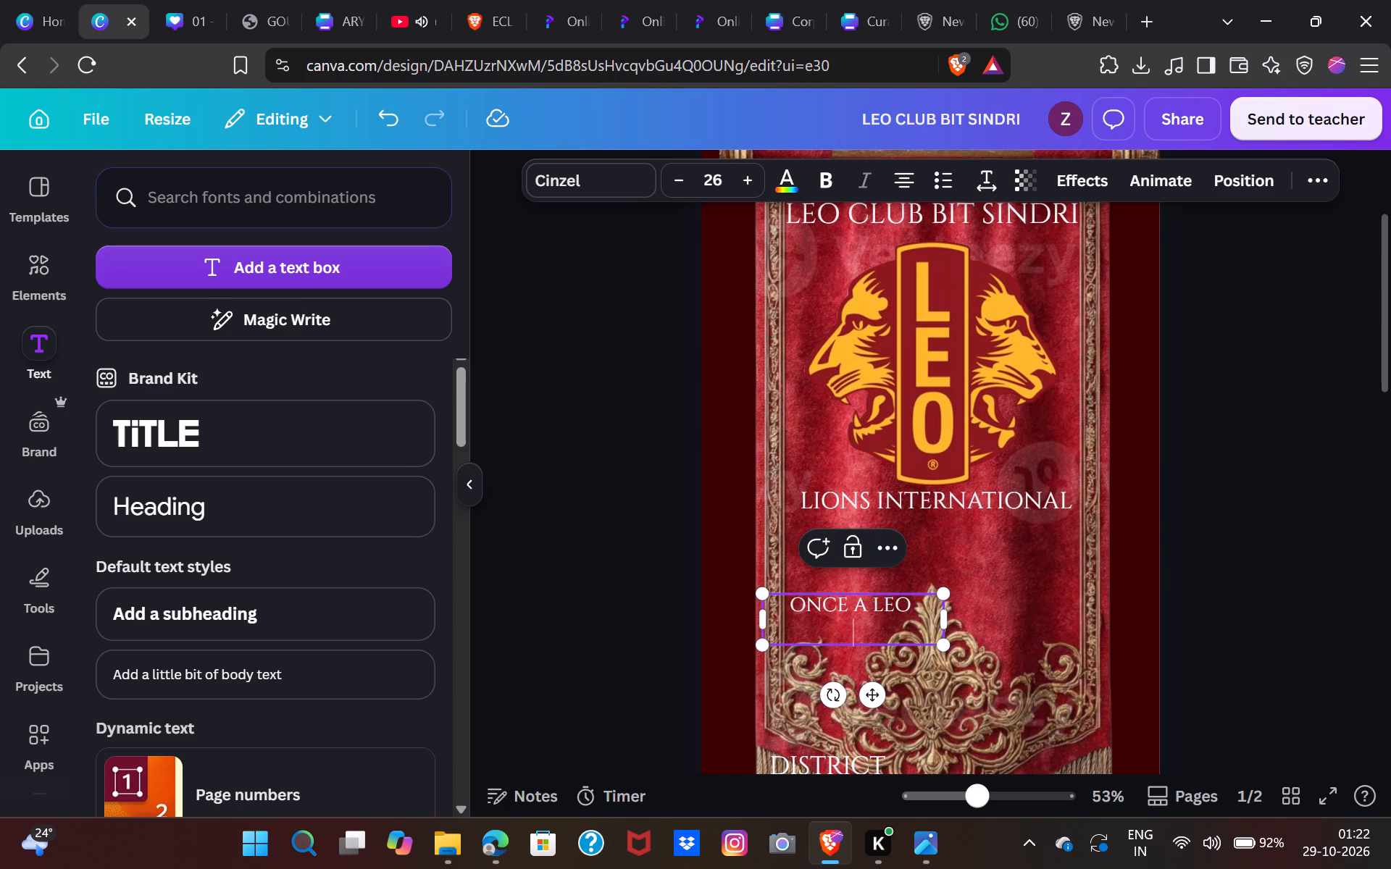
pyautogui.press('BackSpace')
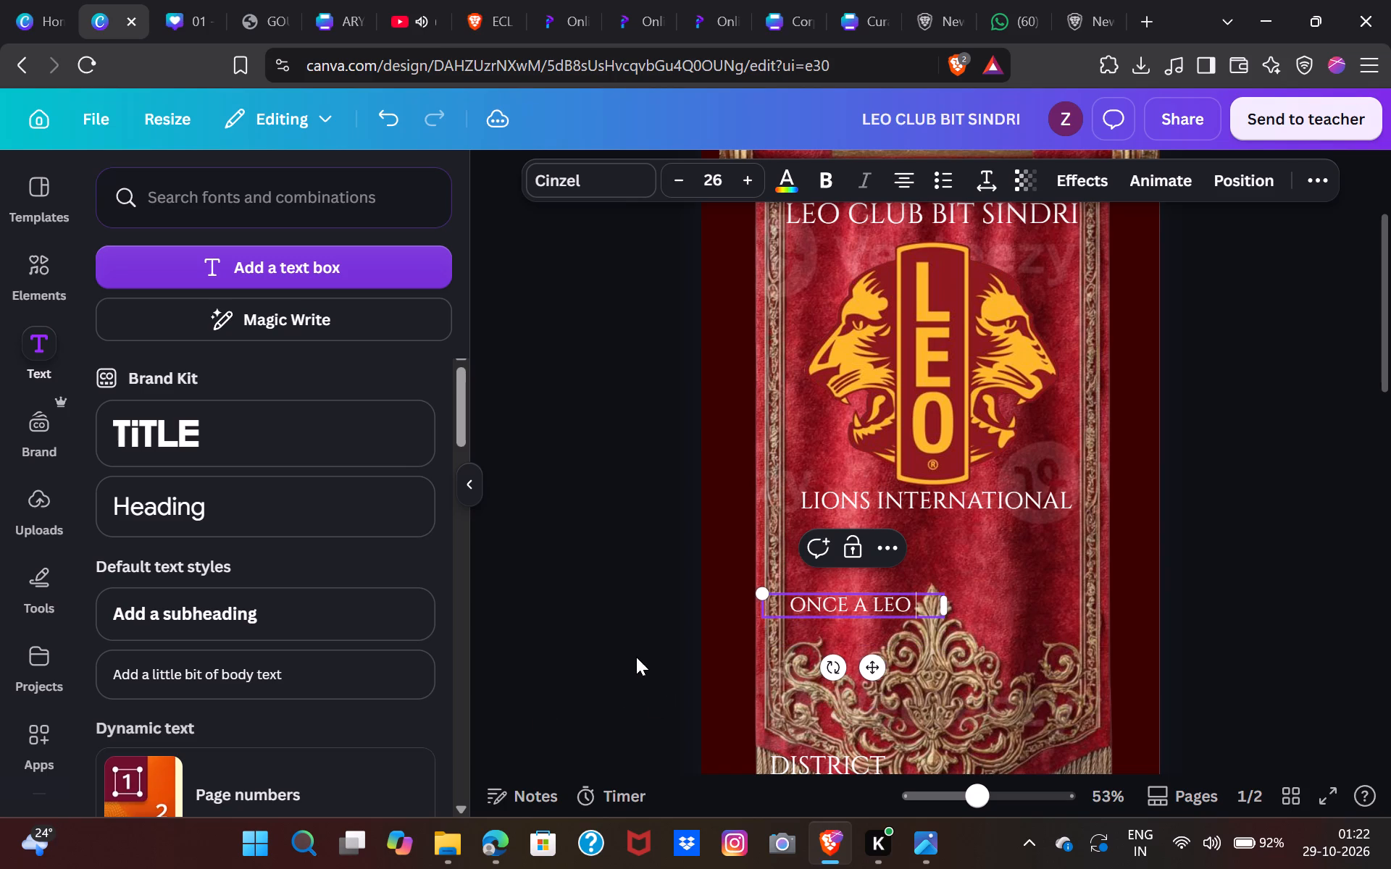
pyautogui.click(639, 652)
# Duplicate the "ONCE A LEO" text, replace the copy's wording with "ALWAYS A LEO" and move it to the banner's right side.
pyautogui.click(891, 598)
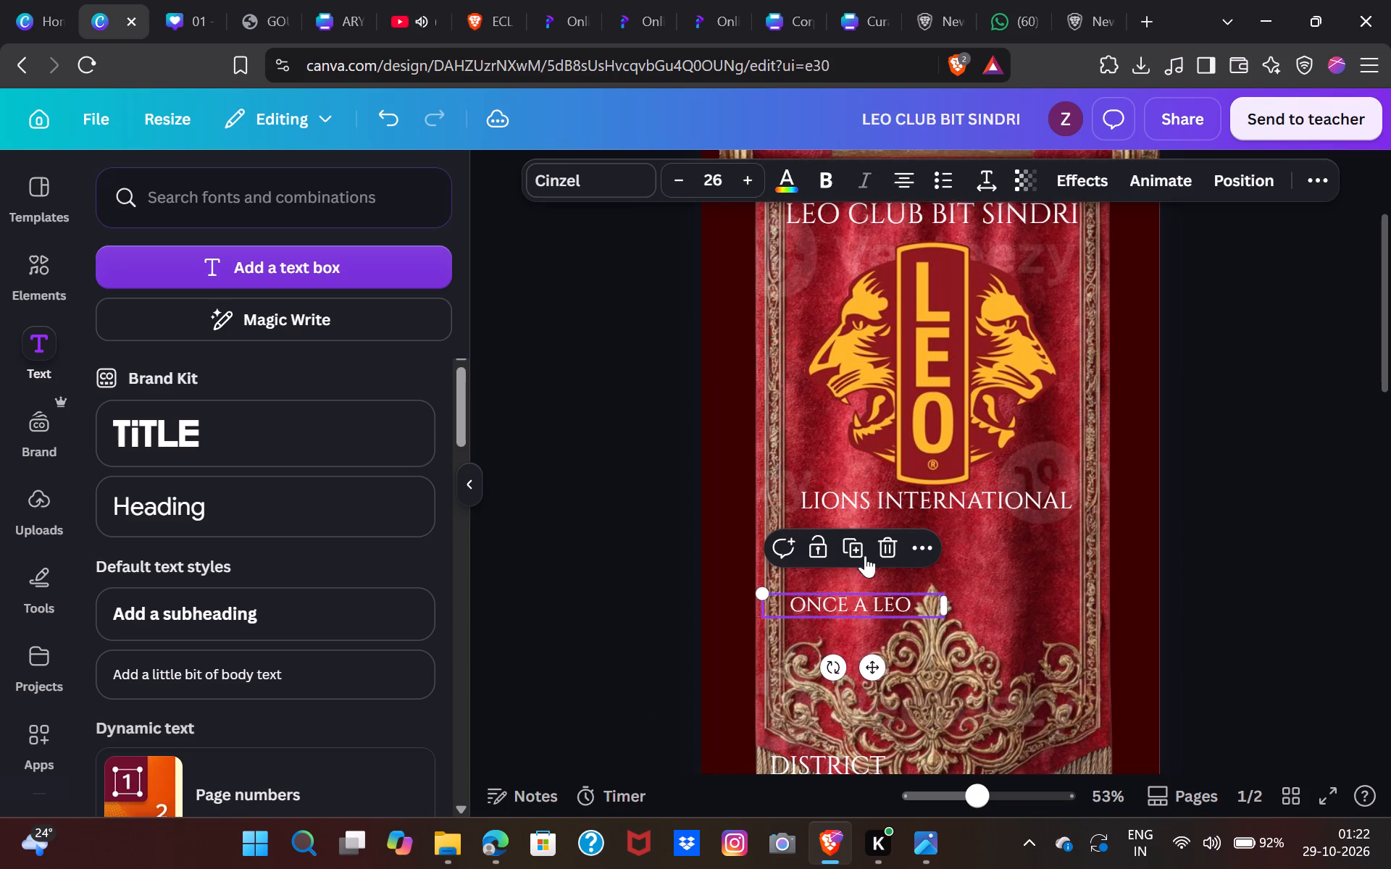
pyautogui.click(857, 552)
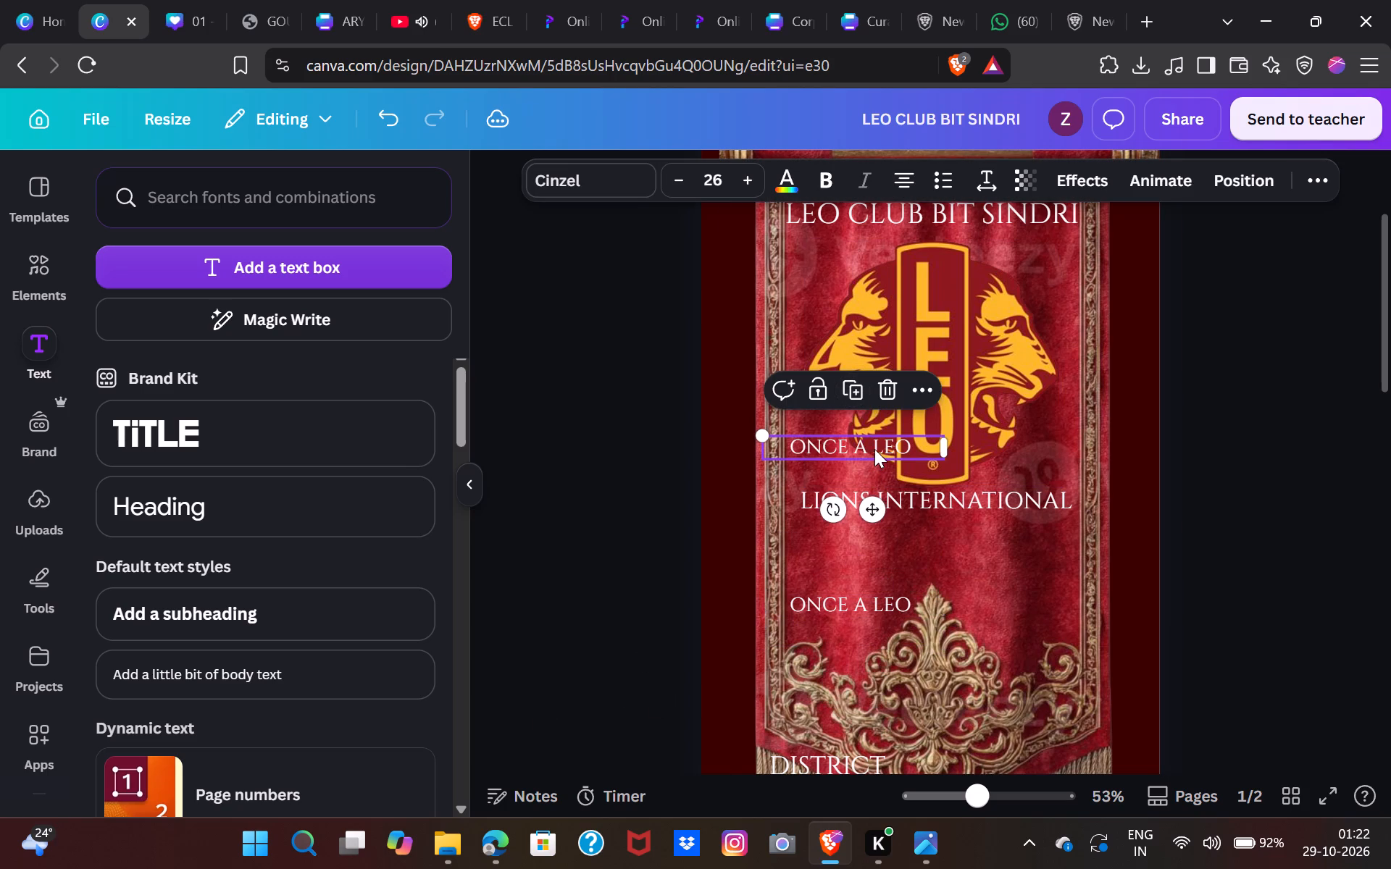
pyautogui.click(874, 449)
pyautogui.hotkey('ctrl', 'v')
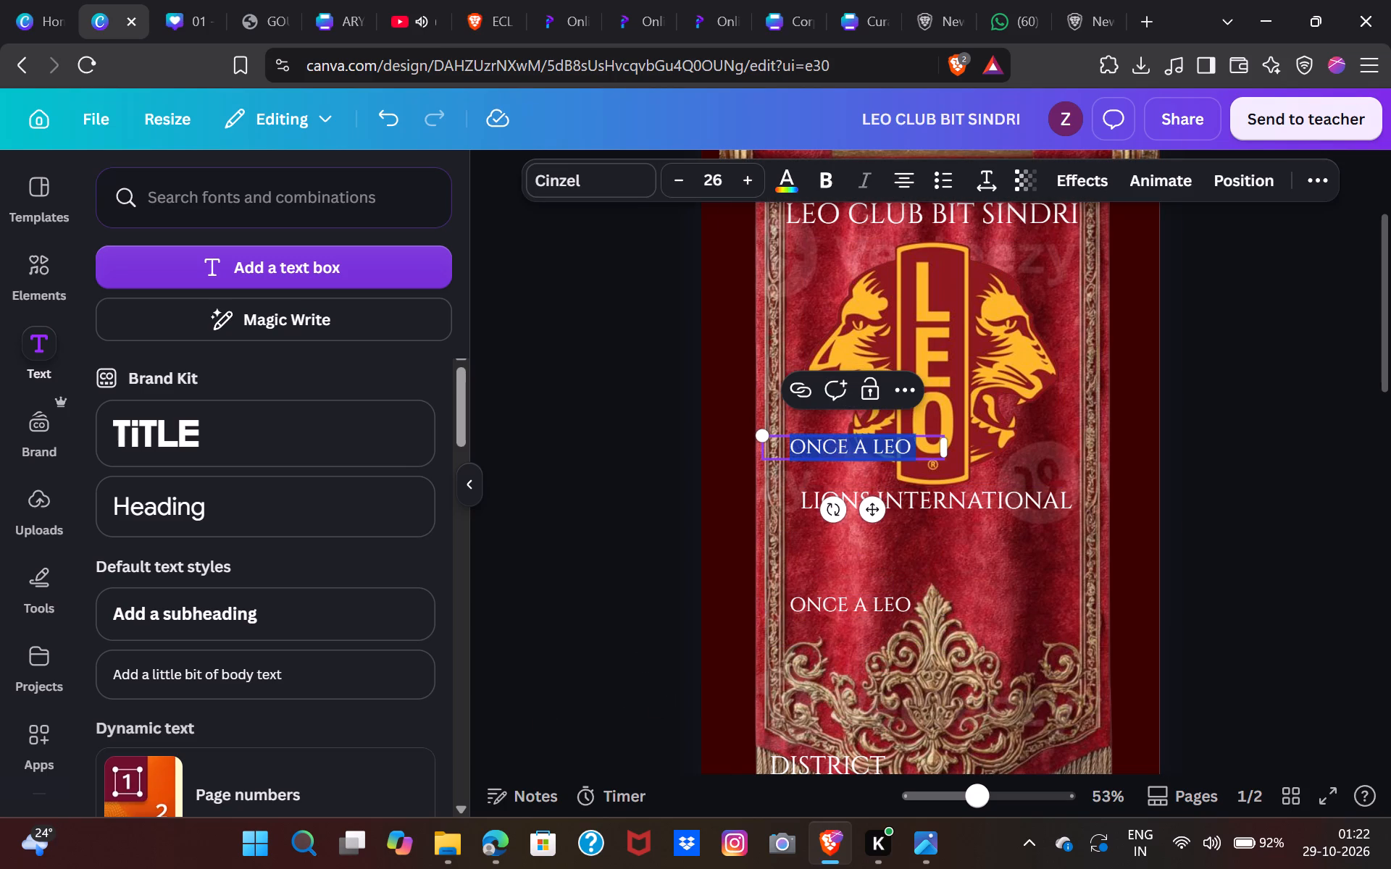
pyautogui.moveTo(872, 511); pyautogui.dragTo(1019, 608)
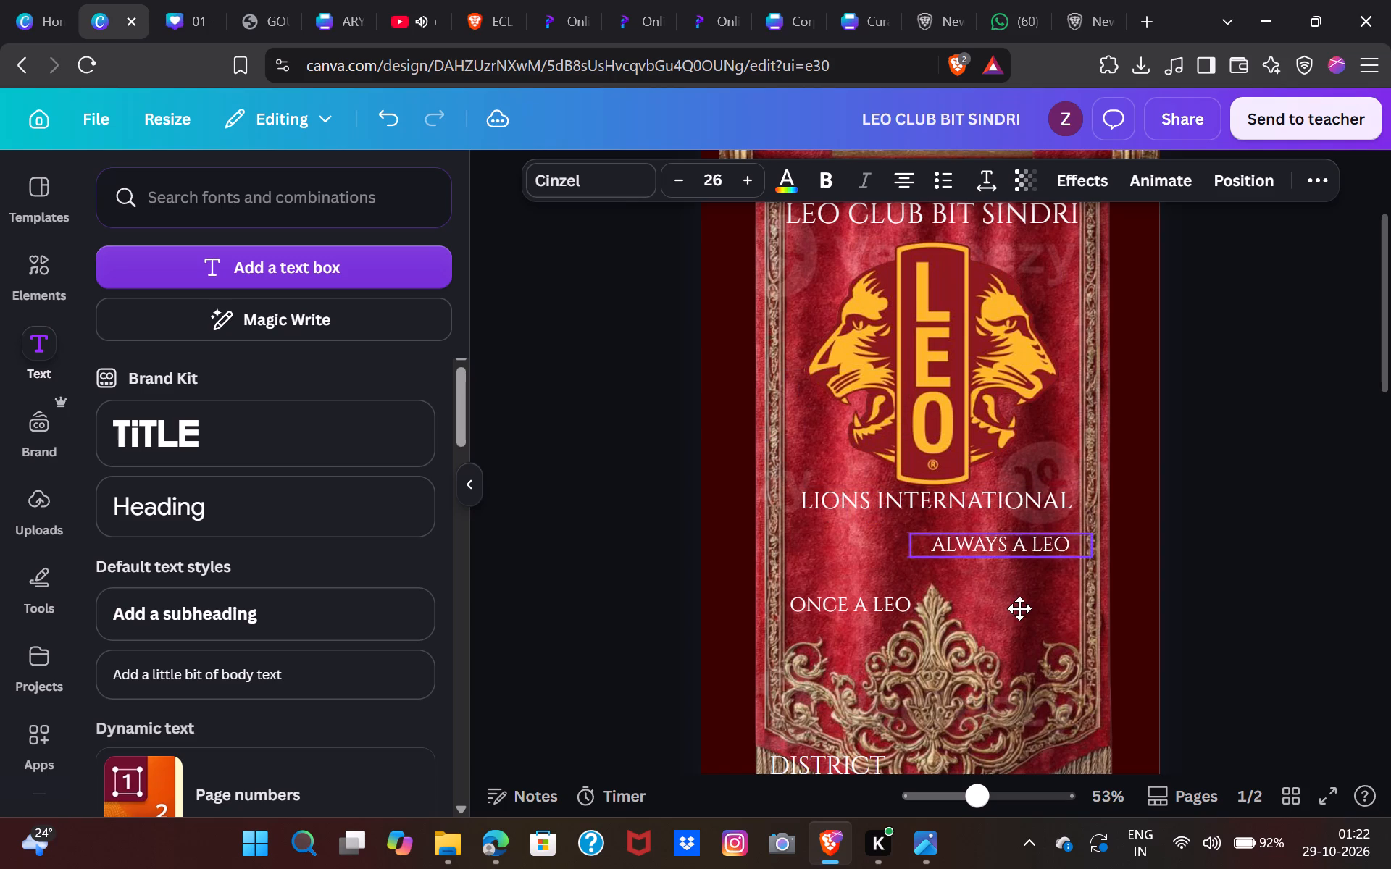
pyautogui.moveTo(1019, 608); pyautogui.dragTo(1033, 655)
# Reduce "ALWAYS A LEO" to font size 21 and fit it between the gold ornament's tip and the banner's right border.
pyautogui.moveTo(922, 583); pyautogui.dragTo(958, 593)
pyautogui.moveTo(1058, 657); pyautogui.dragTo(1042, 658)
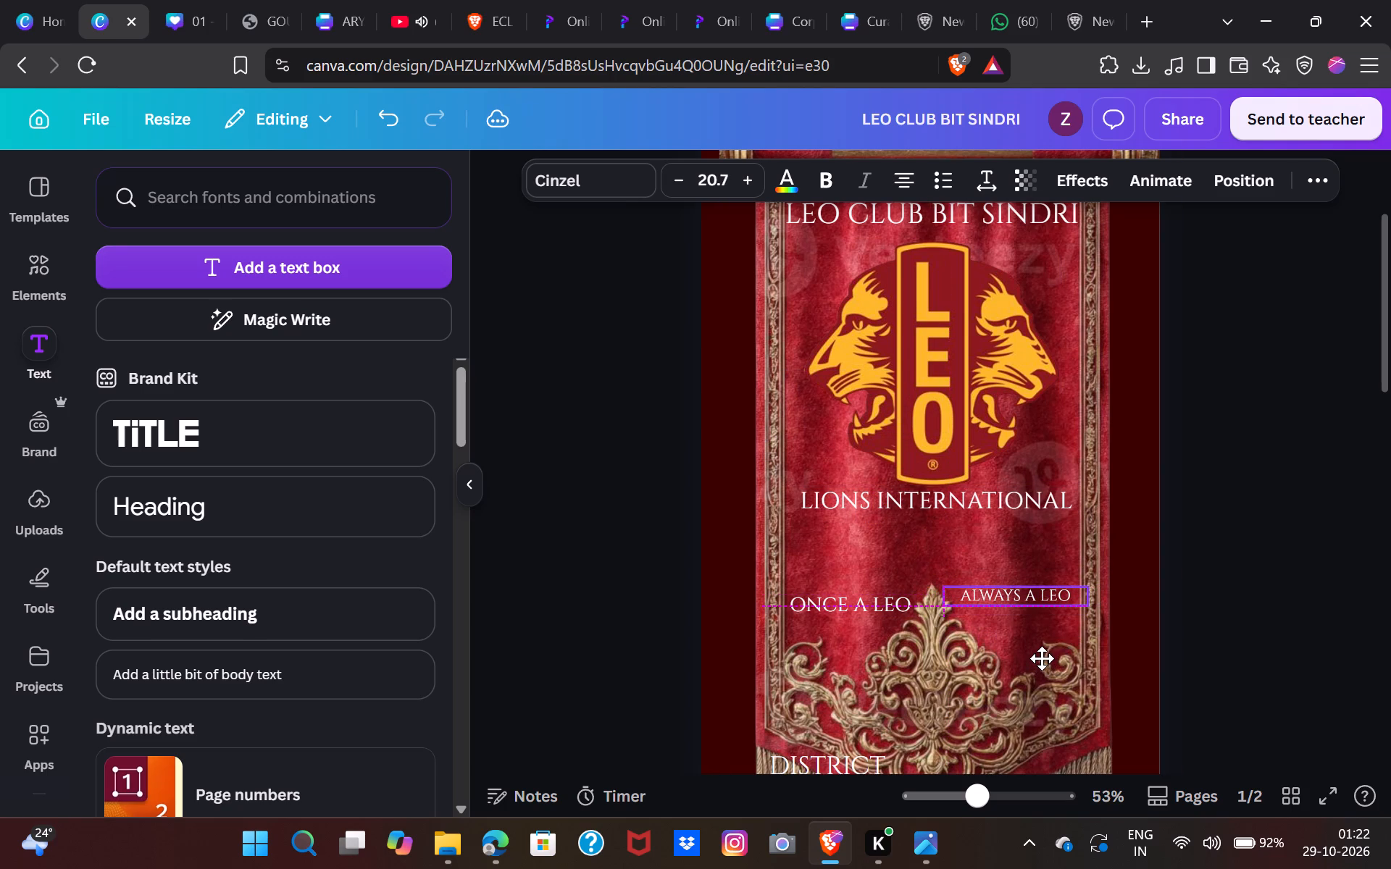
pyautogui.moveTo(1042, 658); pyautogui.dragTo(1042, 655)
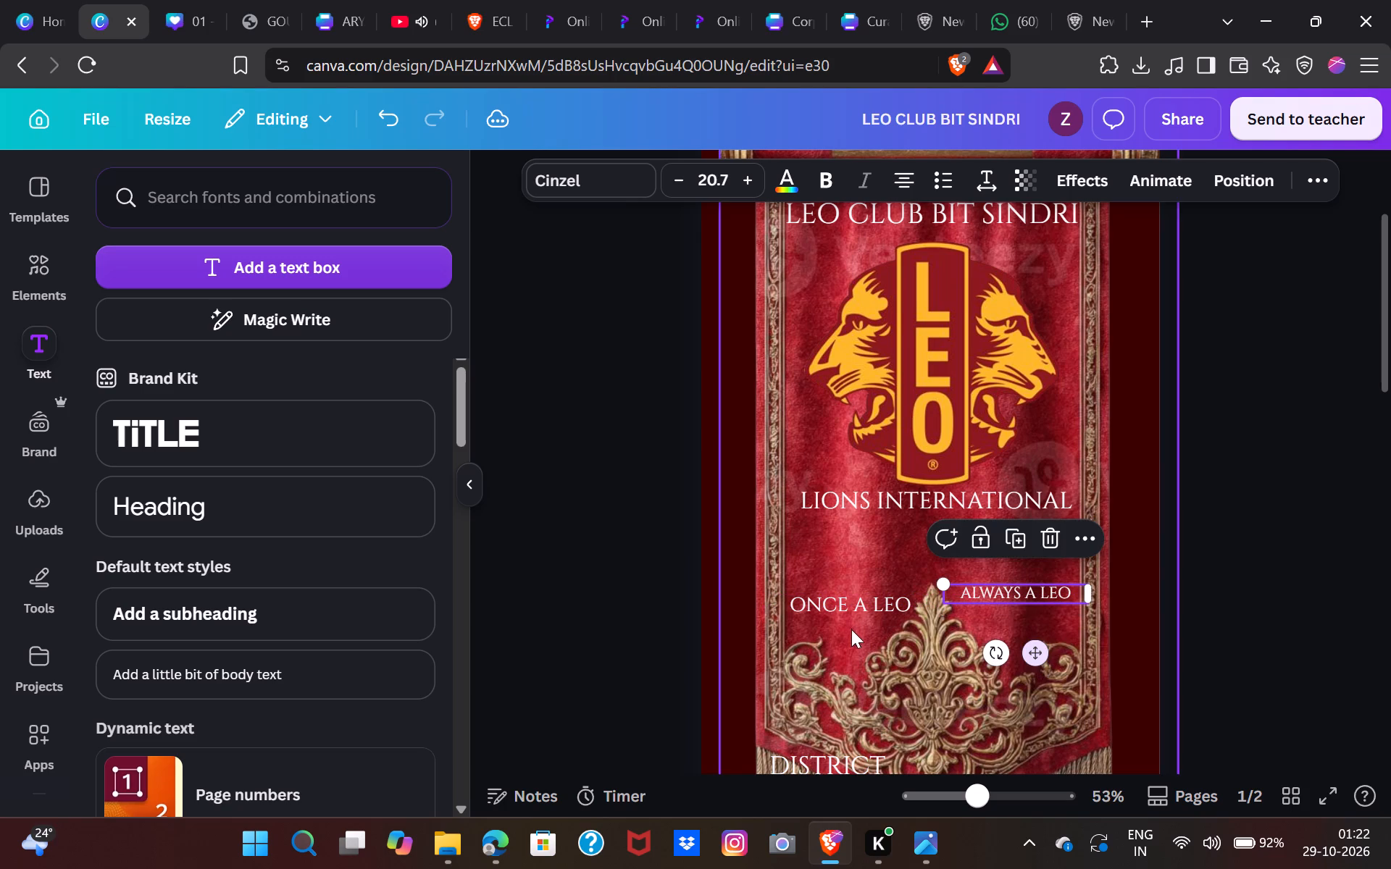
pyautogui.click(856, 609)
pyautogui.click(1001, 600)
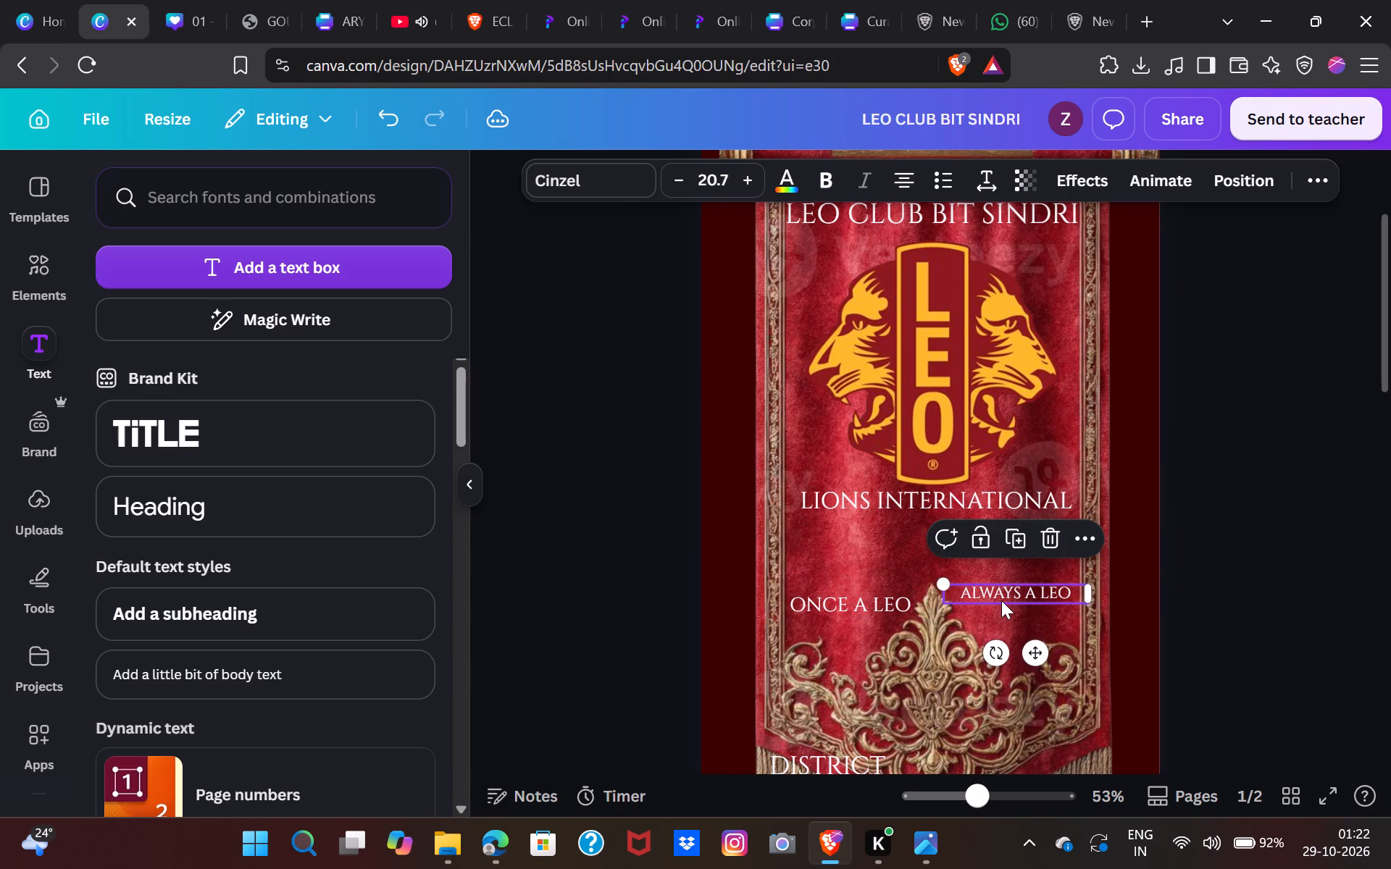
pyautogui.click(743, 187)
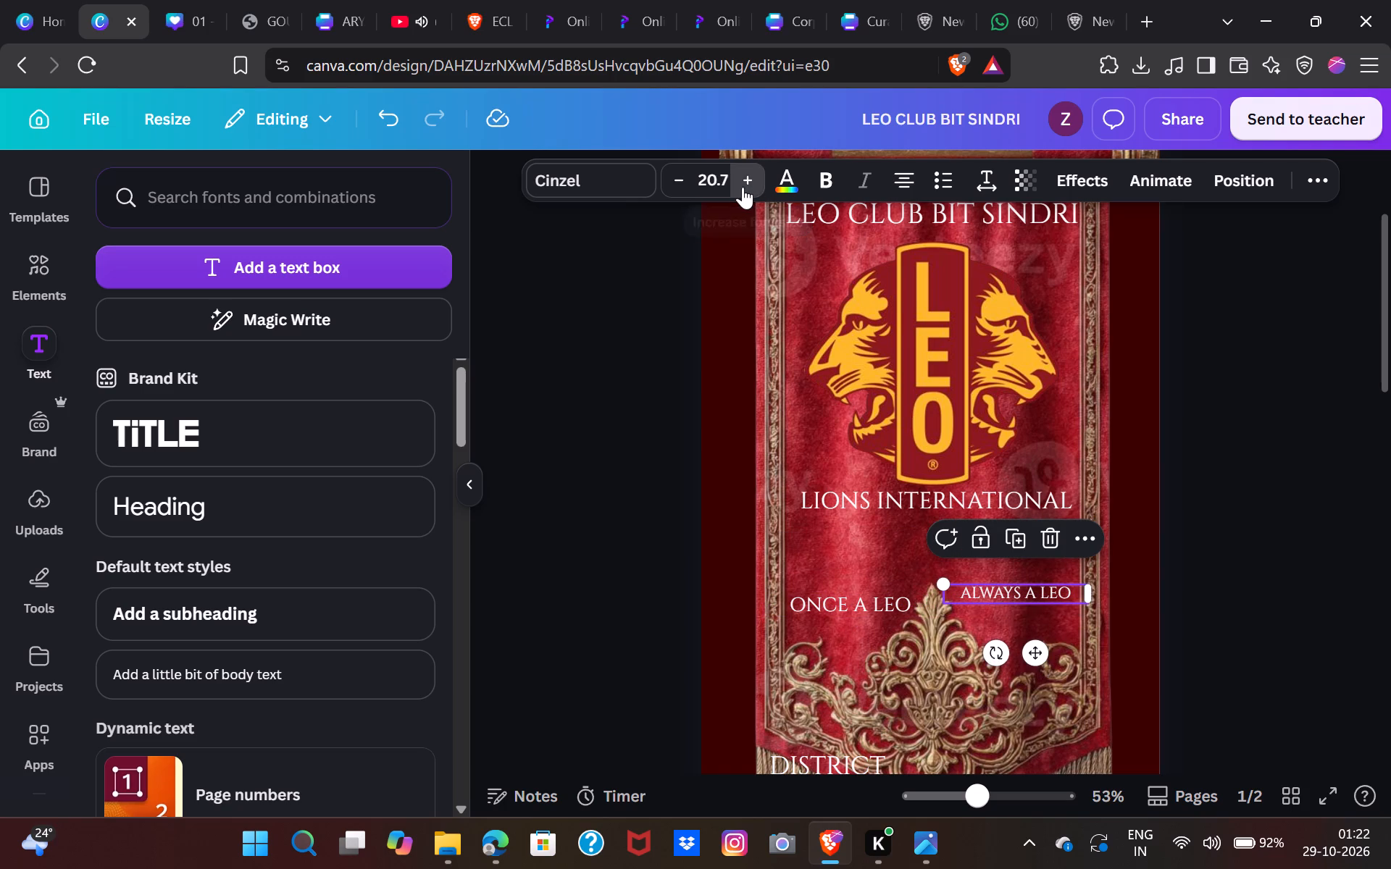
pyautogui.click(716, 180)
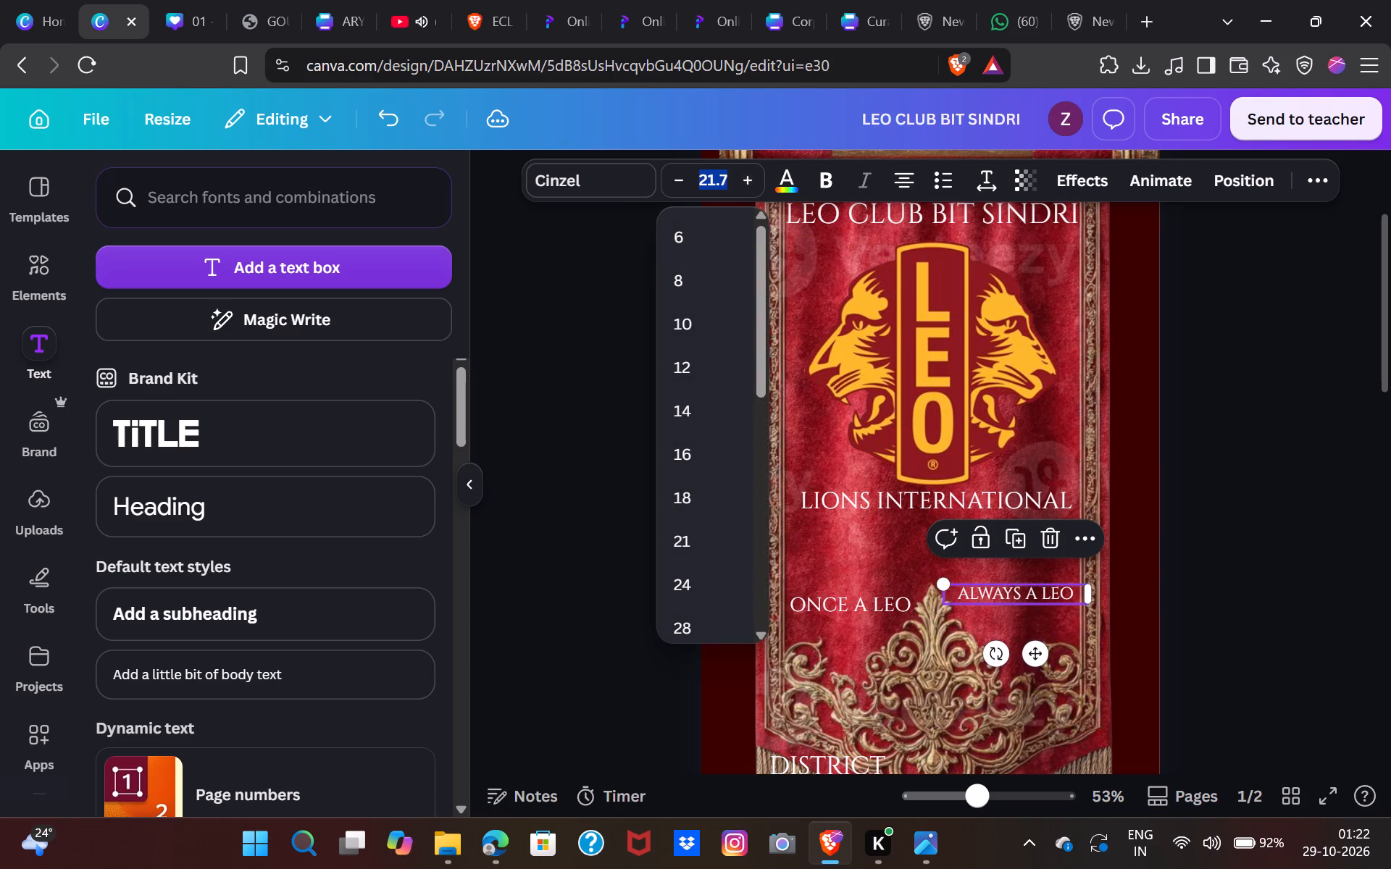
pyautogui.write('21')
pyautogui.press('Return')
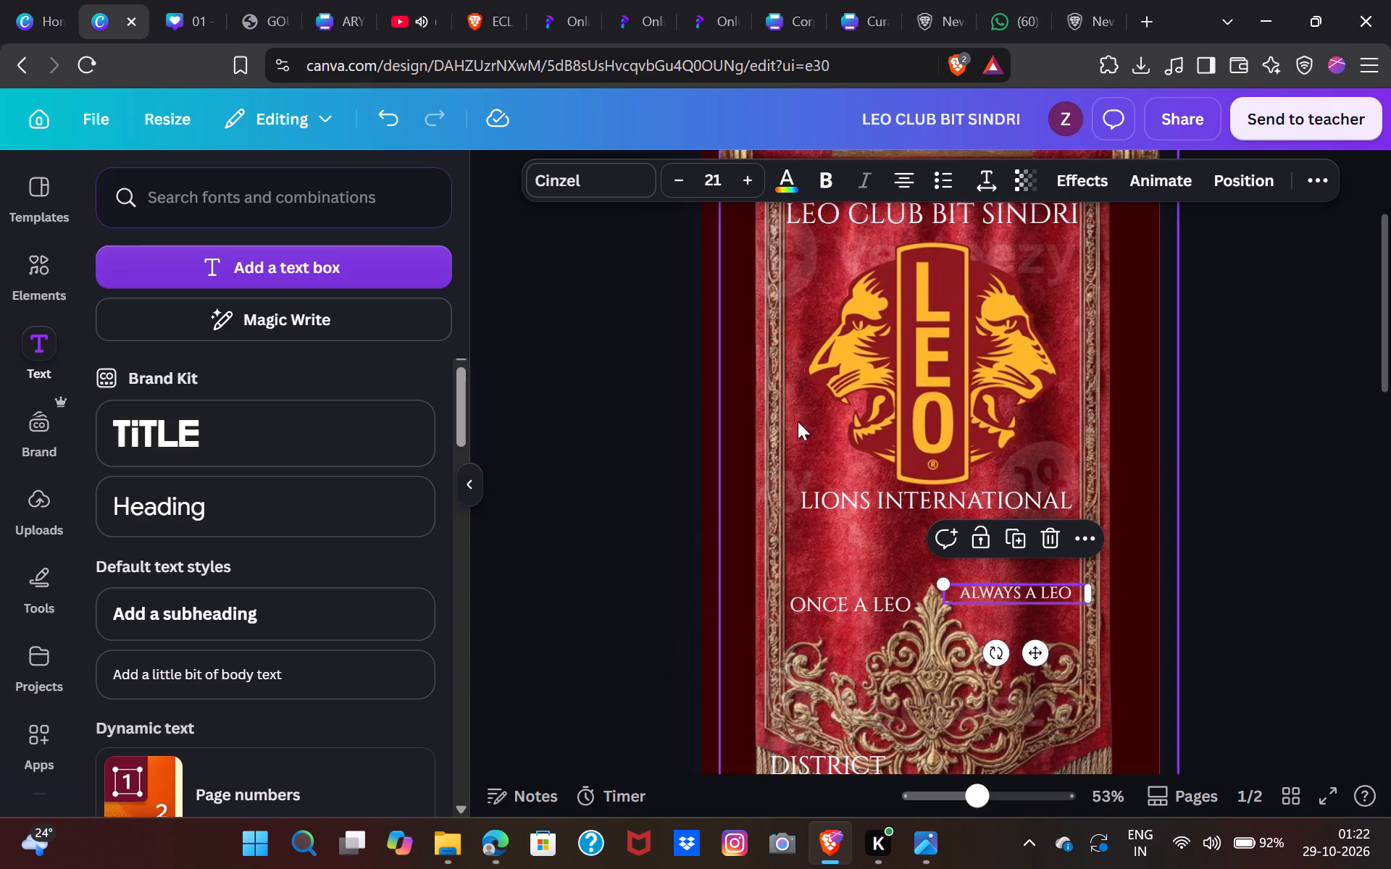
# Level "ONCE A LEO" with "ALWAYS A LEO" beside the gold ornament's tip and set its font size to 25.
pyautogui.click(866, 597)
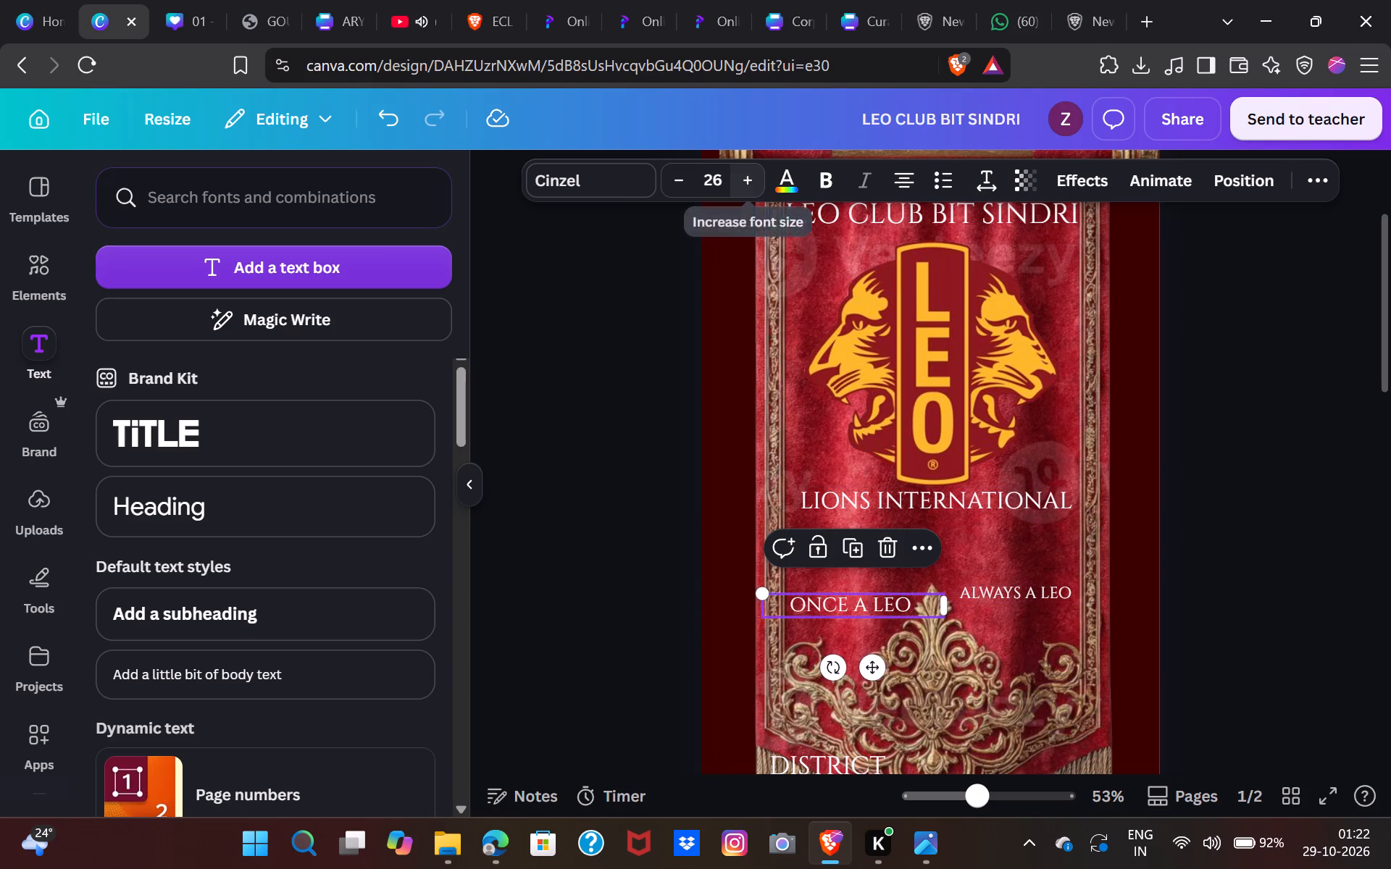
pyautogui.tripleClick(675, 176)
pyautogui.doubleClick(675, 176)
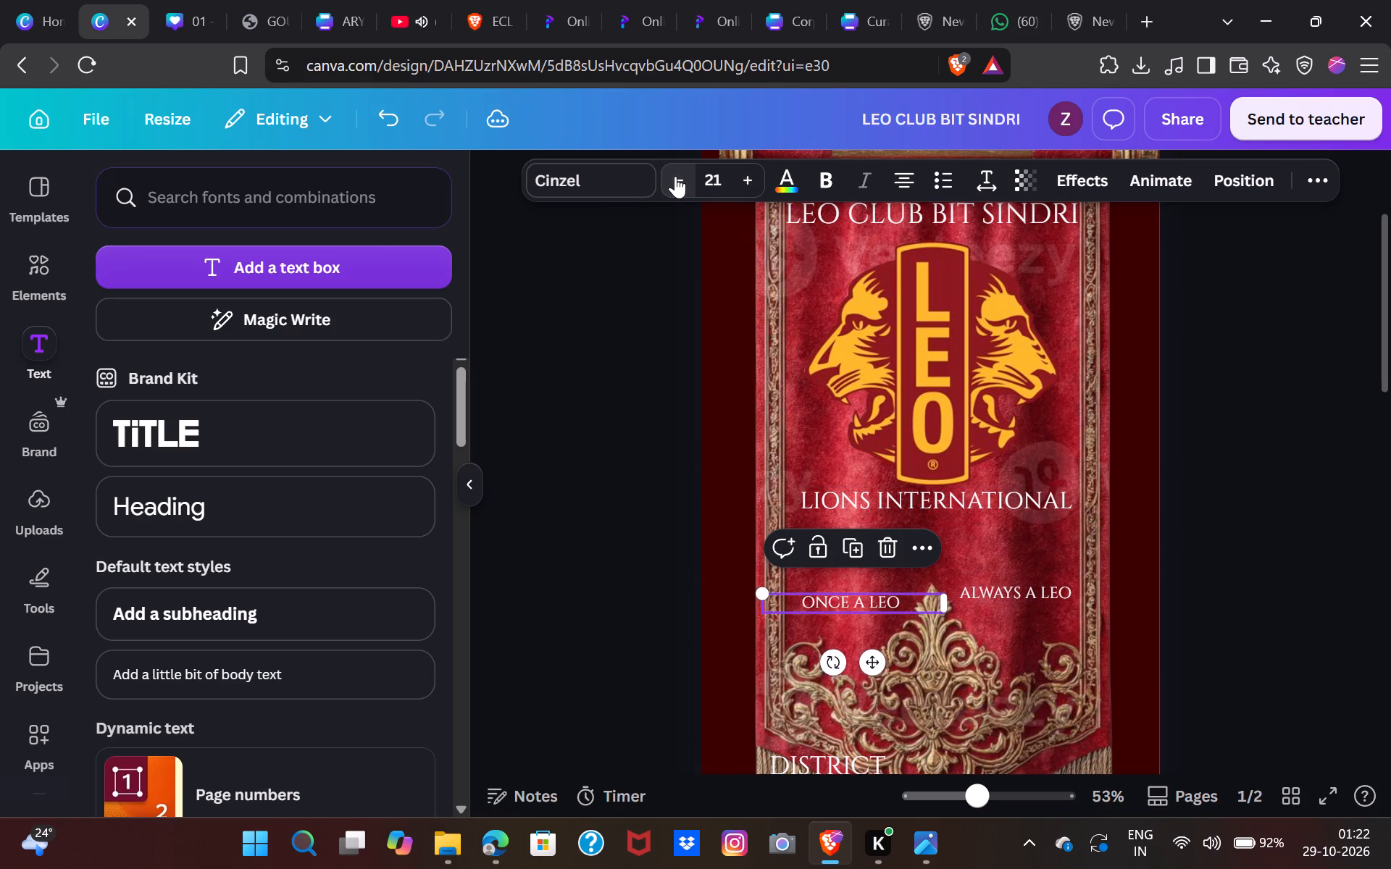
pyautogui.moveTo(872, 669); pyautogui.dragTo(871, 657)
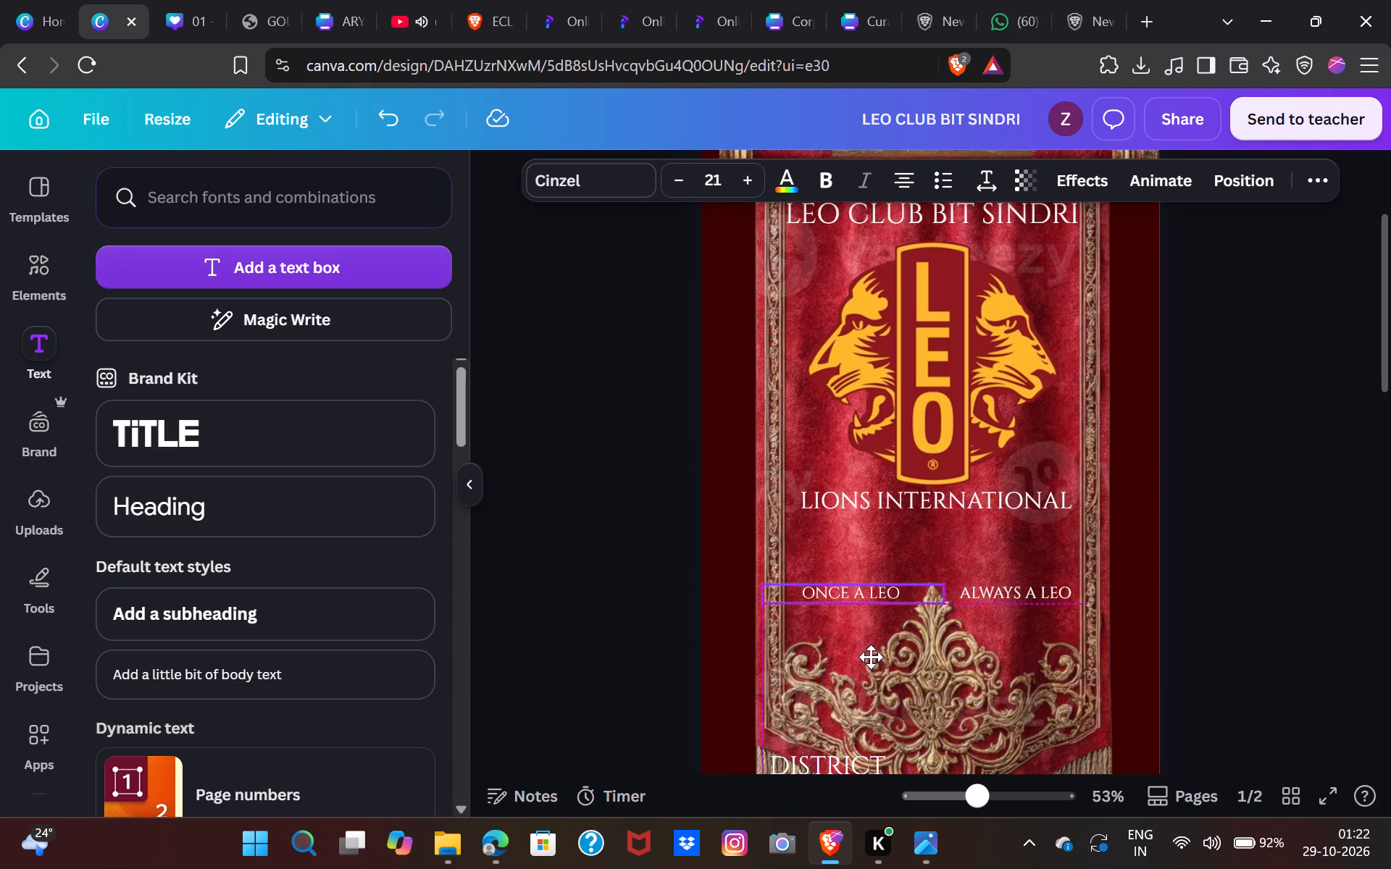
pyautogui.moveTo(871, 657); pyautogui.dragTo(865, 657)
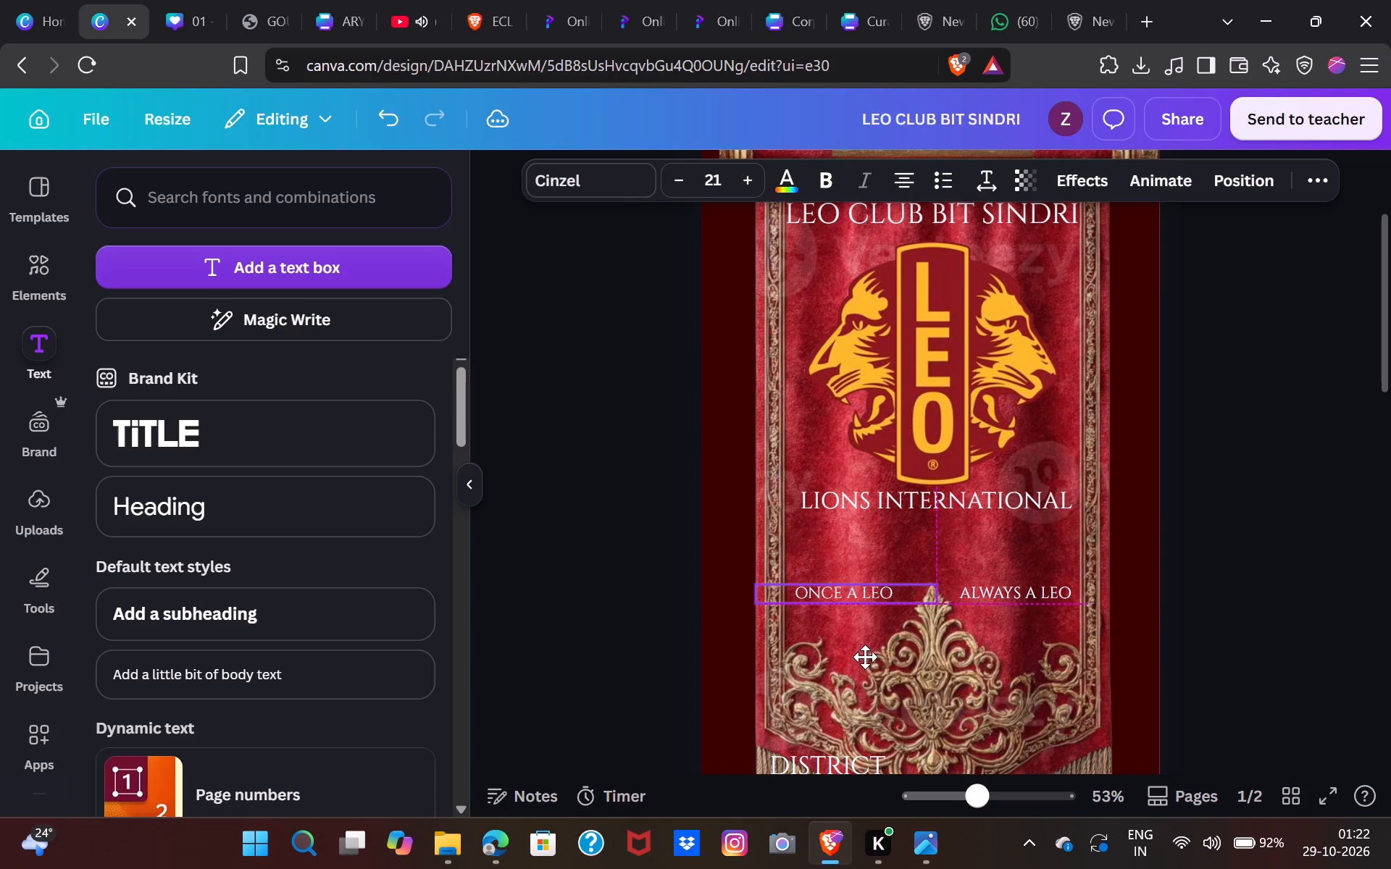
pyautogui.click(745, 181)
pyautogui.click(745, 181)
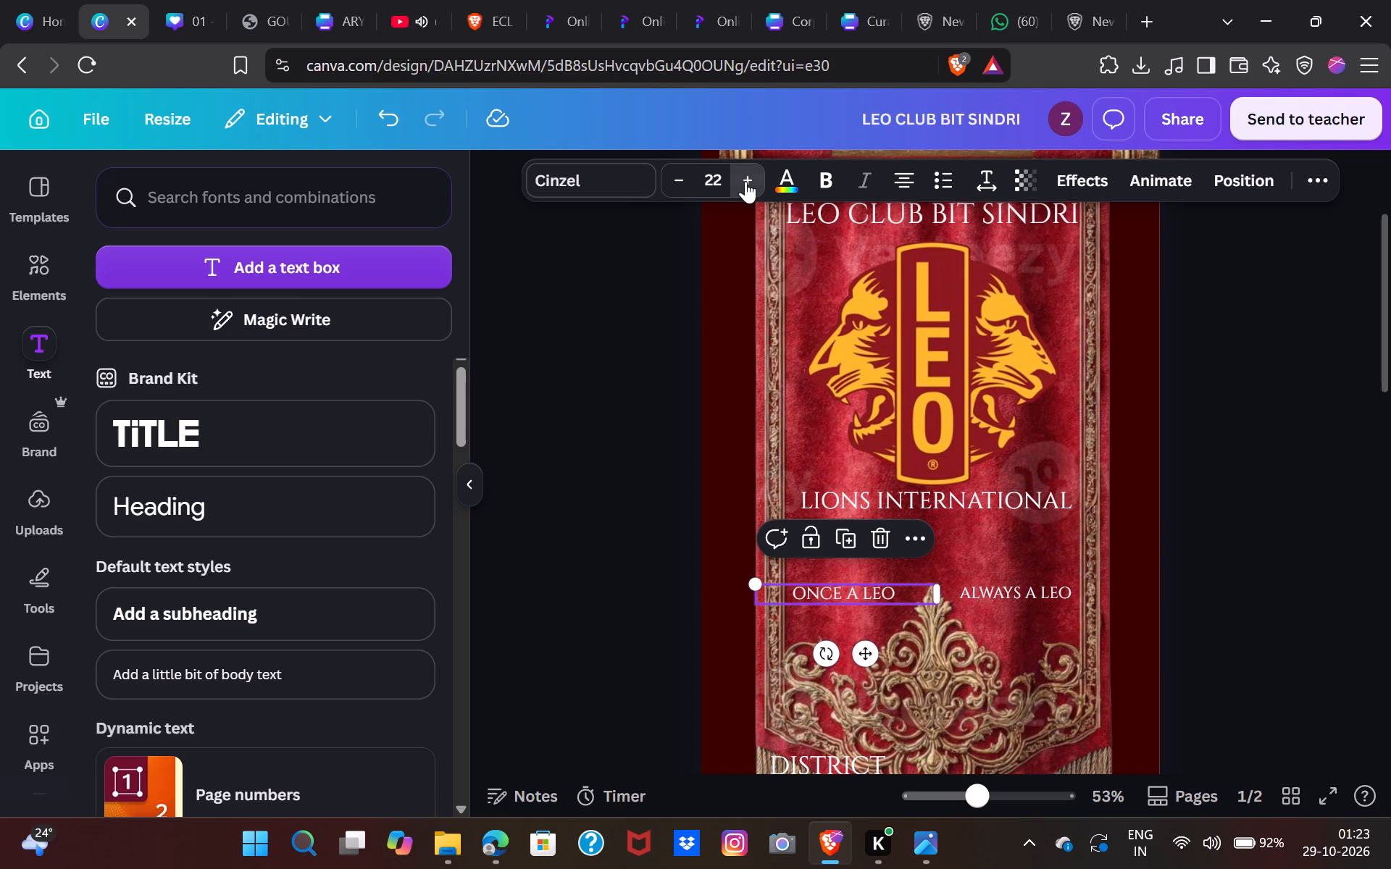
pyautogui.click(745, 181)
pyautogui.click(745, 181)
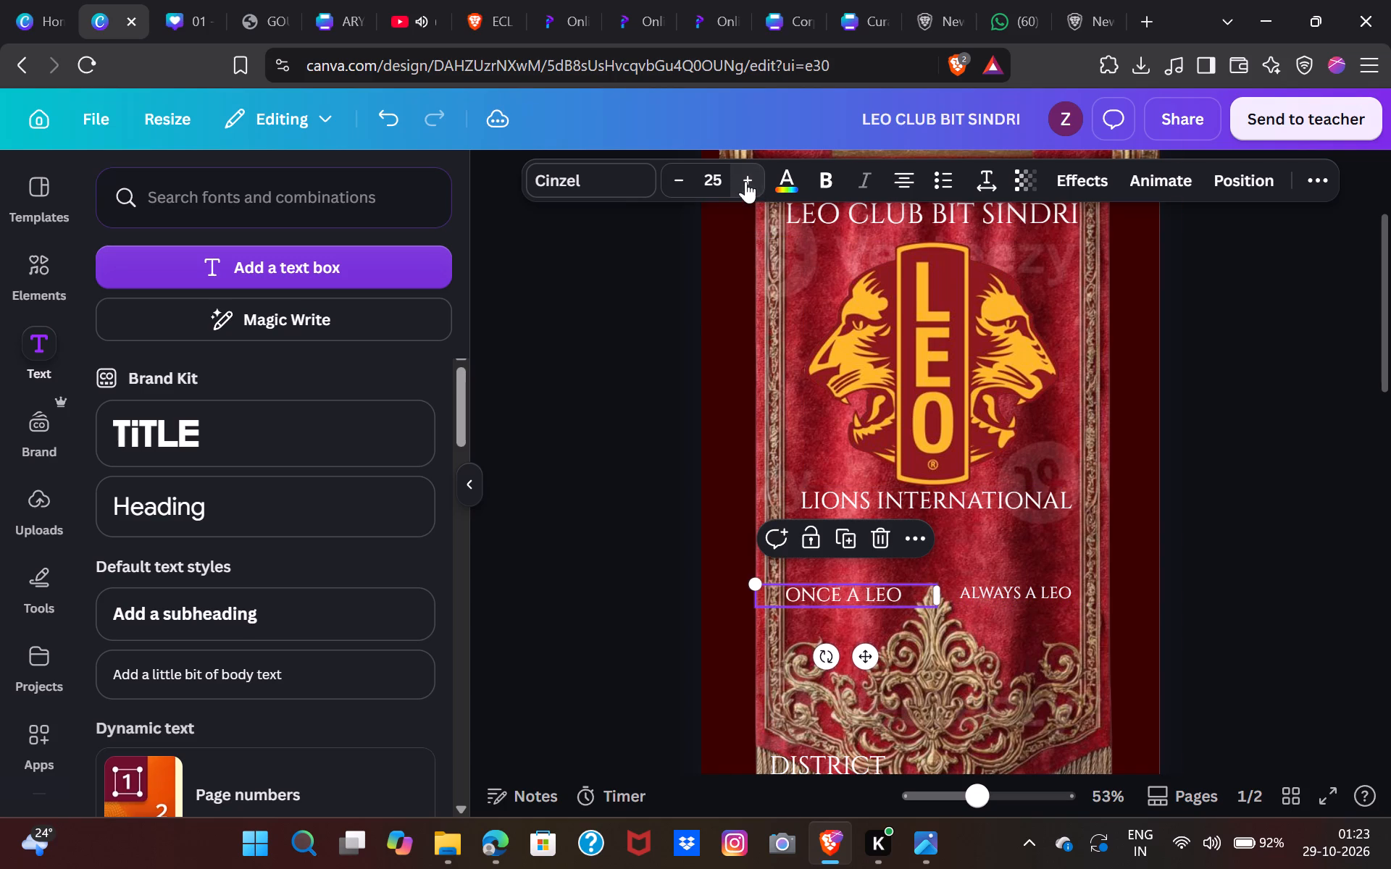
pyautogui.click(867, 648)
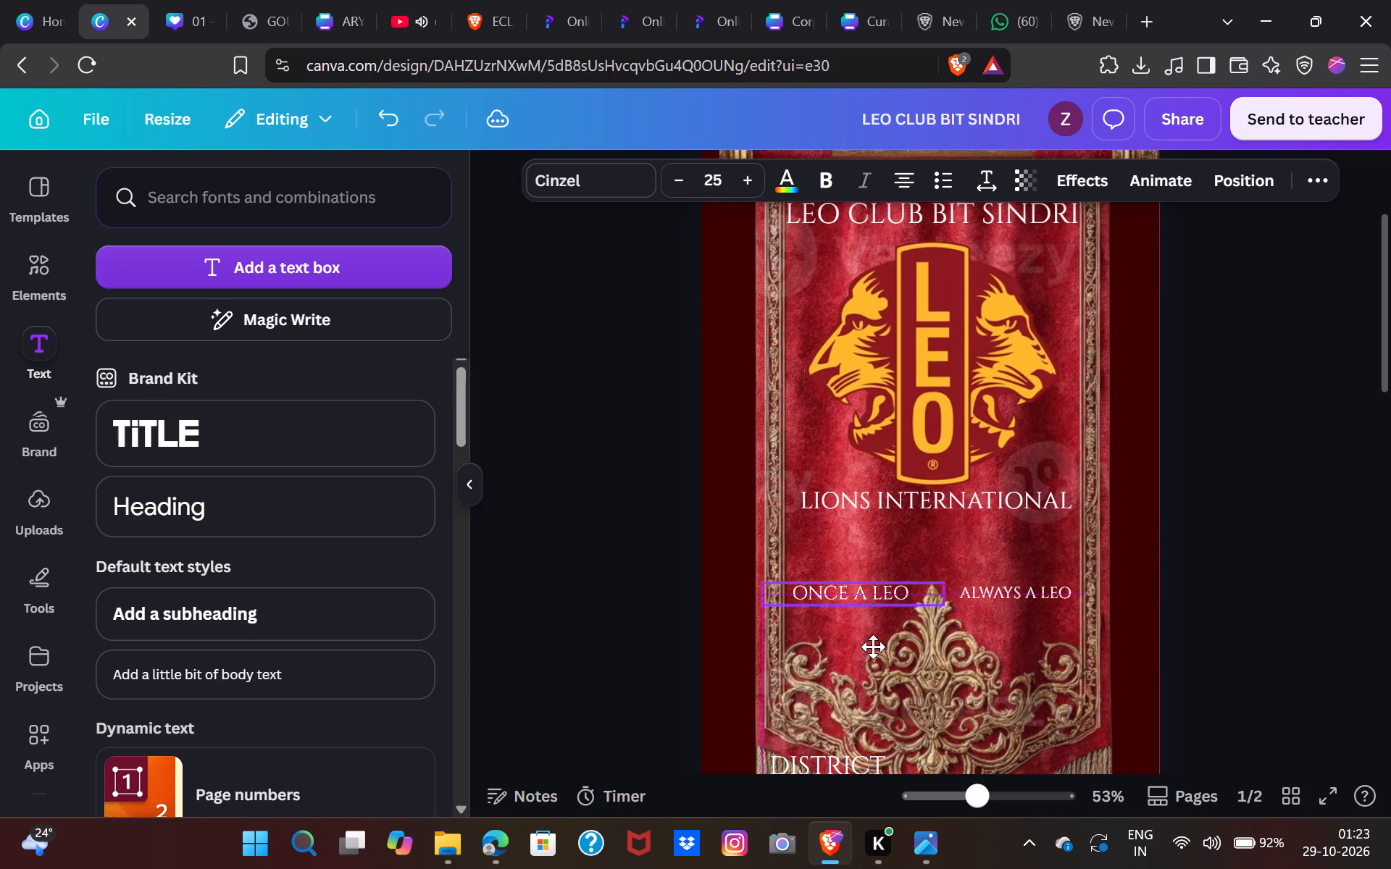
# Match the two motto halves by setting both "ALWAYS A LEO" and "ONCE A LEO" to font size 23.
pyautogui.click(1037, 586)
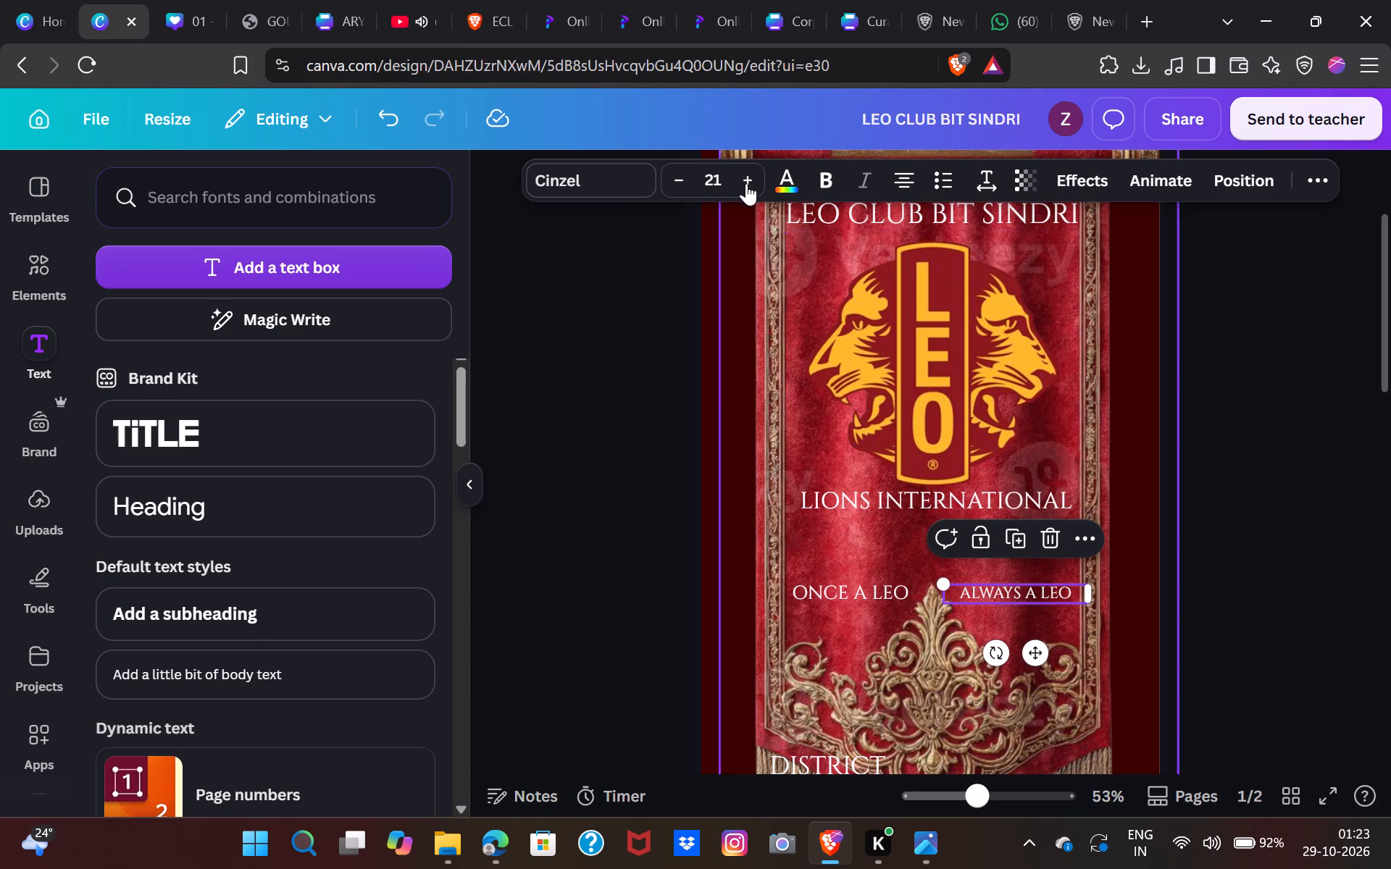
pyautogui.doubleClick(732, 167)
pyautogui.click(732, 167)
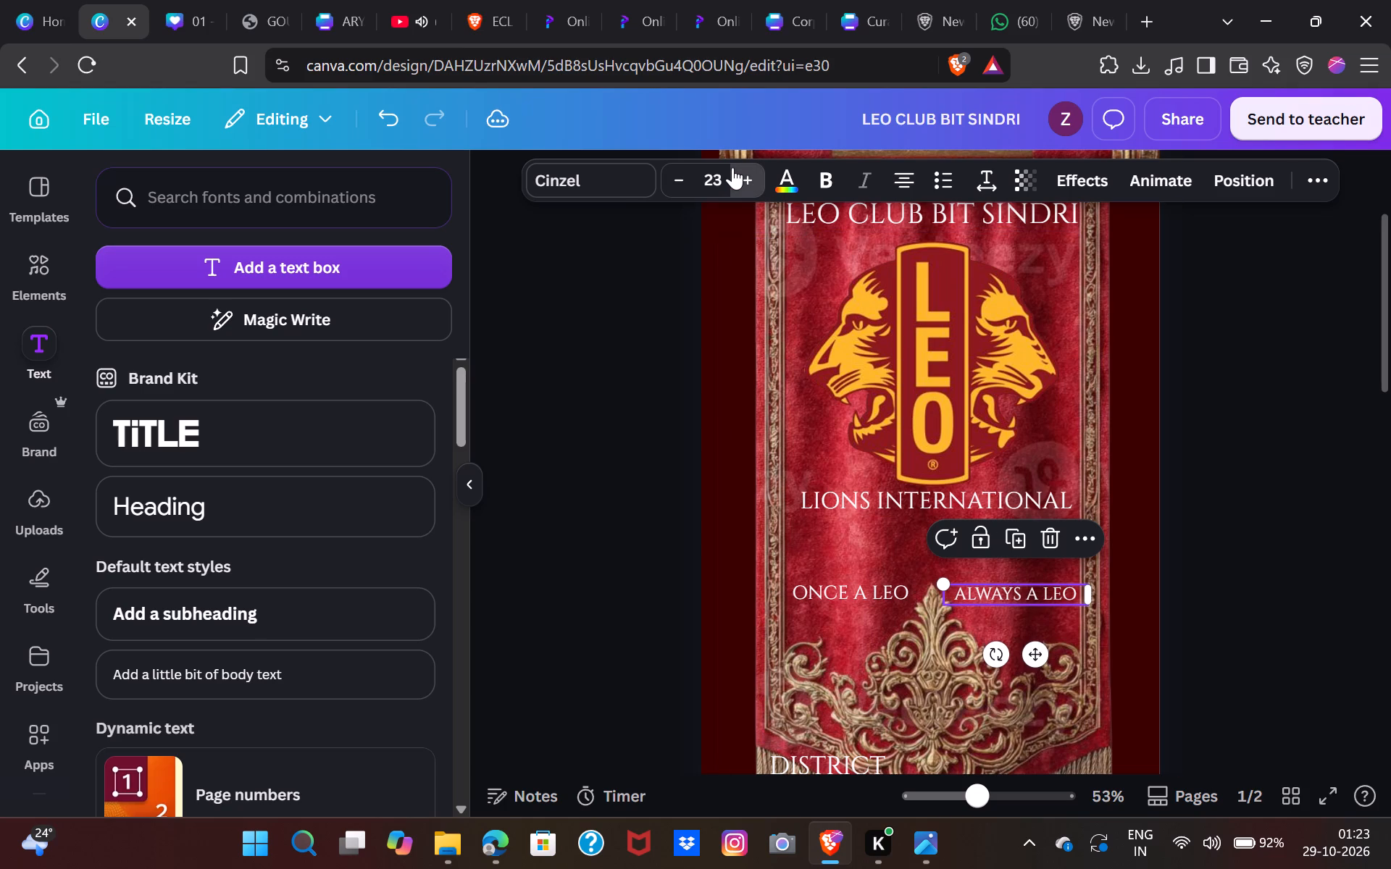
pyautogui.click(732, 167)
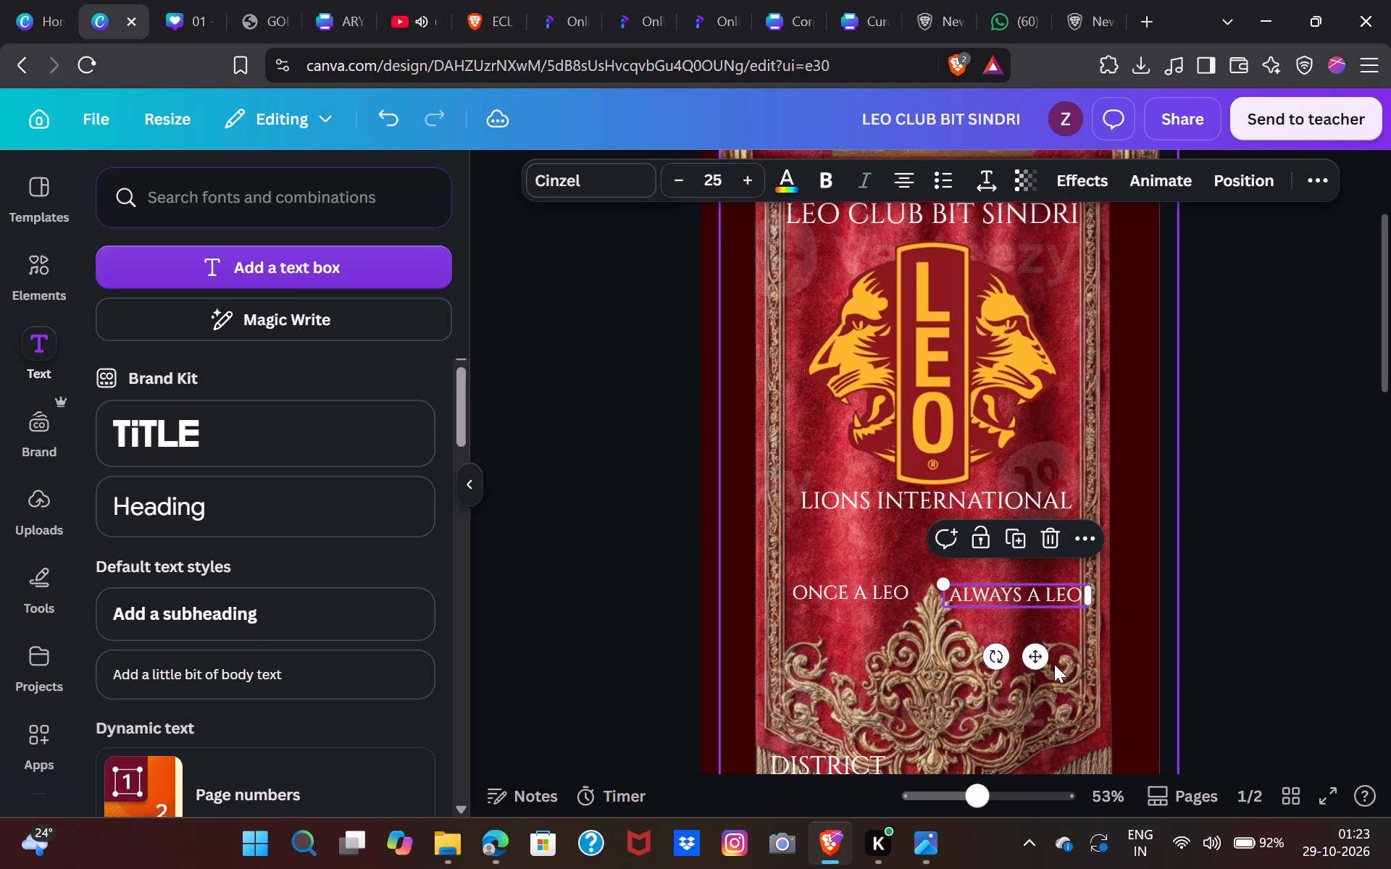
pyautogui.click(681, 180)
pyautogui.click(681, 180)
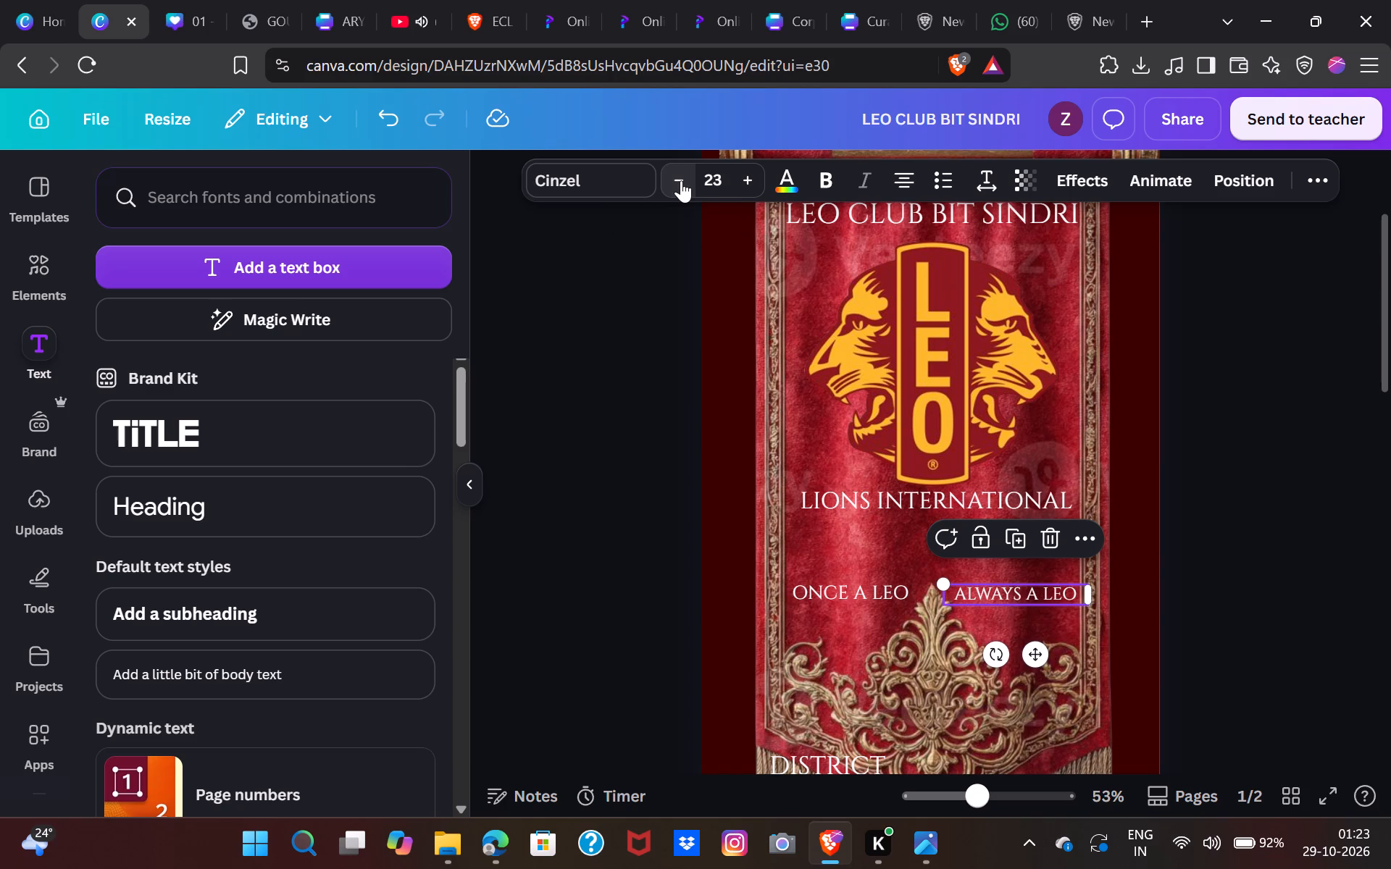
pyautogui.click(813, 600)
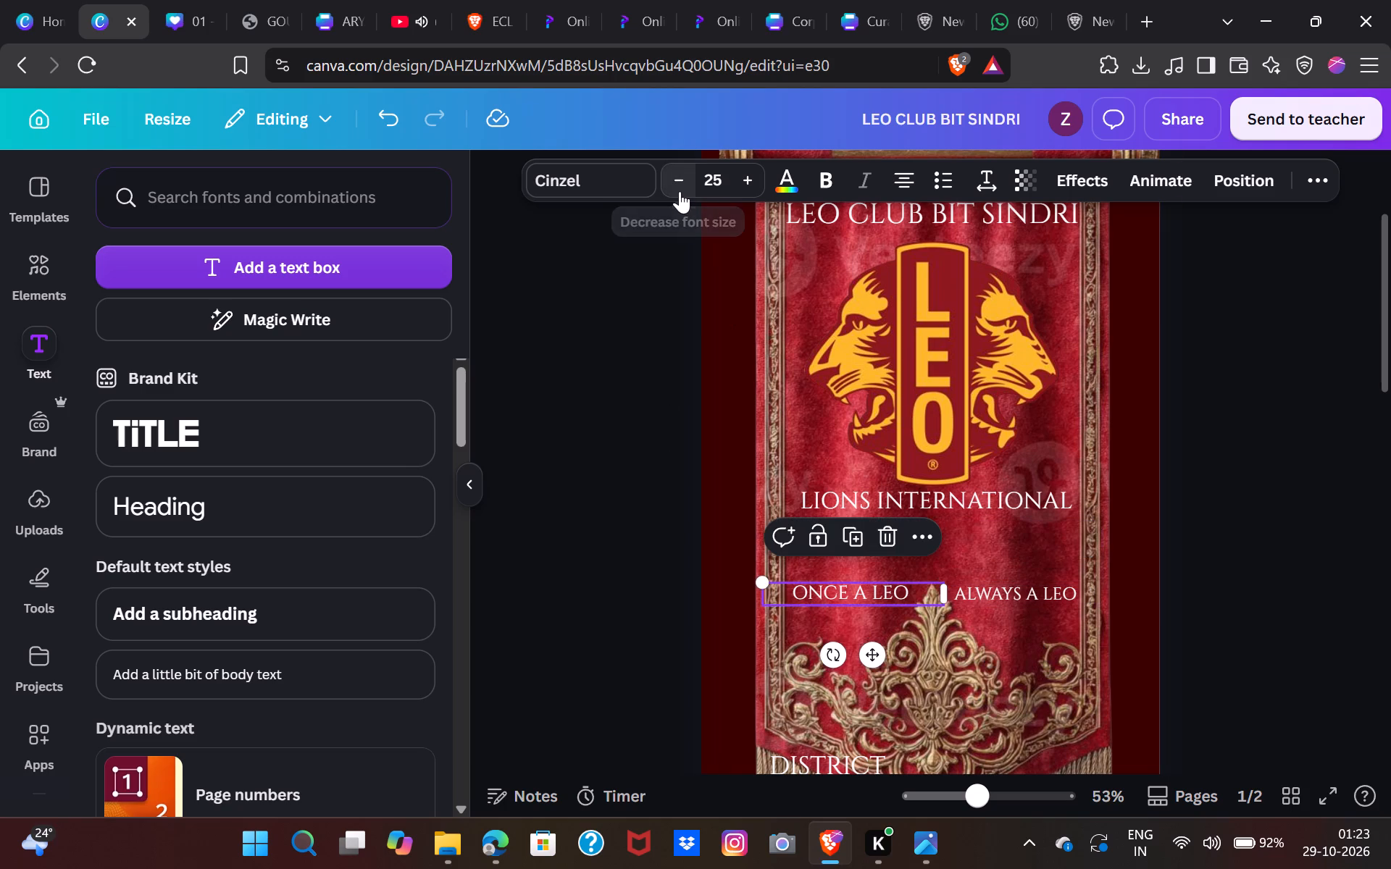
pyautogui.doubleClick(680, 191)
pyautogui.doubleClick(693, 364)
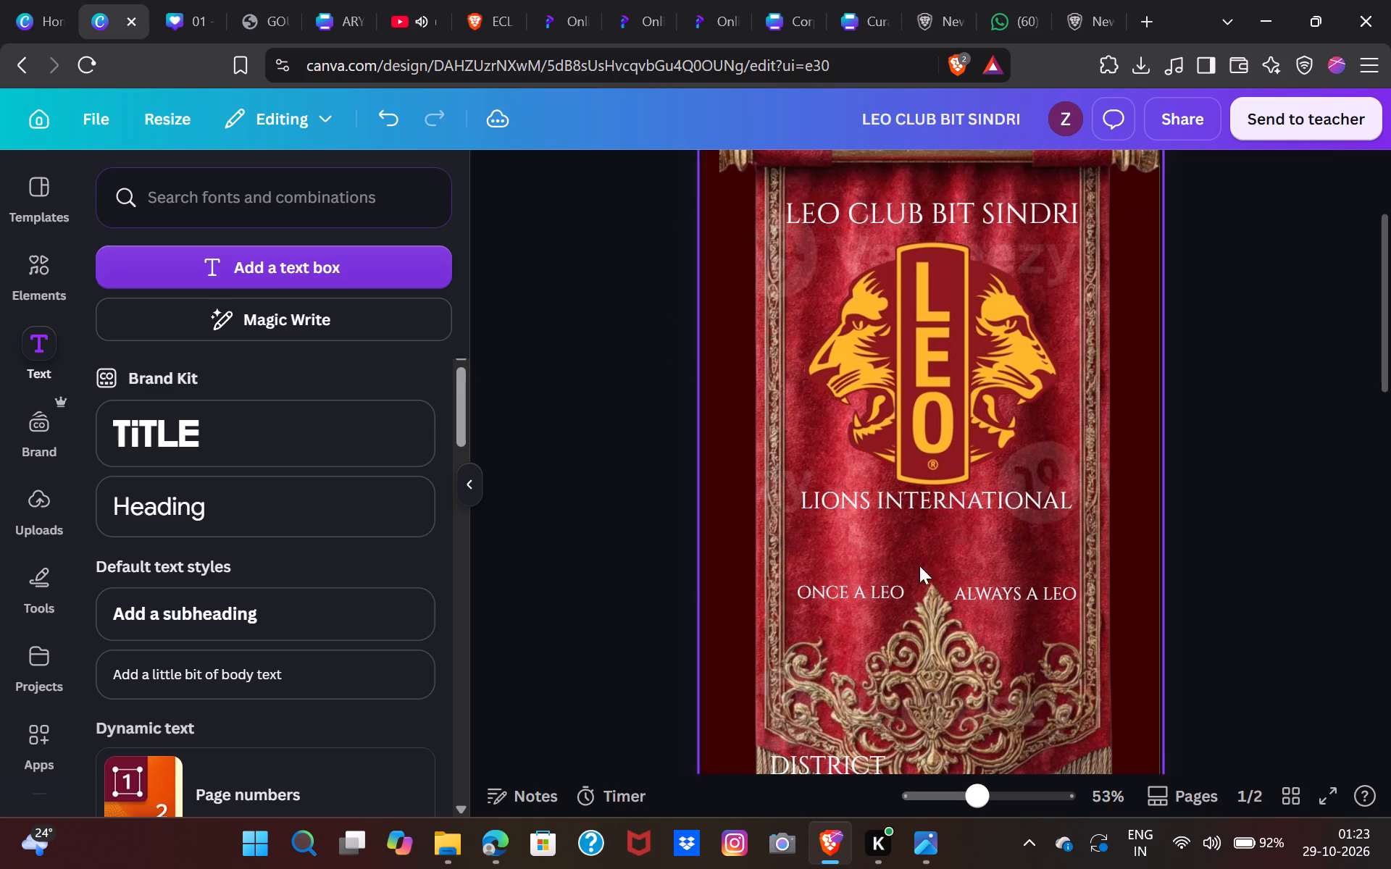
# Group "ONCE A LEO" with "ALWAYS A LEO" and move the pair up slightly, just above the gold ornament's tip.
pyautogui.click(1042, 608)
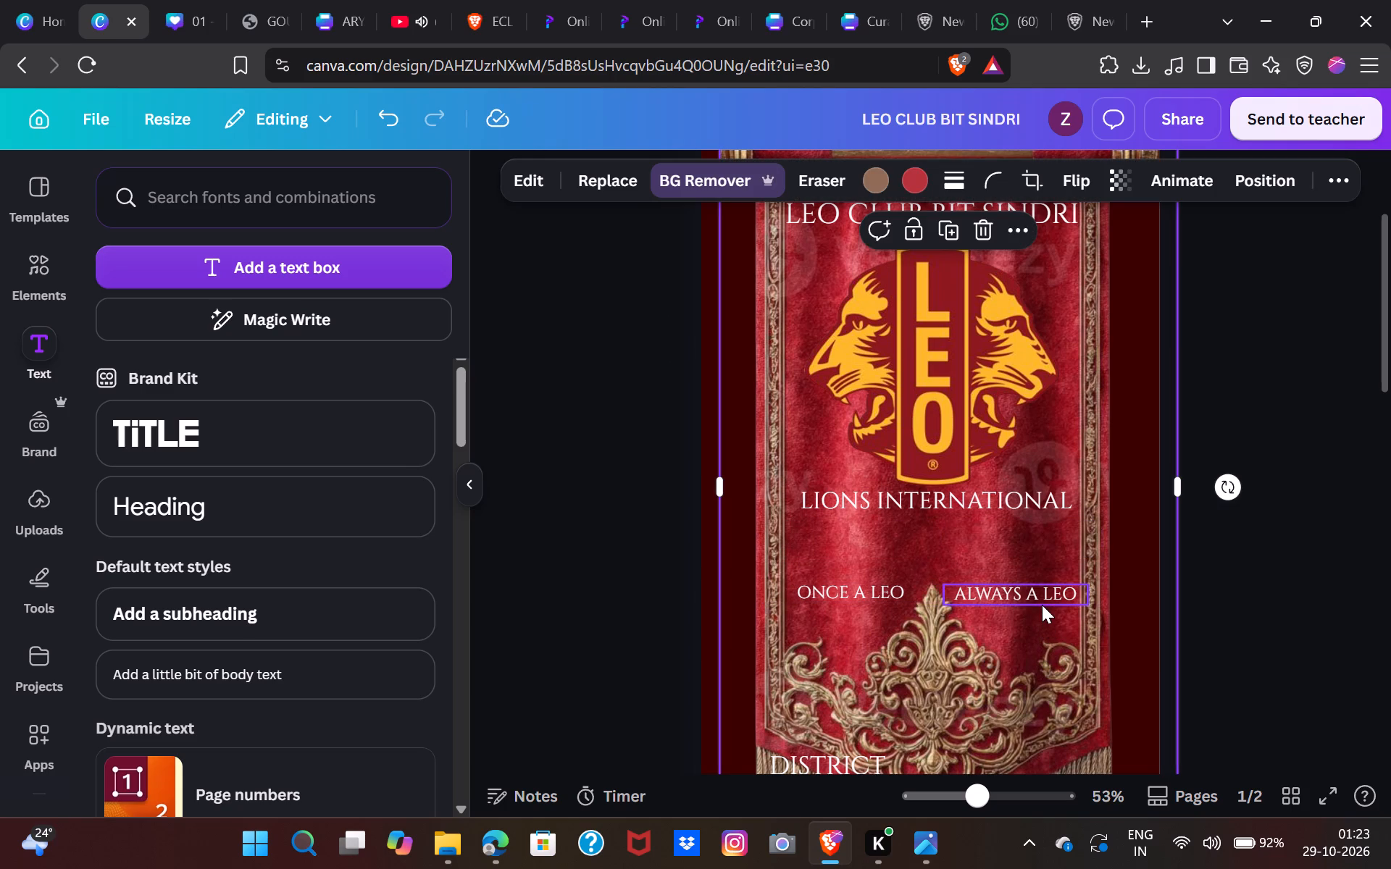
pyautogui.click(1042, 605)
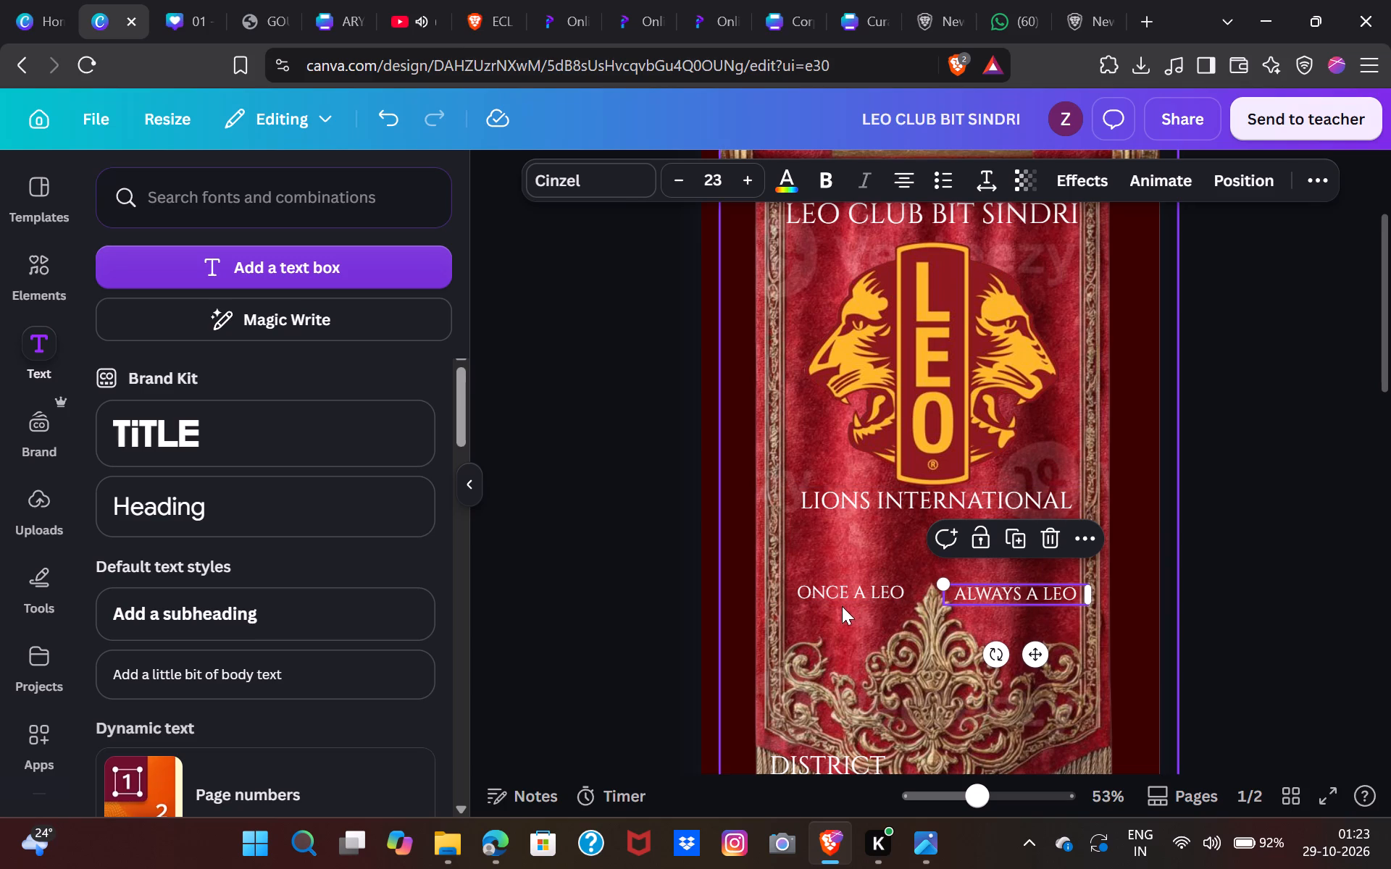
pyautogui.keyDown('shift'); pyautogui.click(853, 587); pyautogui.keyUp('shift')
pyautogui.click(867, 542)
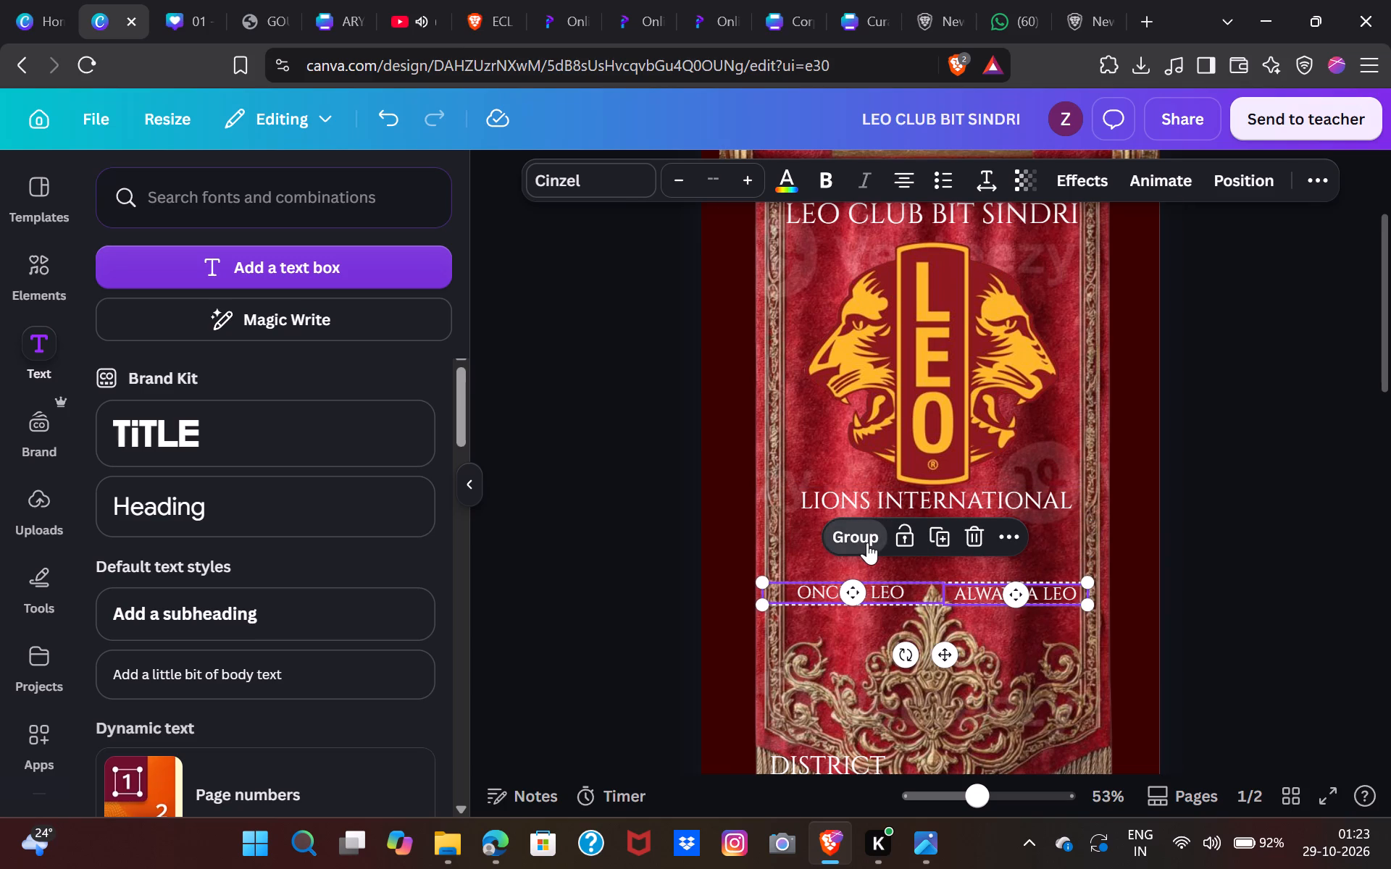
pyautogui.moveTo(945, 652); pyautogui.dragTo(945, 650)
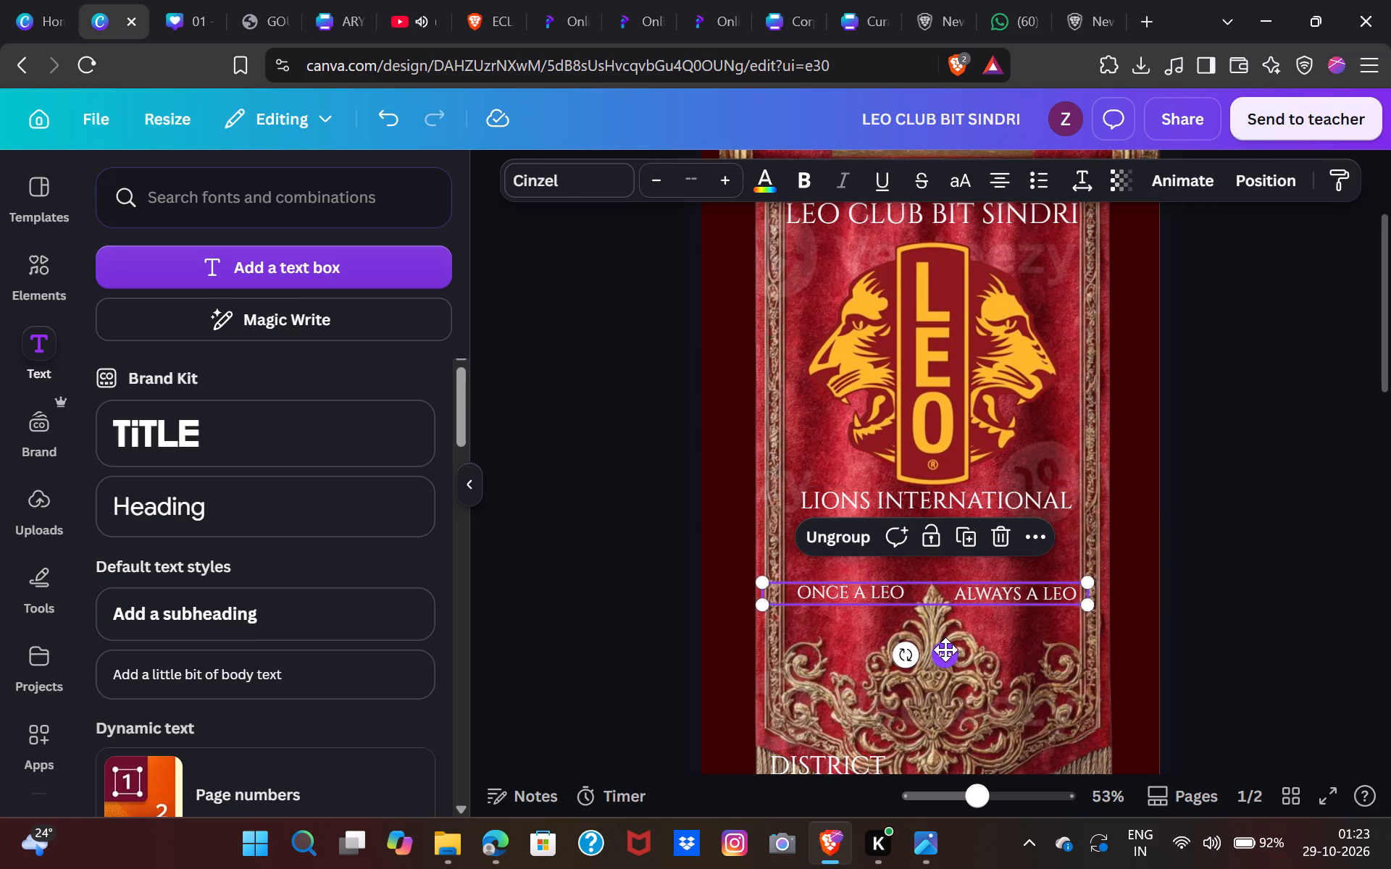
pyautogui.moveTo(945, 650); pyautogui.dragTo(945, 637)
pyautogui.click(1213, 613)
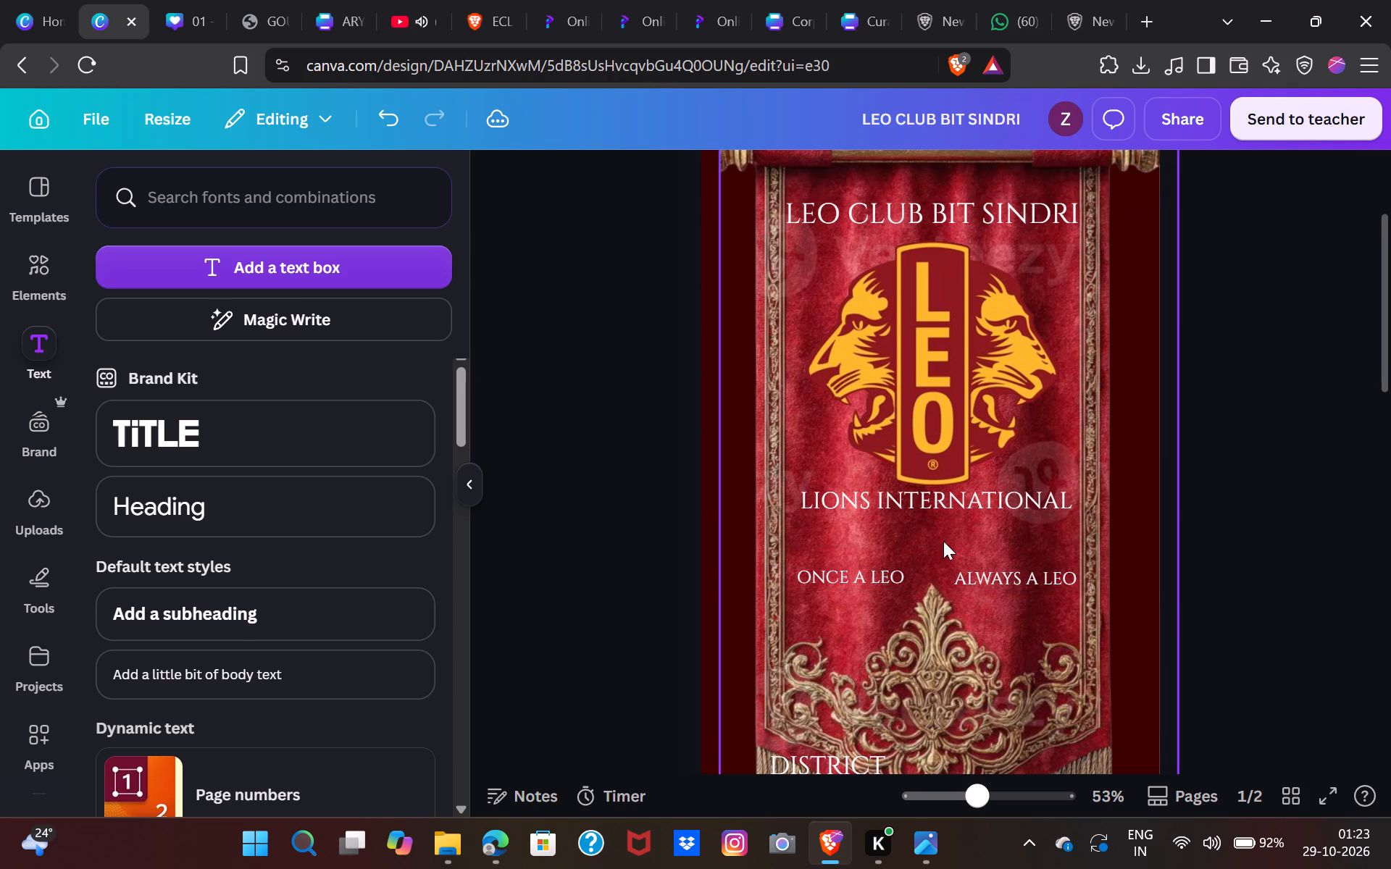
# Nudge "ONCE A LEO" slightly down within the group to line it up with "ALWAYS A LEO".
pyautogui.doubleClick(887, 568)
pyautogui.press('Down')
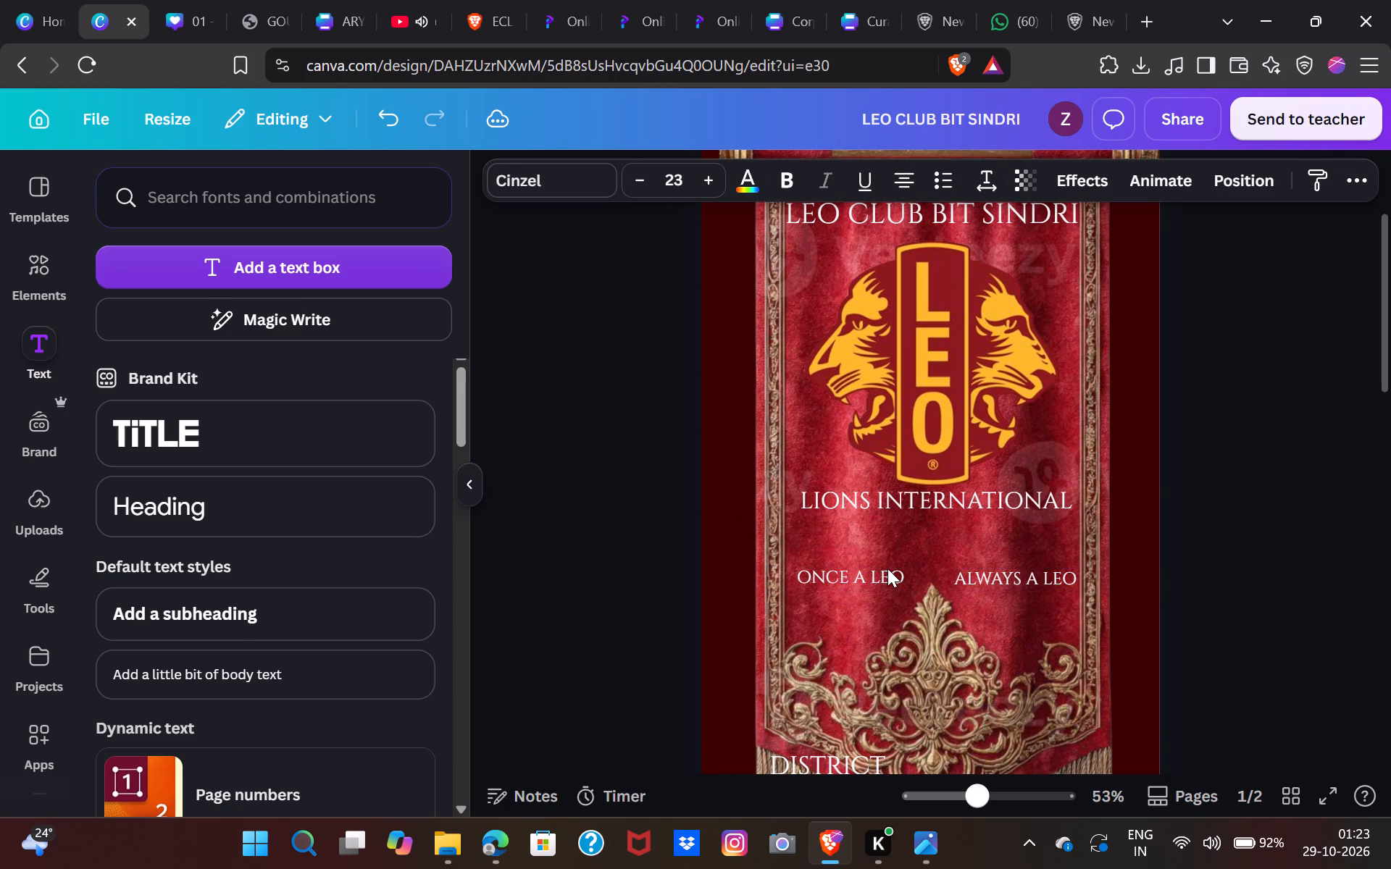
pyautogui.press('Down')
pyautogui.press('Down')
pyautogui.press('Down')
pyautogui.press('Down')
pyautogui.press('Down')
pyautogui.press('Up')
pyautogui.press('Up')
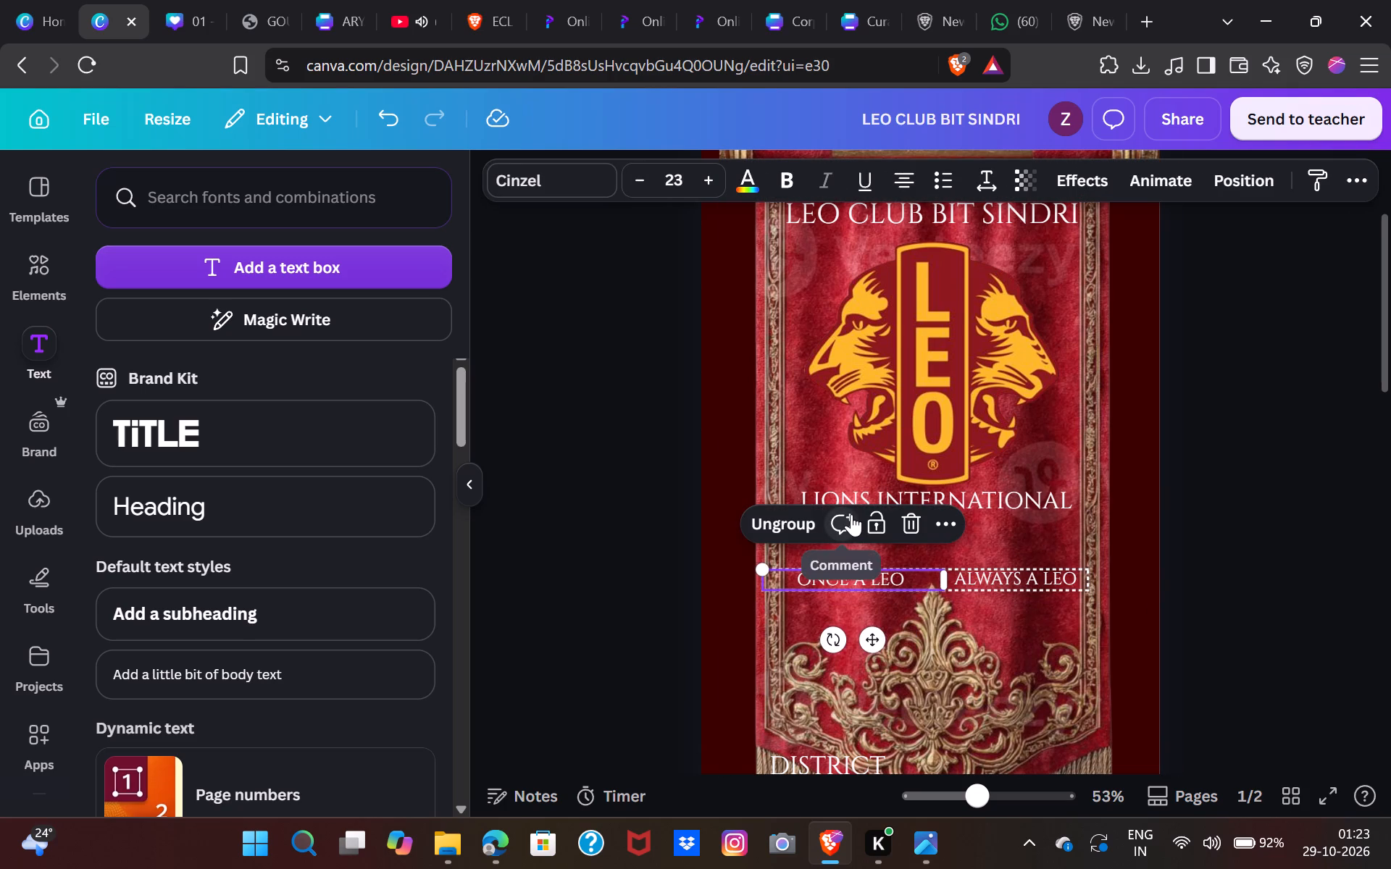
# Ungroup the two motto texts and fine-tune the height of "ONCE A LEO" until it is level with "ALWAYS A LEO".
pyautogui.click(780, 525)
pyautogui.doubleClick(669, 571)
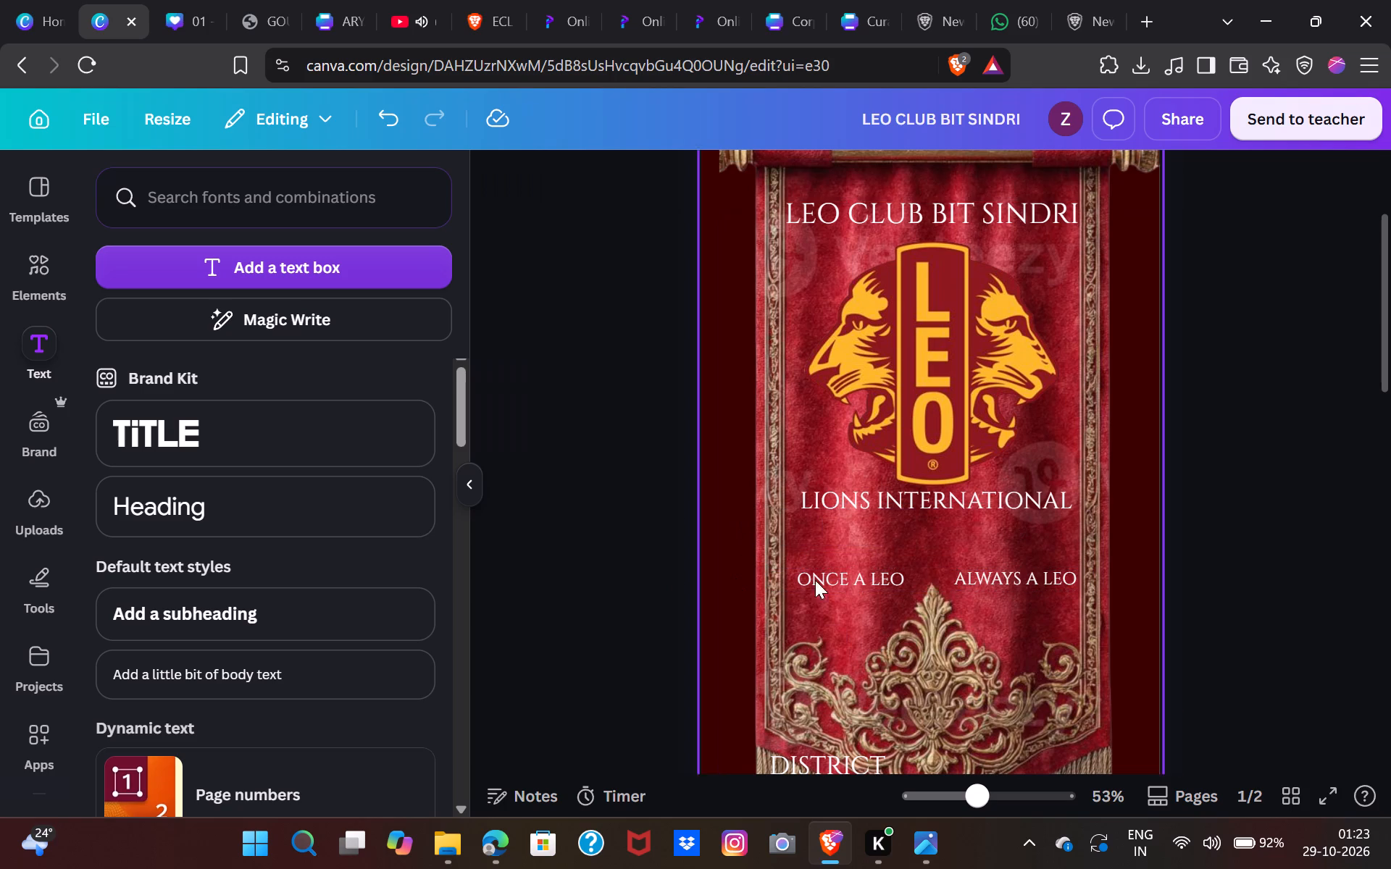
pyautogui.click(871, 581)
pyautogui.click(1006, 578)
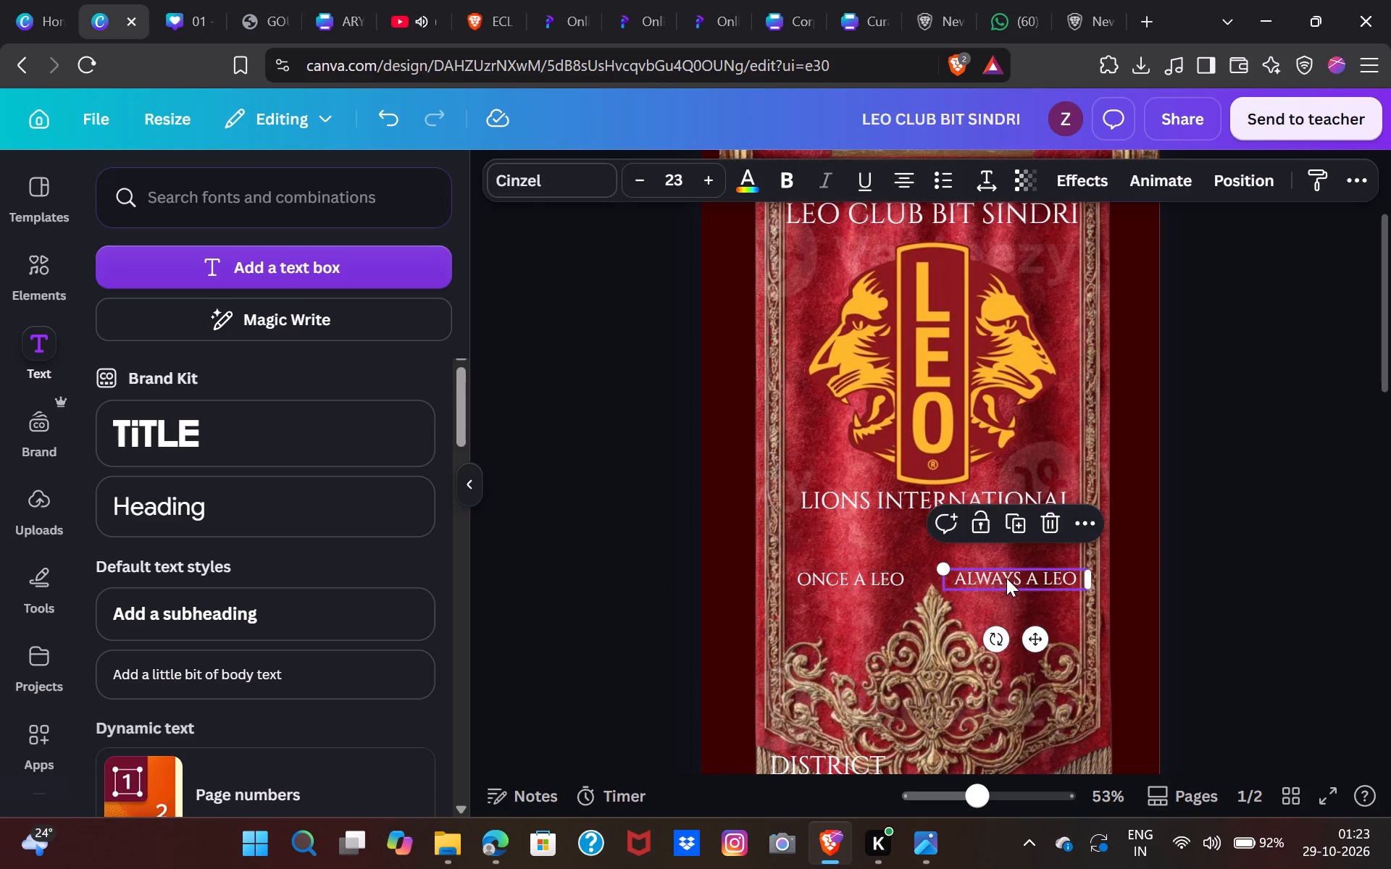
pyautogui.click(878, 570)
pyautogui.press('Down')
pyautogui.press('Down')
pyautogui.press('Down')
pyautogui.press('Down')
pyautogui.press('Down')
pyautogui.press('Down')
pyautogui.press('Down')
pyautogui.press('Down')
pyautogui.press('Down')
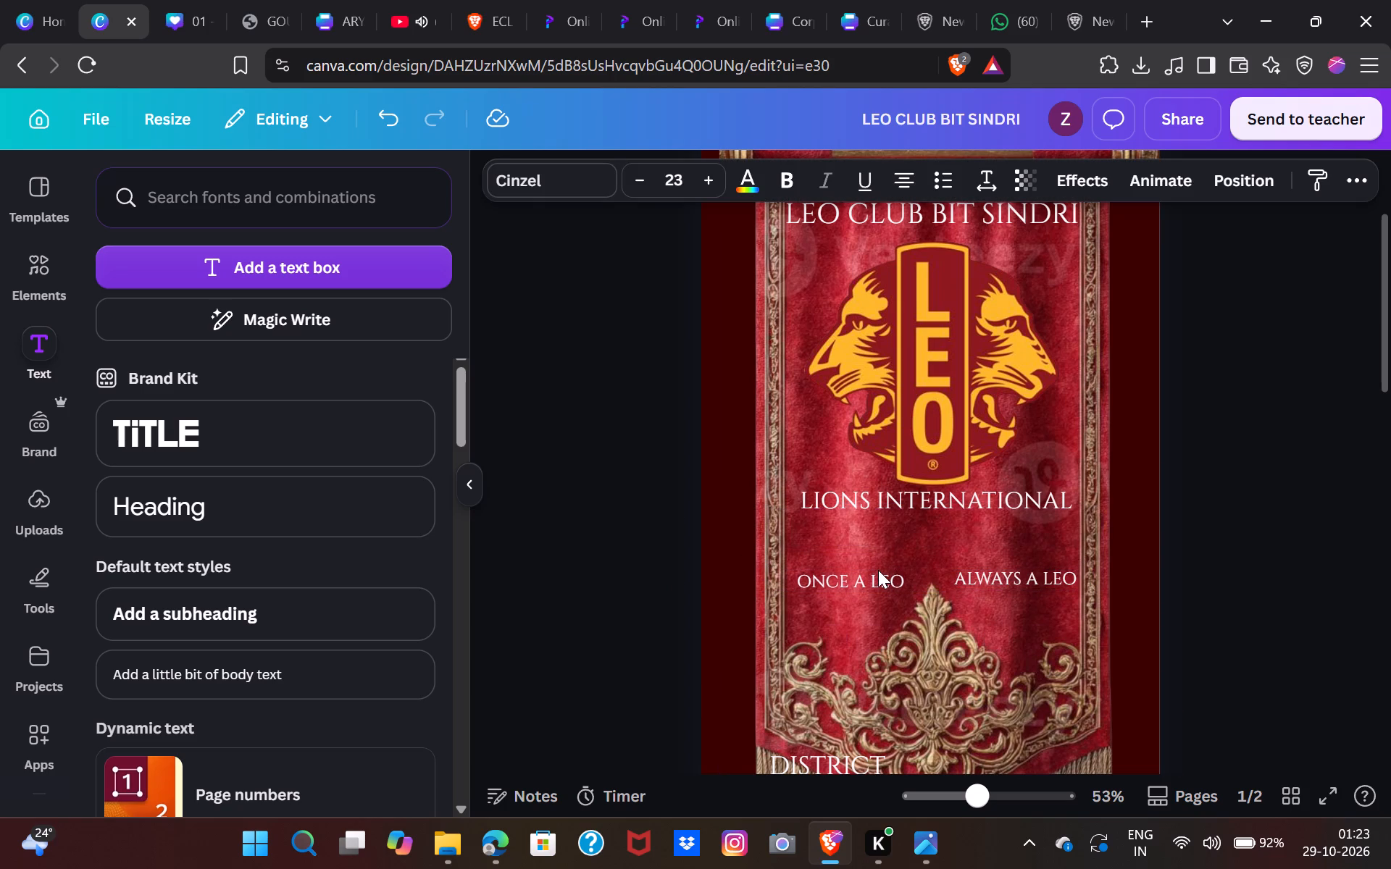
pyautogui.press('Up')
pyautogui.press('Up')
pyautogui.press('Up')
pyautogui.press('Up')
pyautogui.press('Up')
pyautogui.press('Up')
pyautogui.press('Up')
pyautogui.press('Up')
pyautogui.press('Up')
pyautogui.press('Up')
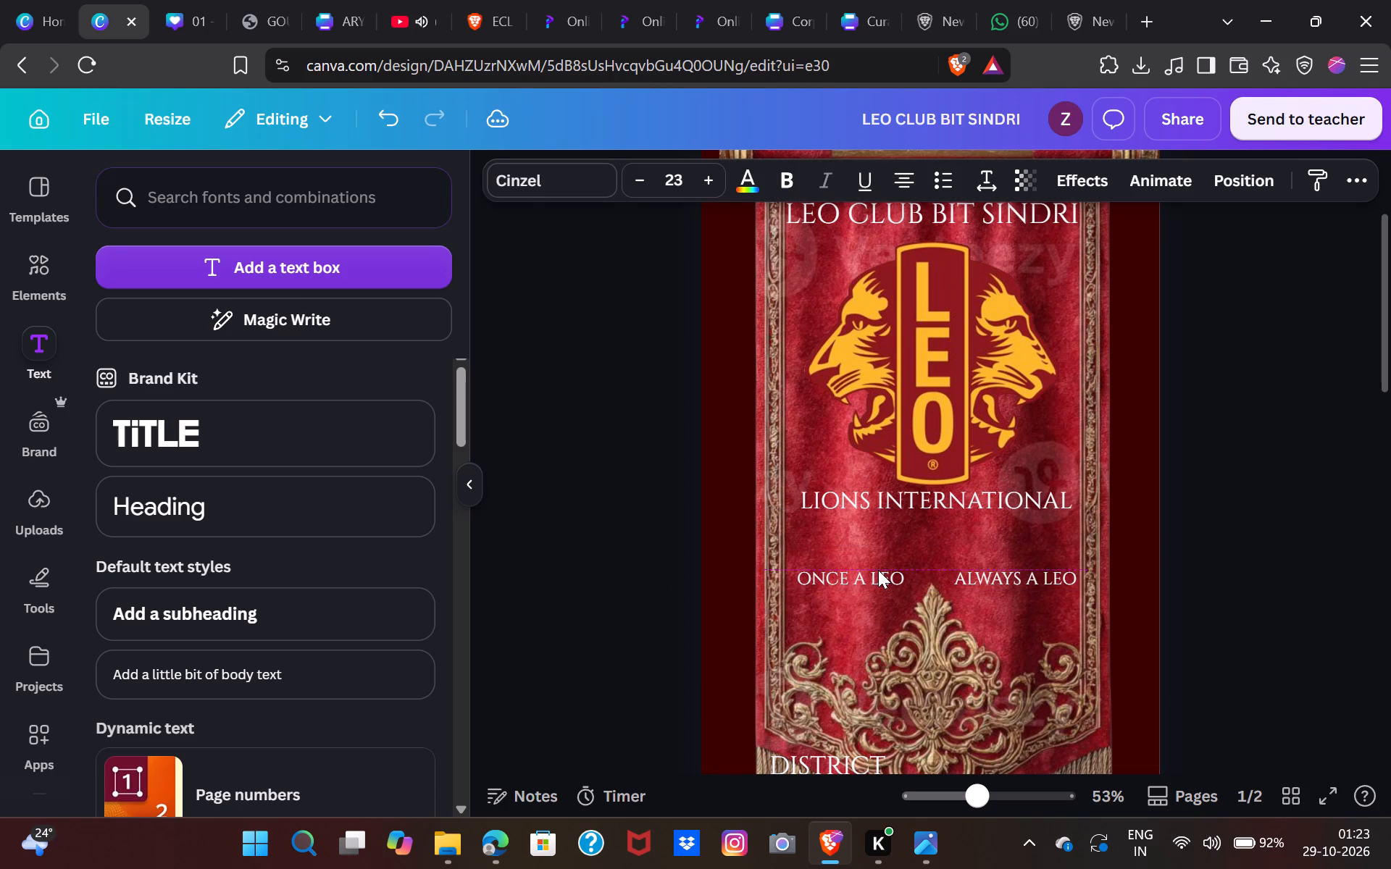
pyautogui.press('Down')
pyautogui.click(1306, 545)
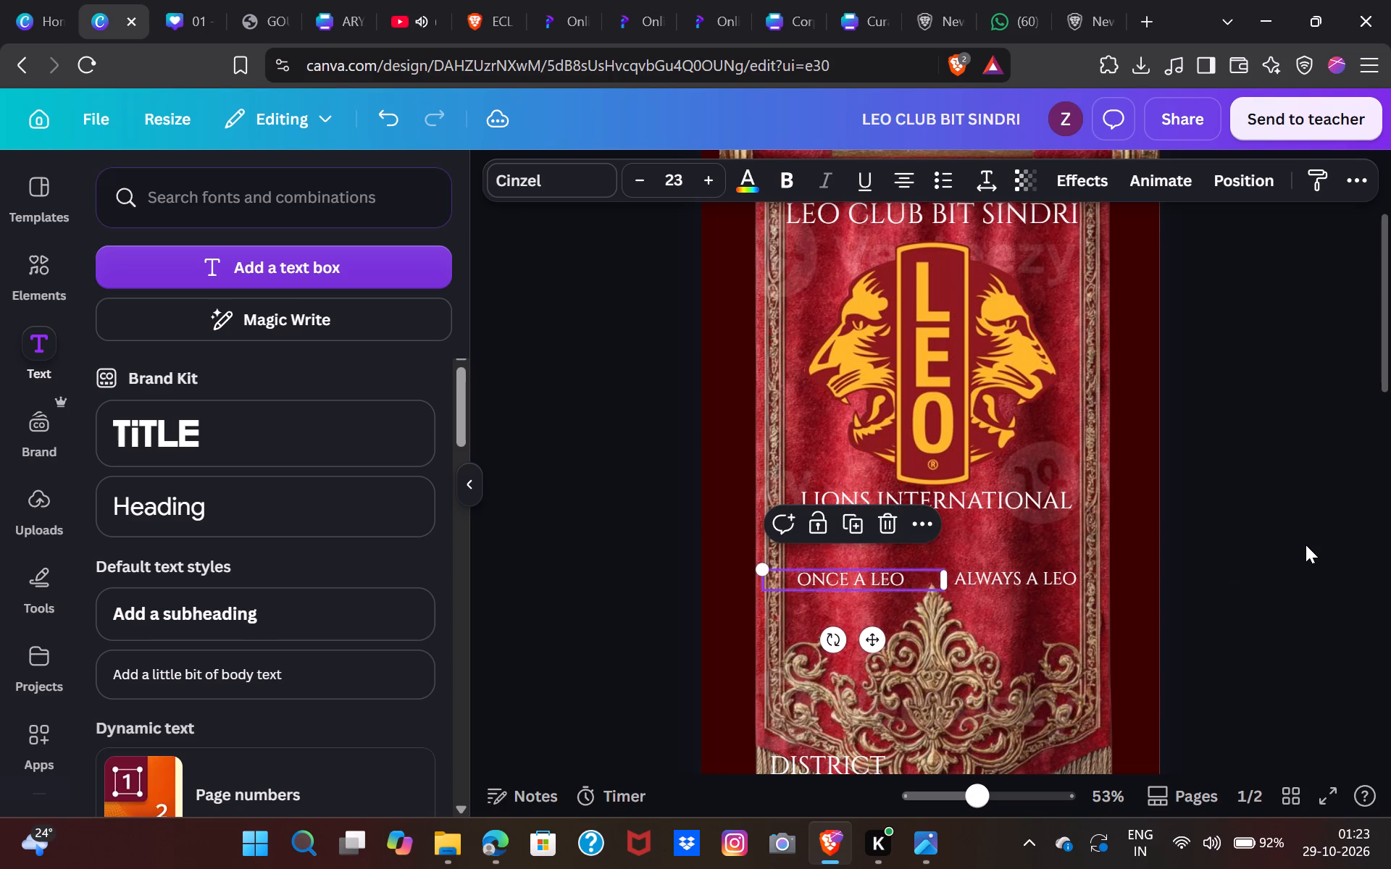
# Move the "DISTRICT" text from the banner's fringe up to just below "LIONS INTERNATIONAL".
pyautogui.scroll(-2, 1306, 545)
pyautogui.click(858, 527)
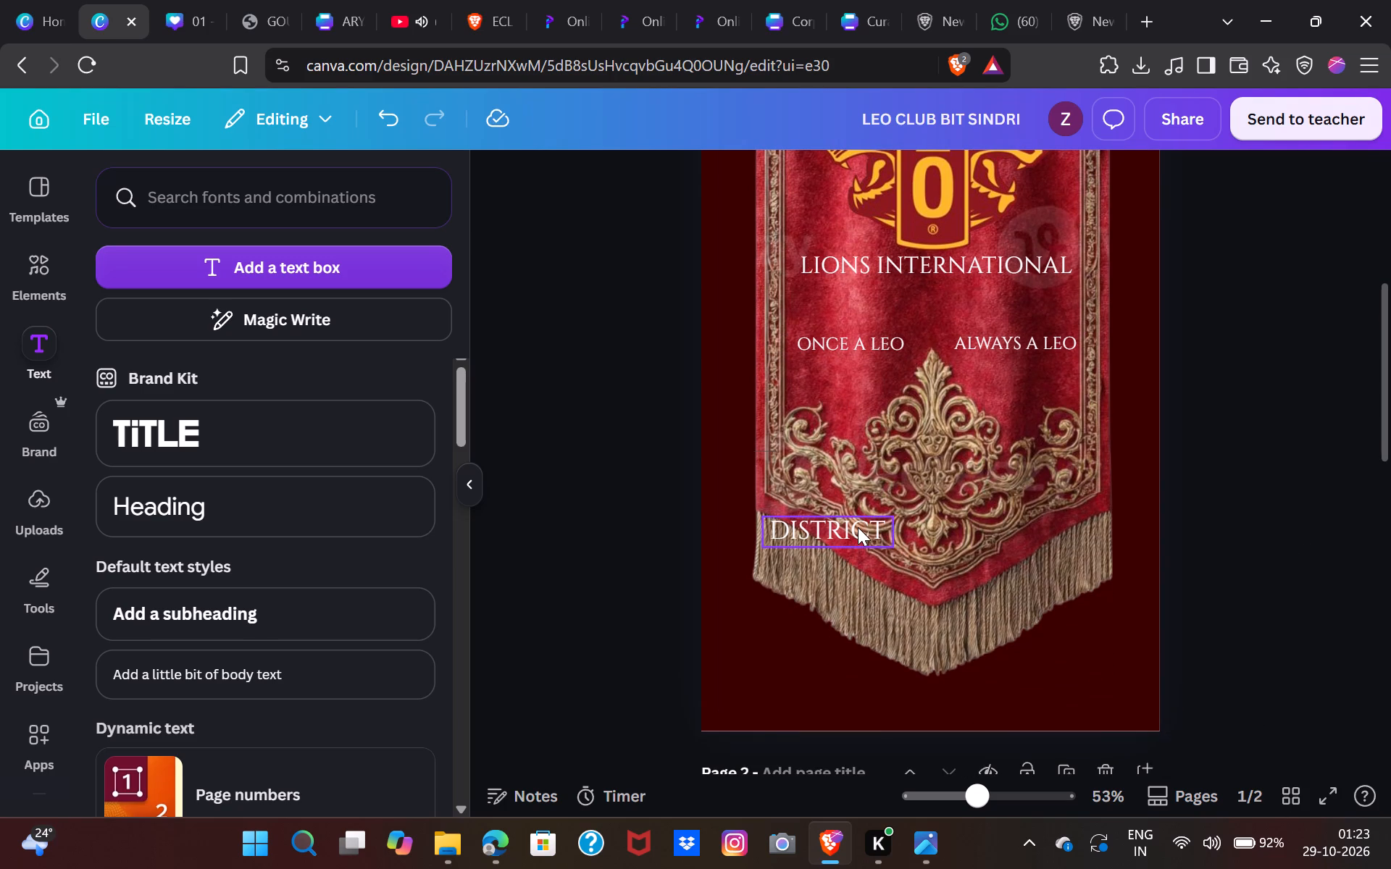
pyautogui.moveTo(858, 527); pyautogui.dragTo(904, 293)
# Extend the district text to read "DISTRICT - 345" and widen its box so it fits on one line.
pyautogui.click(927, 296)
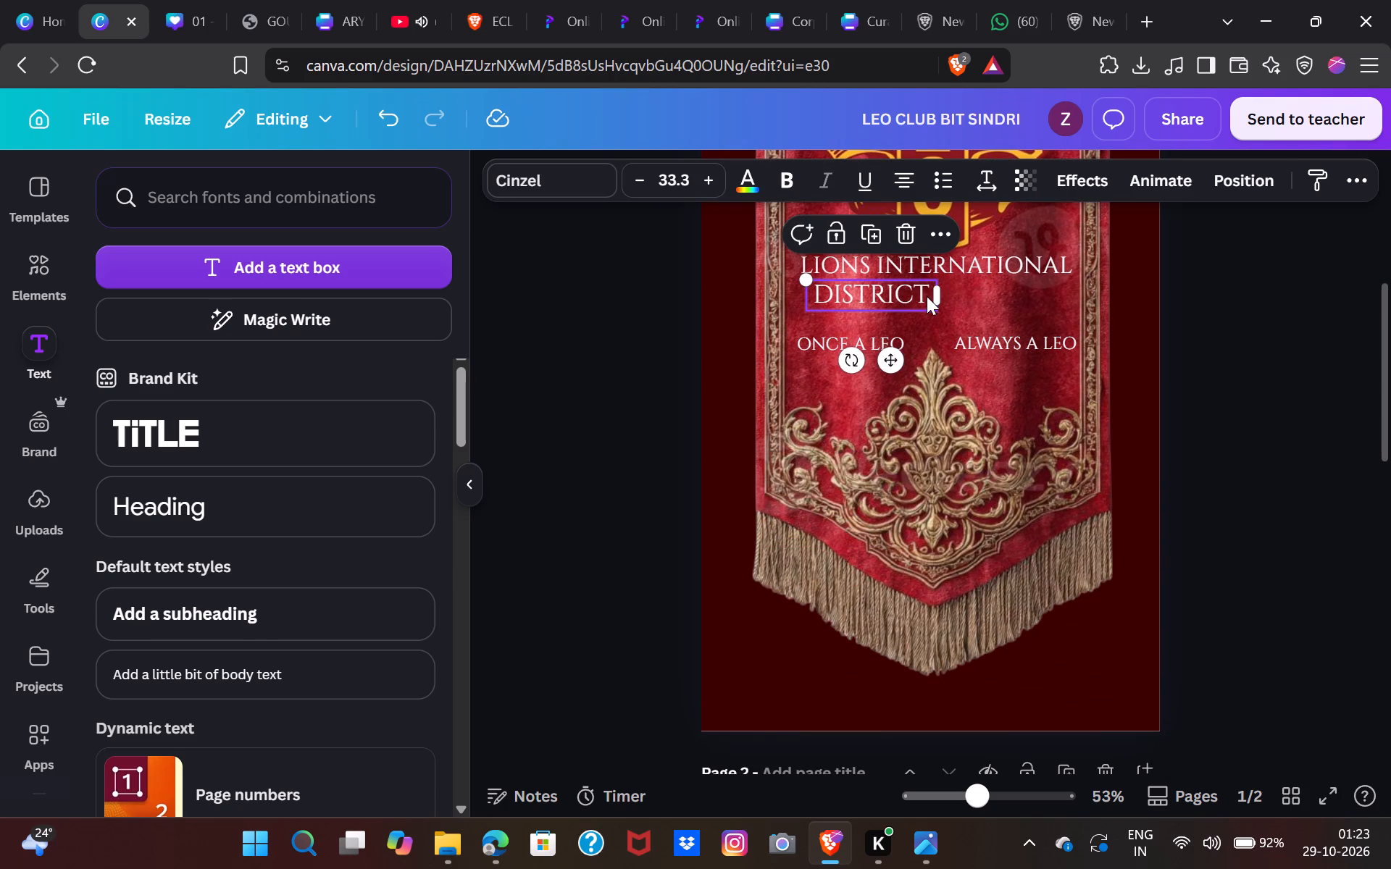
pyautogui.press('space')
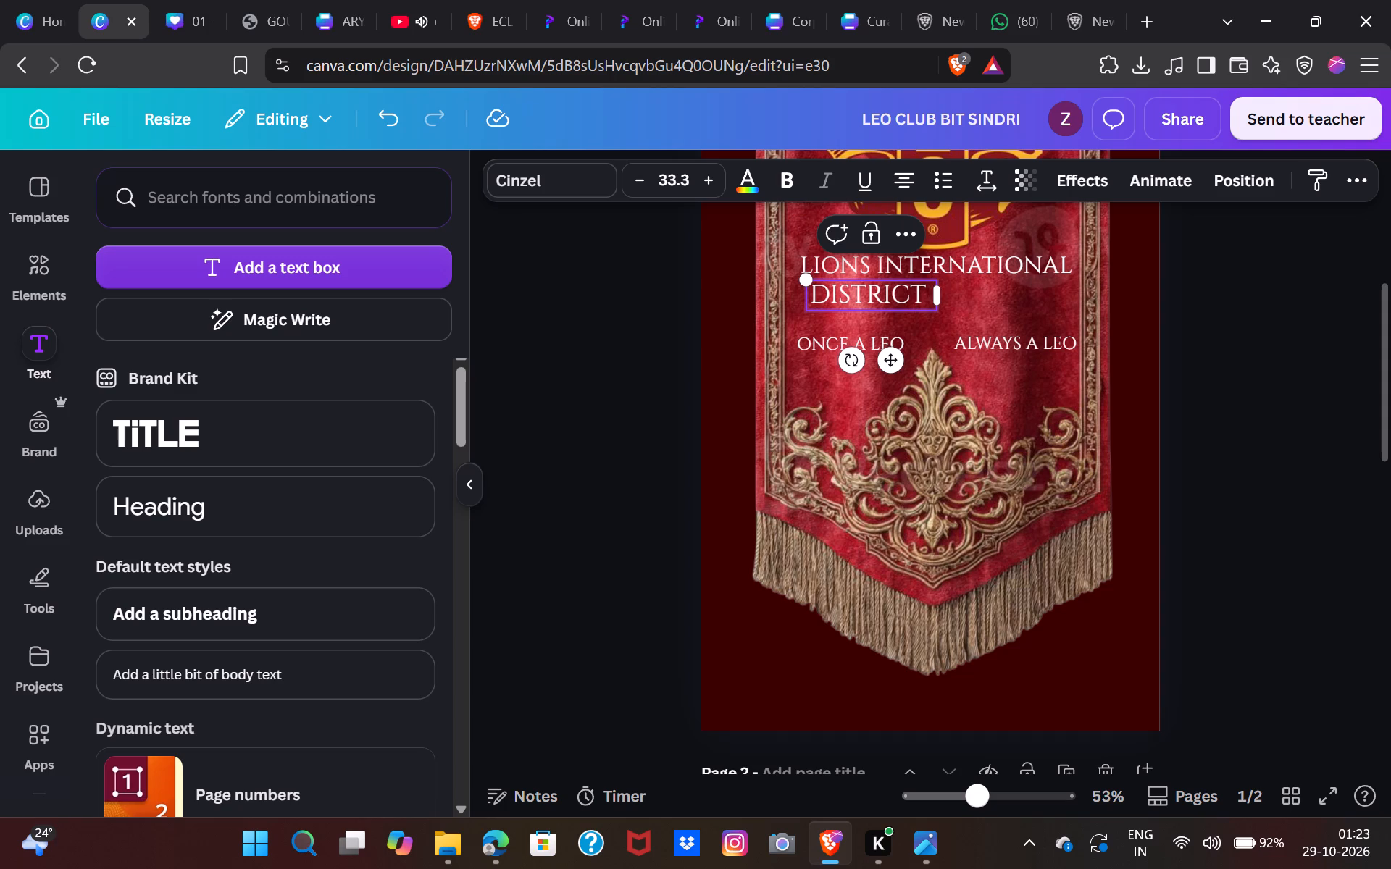
pyautogui.write('-')
pyautogui.press('space')
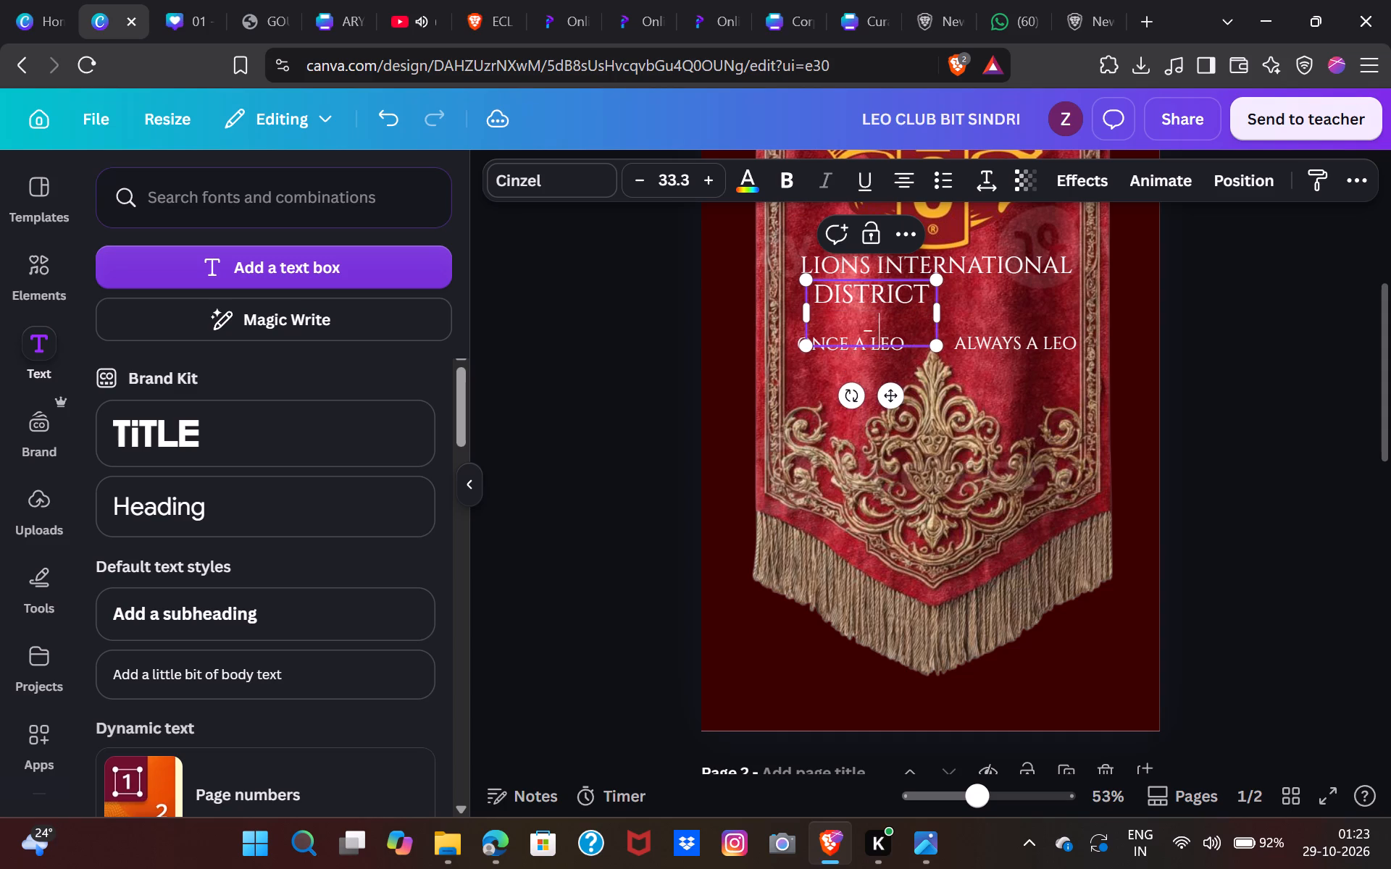
pyautogui.press('3')
pyautogui.write('45')
pyautogui.moveTo(939, 308); pyautogui.dragTo(999, 305)
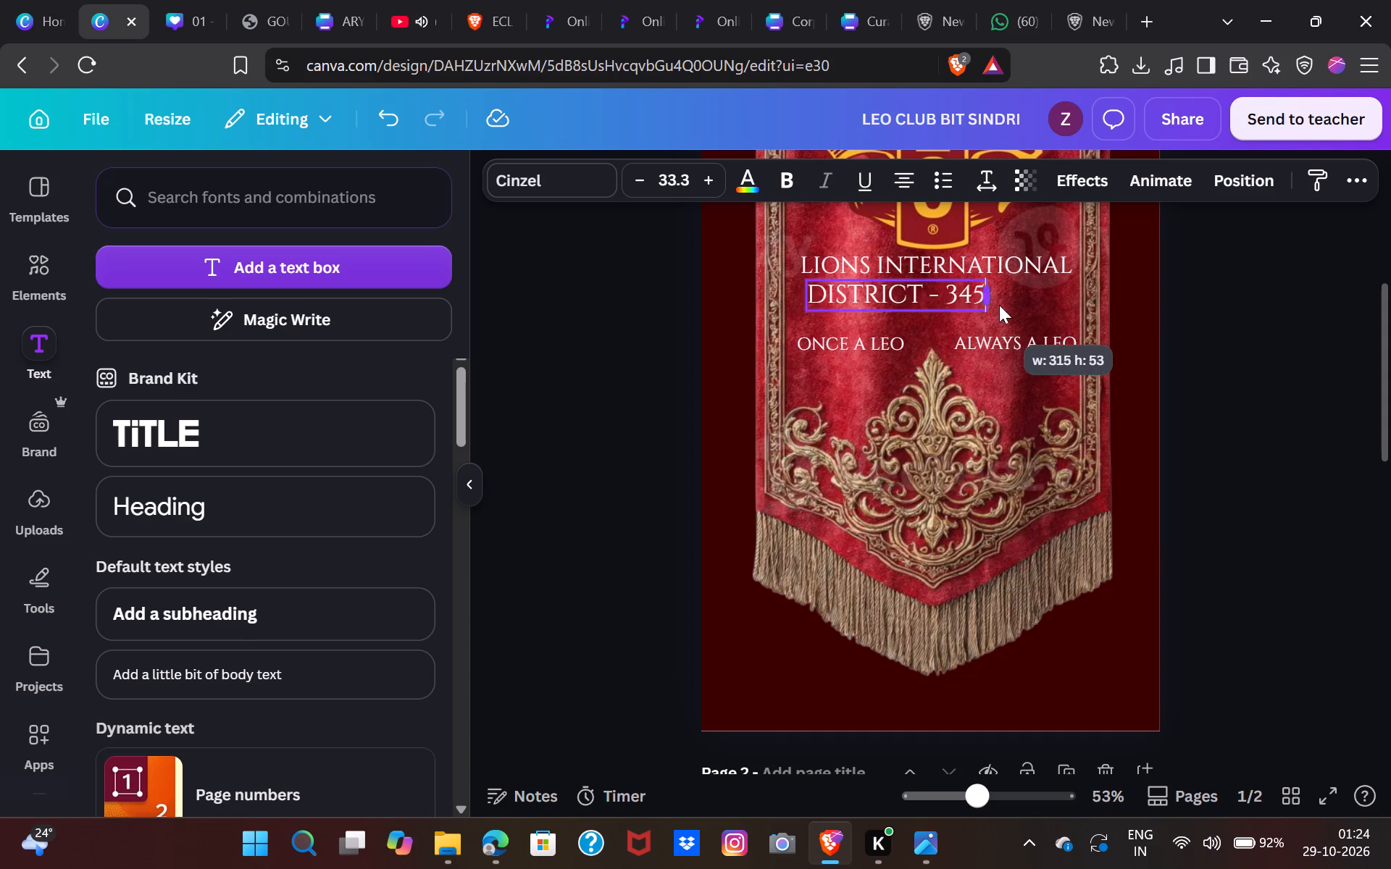
pyautogui.moveTo(999, 305); pyautogui.dragTo(1024, 303)
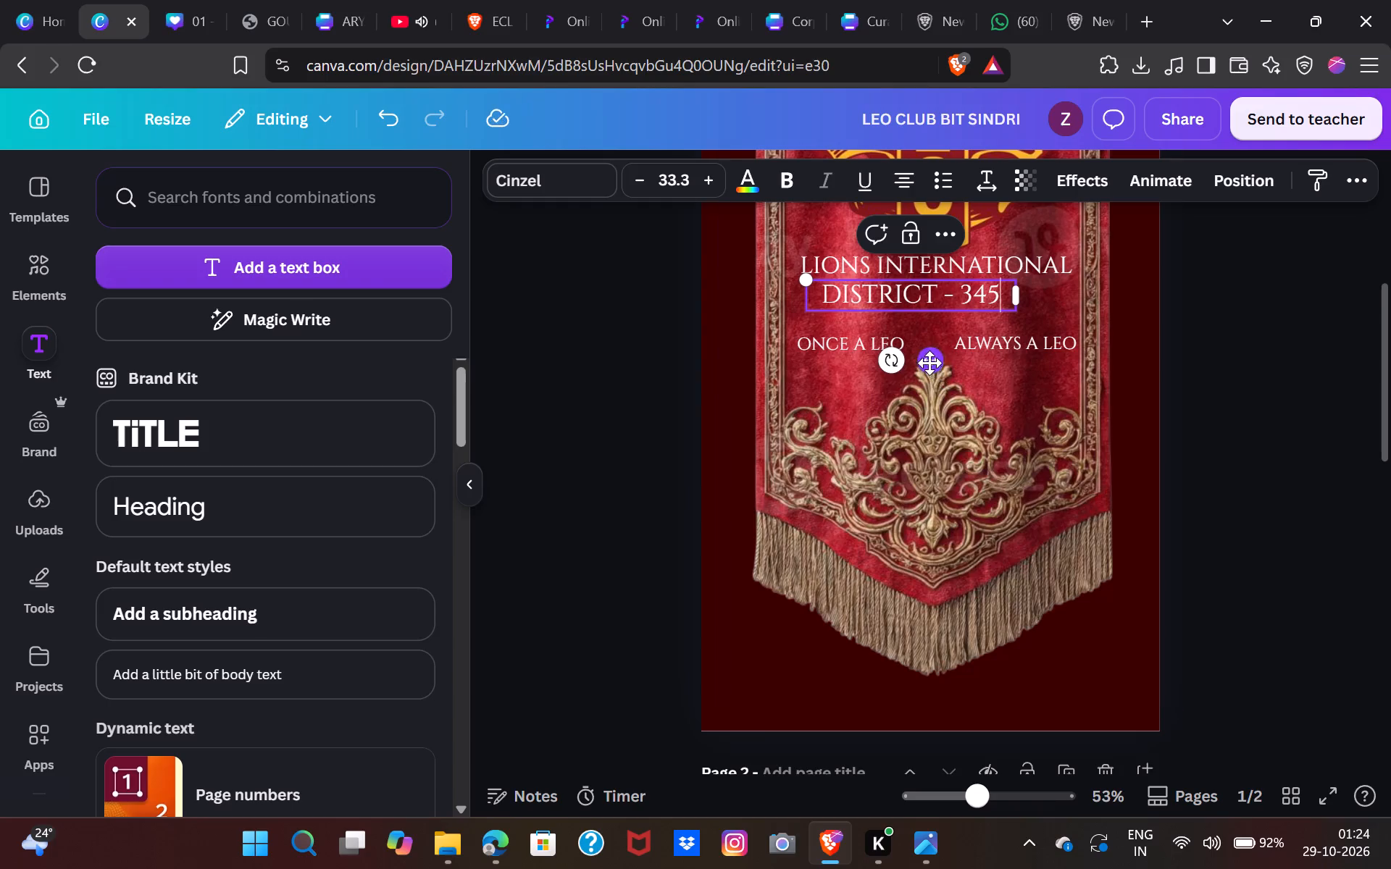
# Center "DISTRICT - 345" beneath "LIONS INTERNATIONAL" on the banner.
pyautogui.moveTo(930, 362); pyautogui.dragTo(944, 361)
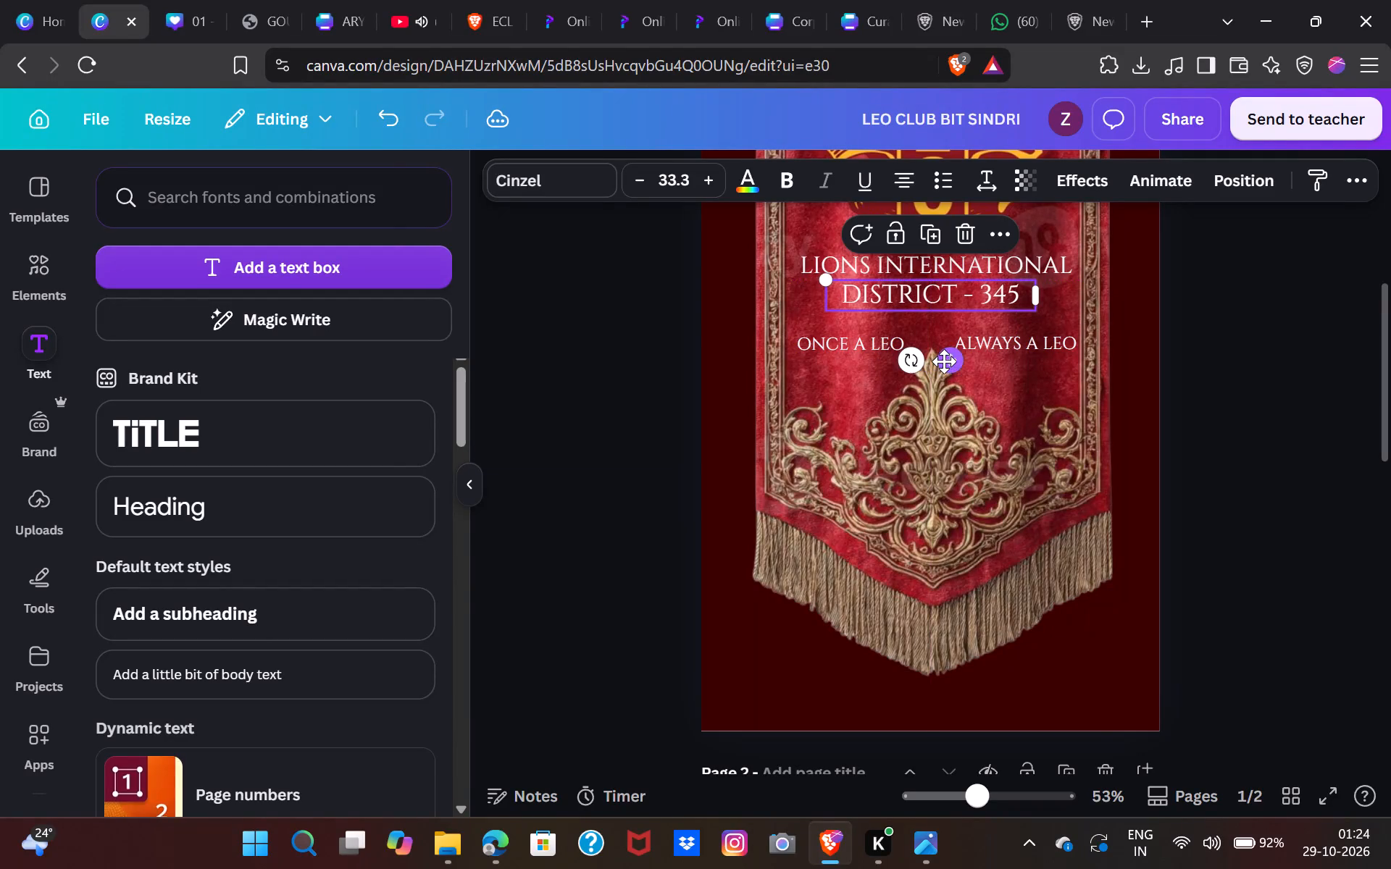
pyautogui.doubleClick(1322, 344)
pyautogui.scroll(1, 1153, 350)
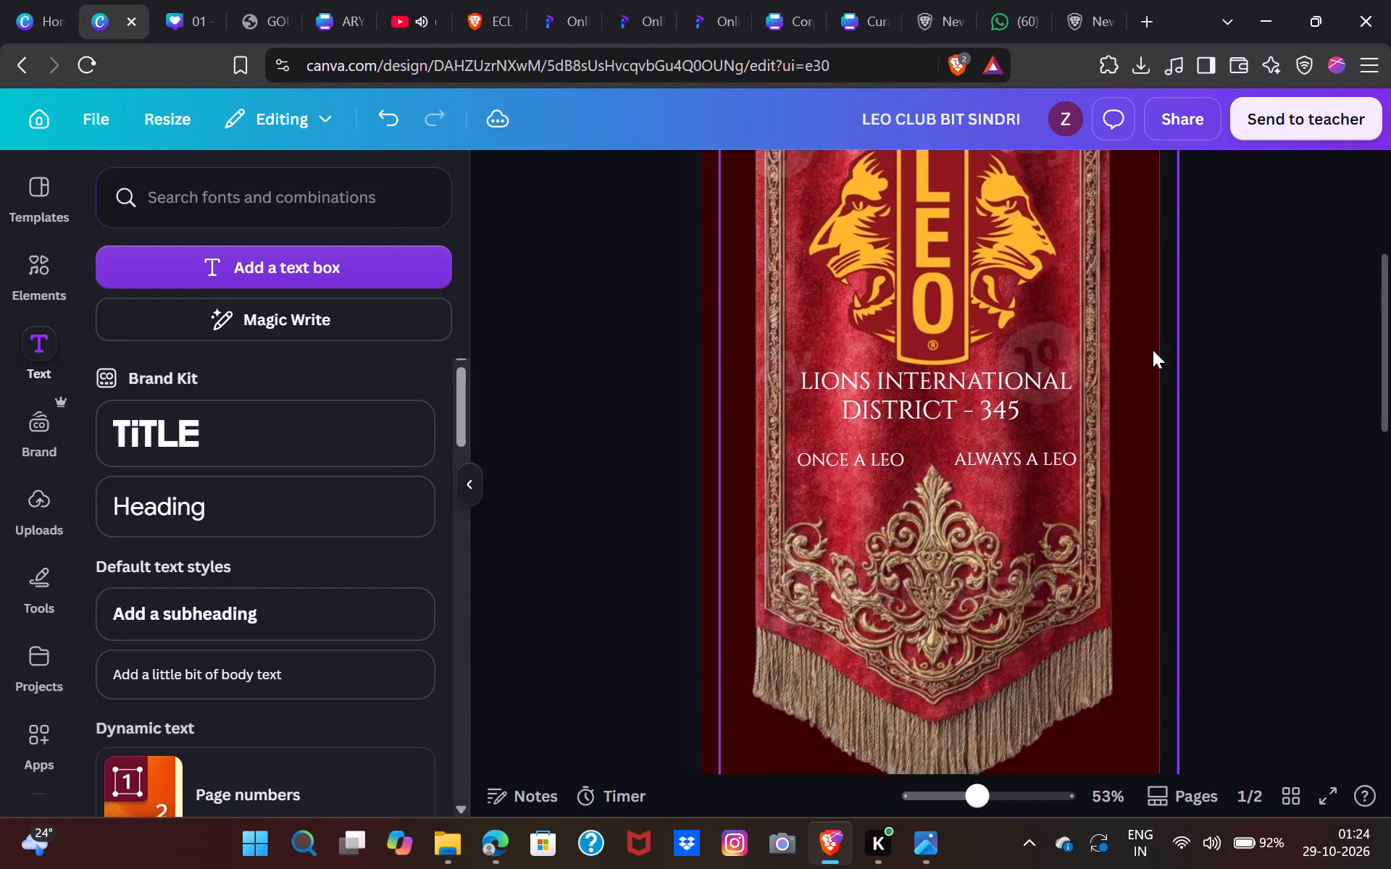
# Select "LIONS INTERNATIONAL" and "DISTRICT - 345" together and nudge them slightly down and right, between the logo and the motto.
pyautogui.scroll(1, 1153, 350)
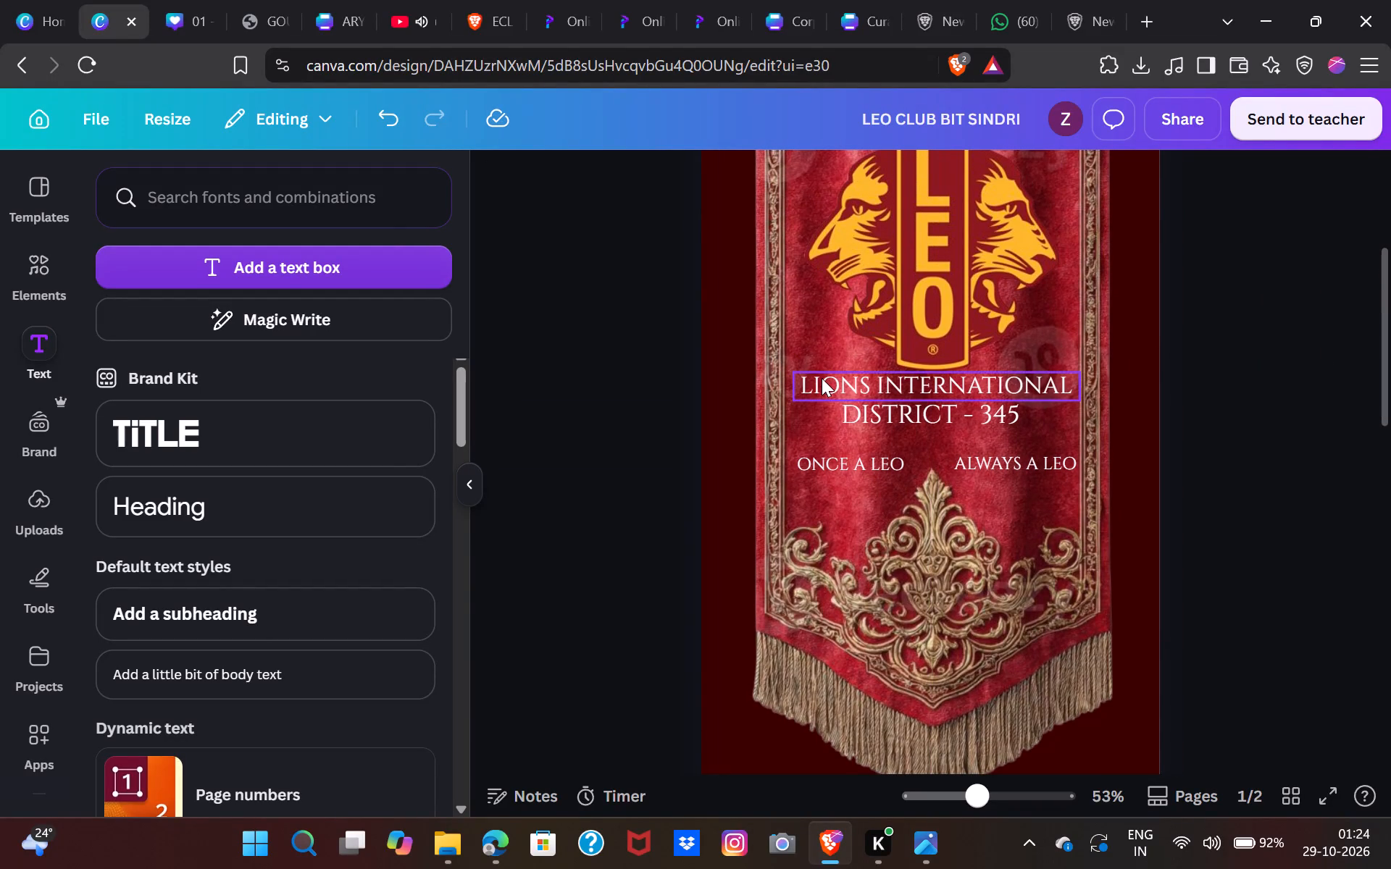
pyautogui.click(822, 378)
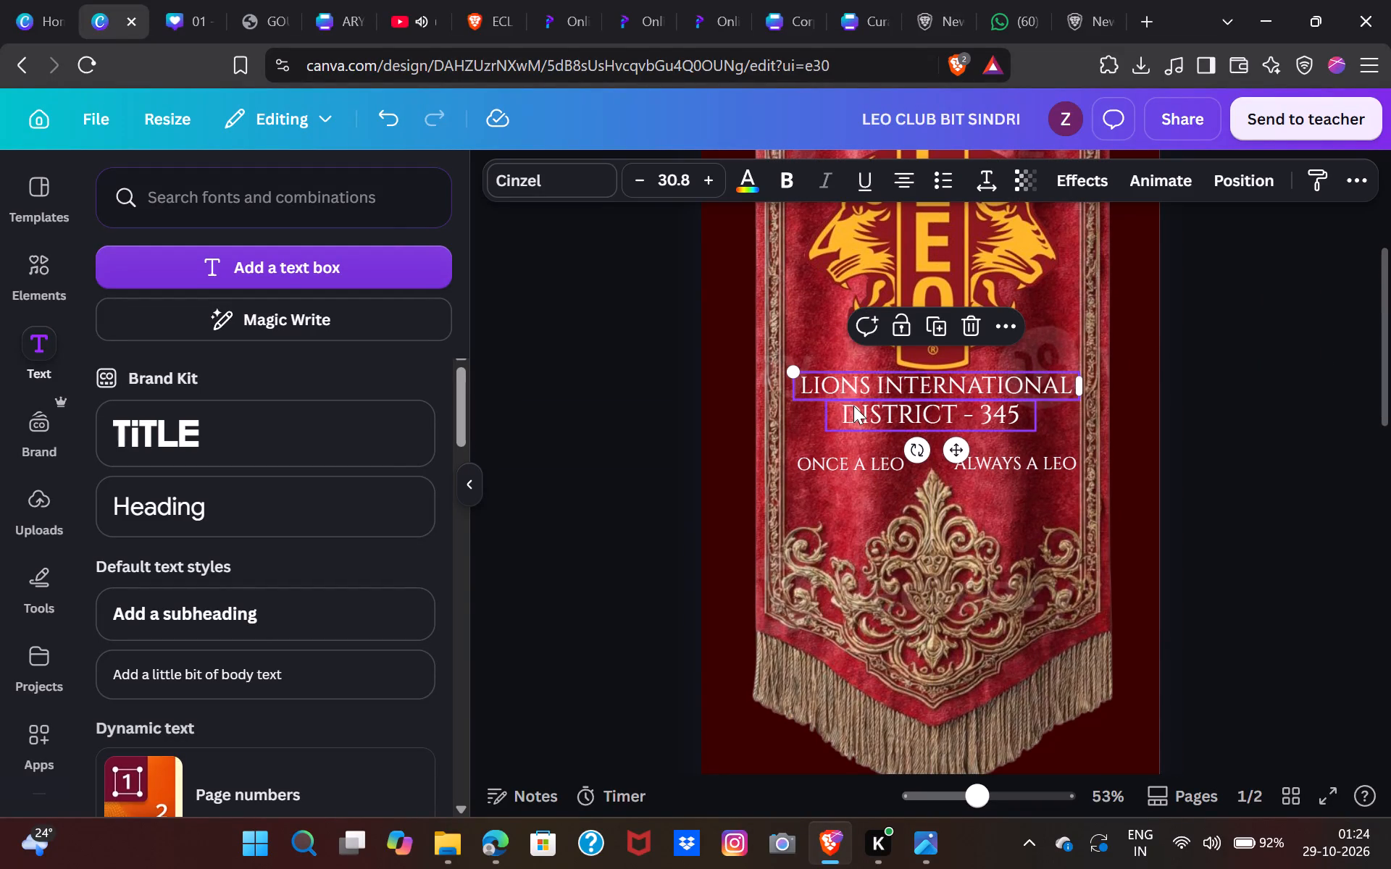
pyautogui.keyDown('shift'); pyautogui.click(853, 406); pyautogui.keyUp('shift')
pyautogui.press('Down')
pyautogui.press('Left')
pyautogui.press('Down')
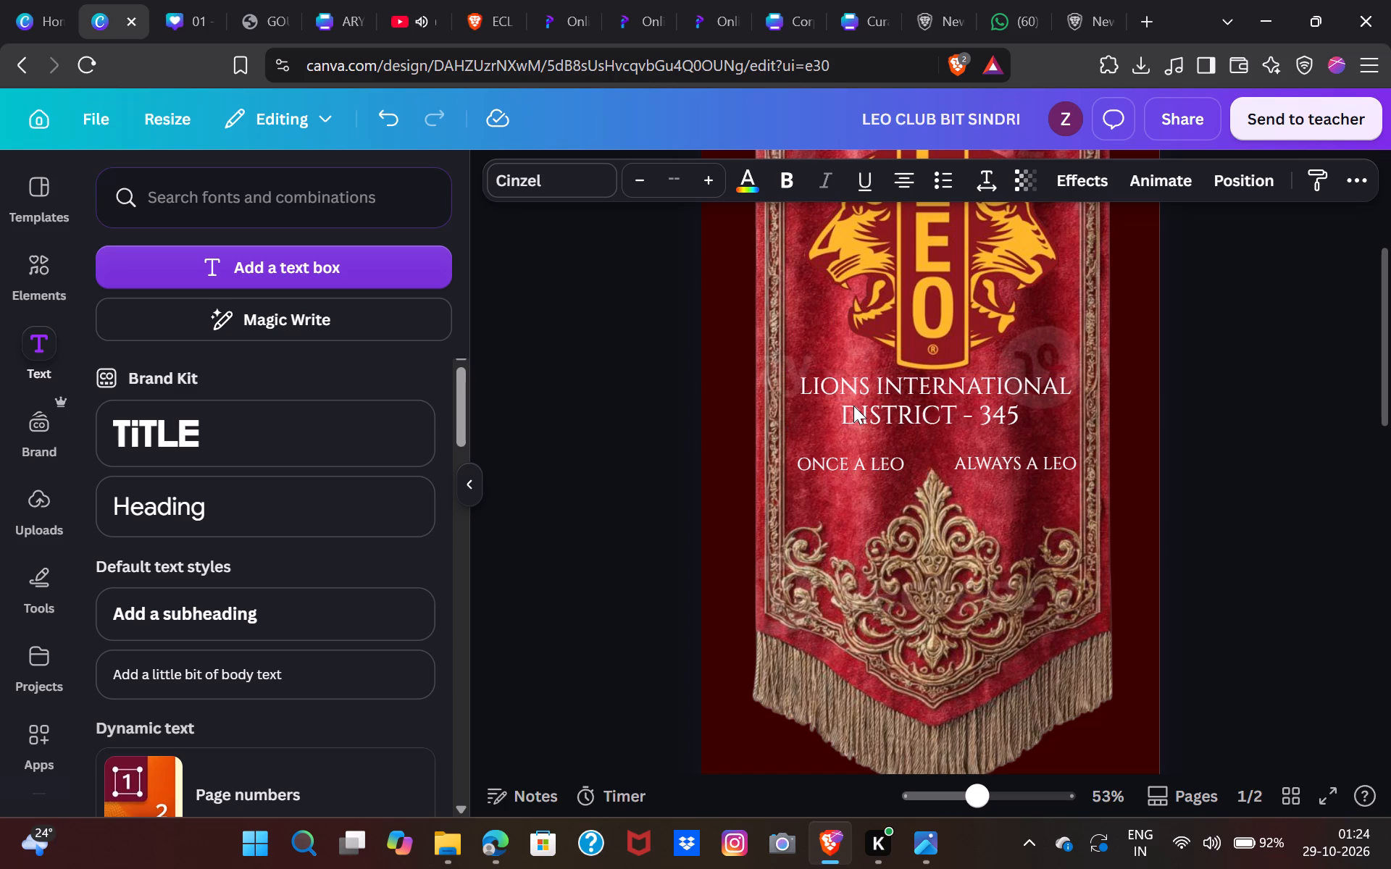
pyautogui.press('Right')
pyautogui.press('Right')
pyautogui.press('Down')
pyautogui.press('Down')
pyautogui.press('Down')
pyautogui.press('Down')
pyautogui.press('Down')
pyautogui.press('Down')
pyautogui.press('Down')
pyautogui.press('Down')
pyautogui.press('Down')
pyautogui.press('Down')
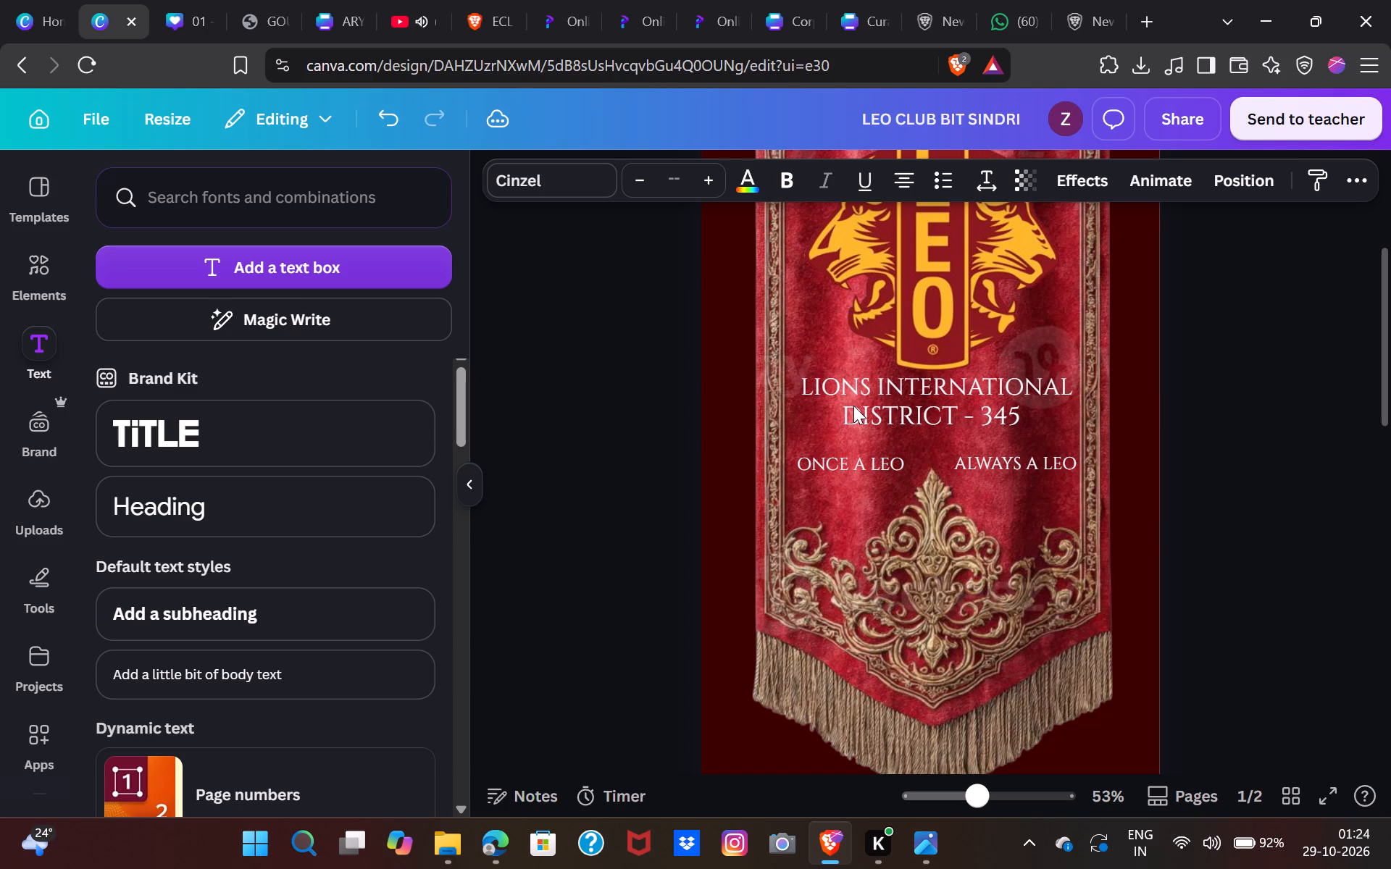
pyautogui.press('Right')
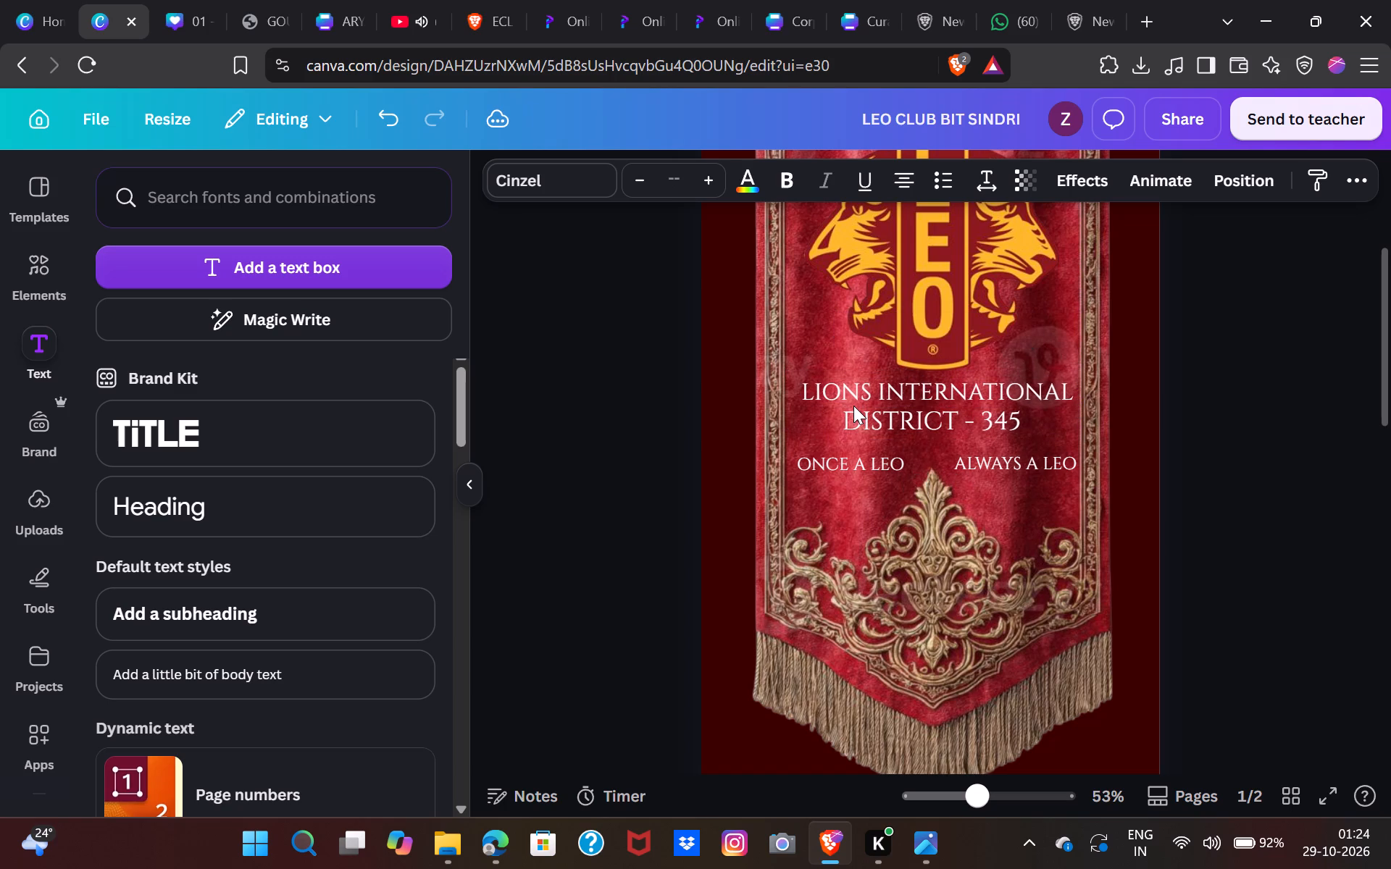
pyautogui.doubleClick(1233, 474)
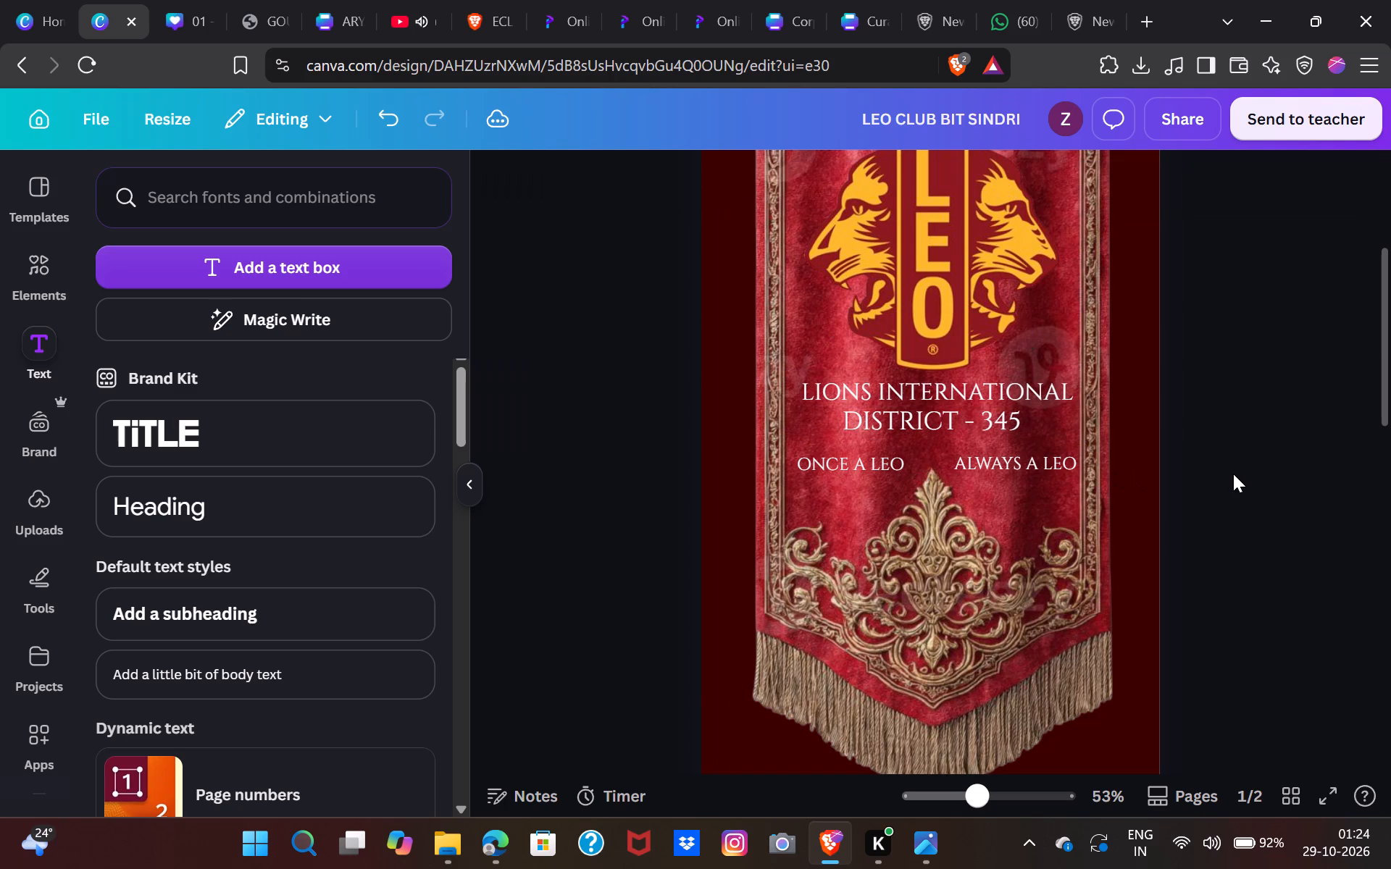
pyautogui.click(1233, 474)
# Reduce the font size of the "LEO CLUB BIT SINDRI" title by one increment.
pyautogui.scroll(2, 1182, 373)
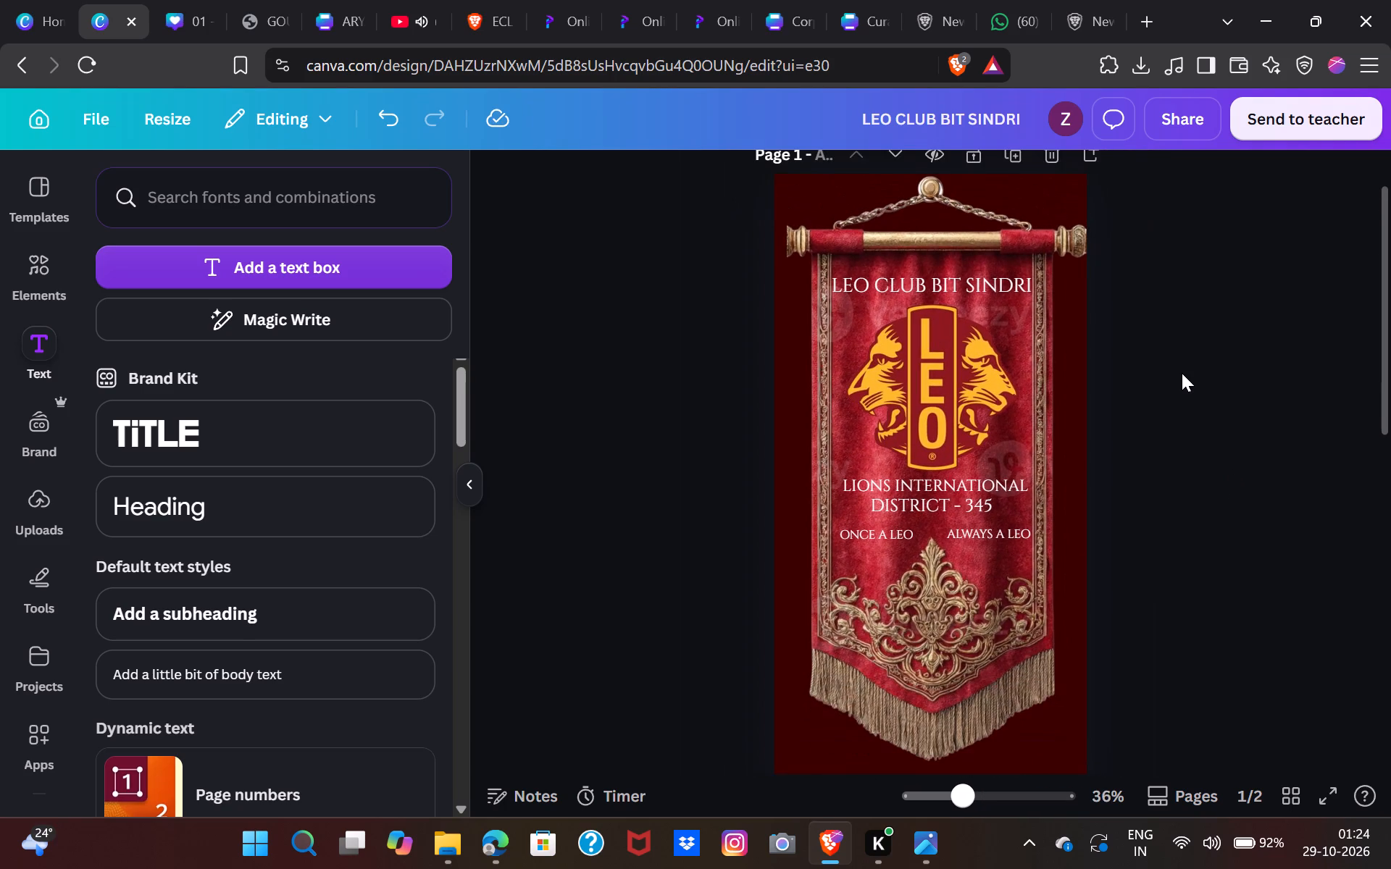
pyautogui.click(999, 293)
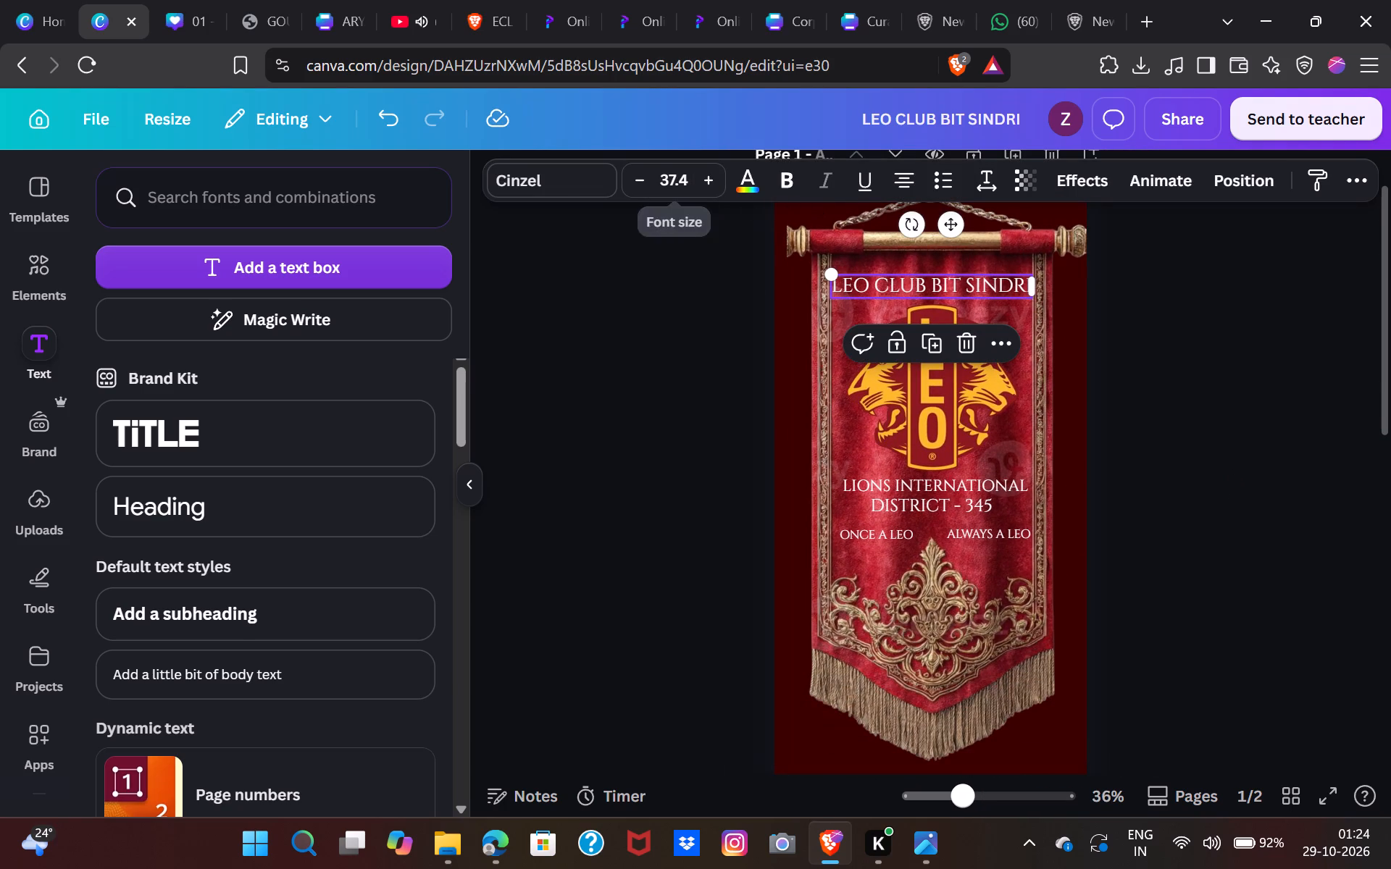
pyautogui.click(646, 181)
pyautogui.doubleClick(1235, 391)
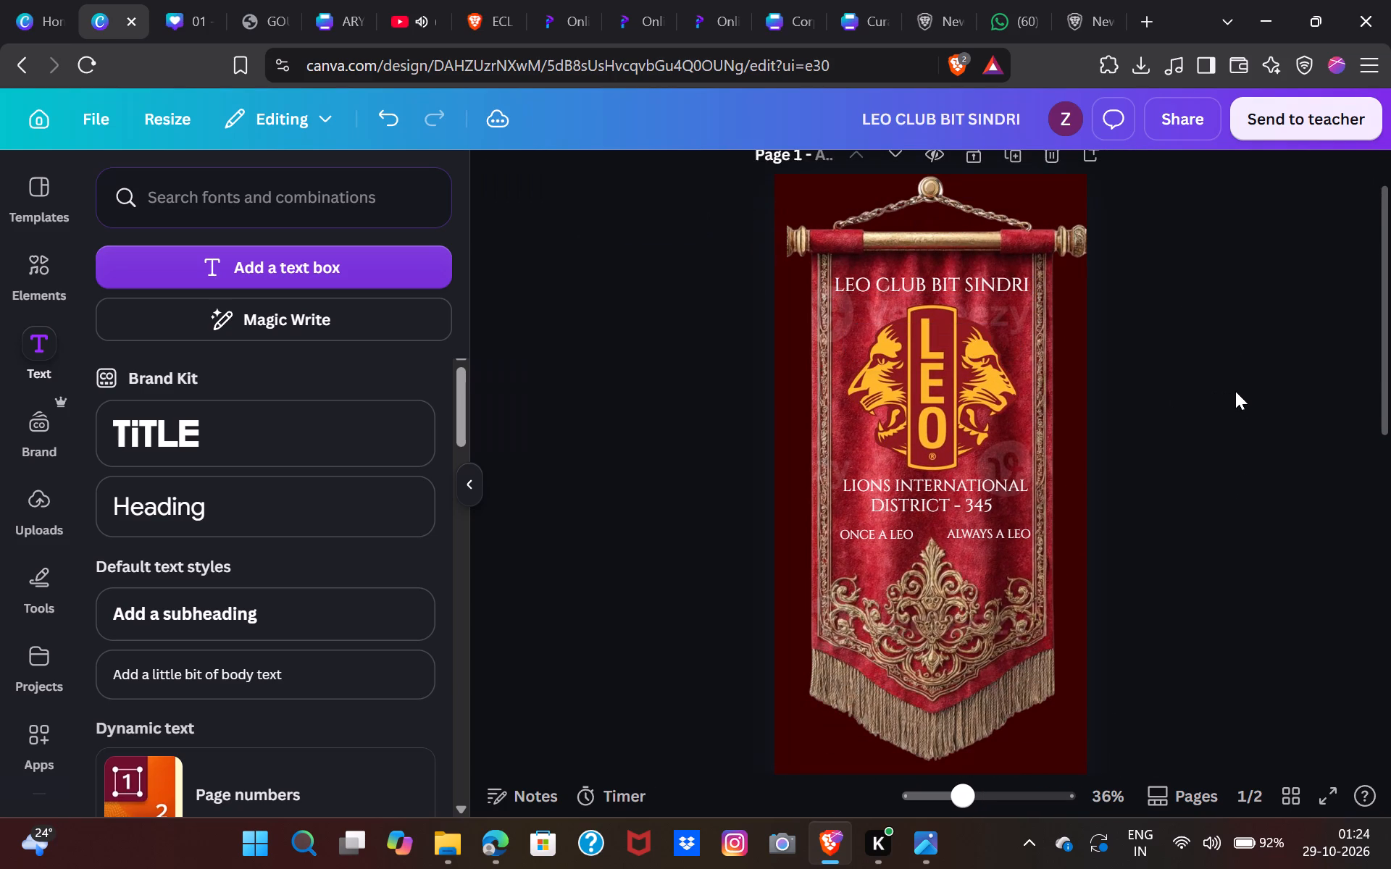
pyautogui.scroll(-1, 1235, 391)
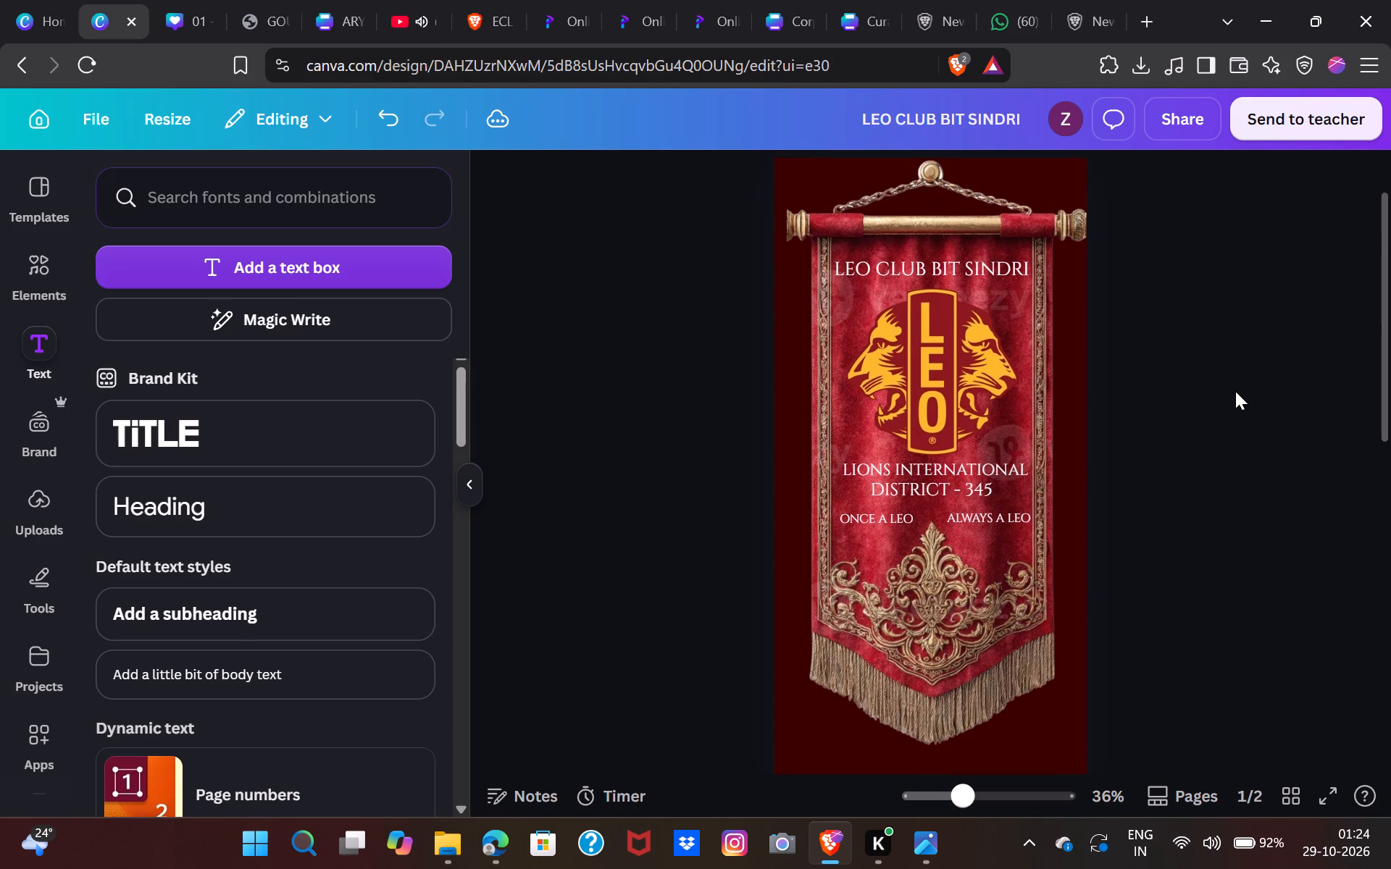
pyautogui.scroll(-1, 1235, 391)
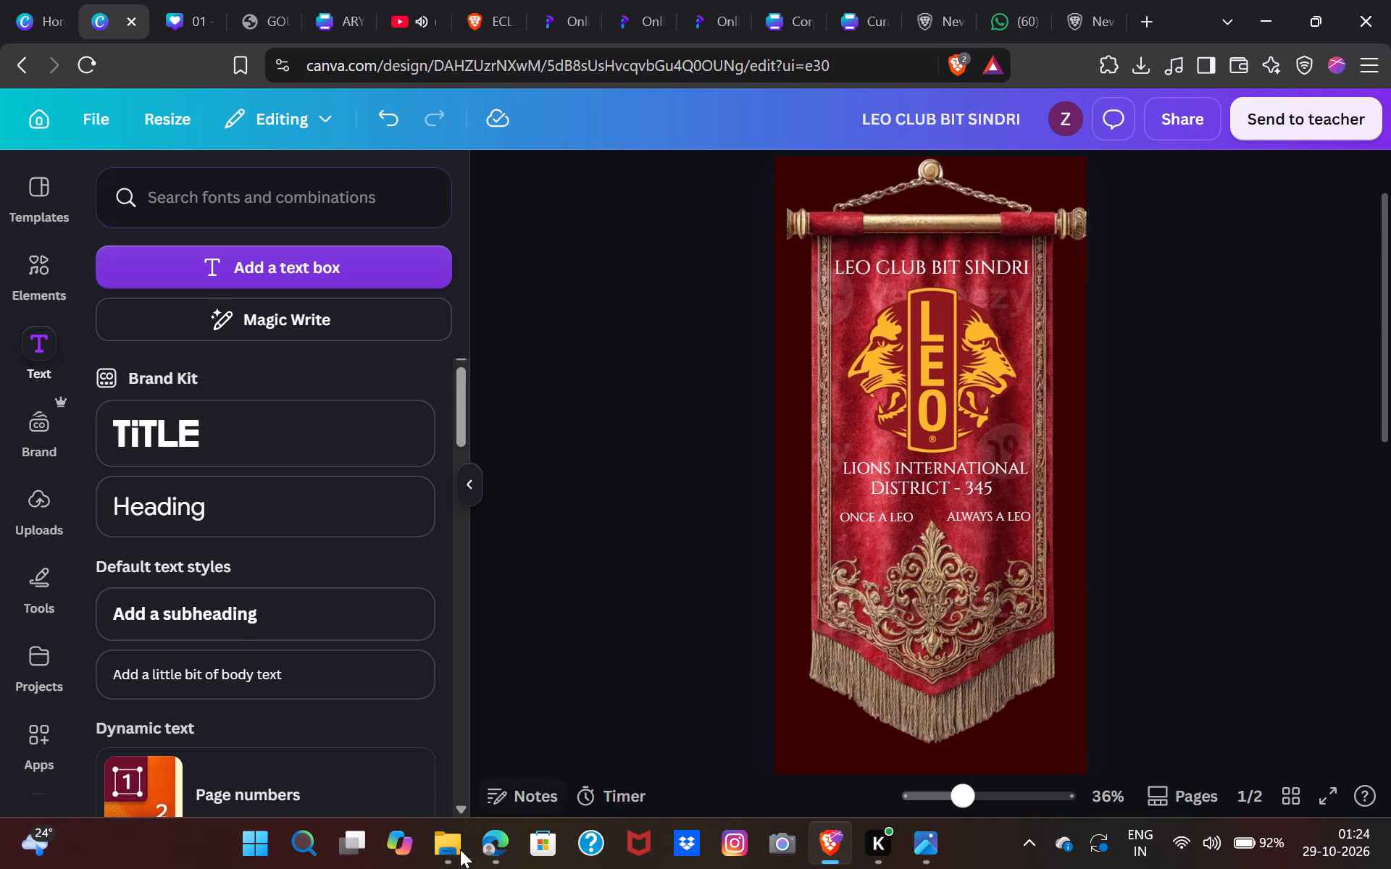
# Switch to Pinterest in Microsoft Edge, leave the Leo logo pin and search for "leo flag".
pyautogui.click(487, 854)
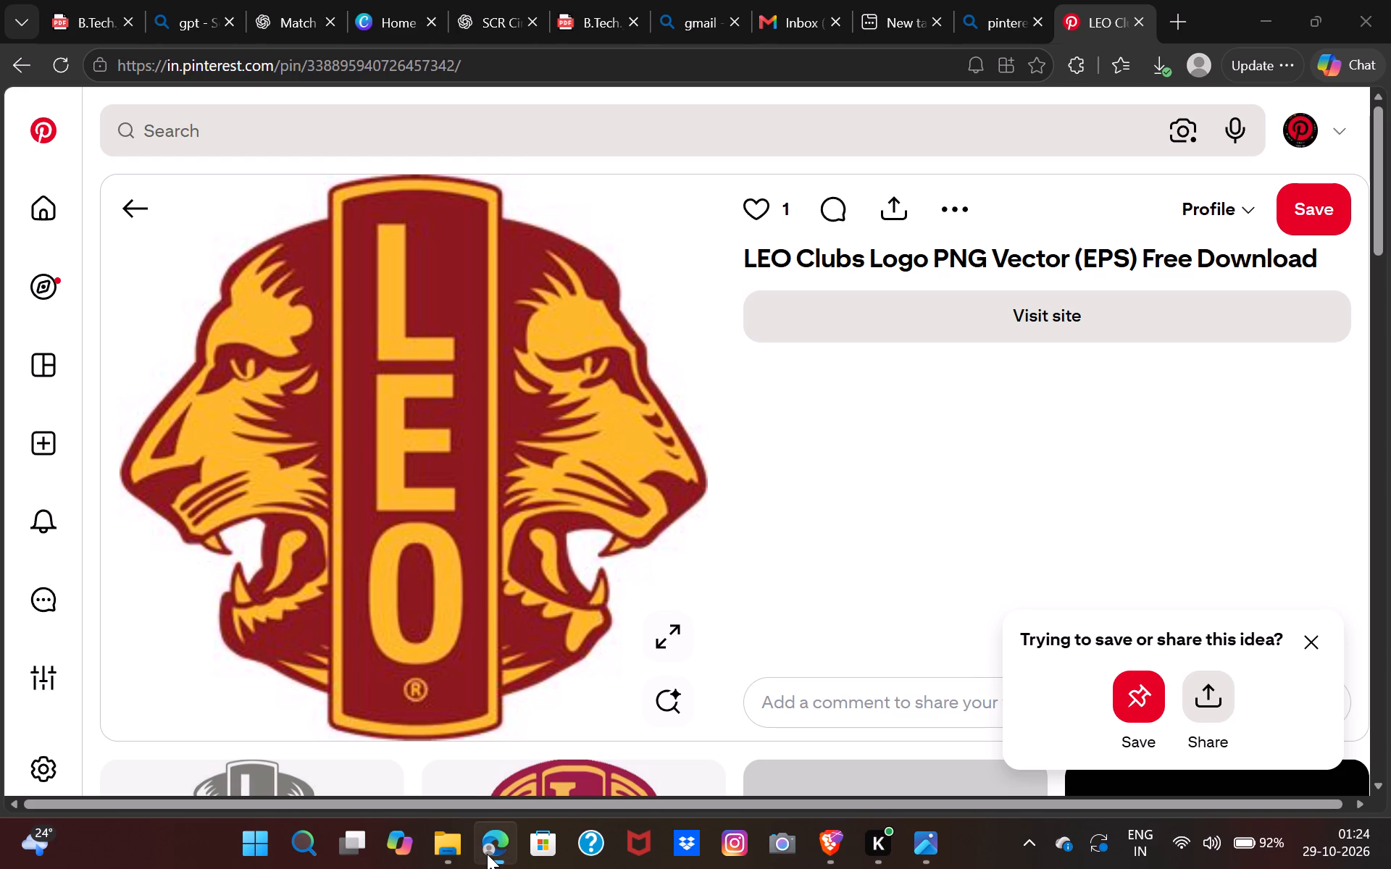
pyautogui.scroll(-4, 450, 713)
pyautogui.scroll(1, 450, 713)
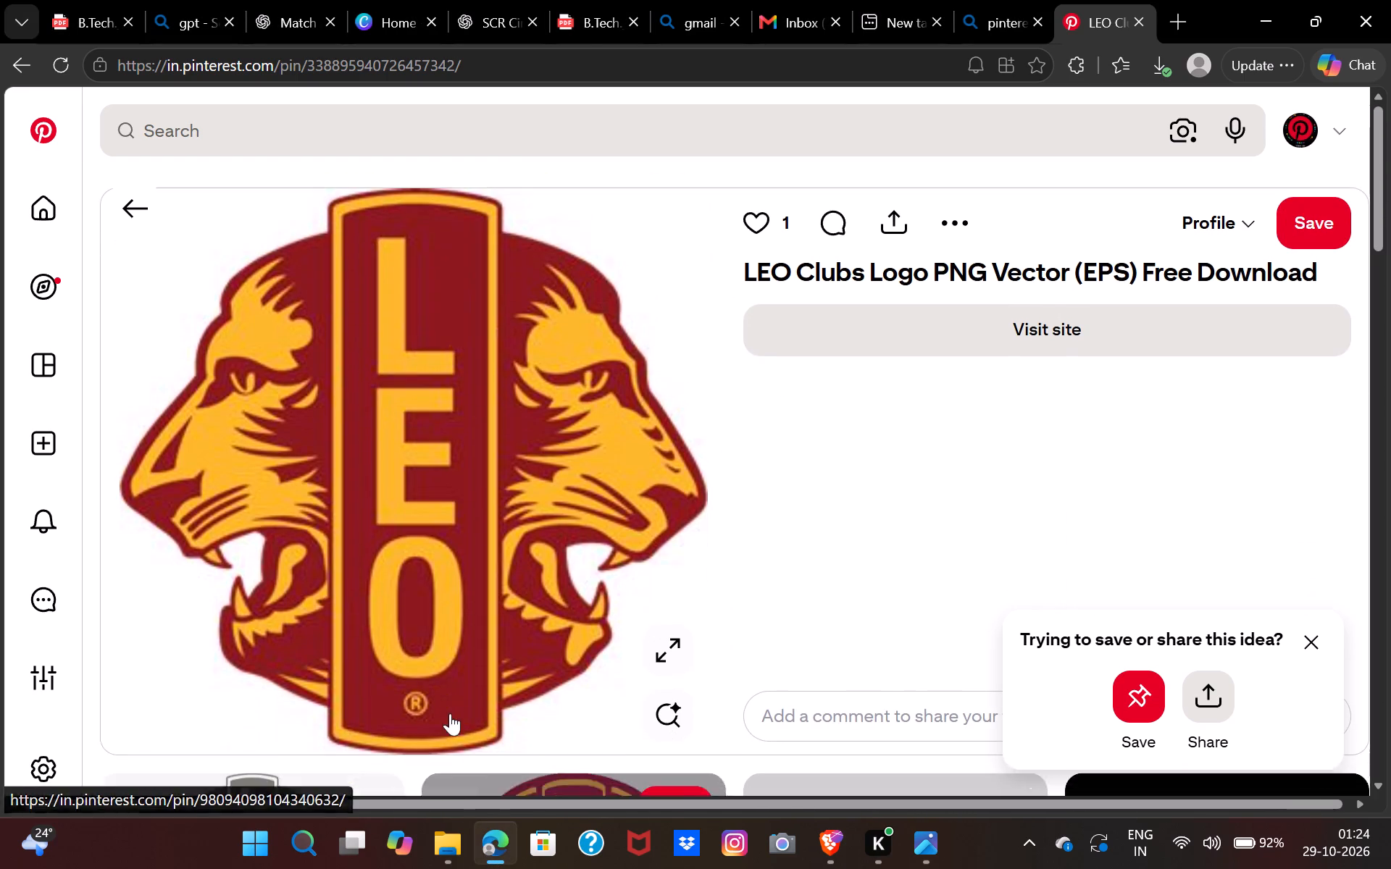
pyautogui.click(155, 204)
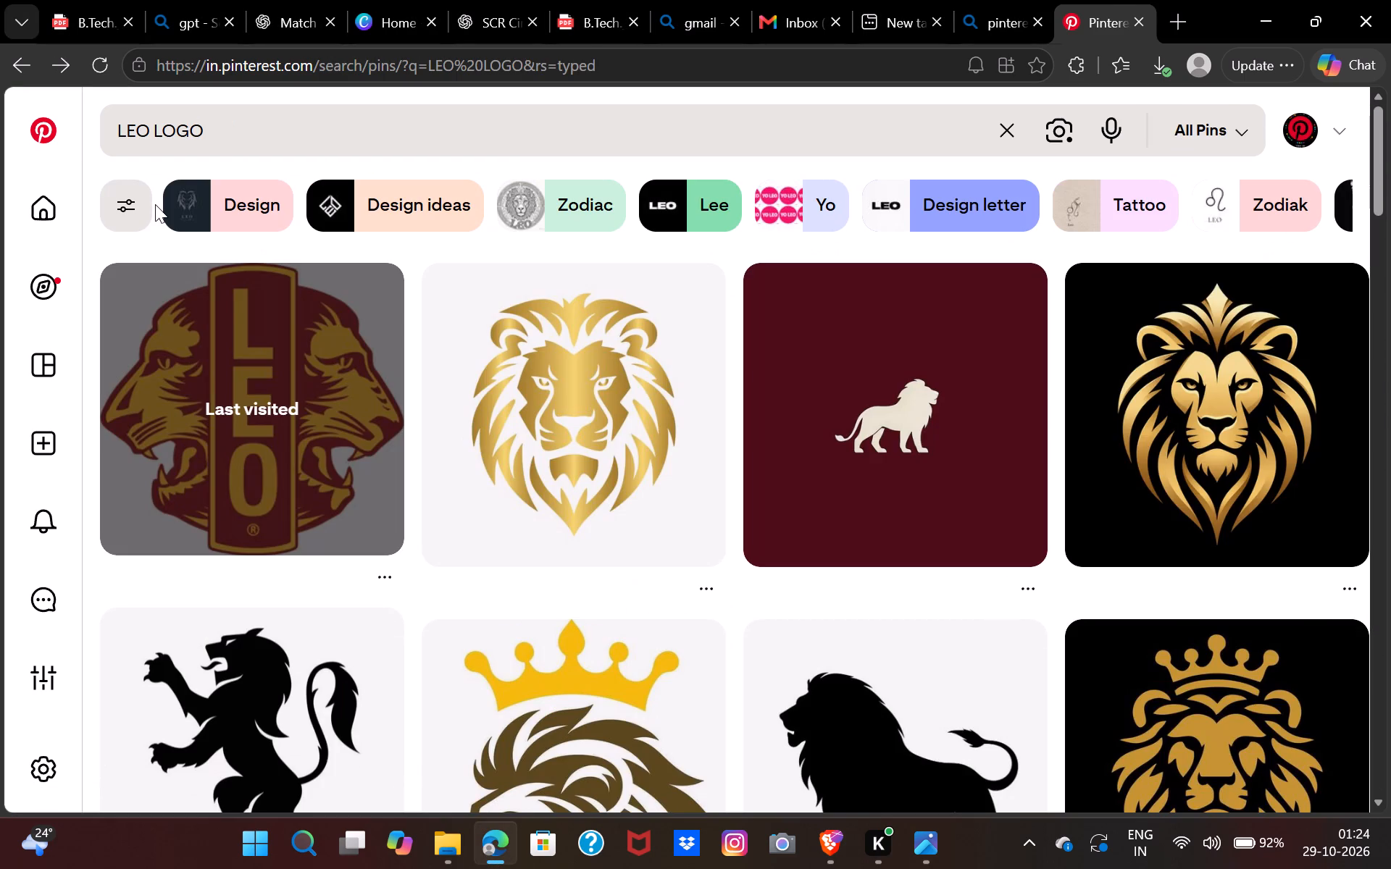
pyautogui.click(1007, 118)
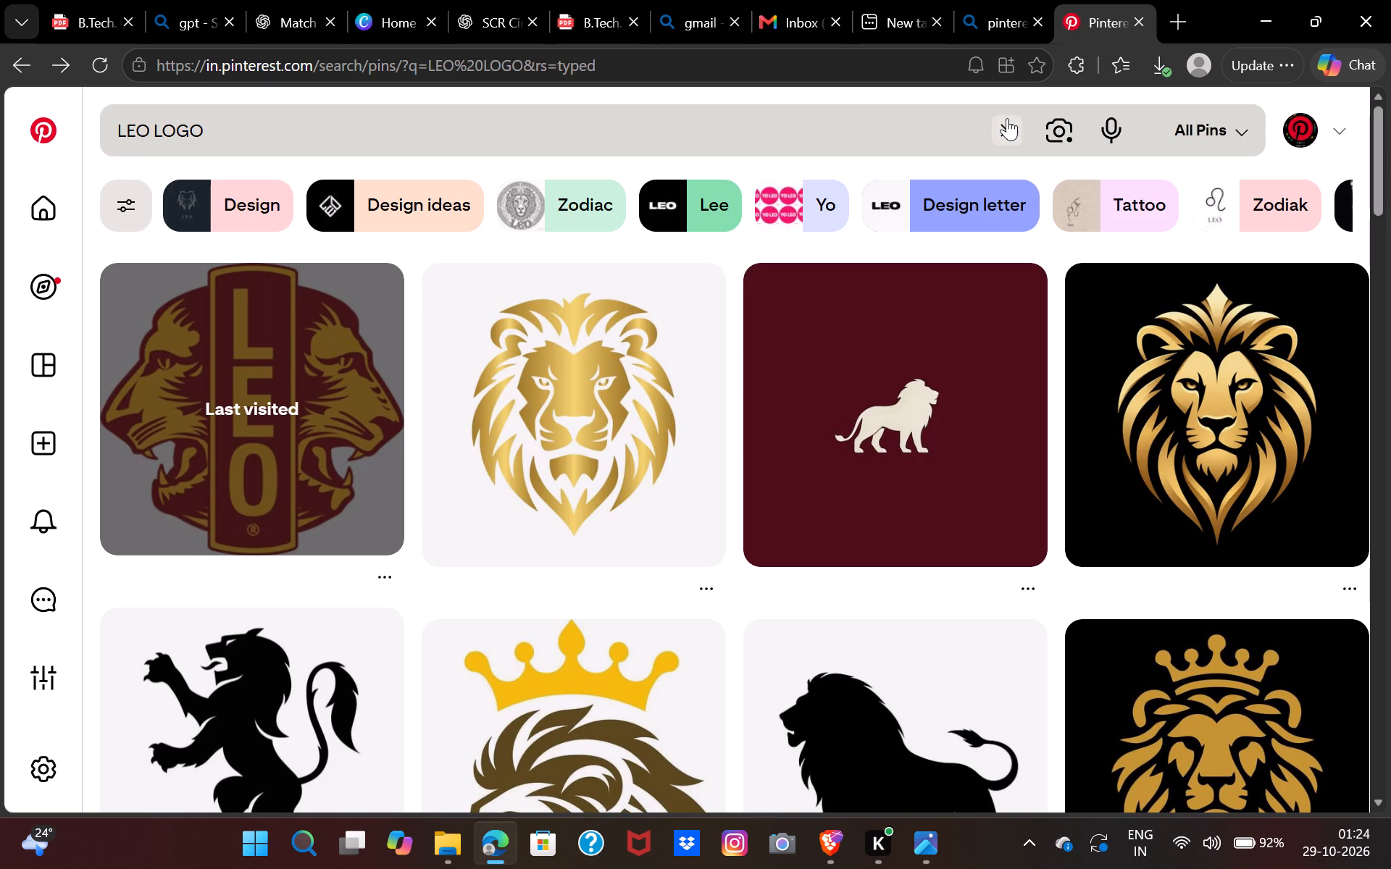
pyautogui.click(795, 251)
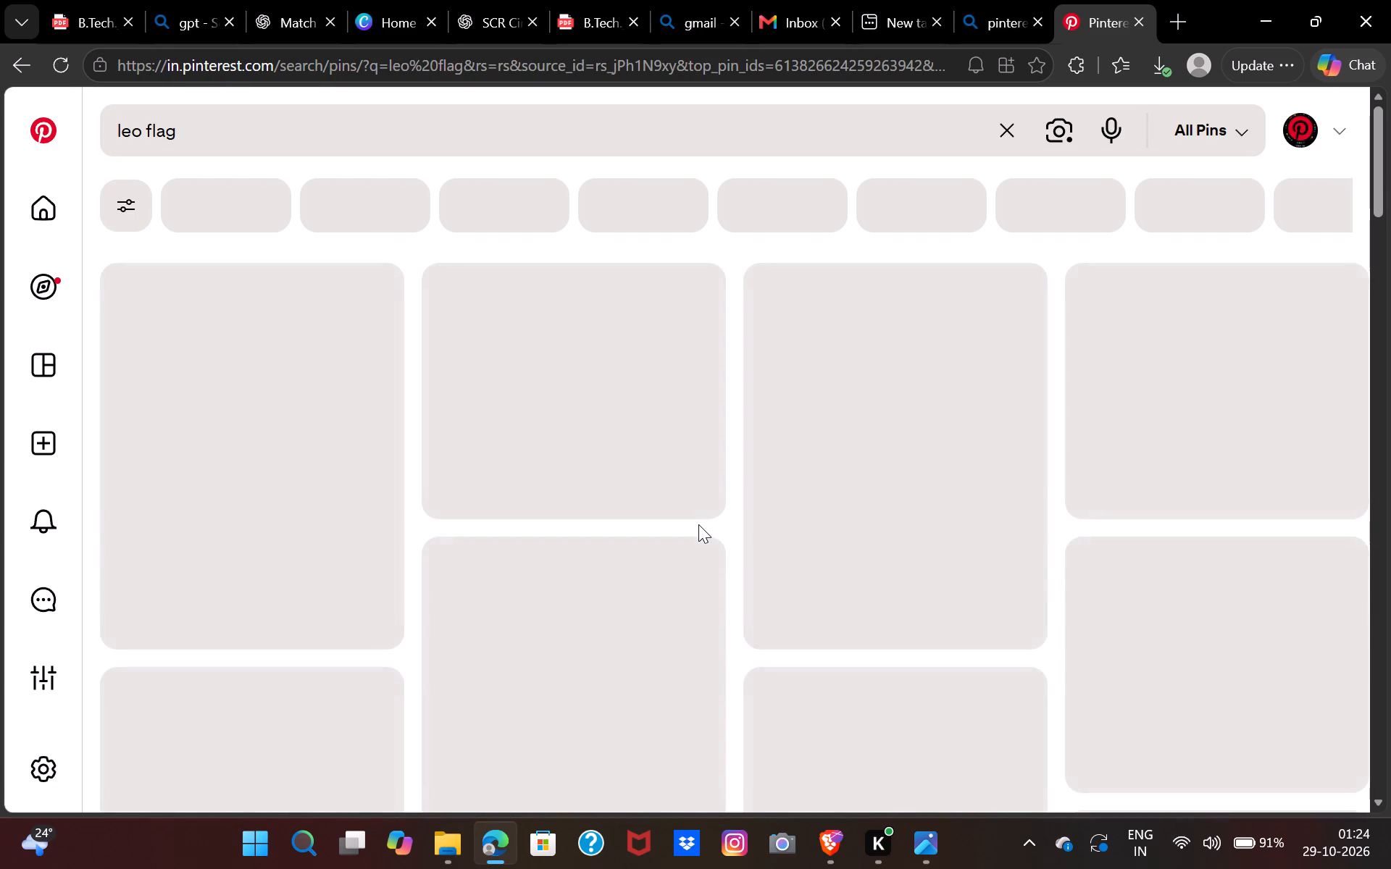
# Look through the "leo flag" pins for a hanging banner design to use as reference.
pyautogui.scroll(-2, 698, 524)
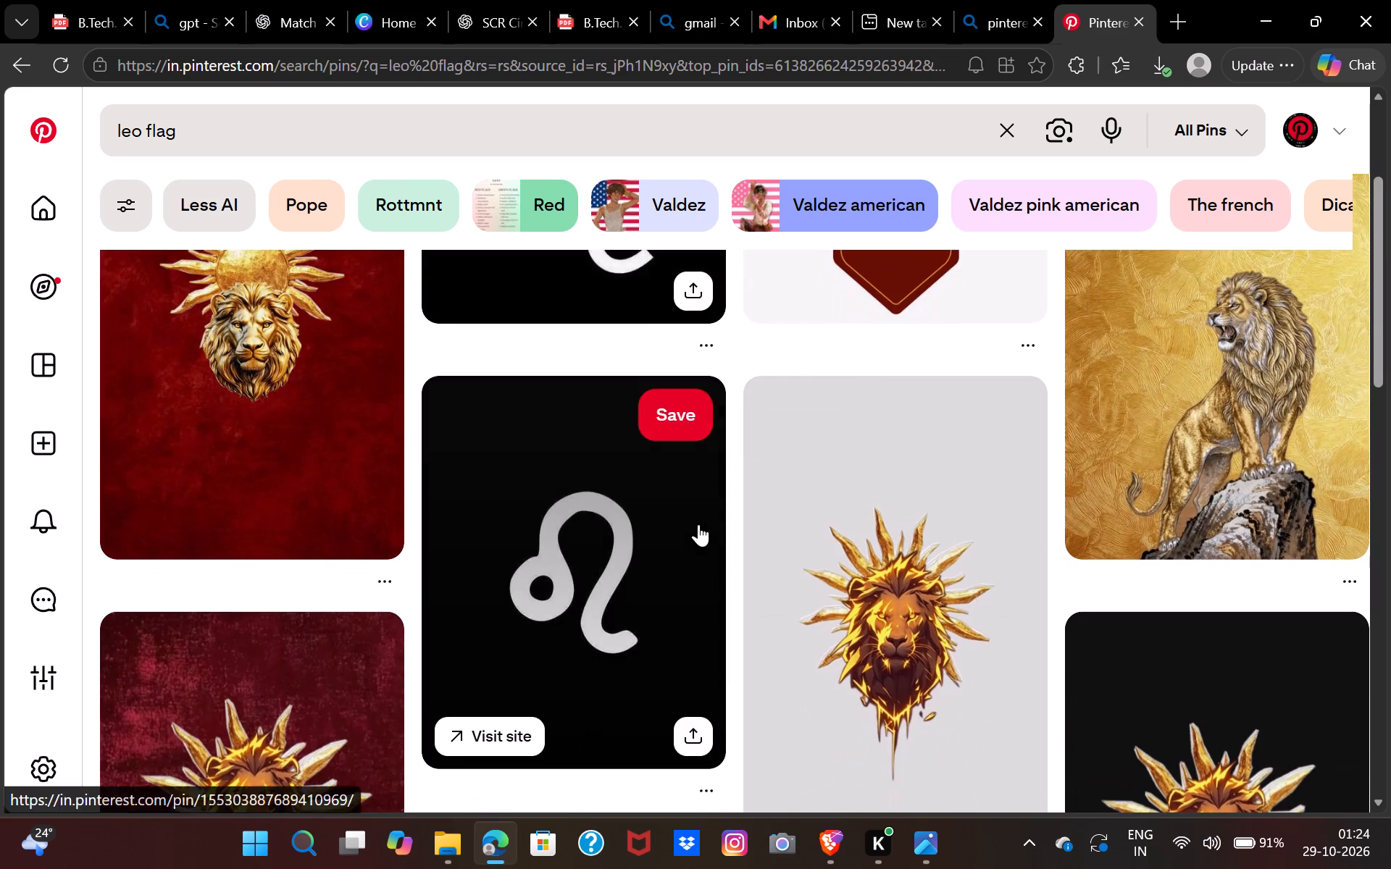
pyautogui.scroll(-3, 698, 524)
pyautogui.scroll(-2, 564, 527)
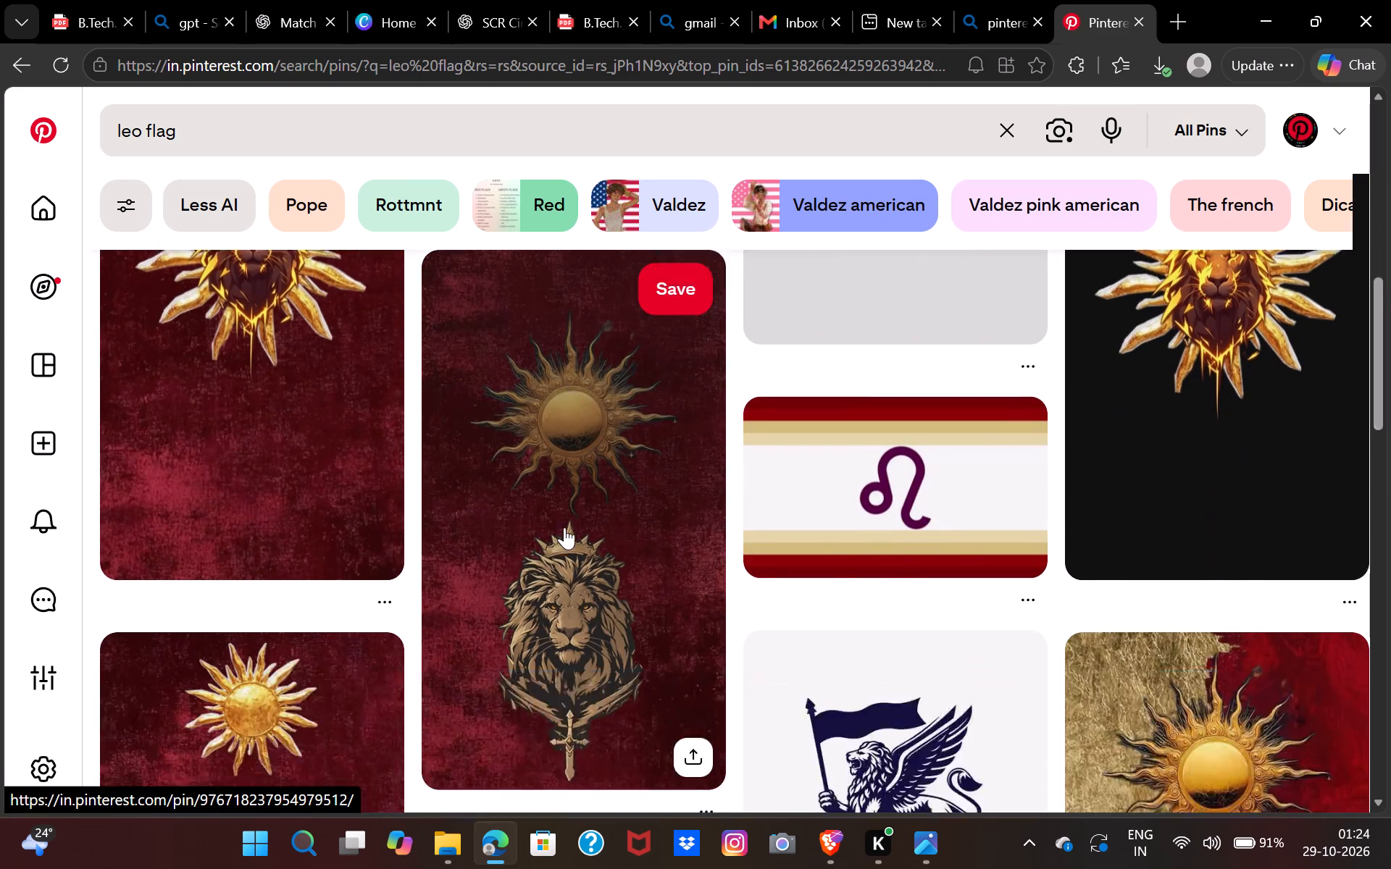
pyautogui.scroll(-3, 564, 527)
pyautogui.hscroll(1, 564, 527)
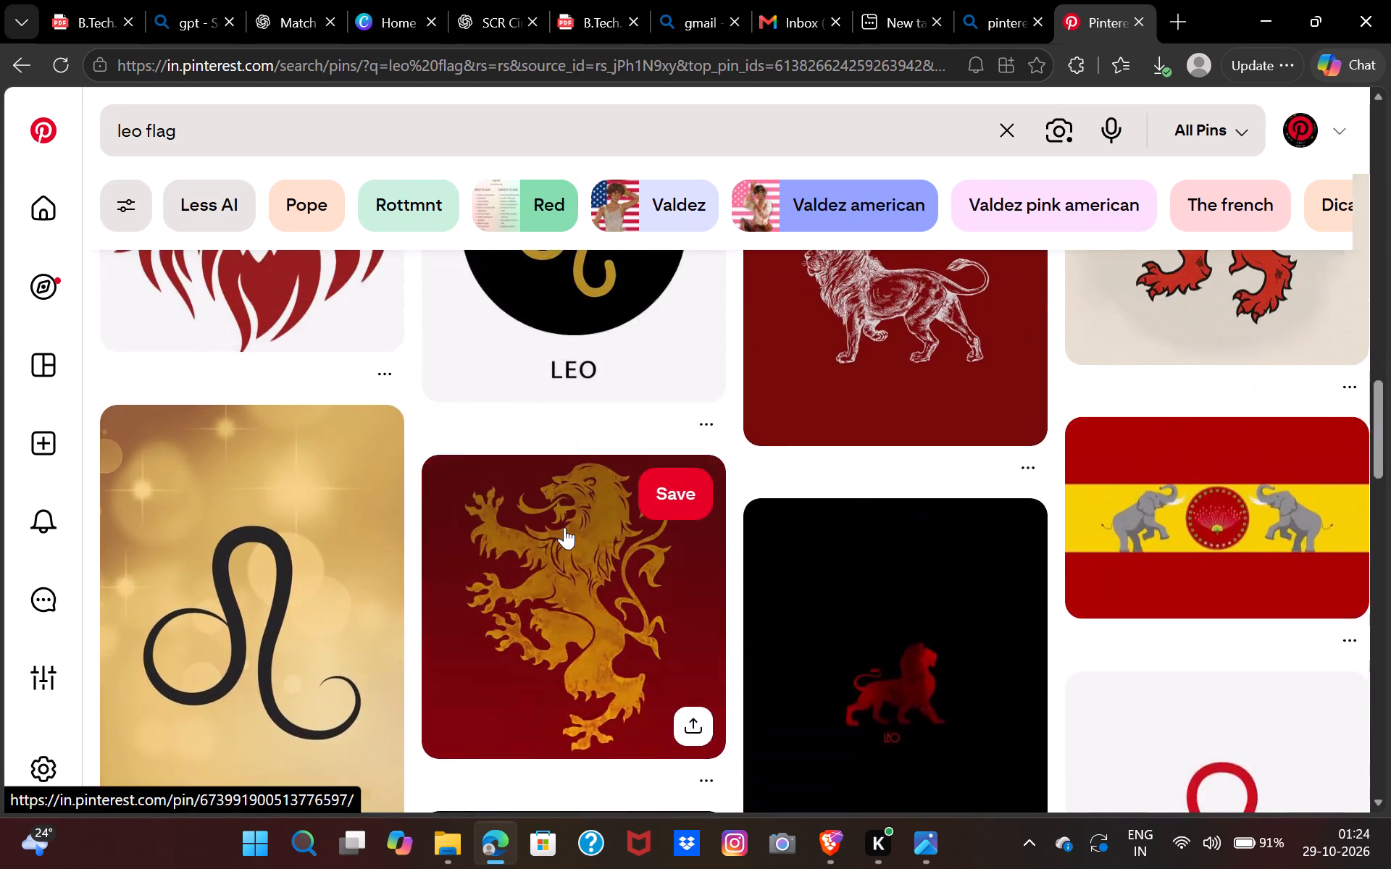
pyautogui.hscroll(1, 564, 527)
pyautogui.scroll(2, 564, 527)
pyautogui.scroll(-1, 564, 527)
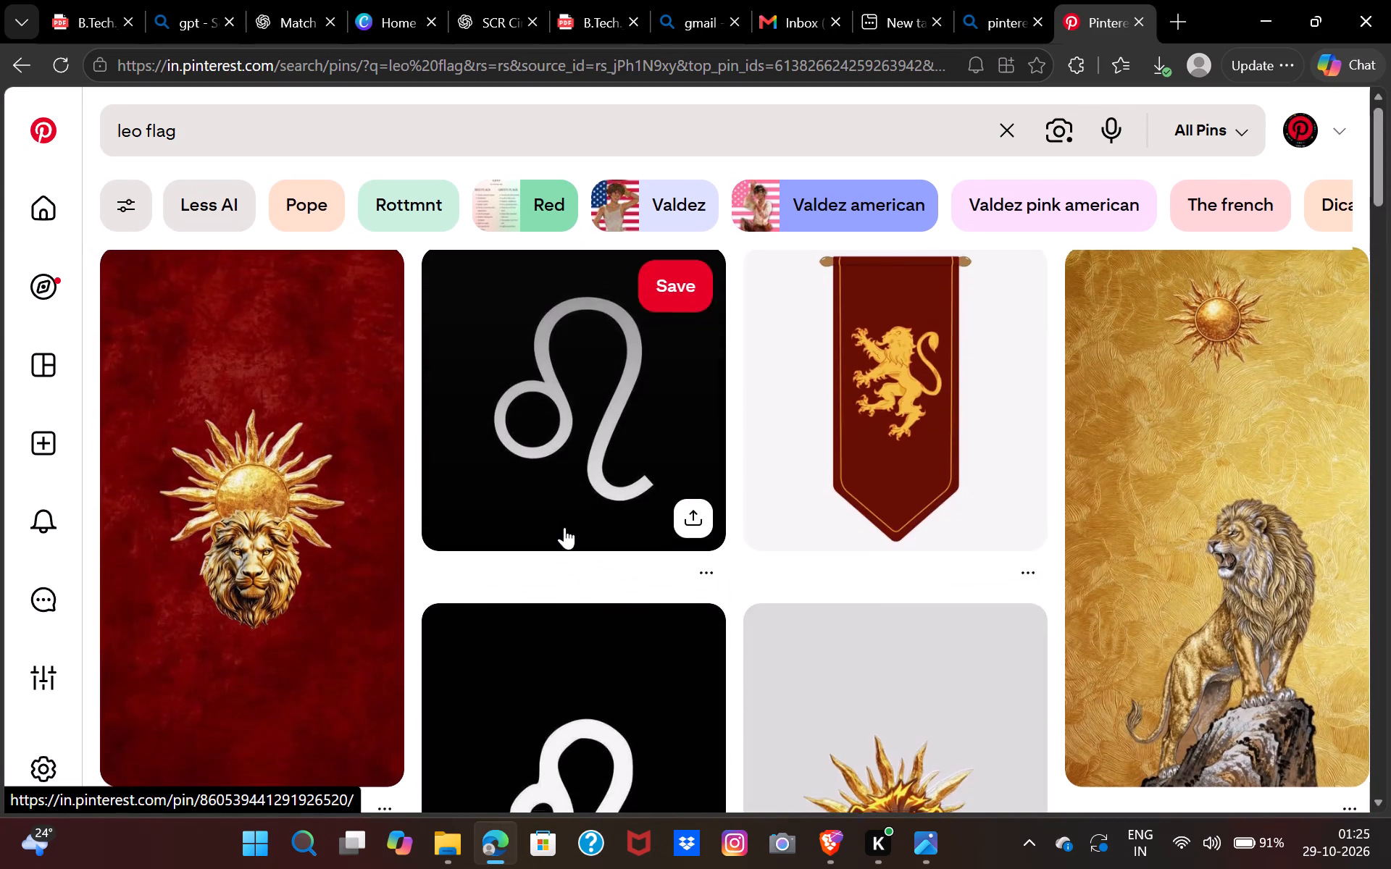
pyautogui.scroll(-6, 564, 527)
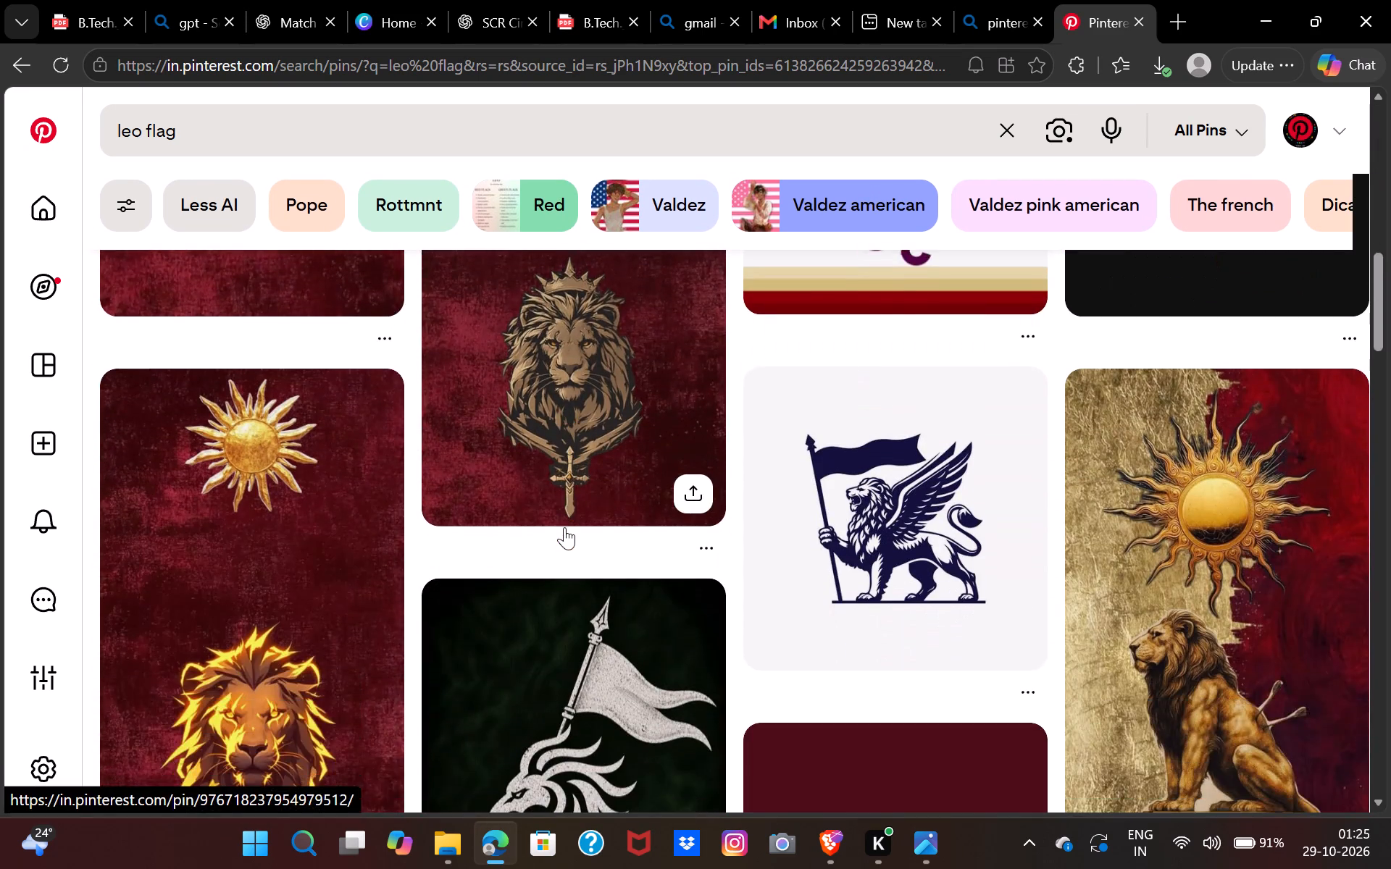
pyautogui.scroll(-6, 564, 527)
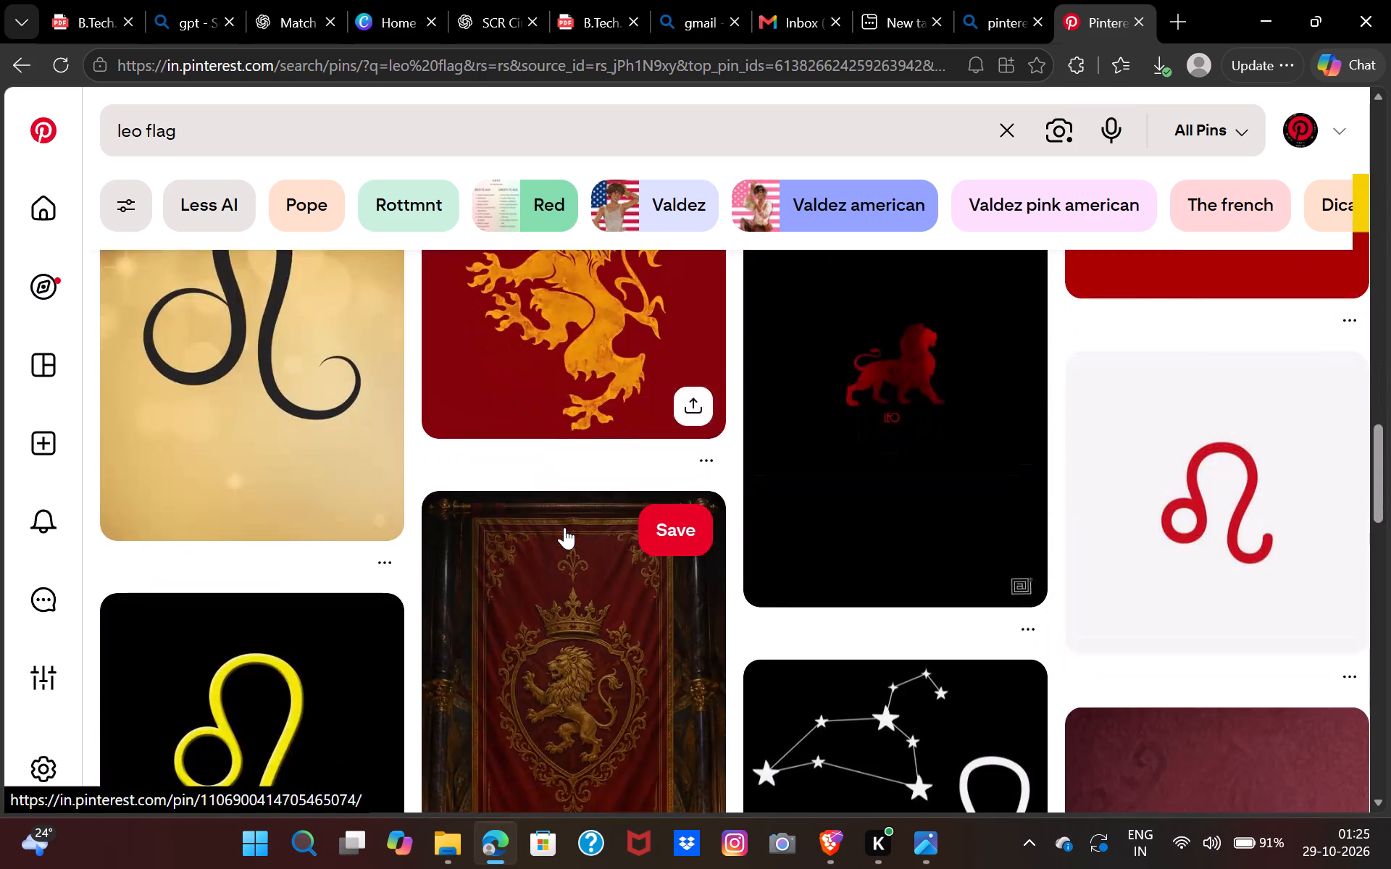
pyautogui.scroll(-7, 564, 527)
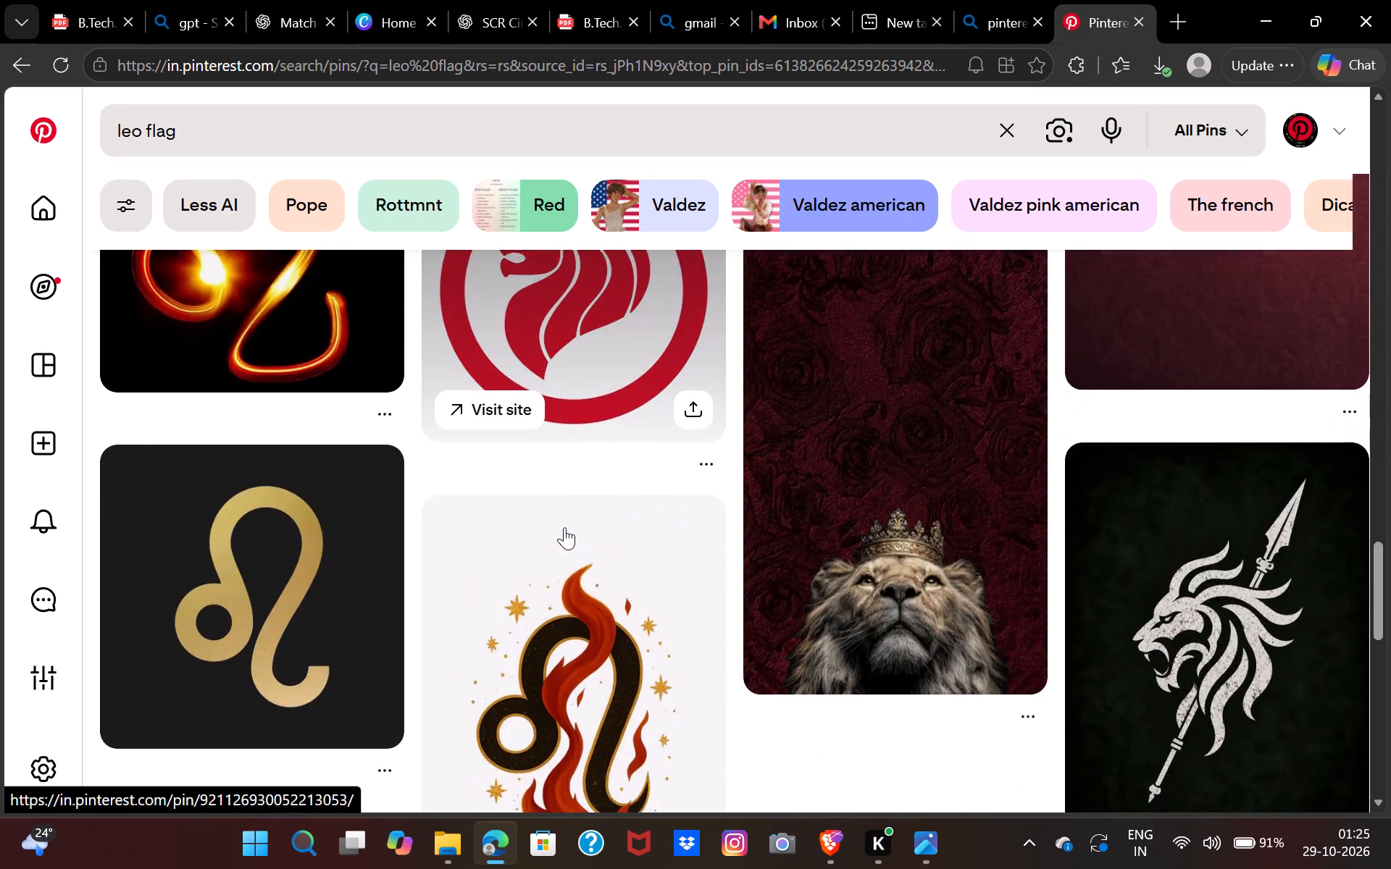
pyautogui.scroll(4, 564, 527)
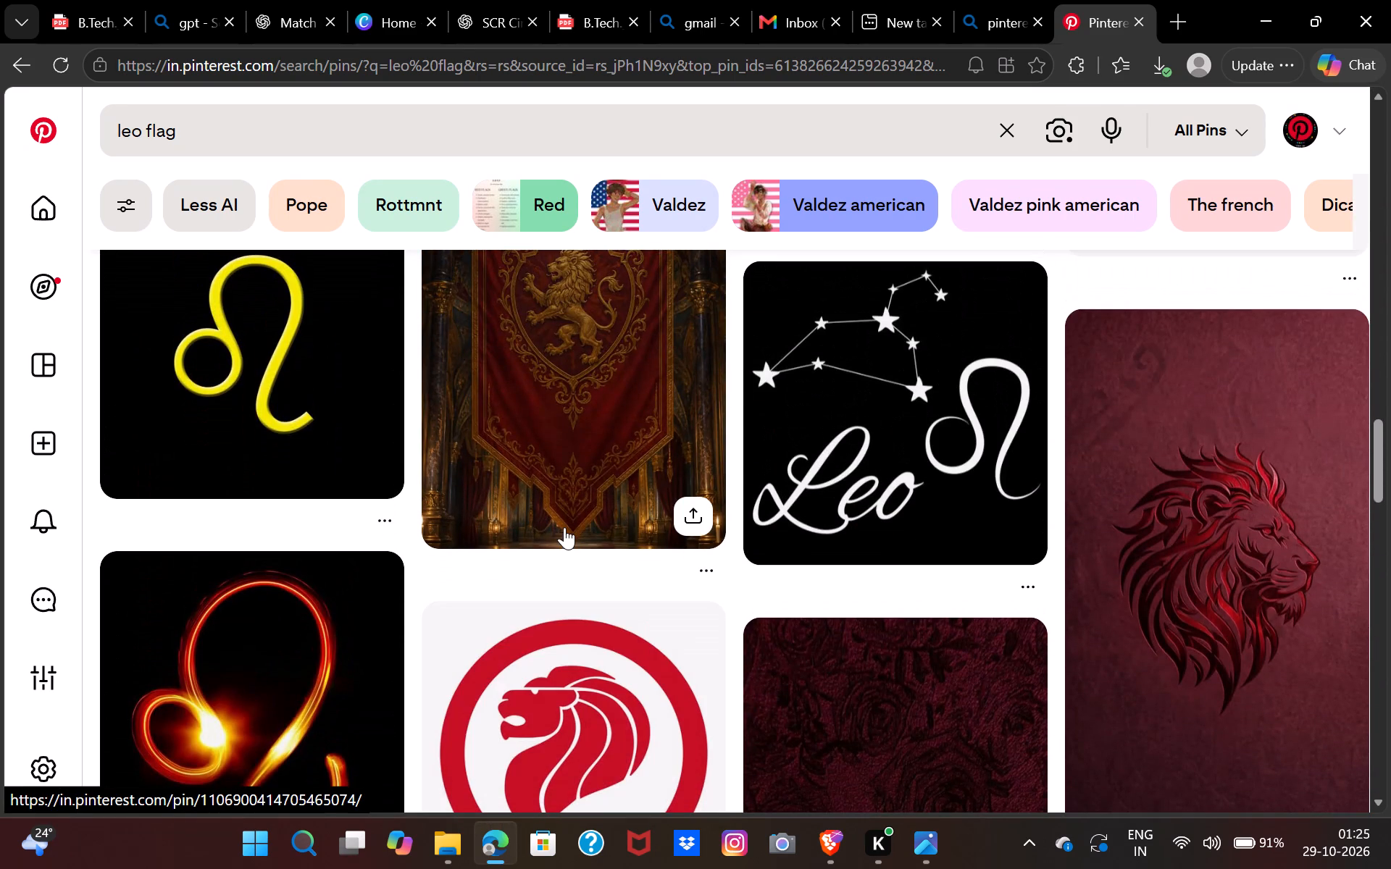
# Open the red hanging banner pin with the crowned golden lion and examine the related banner designs below it.
pyautogui.click(586, 456)
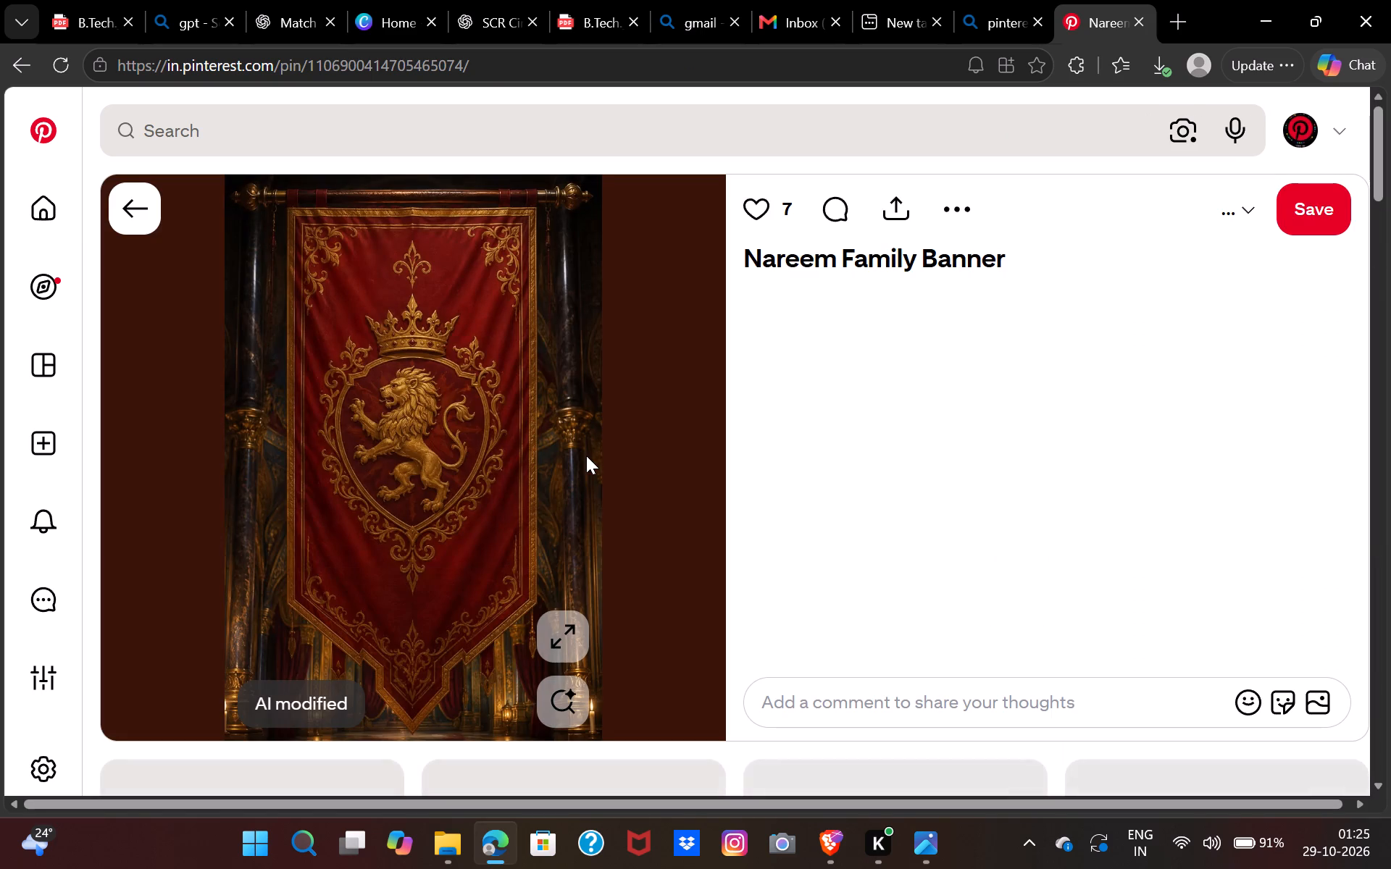
pyautogui.scroll(-2, 586, 456)
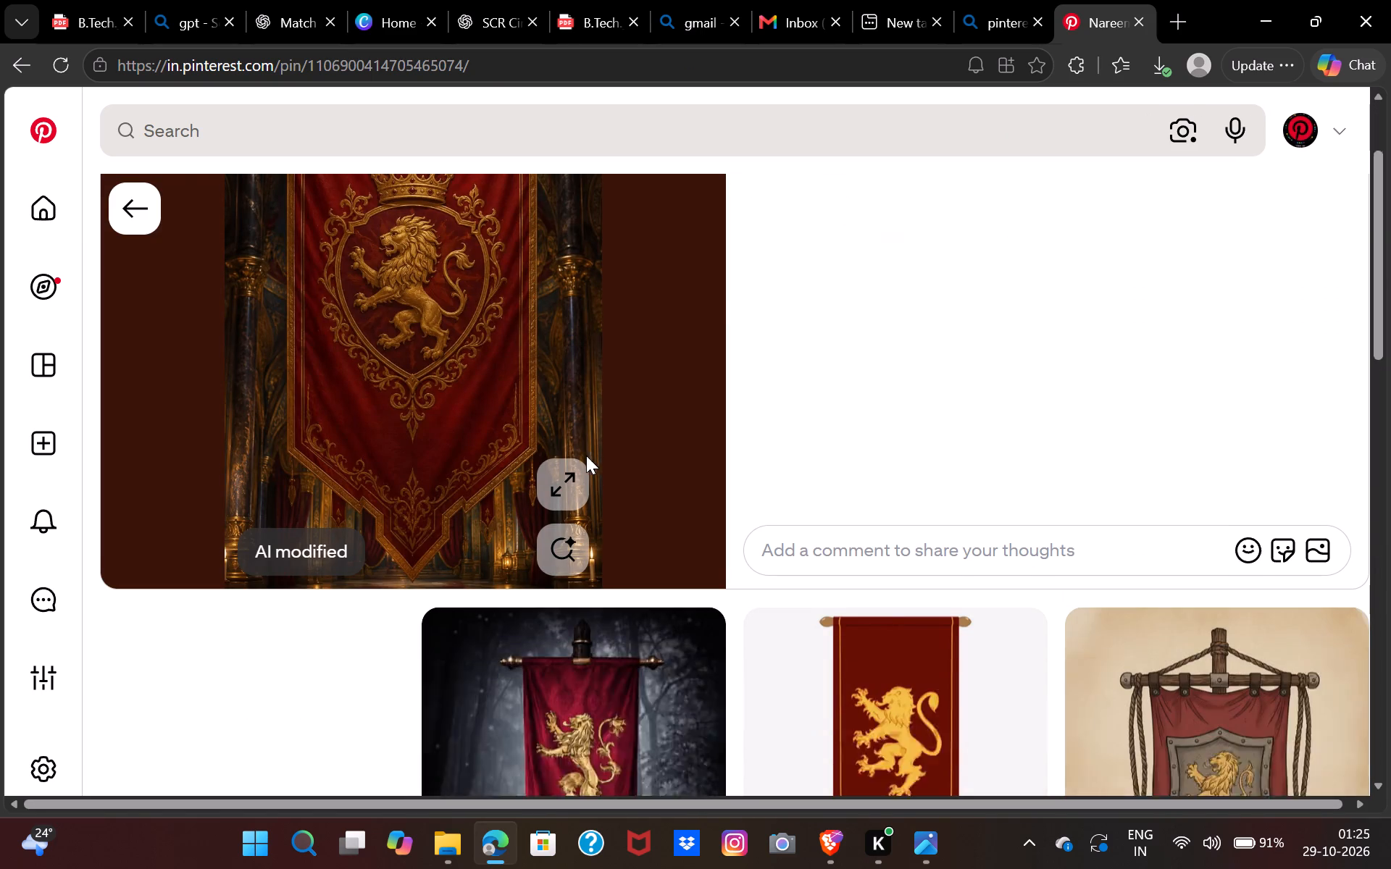
pyautogui.scroll(-5, 586, 456)
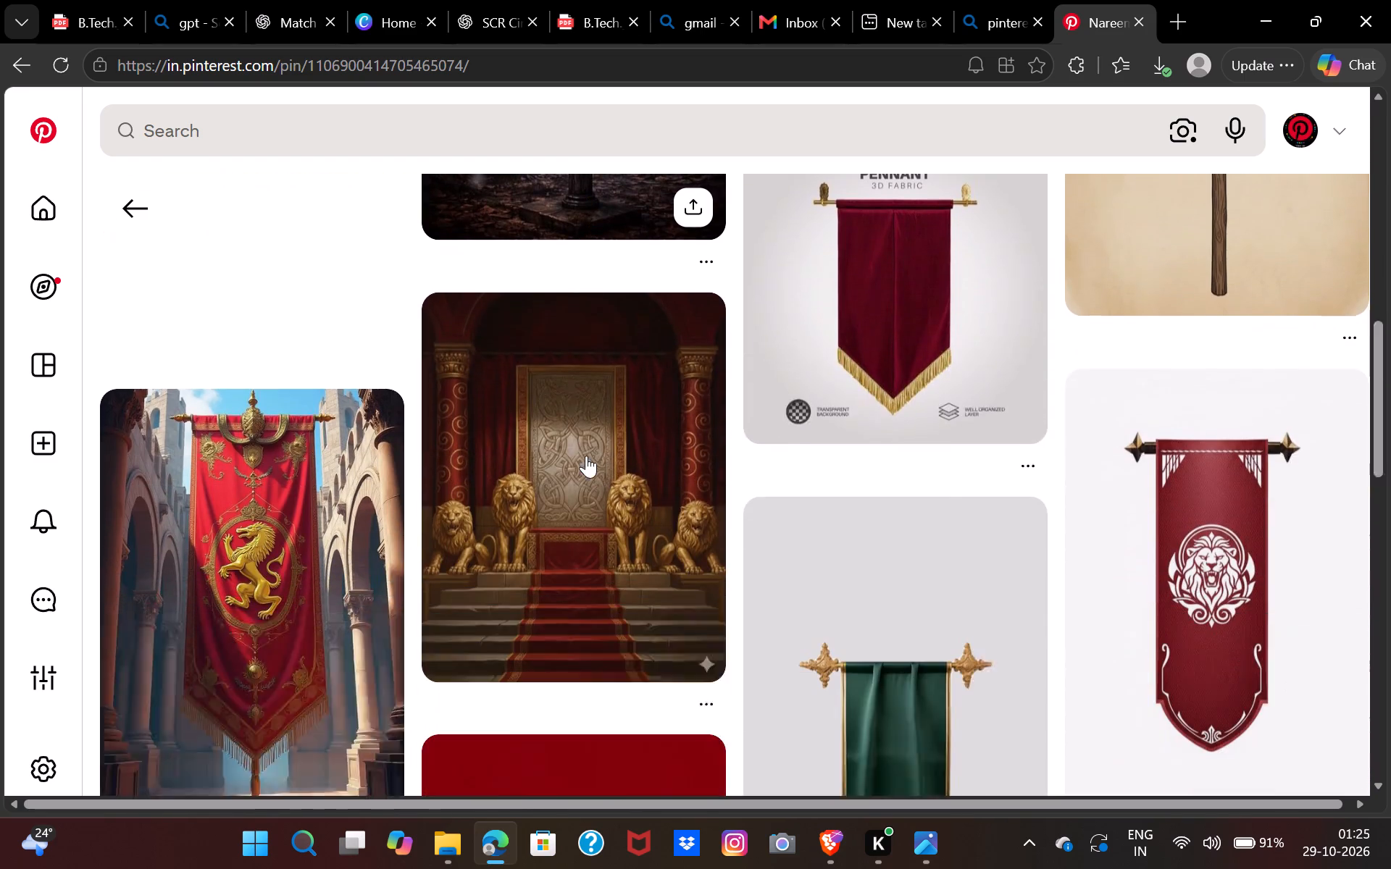
pyautogui.scroll(-3, 586, 456)
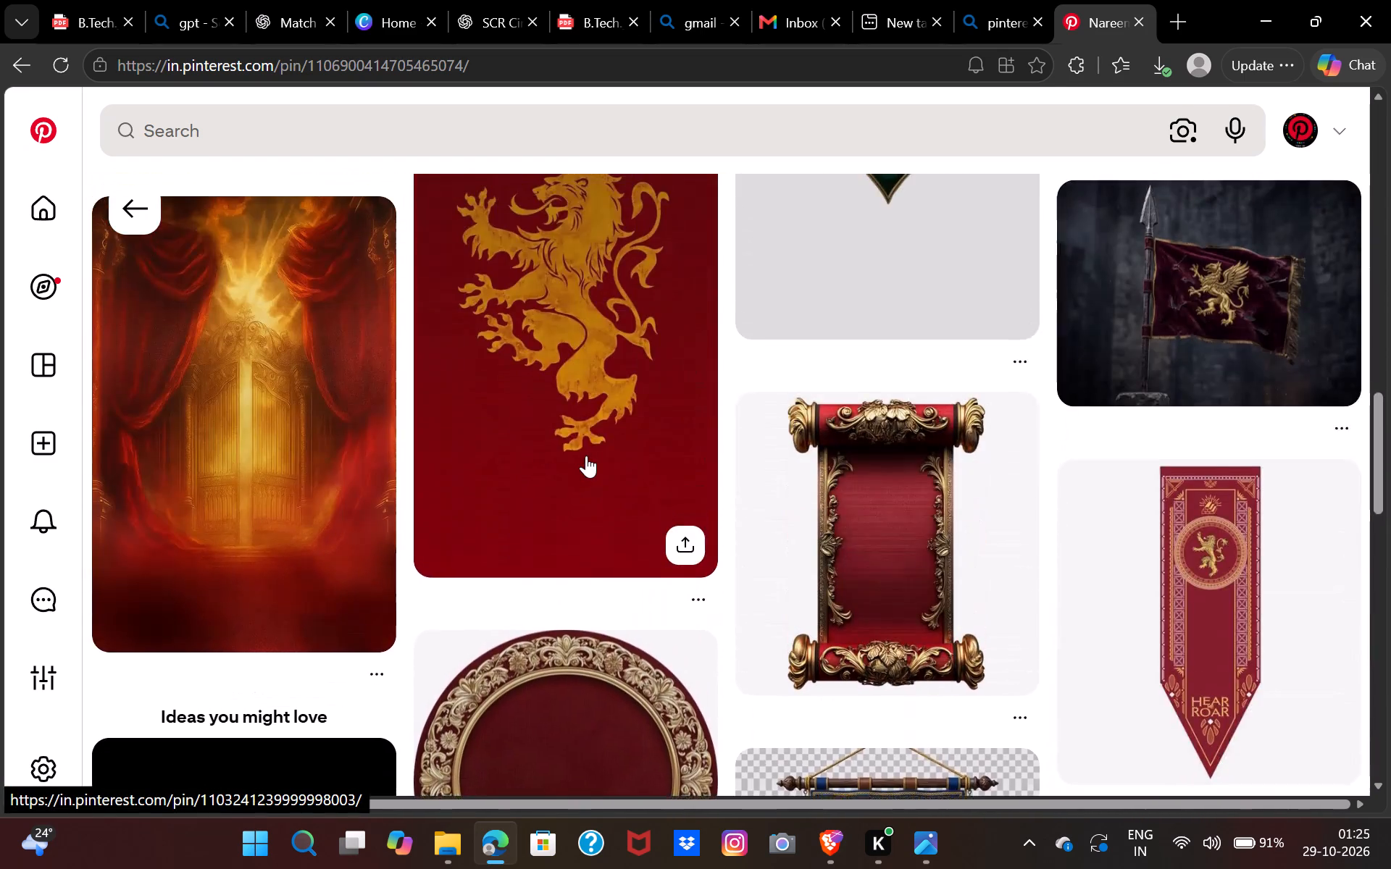
pyautogui.scroll(-2, 586, 456)
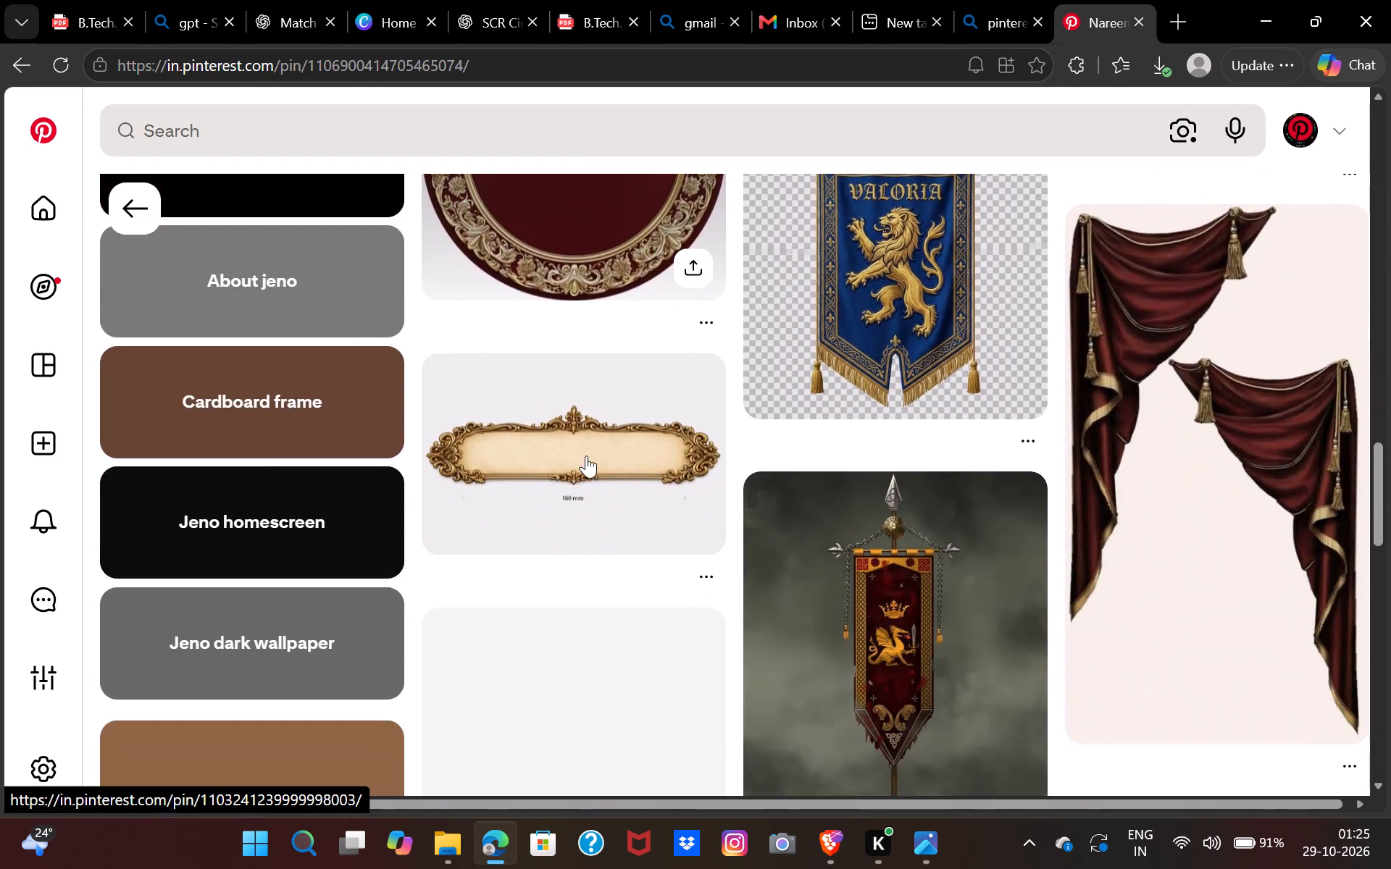
pyautogui.scroll(-1, 586, 456)
pyautogui.scroll(3, 586, 456)
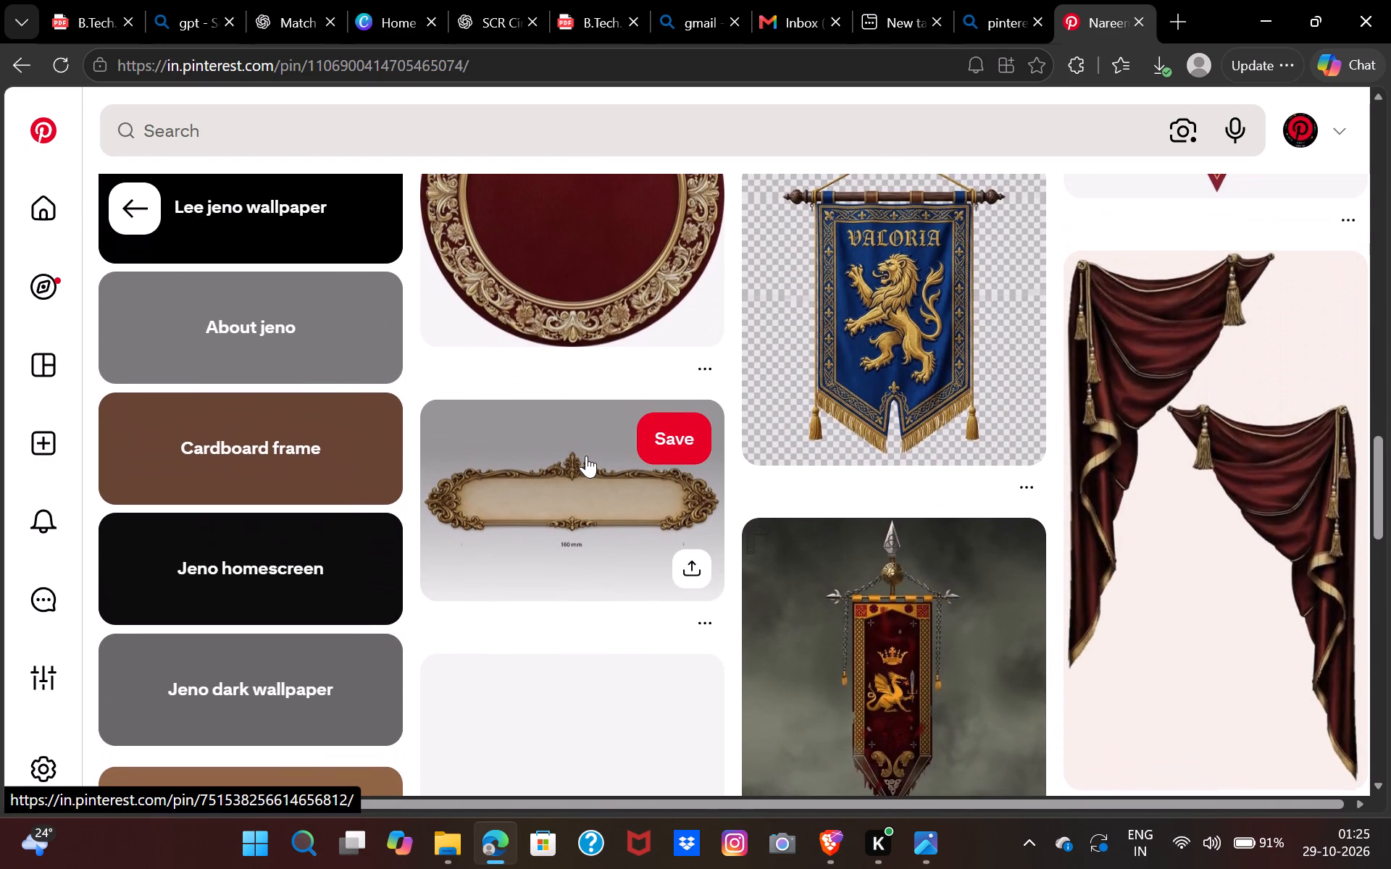
pyautogui.scroll(1, 586, 456)
pyautogui.scroll(-3, 586, 456)
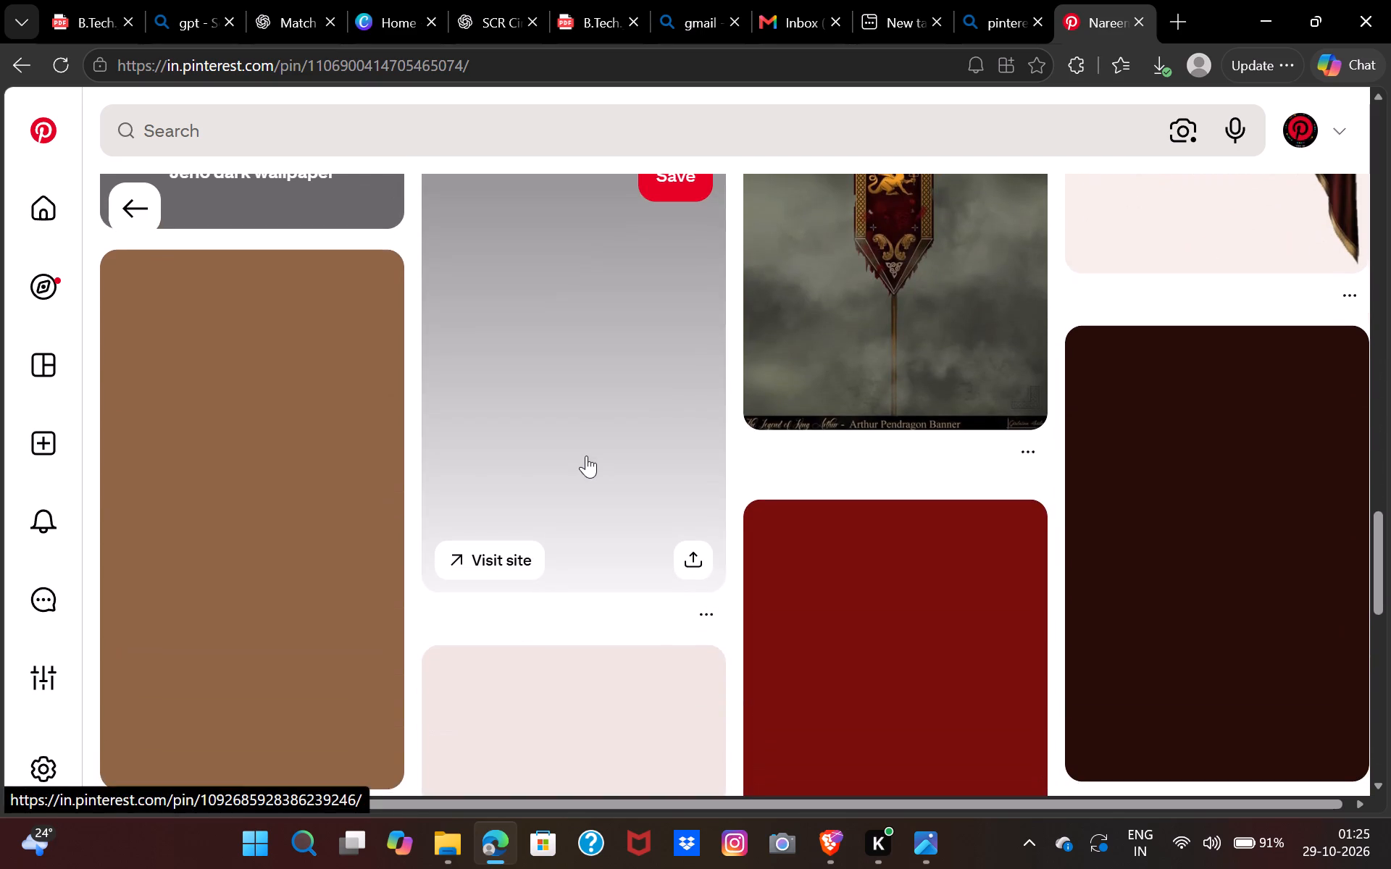
pyautogui.scroll(-2, 586, 456)
pyautogui.scroll(1, 586, 456)
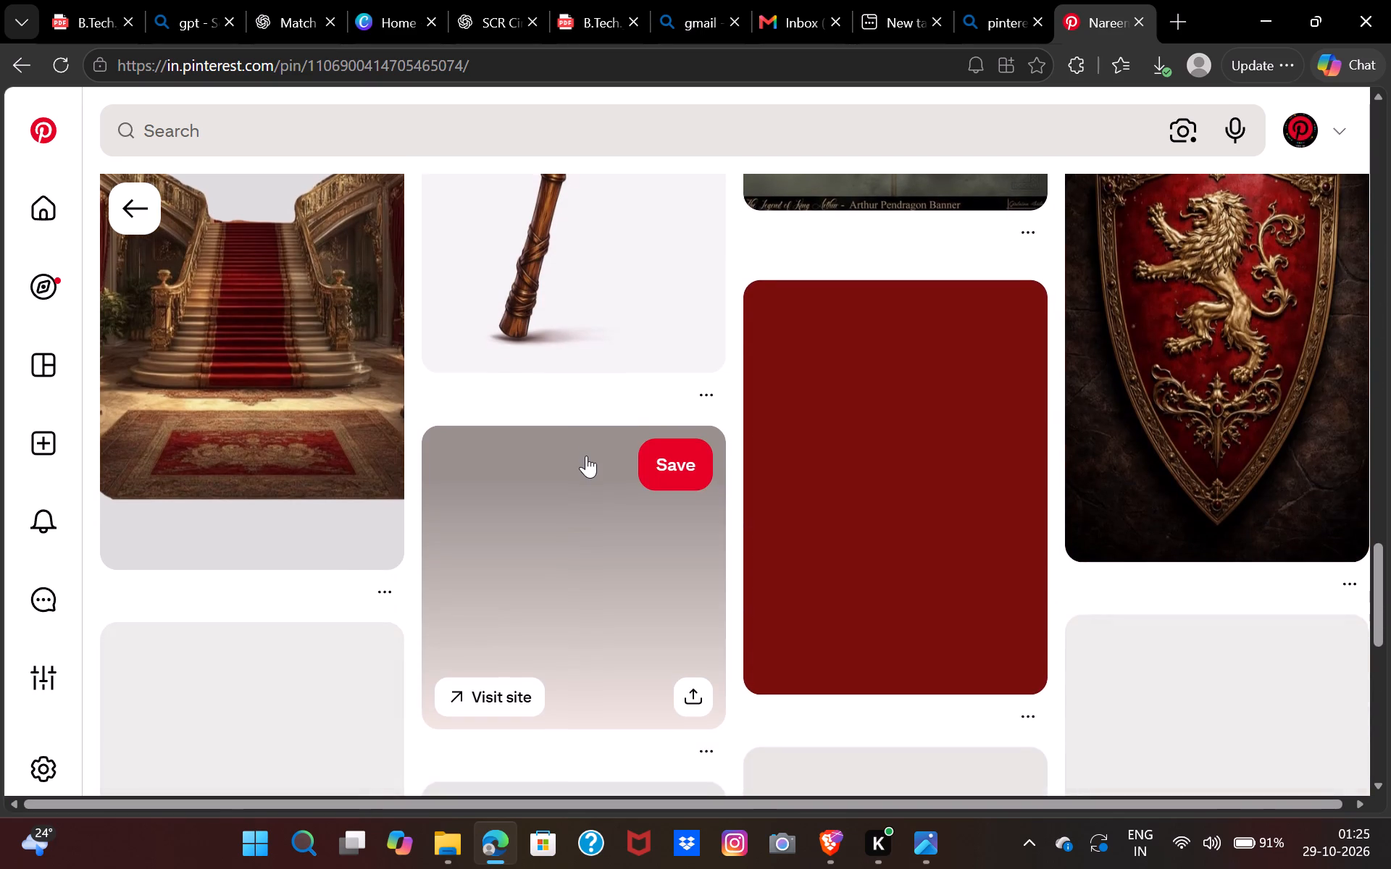
pyautogui.scroll(7, 586, 456)
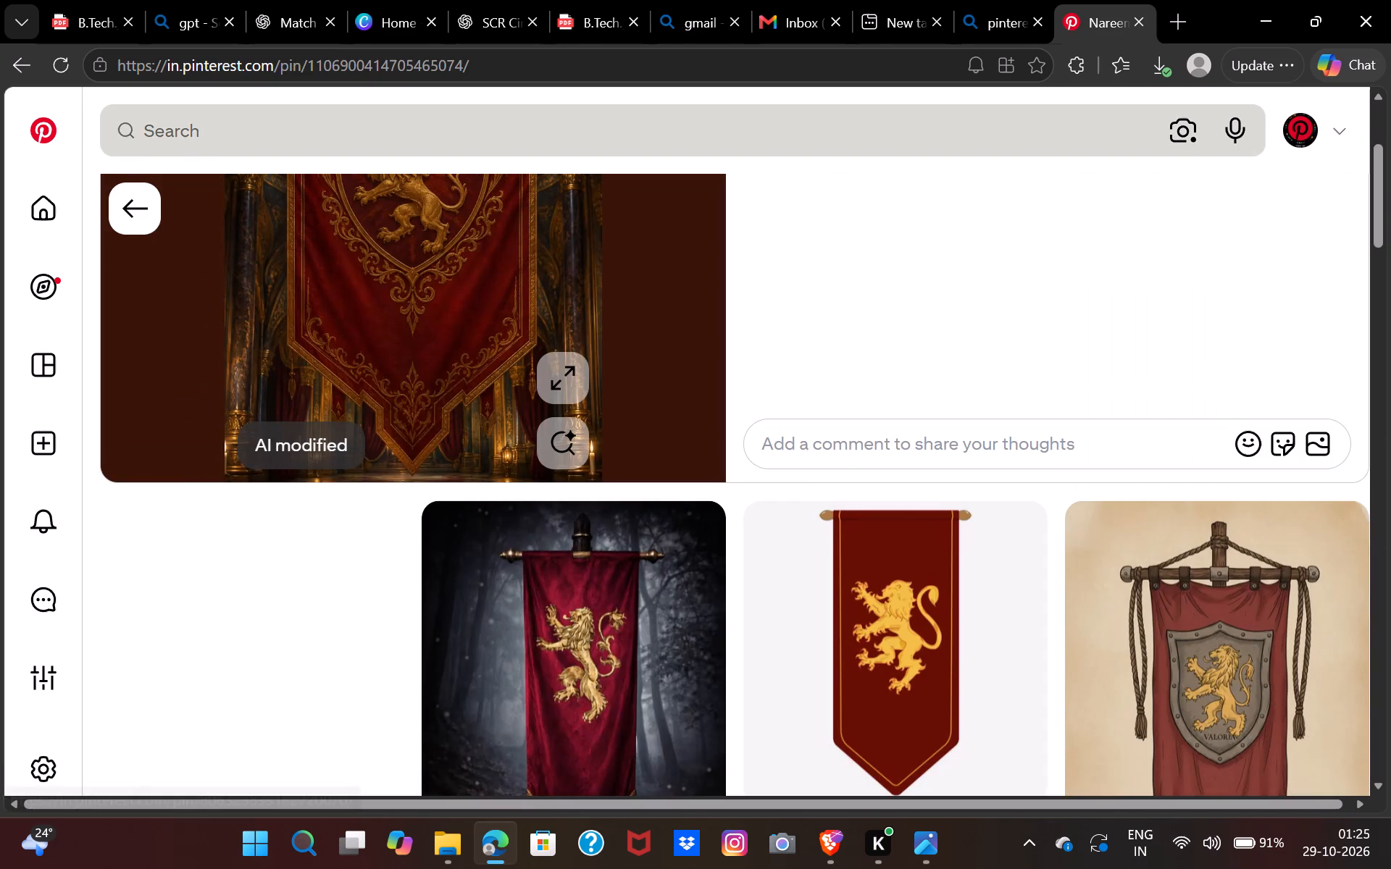
# Search Pinterest for "FLAG".
pyautogui.click(514, 135)
pyautogui.write('FLAG')
pyautogui.press('Return')
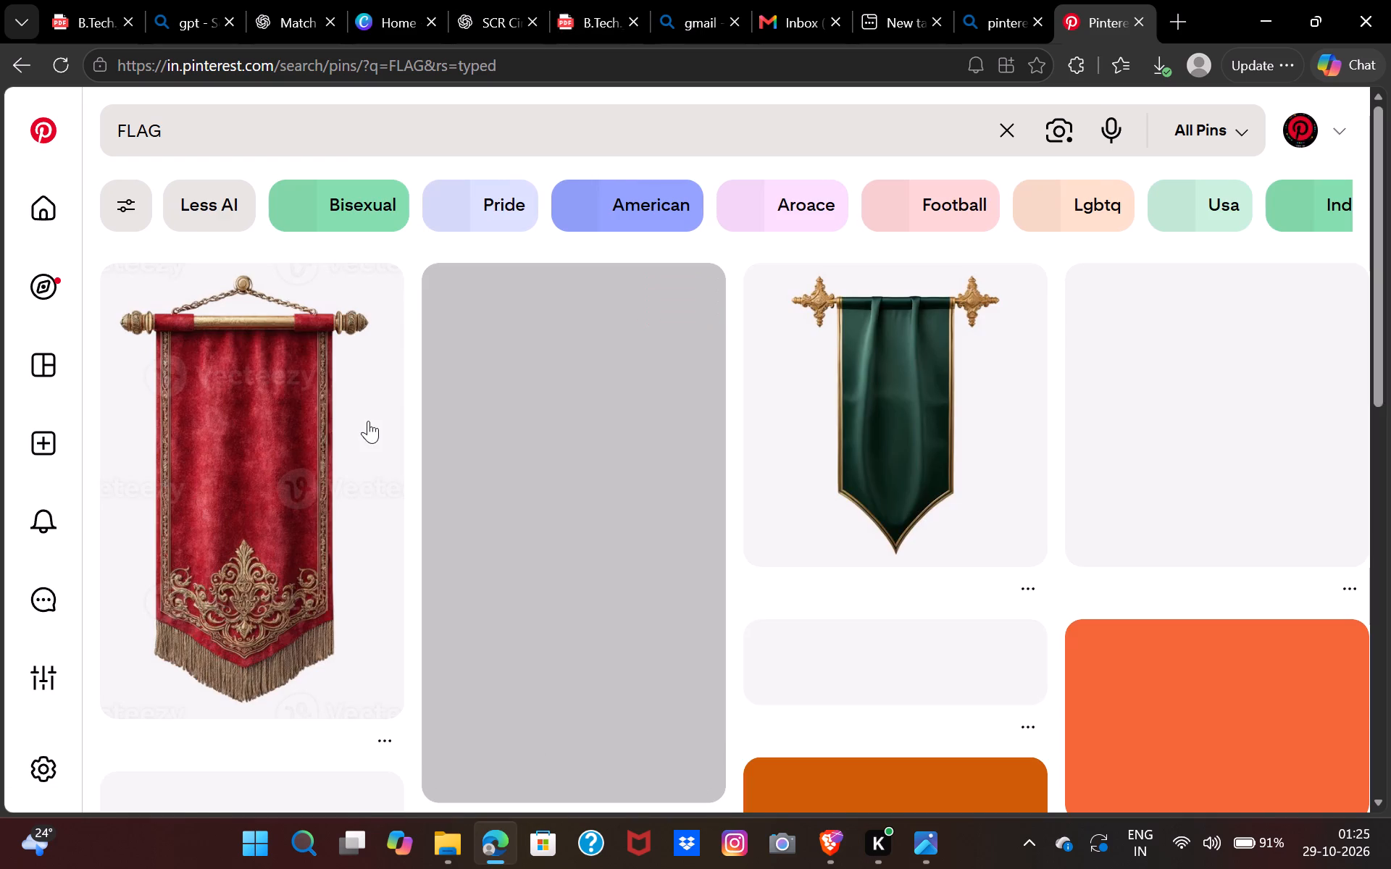
# Open the red fringed banner pin with the ornate gold trim and look through the related banner designs below it.
pyautogui.scroll(-1, 368, 421)
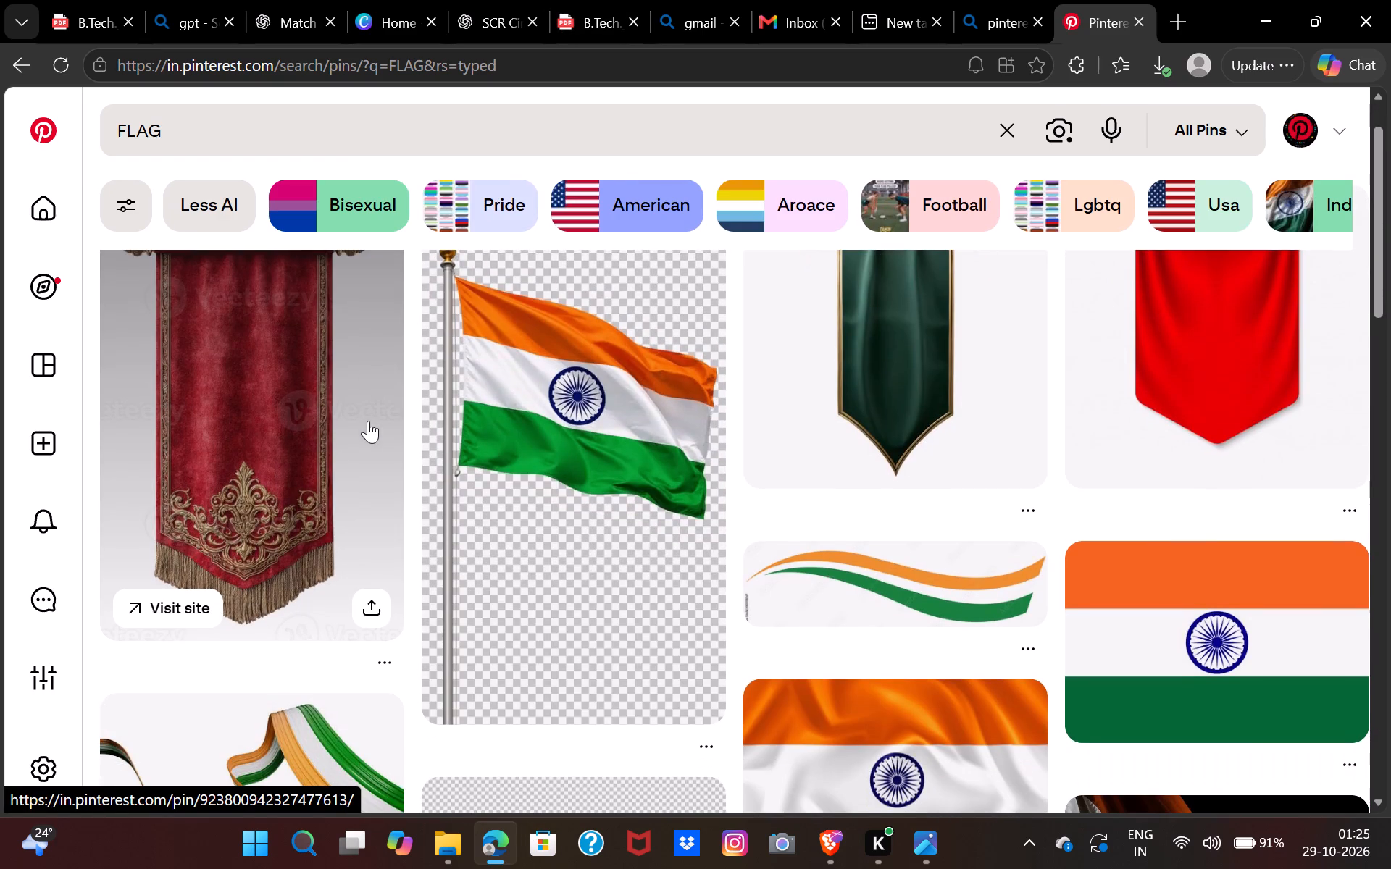
pyautogui.click(343, 416)
pyautogui.scroll(-2, 762, 574)
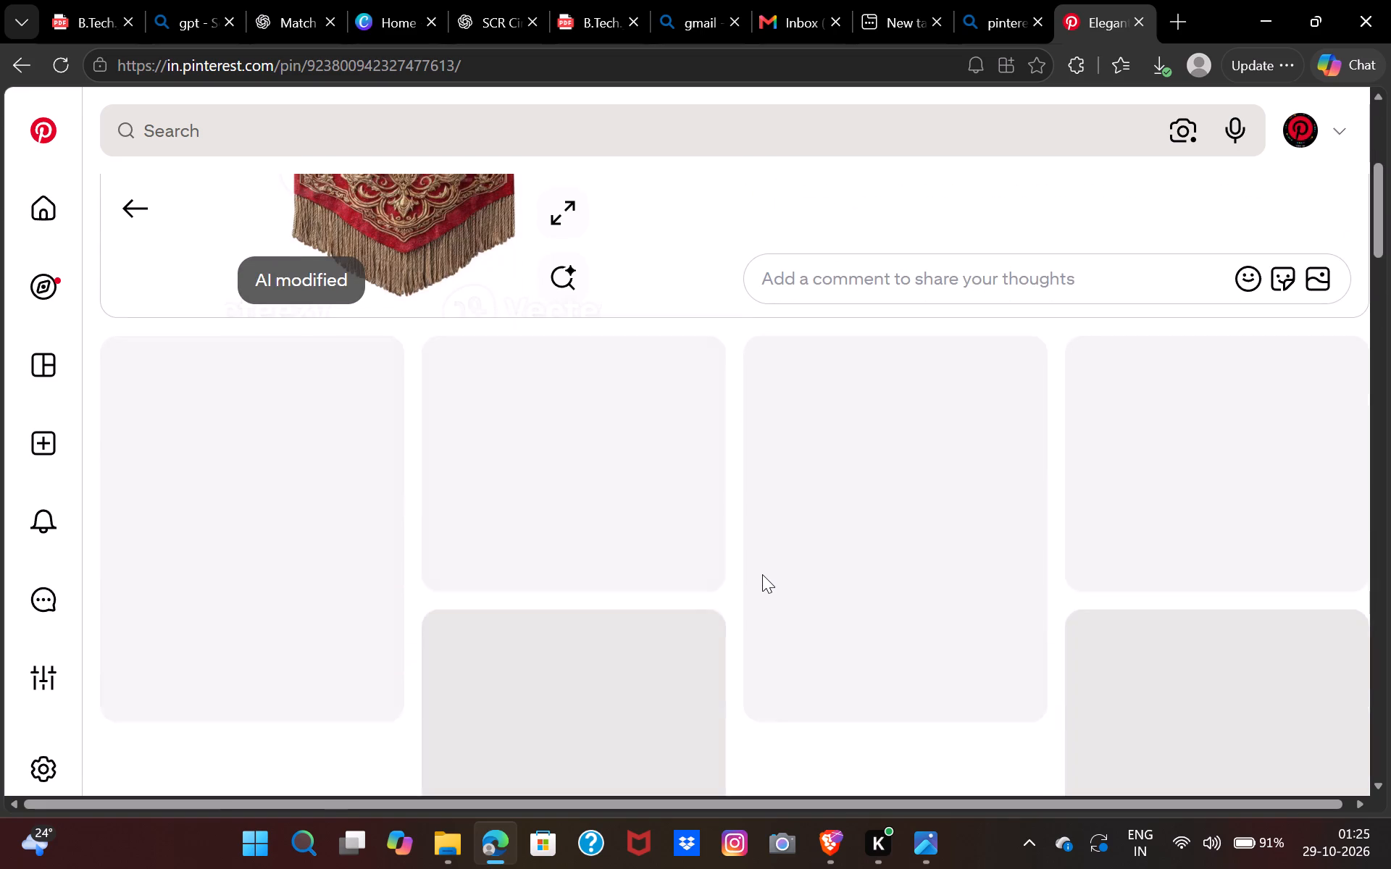
pyautogui.scroll(-2, 762, 574)
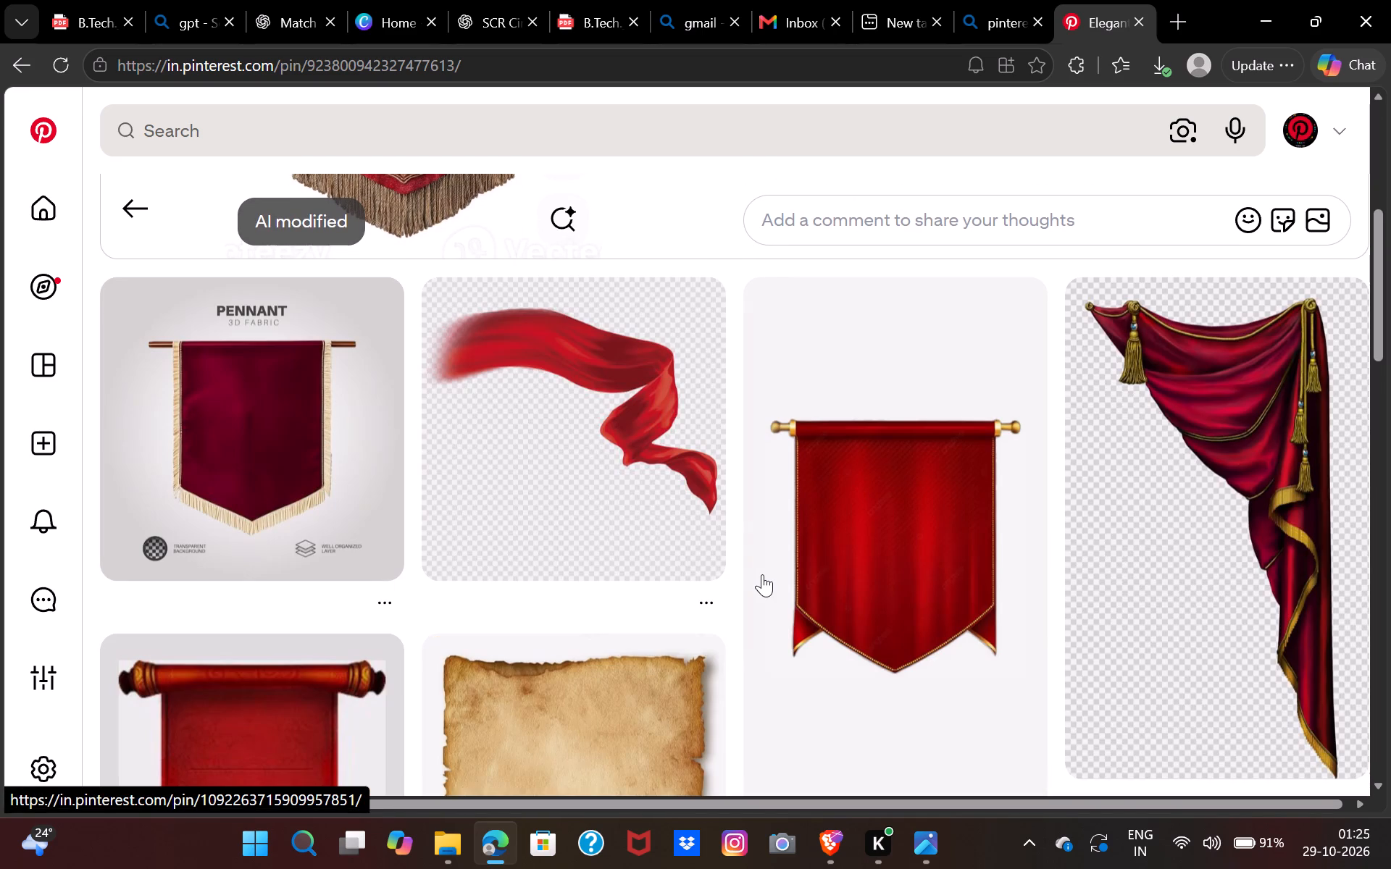
pyautogui.scroll(-1, 762, 574)
# Copy the maroon "PENNANT 3D FABRIC" image from its Pinterest pin and paste it onto page 2 of the Canva design in Brave.
pyautogui.click(243, 420)
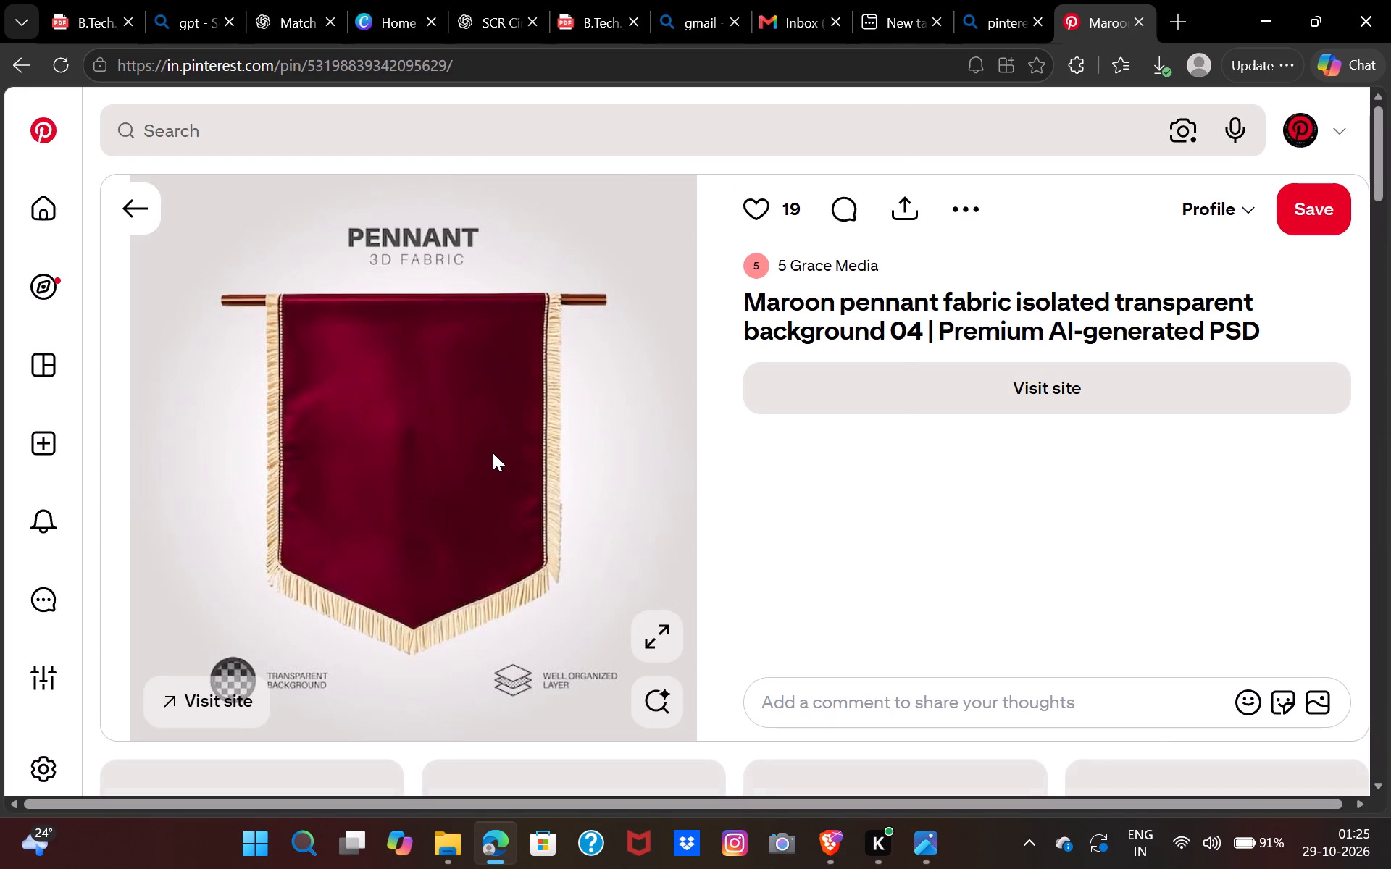
pyautogui.rightClick(493, 453)
pyautogui.click(643, 126)
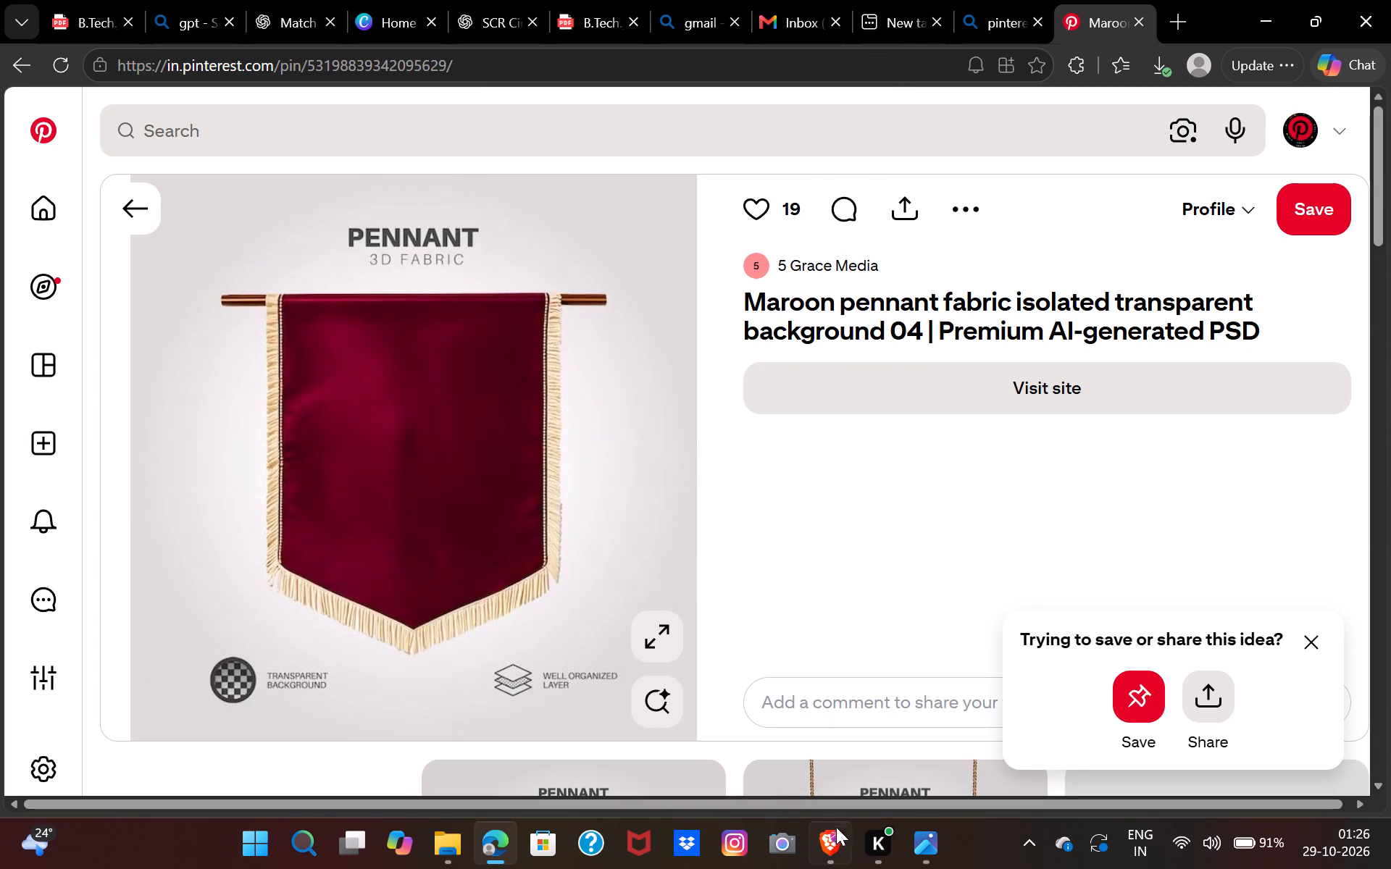
pyautogui.click(832, 839)
pyautogui.scroll(-2, 773, 591)
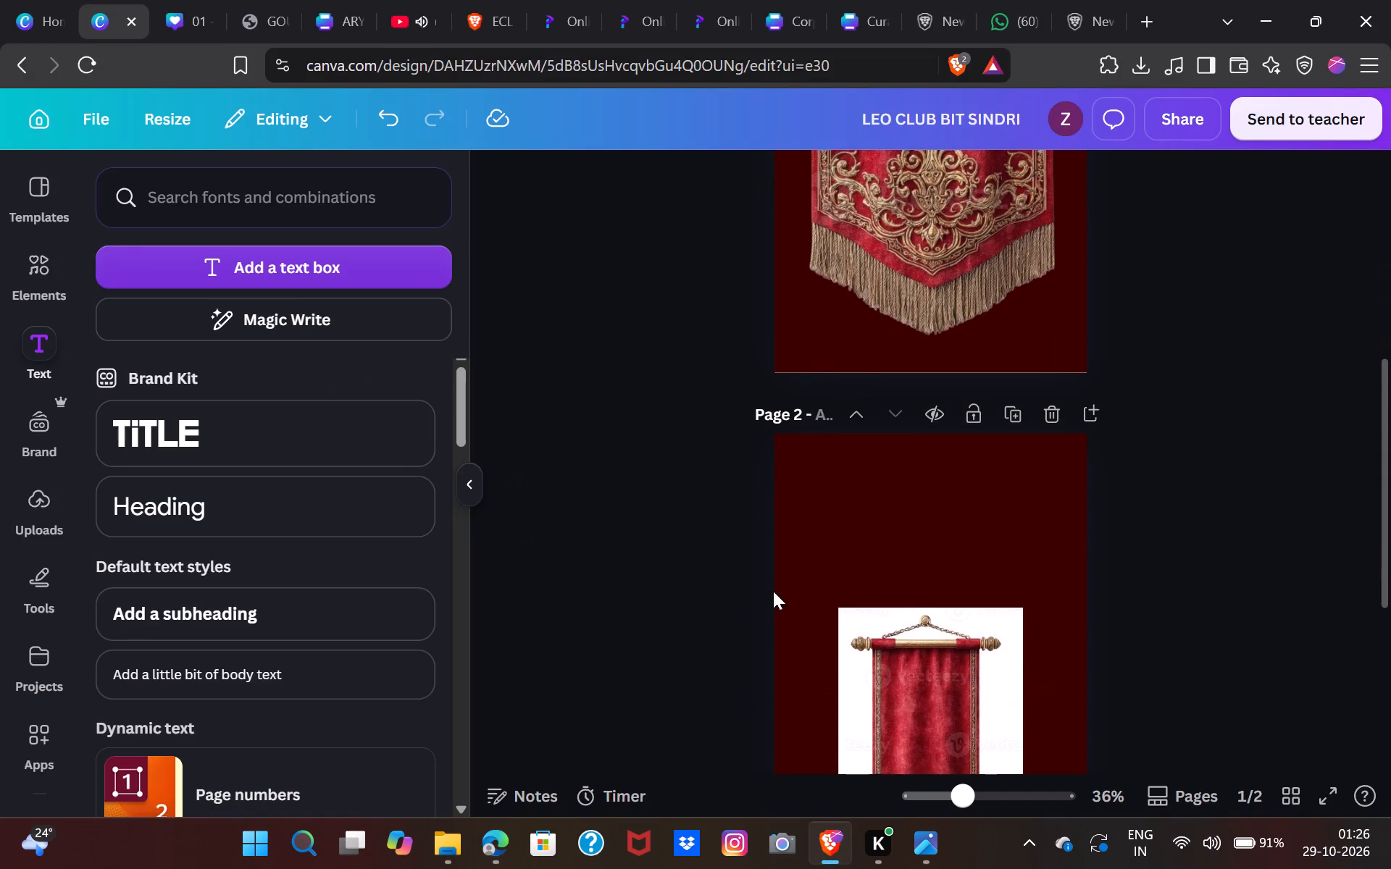
pyautogui.scroll(-1, 773, 591)
pyautogui.click(970, 521)
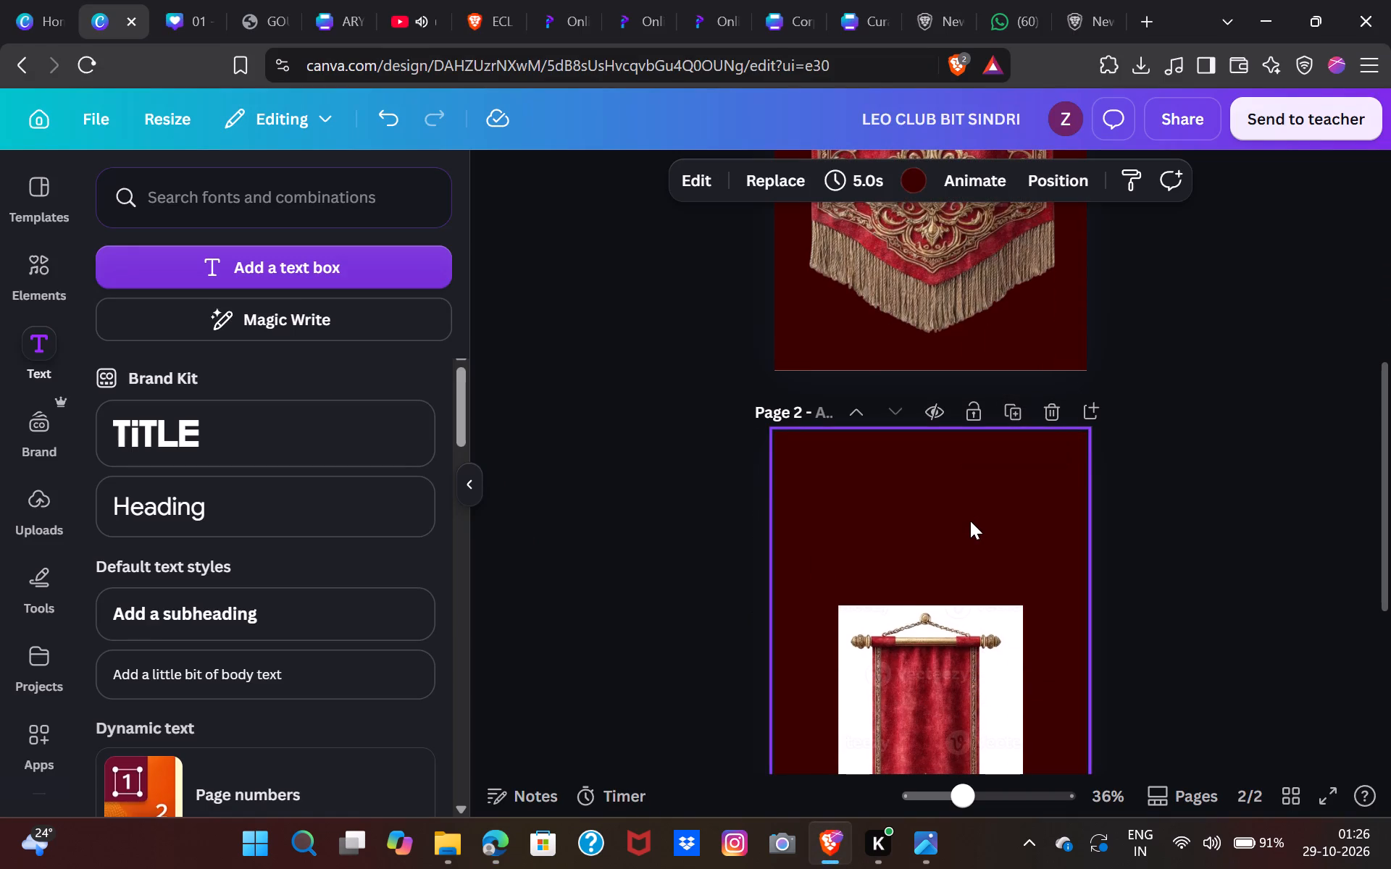
pyautogui.hotkey('ctrl', 'v')
# Enlarge the pasted pennant image to about 1,445 px square and centre it horizontally so the pennant spans page 2.
pyautogui.scroll(-2, 970, 521)
pyautogui.moveTo(966, 529); pyautogui.dragTo(960, 501)
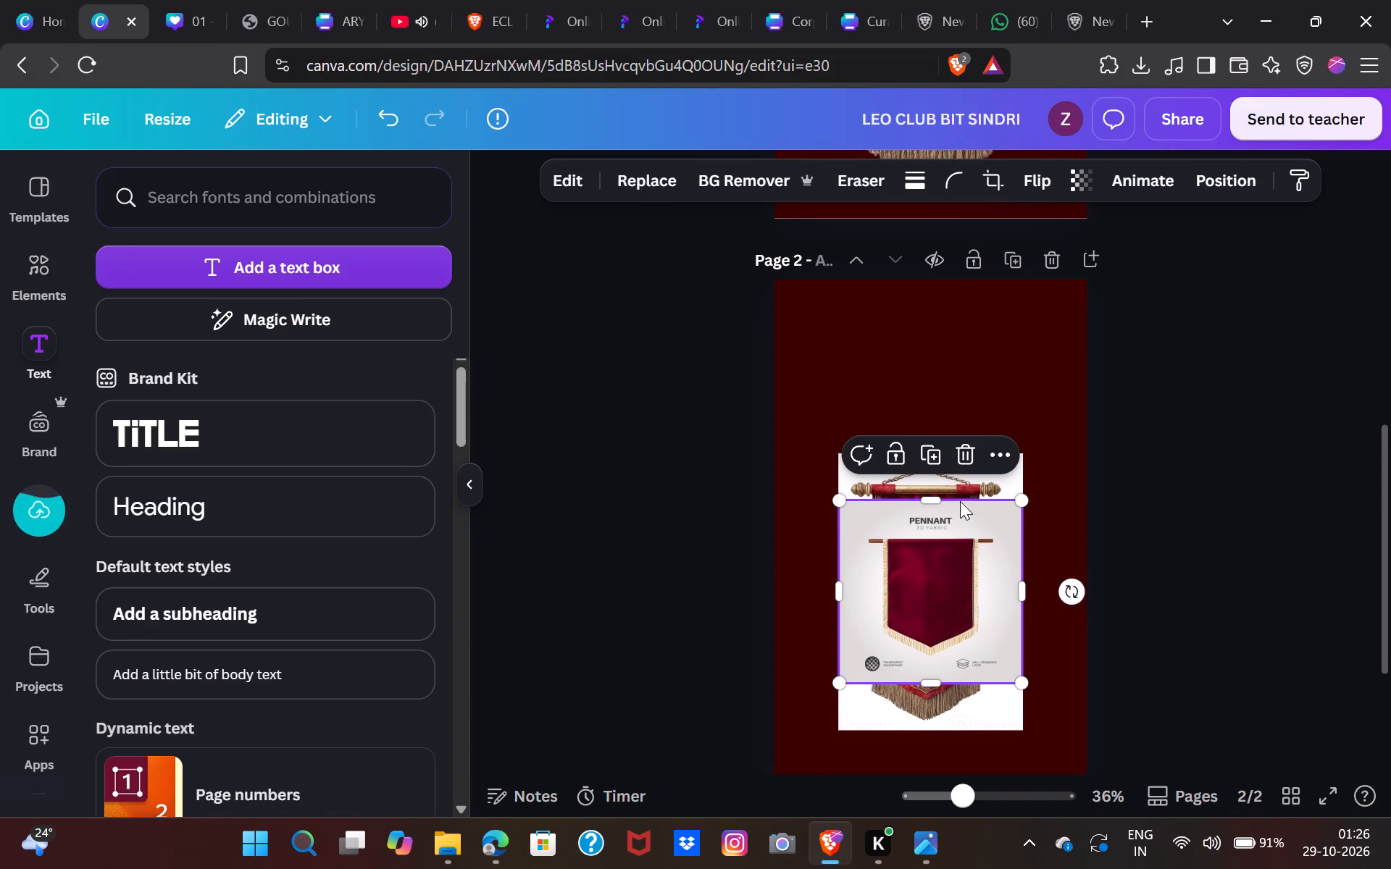
pyautogui.moveTo(960, 501); pyautogui.dragTo(936, 330)
pyautogui.moveTo(936, 330); pyautogui.dragTo(887, 304)
pyautogui.moveTo(941, 453); pyautogui.dragTo(1070, 643)
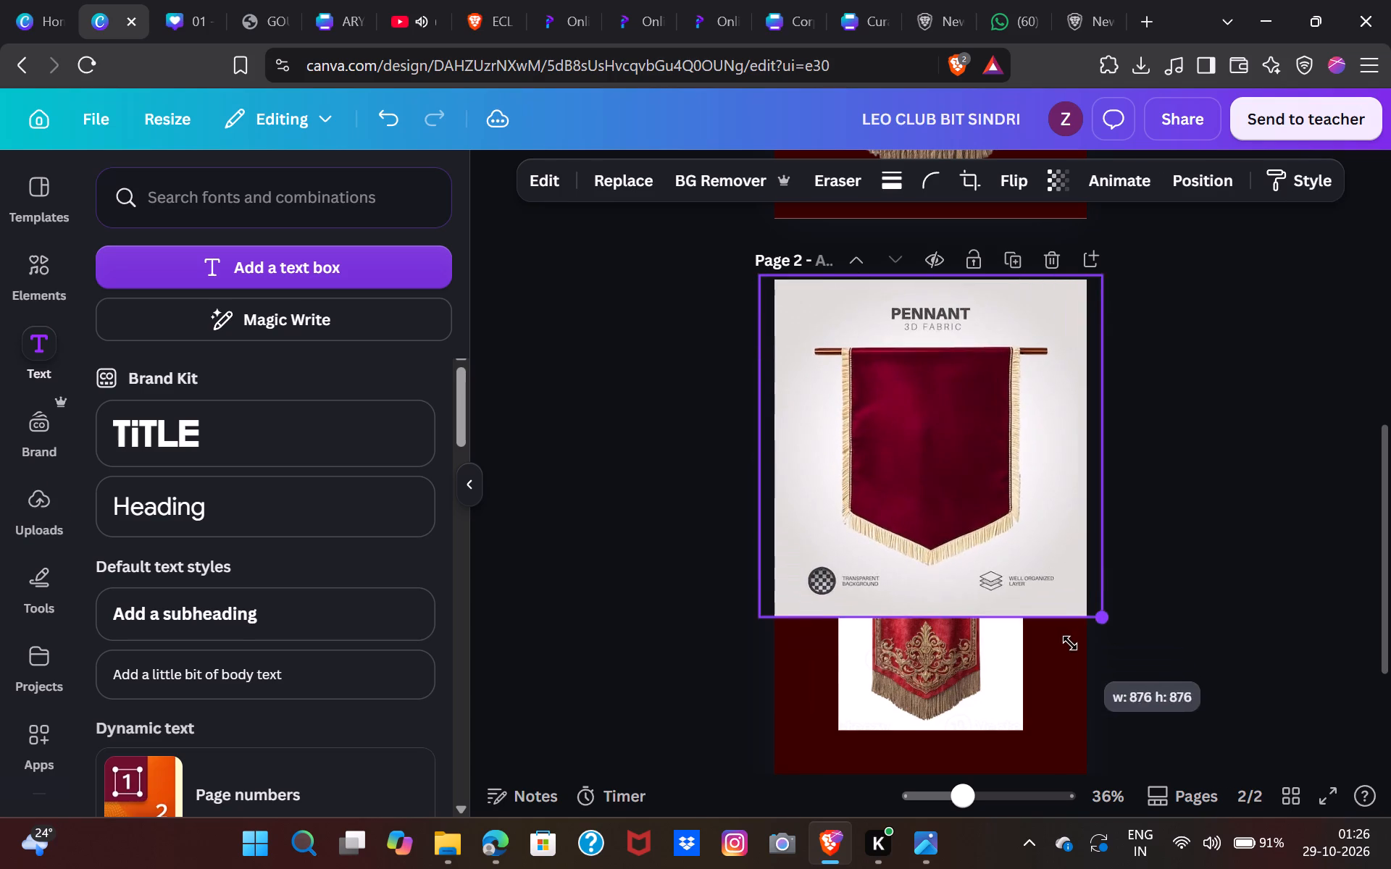
pyautogui.moveTo(1070, 643); pyautogui.dragTo(1169, 778)
pyautogui.moveTo(984, 542); pyautogui.dragTo(931, 540)
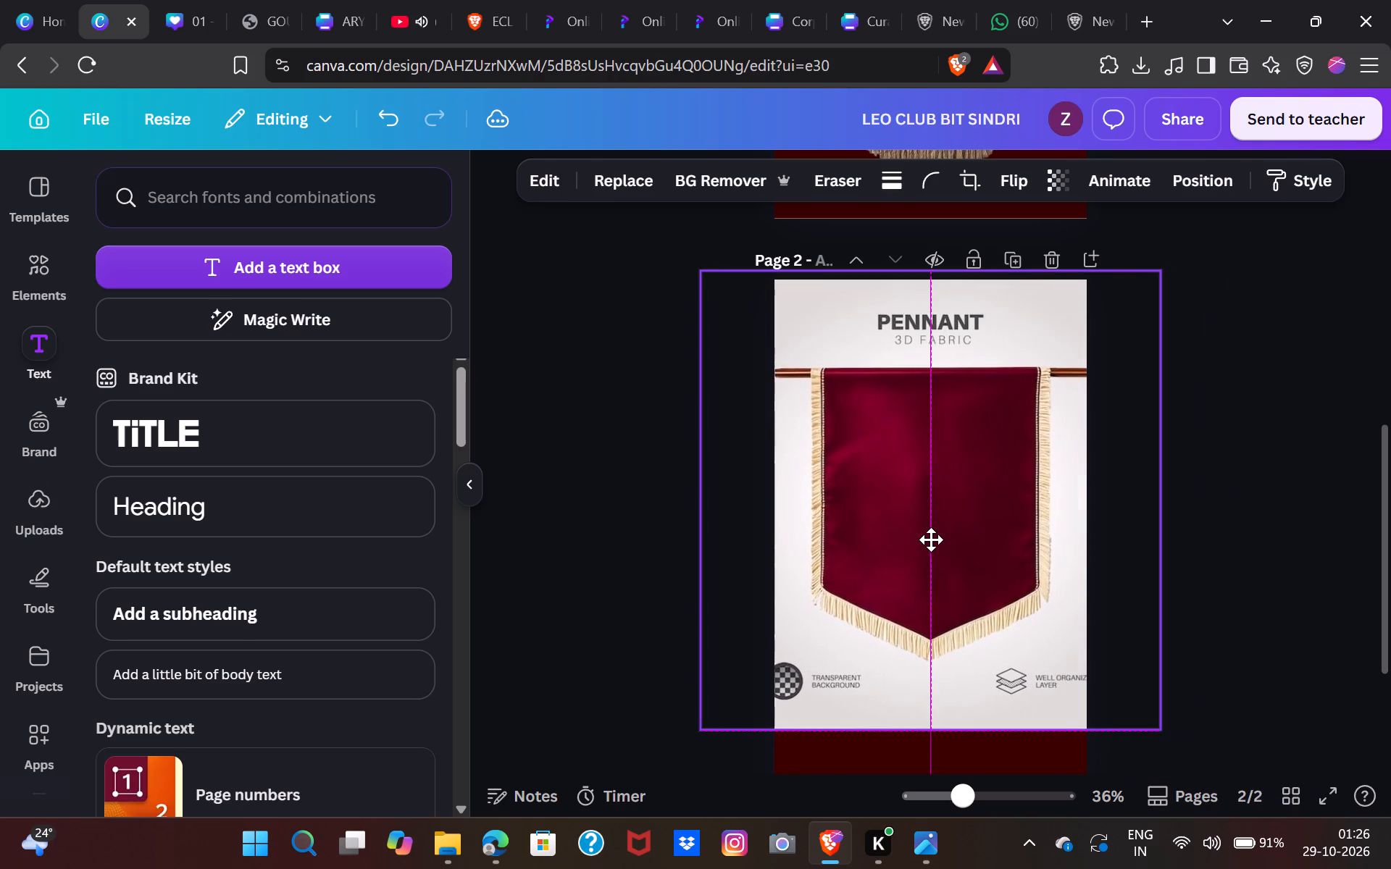
pyautogui.moveTo(931, 540); pyautogui.dragTo(927, 541)
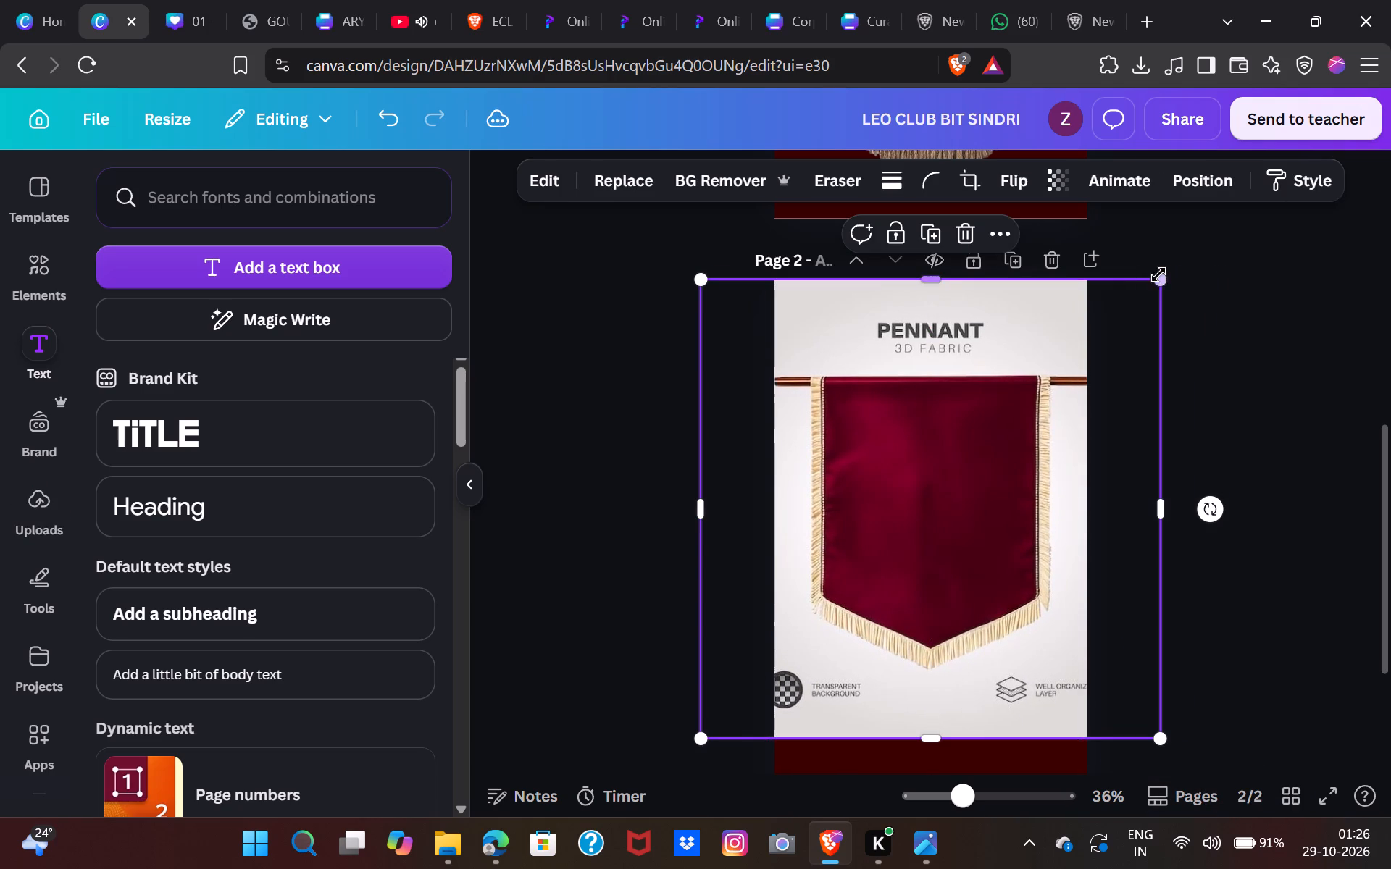
pyautogui.moveTo(1168, 284); pyautogui.dragTo(1199, 247)
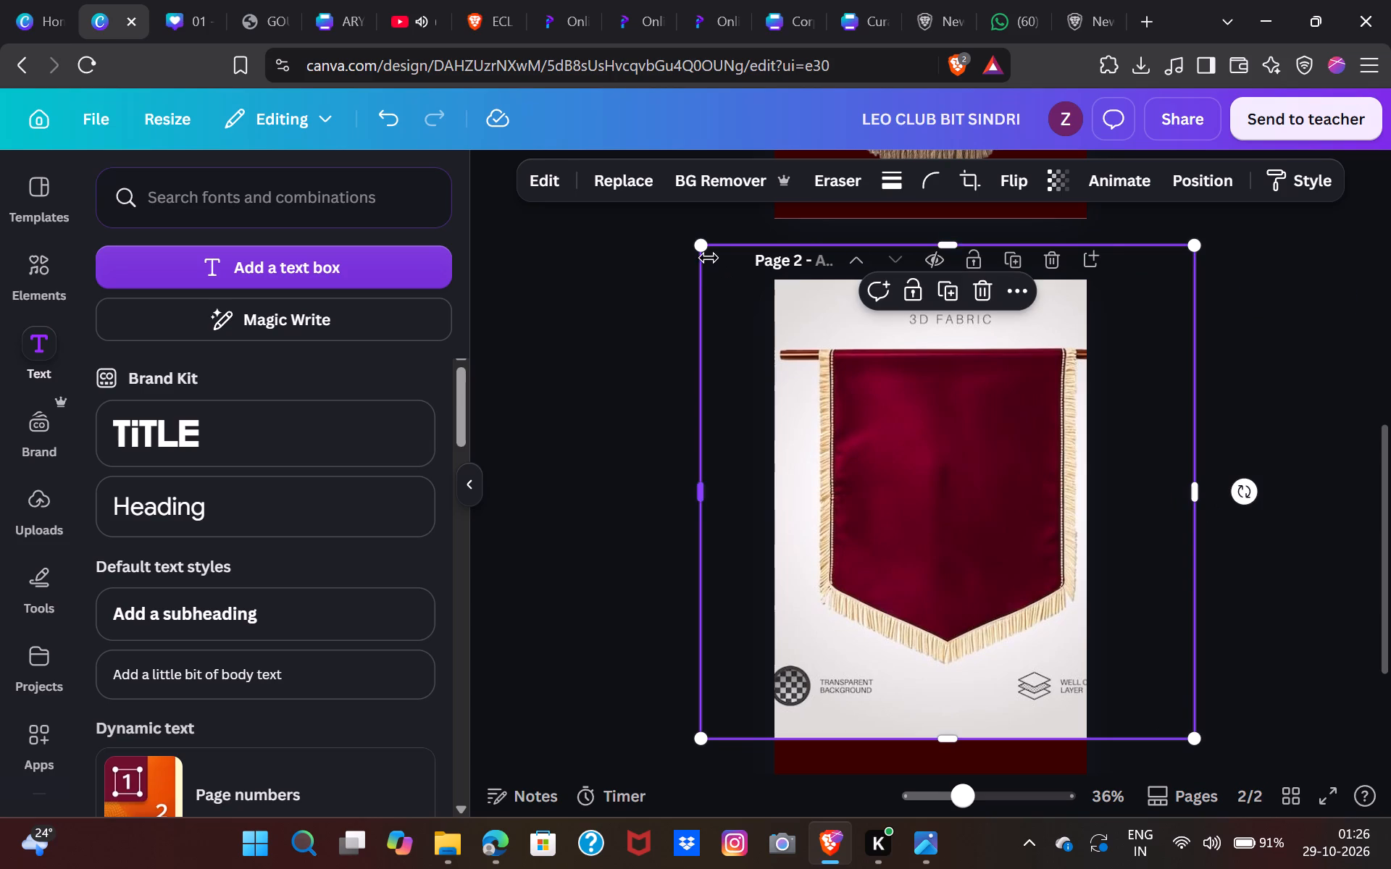
pyautogui.moveTo(703, 248); pyautogui.dragTo(642, 224)
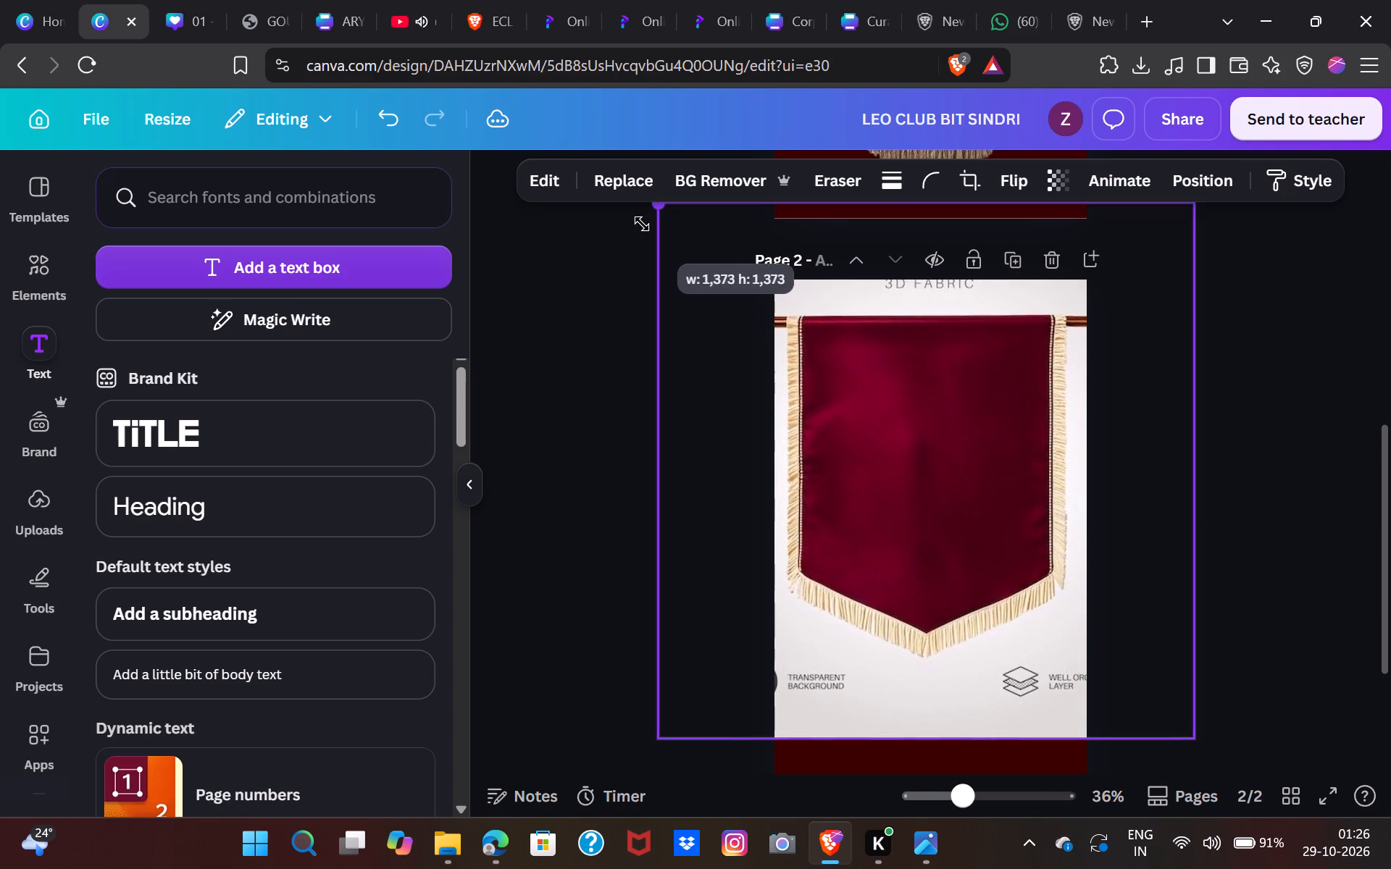
pyautogui.moveTo(642, 224); pyautogui.dragTo(632, 219)
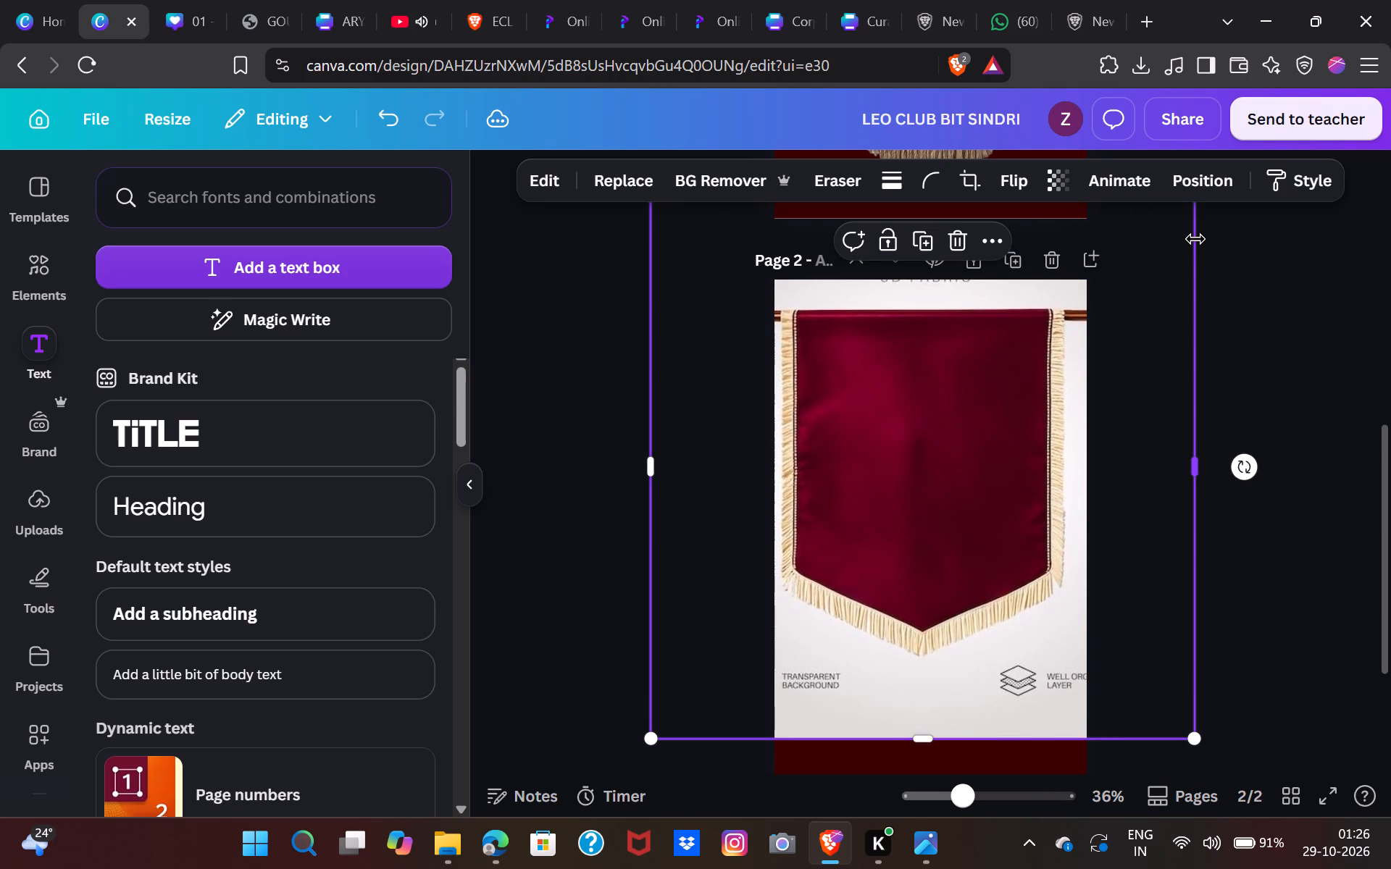
pyautogui.moveTo(1196, 738); pyautogui.dragTo(1219, 757)
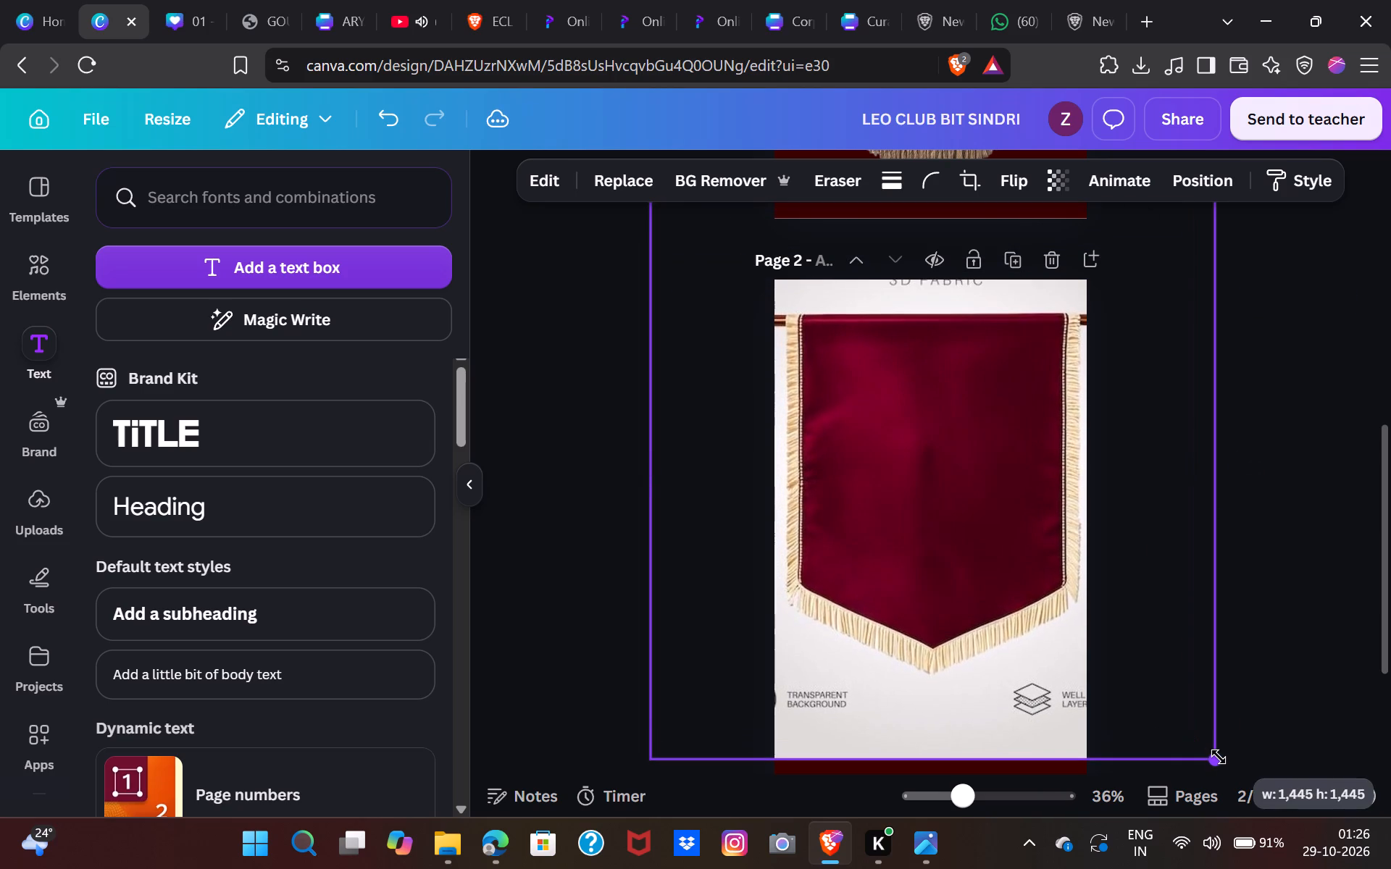
pyautogui.moveTo(1219, 757); pyautogui.dragTo(1217, 757)
pyautogui.moveTo(1013, 644); pyautogui.dragTo(1005, 646)
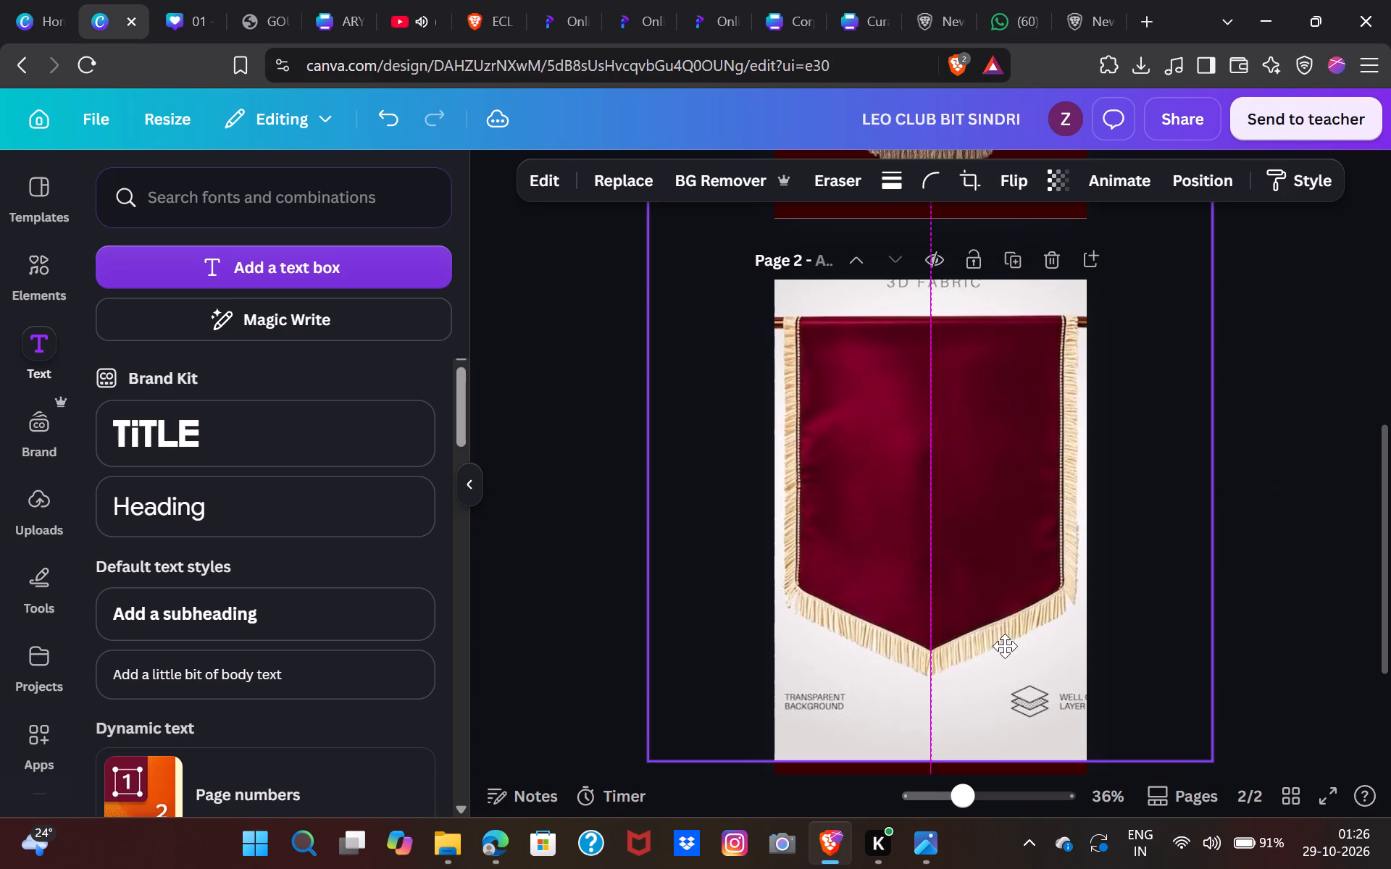
pyautogui.moveTo(1005, 646); pyautogui.dragTo(1006, 645)
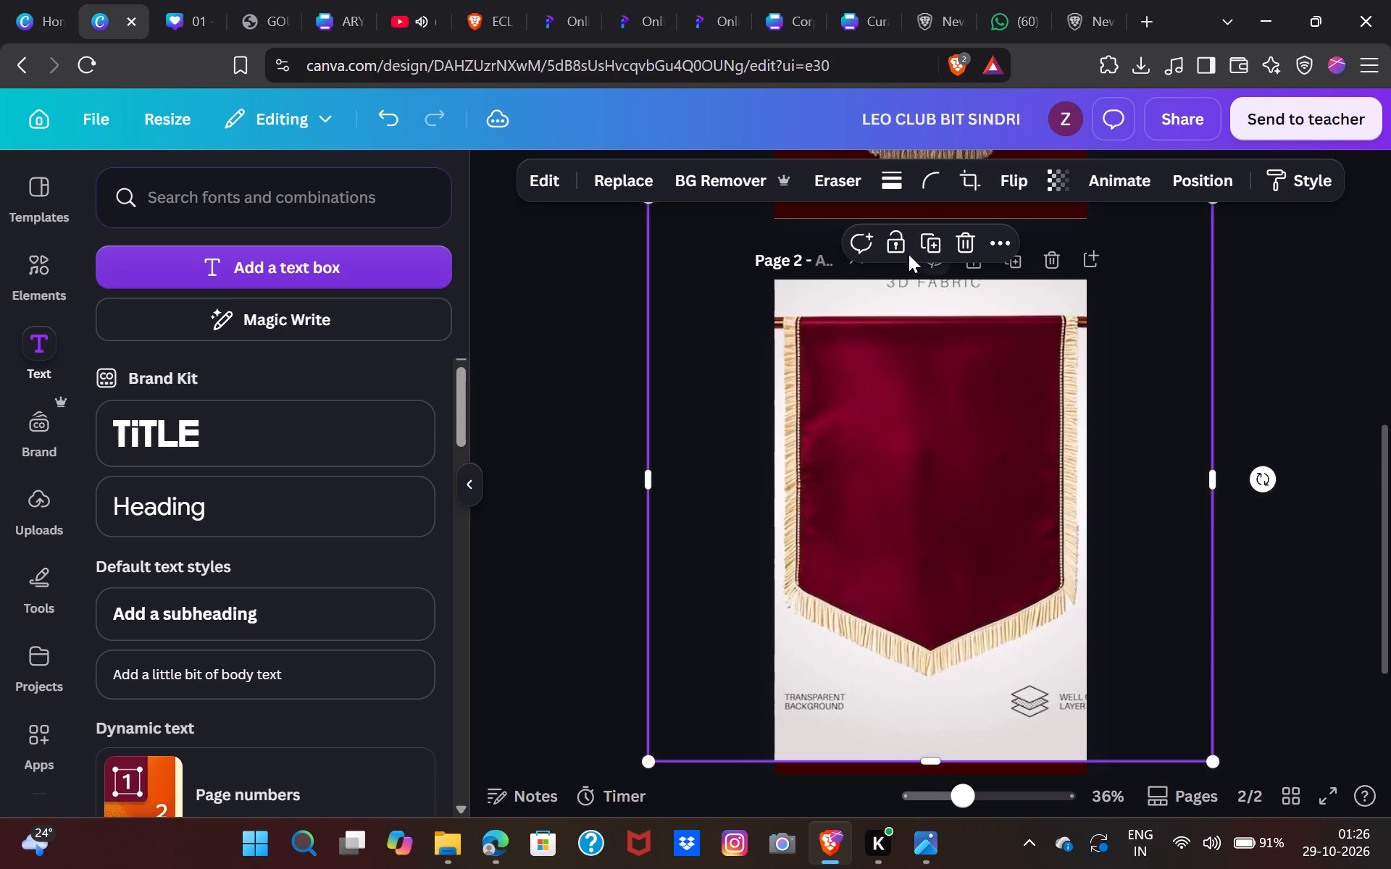
# Remove the background from the pennant image on page 2.
pyautogui.click(740, 173)
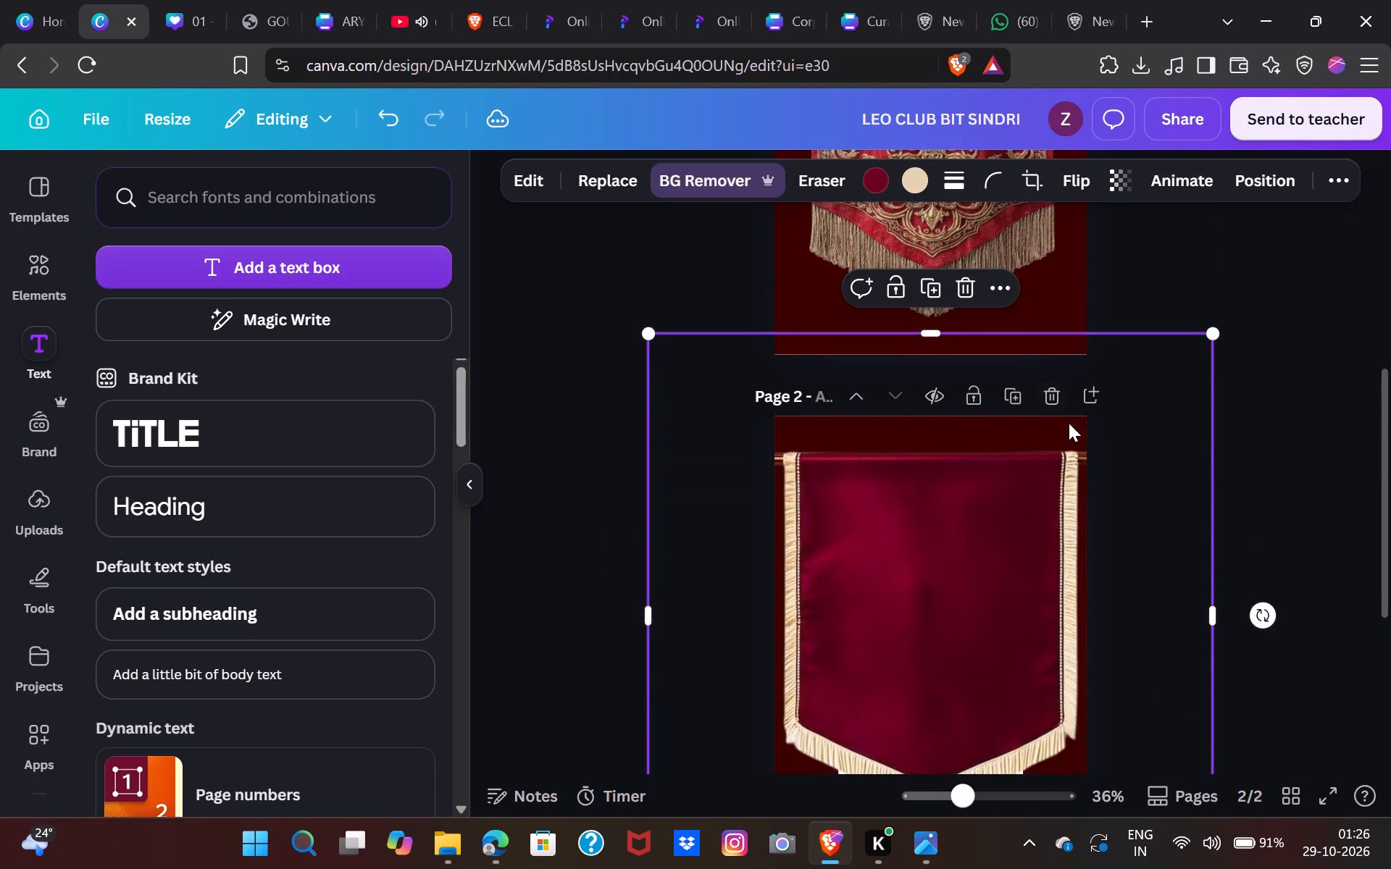
# Crop the empty area above the pennant, reducing the image height to about 1,200 px.
pyautogui.moveTo(934, 331); pyautogui.dragTo(934, 427)
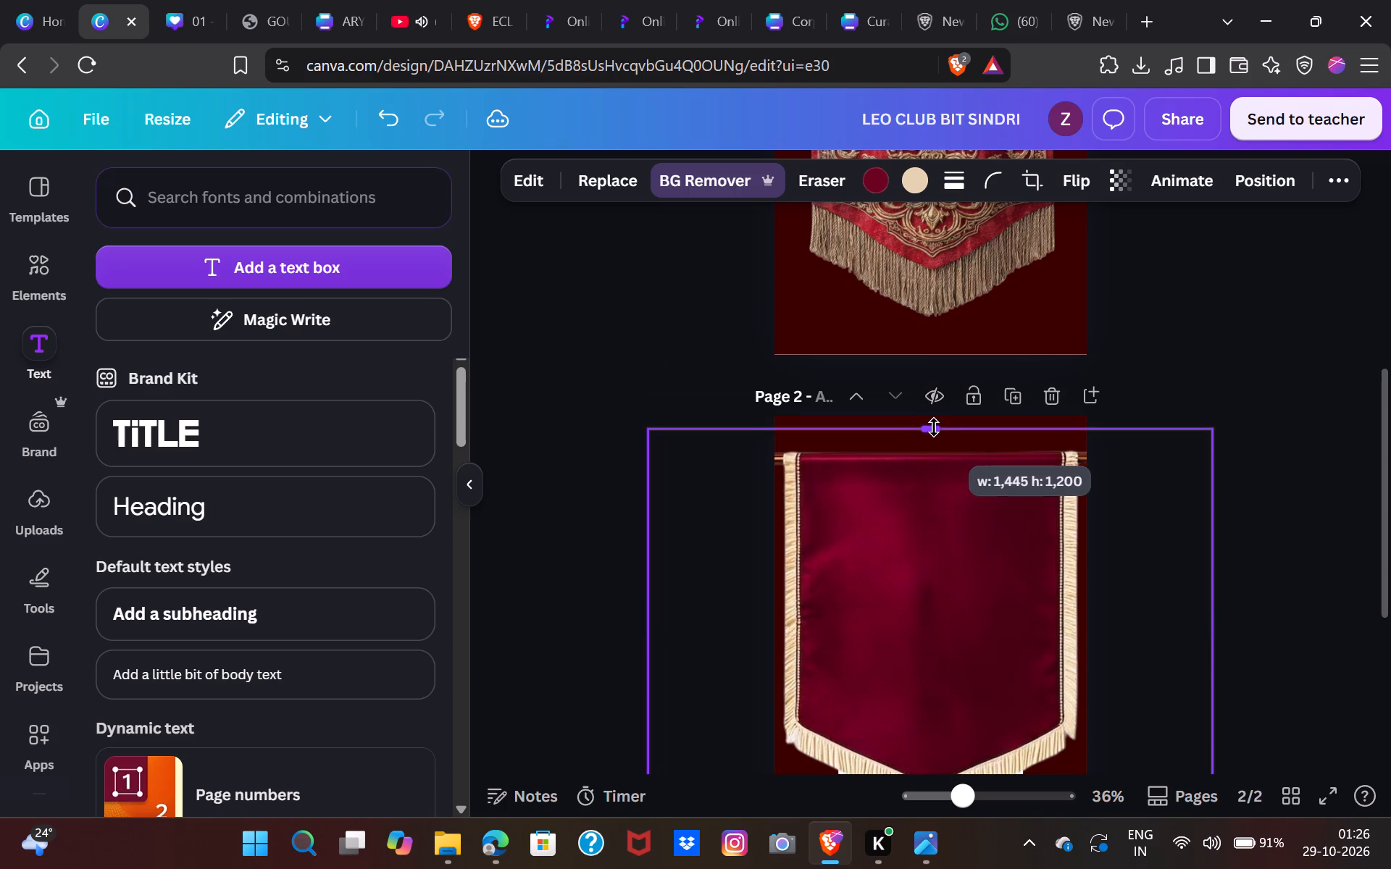
pyautogui.moveTo(934, 427); pyautogui.dragTo(934, 429)
# Change the background colour of page 2 to white.
pyautogui.click(1016, 419)
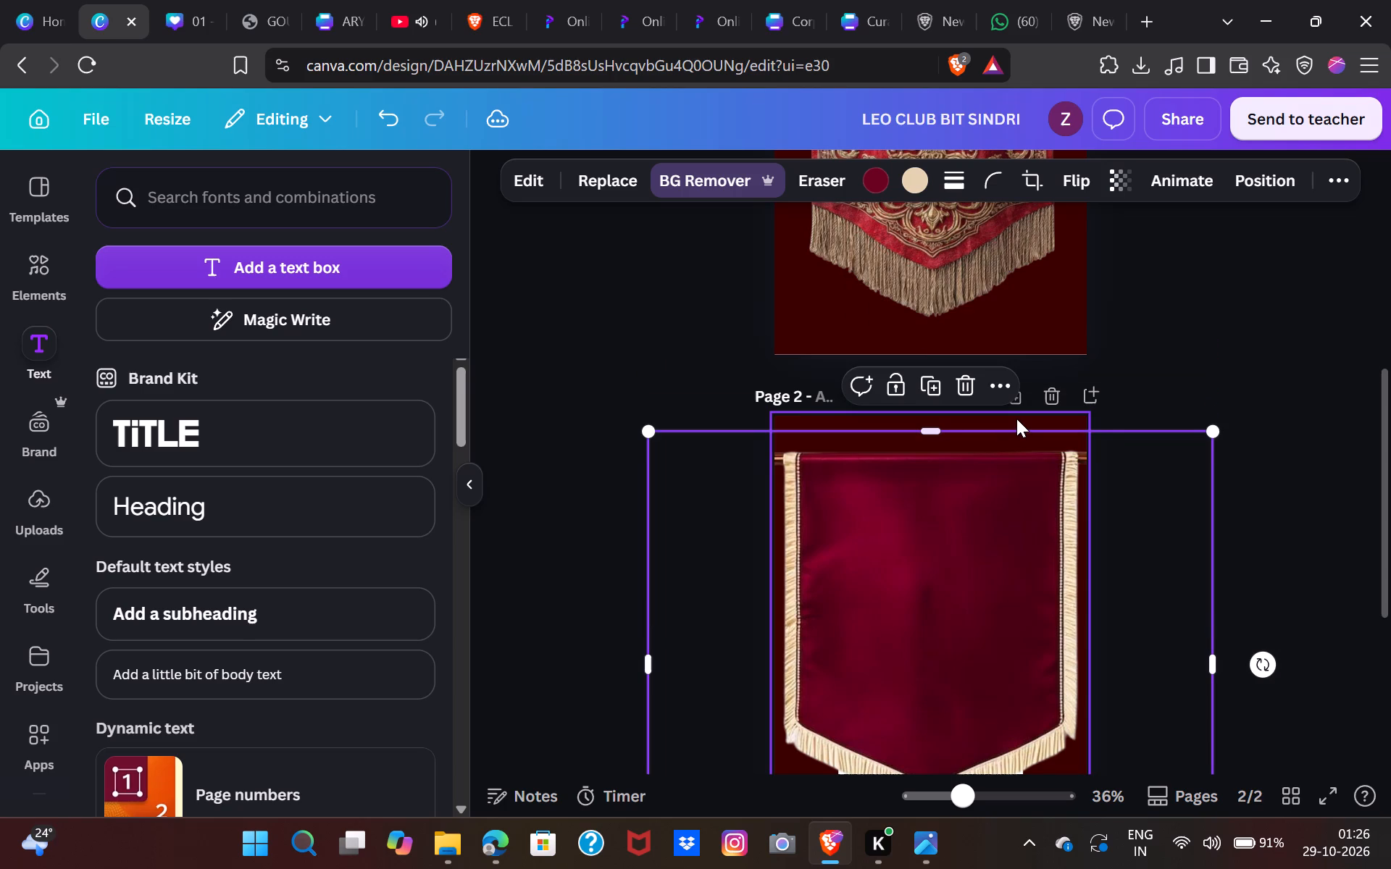
pyautogui.click(916, 184)
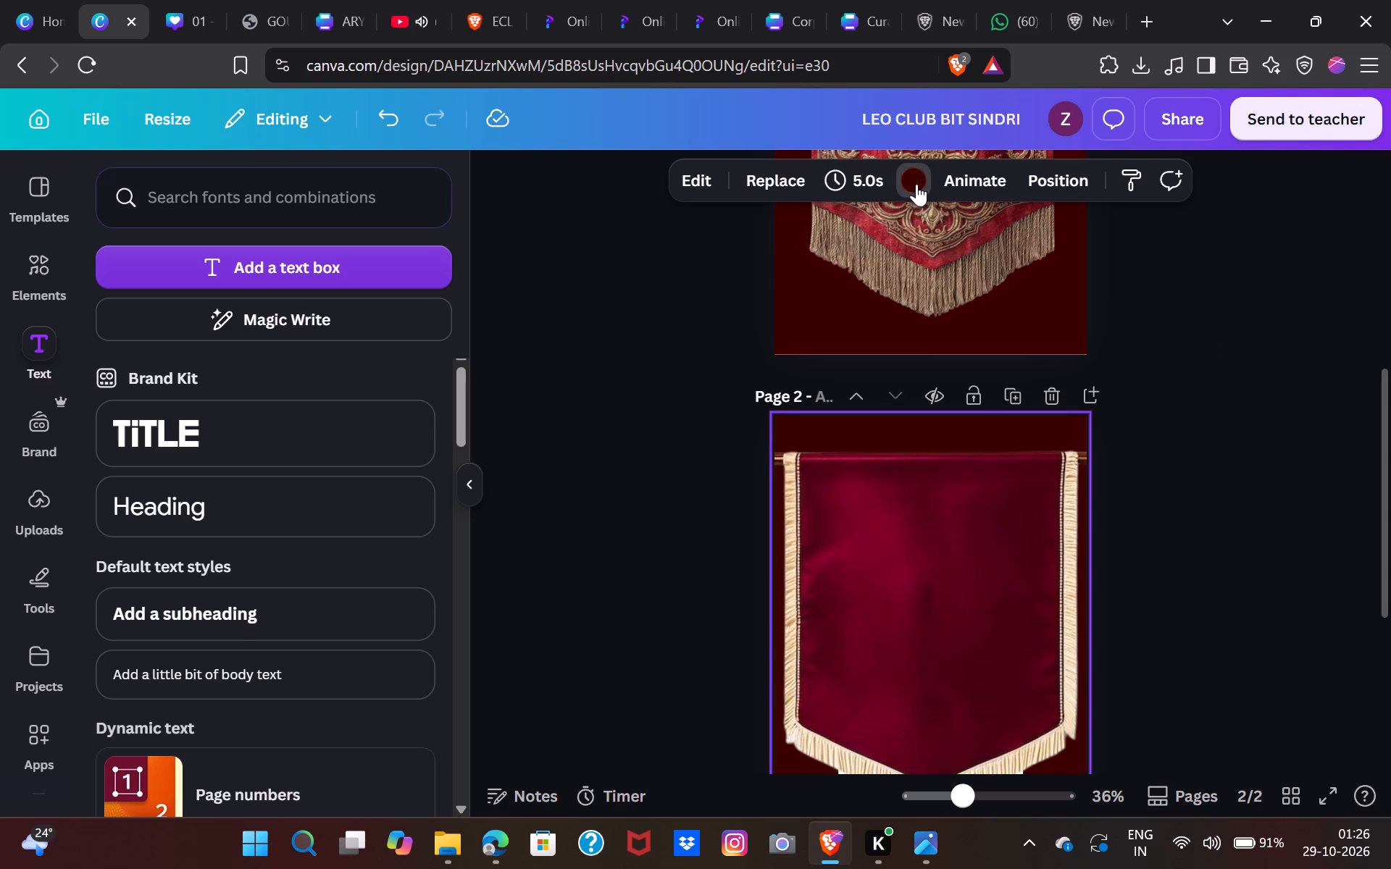
pyautogui.moveTo(96, 412); pyautogui.dragTo(110, 417)
pyautogui.click(110, 417)
pyautogui.doubleClick(532, 416)
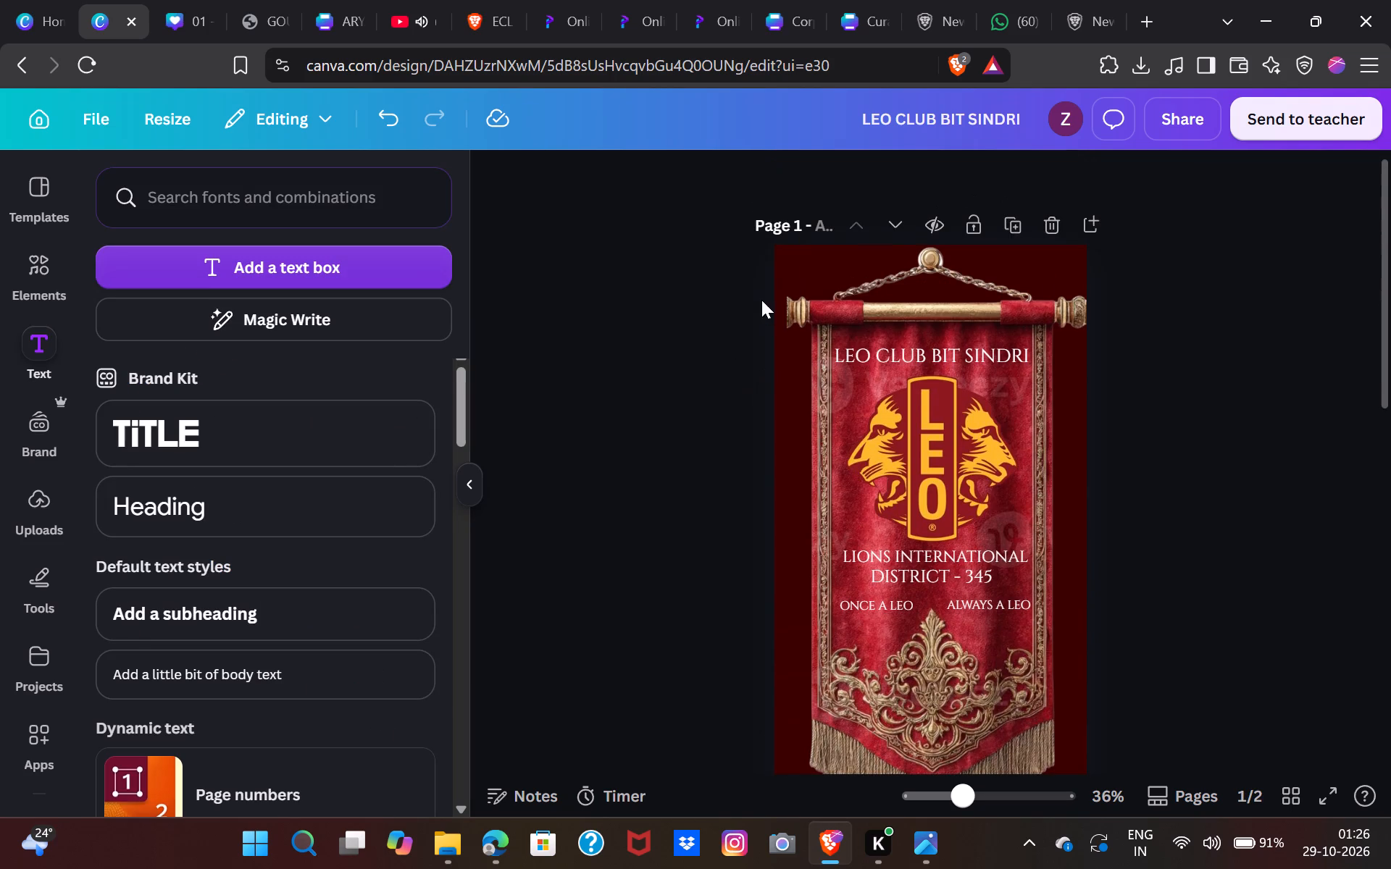
# Copy the Leo logo and all five text lines from page 1, keeping the title's original position, and paste them onto page 2.
pyautogui.click(704, 372)
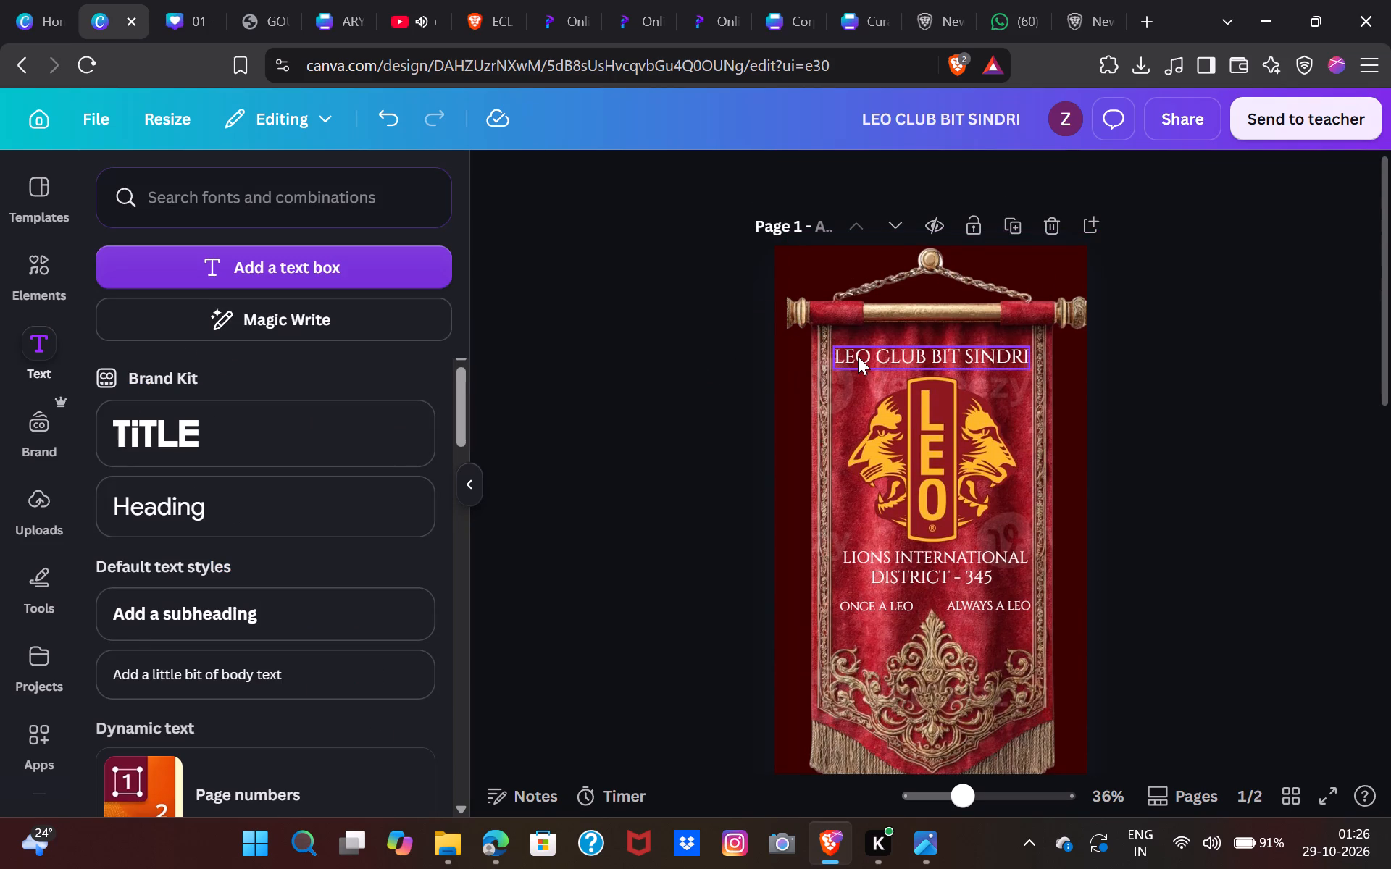
pyautogui.click(859, 358)
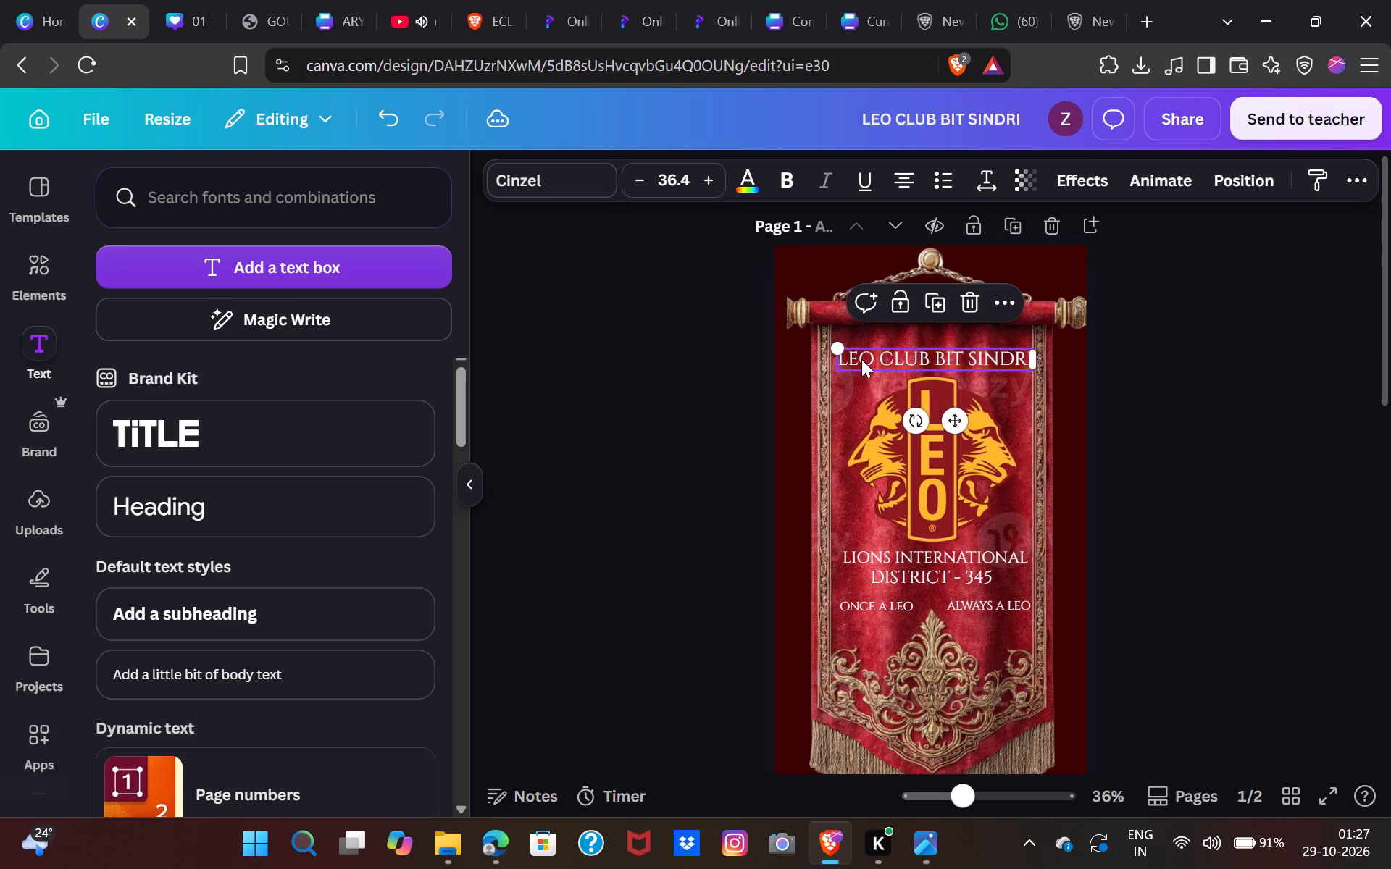
pyautogui.hotkey('ctrl', 'z')
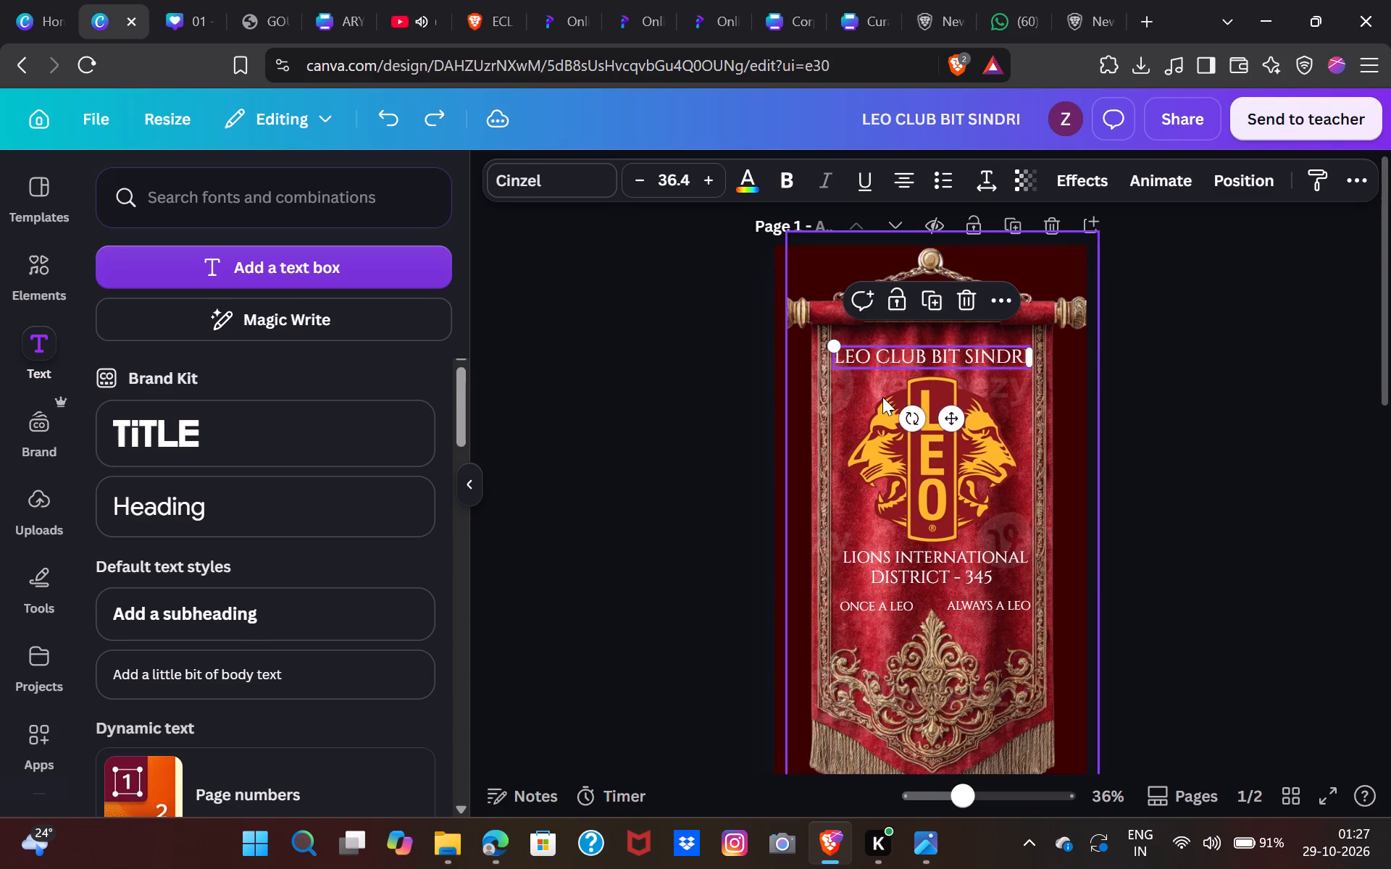
pyautogui.keyDown('shift'); pyautogui.click(893, 424); pyautogui.keyUp('shift')
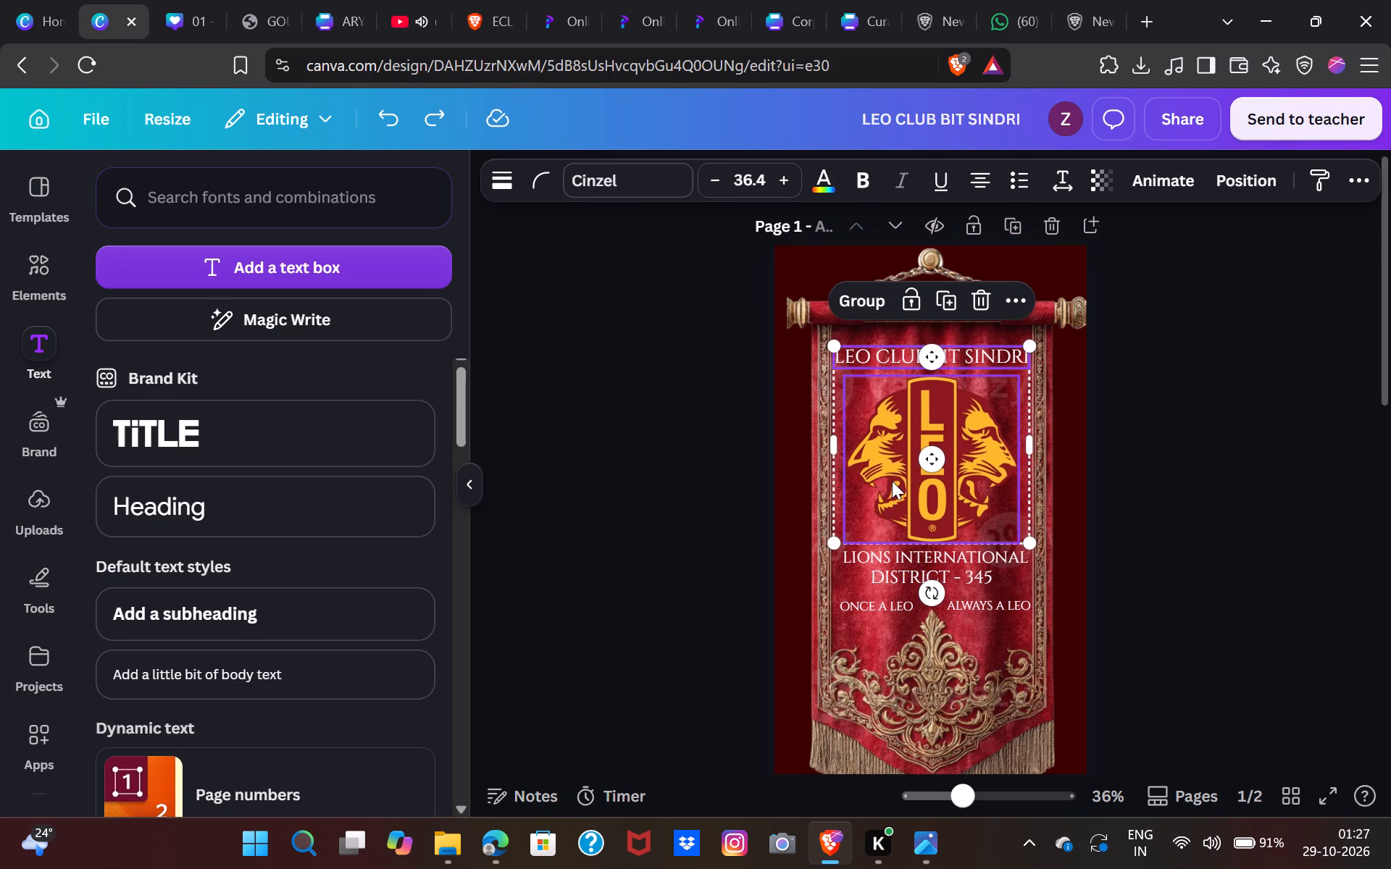
pyautogui.keyDown('shift'); pyautogui.click(901, 561); pyautogui.keyUp('shift')
pyautogui.keyDown('shift'); pyautogui.click(900, 571); pyautogui.keyUp('shift')
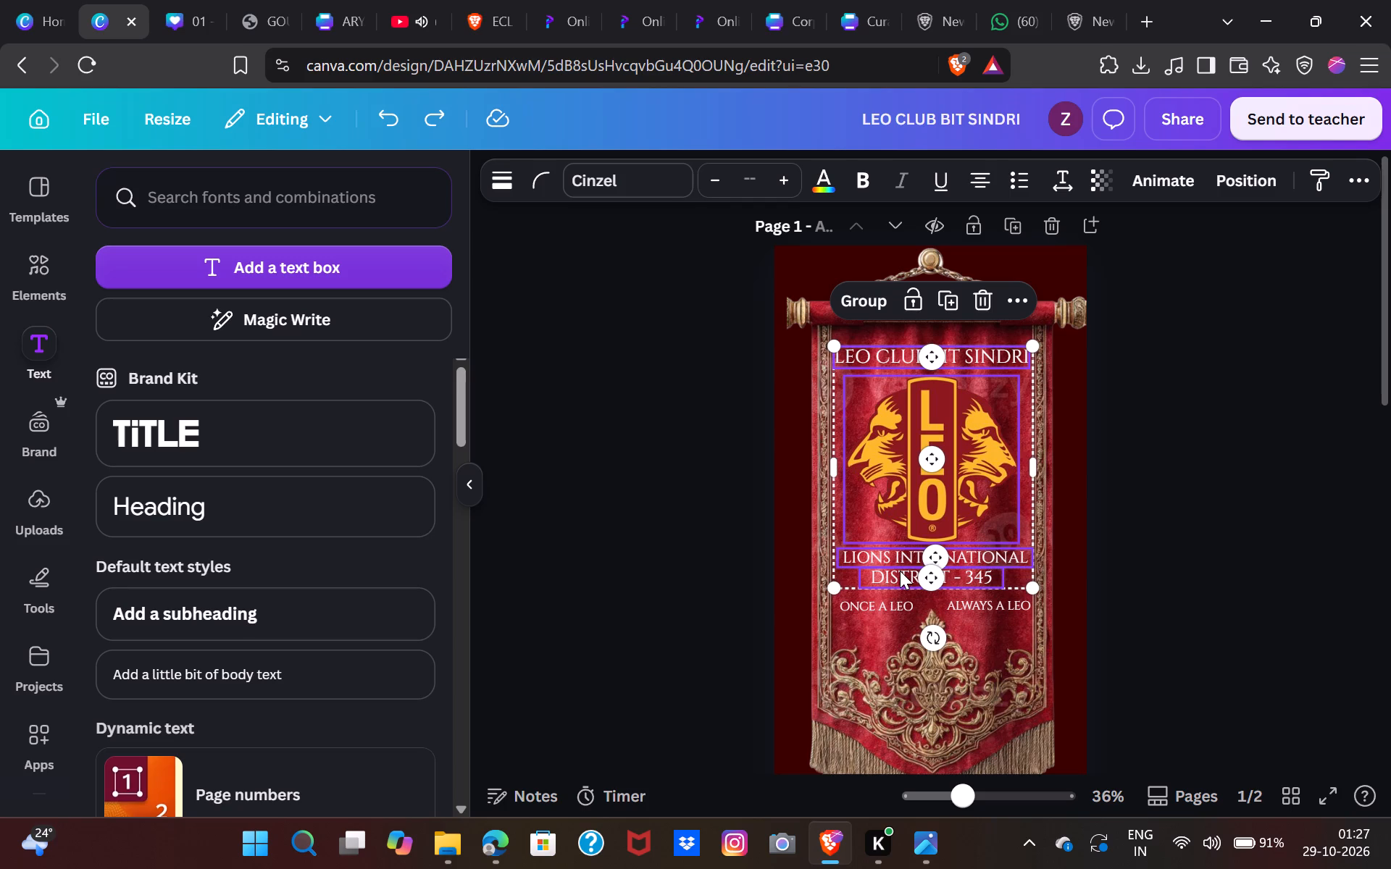
pyautogui.keyDown('shift'); pyautogui.click(890, 603); pyautogui.keyUp('shift')
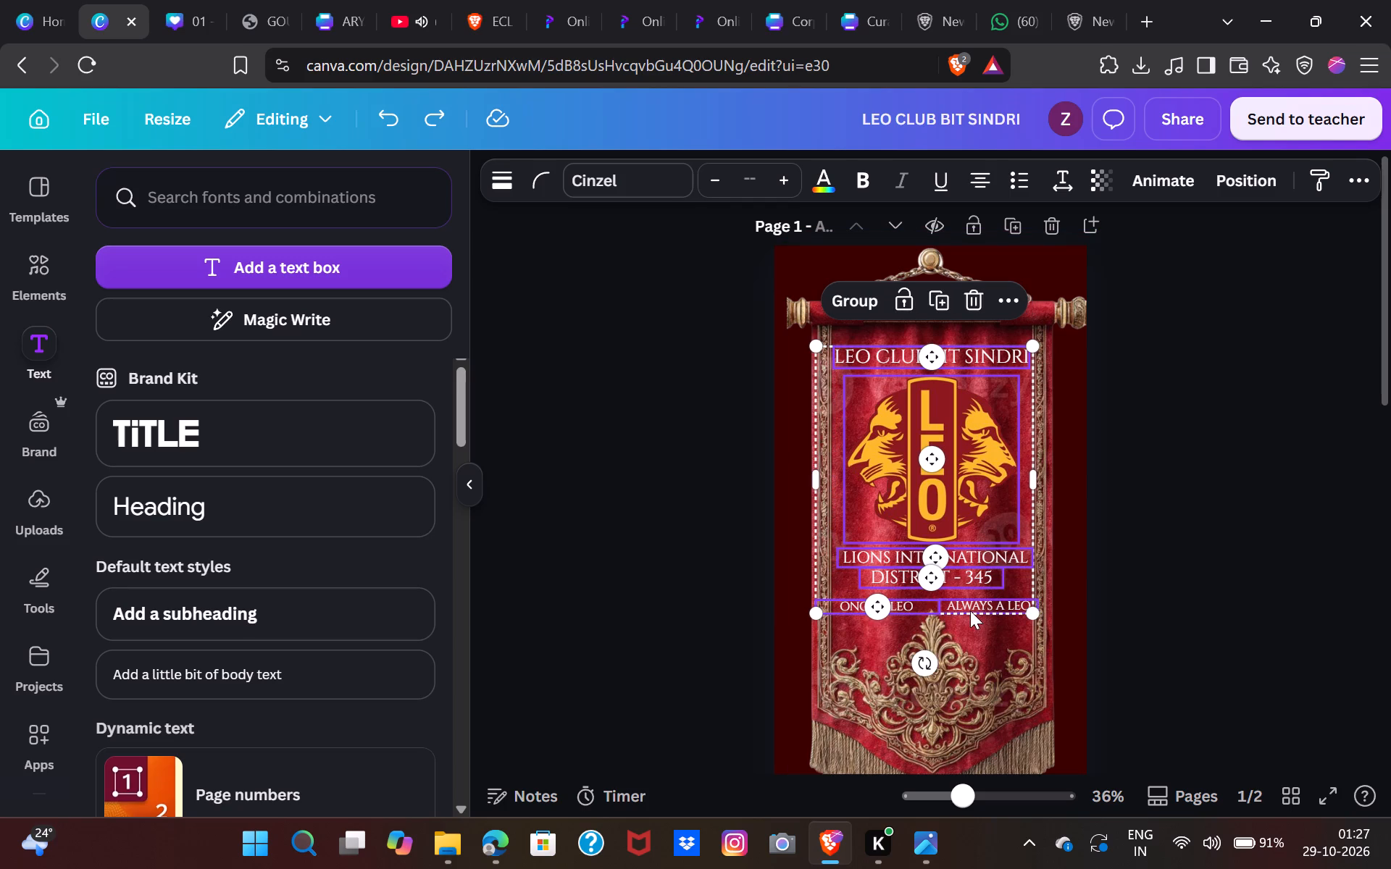
pyautogui.keyDown('shift'); pyautogui.click(972, 610); pyautogui.keyUp('shift')
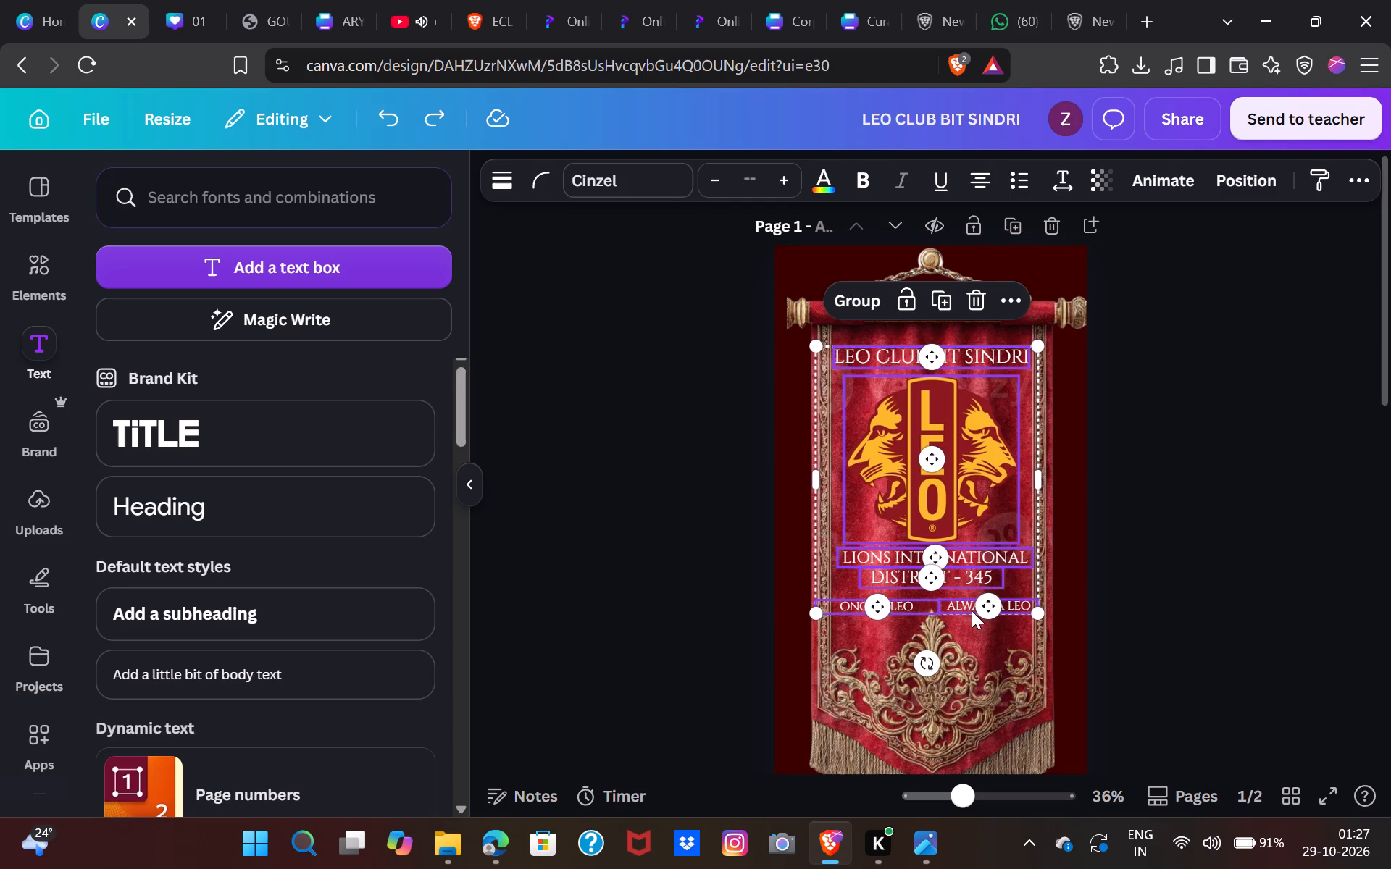
pyautogui.hotkey('ctrl', 'c')
pyautogui.scroll(-5, 972, 610)
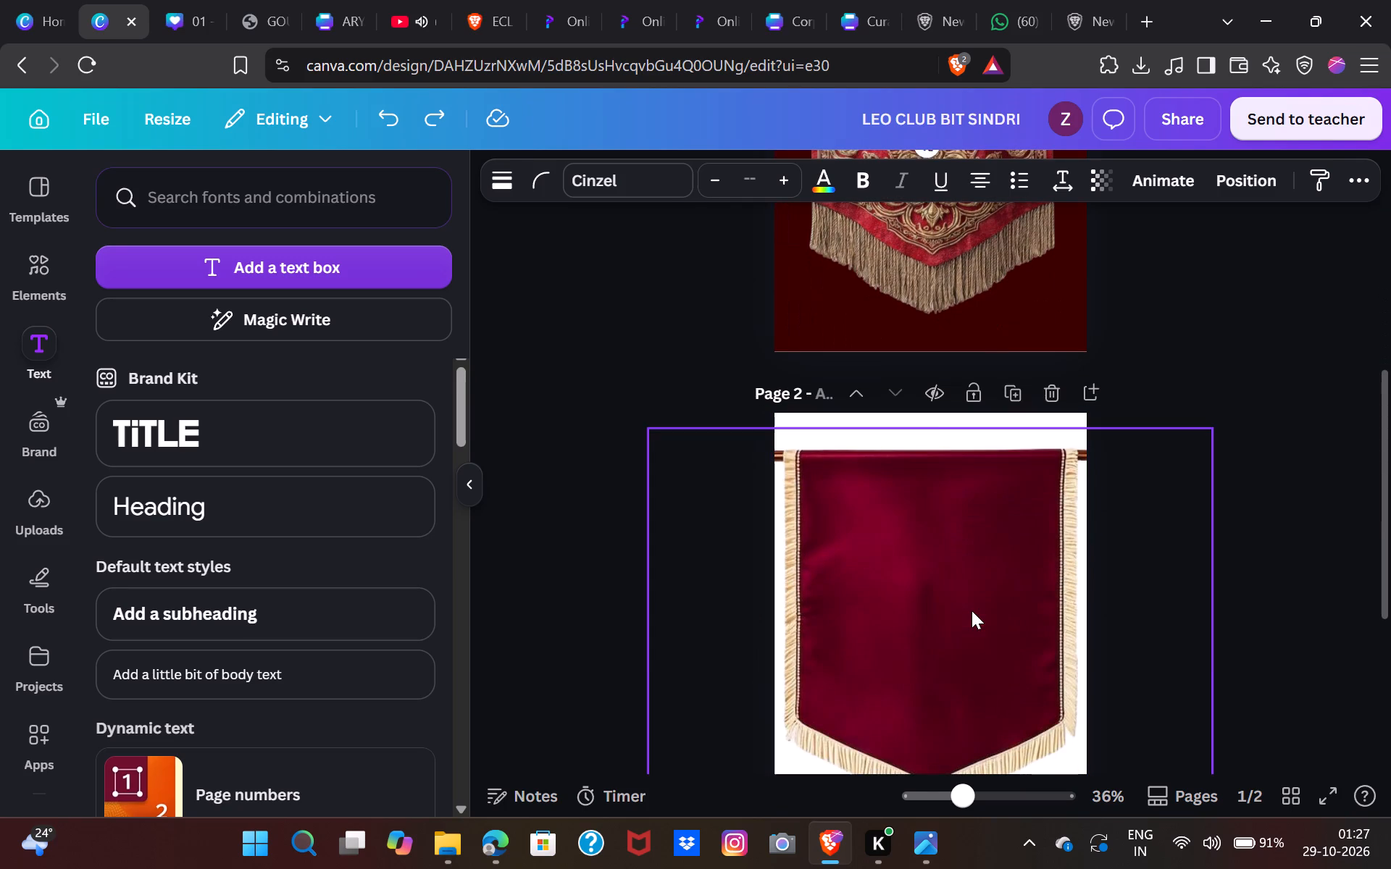
pyautogui.click(972, 610)
pyautogui.hotkey('ctrl', 'v')
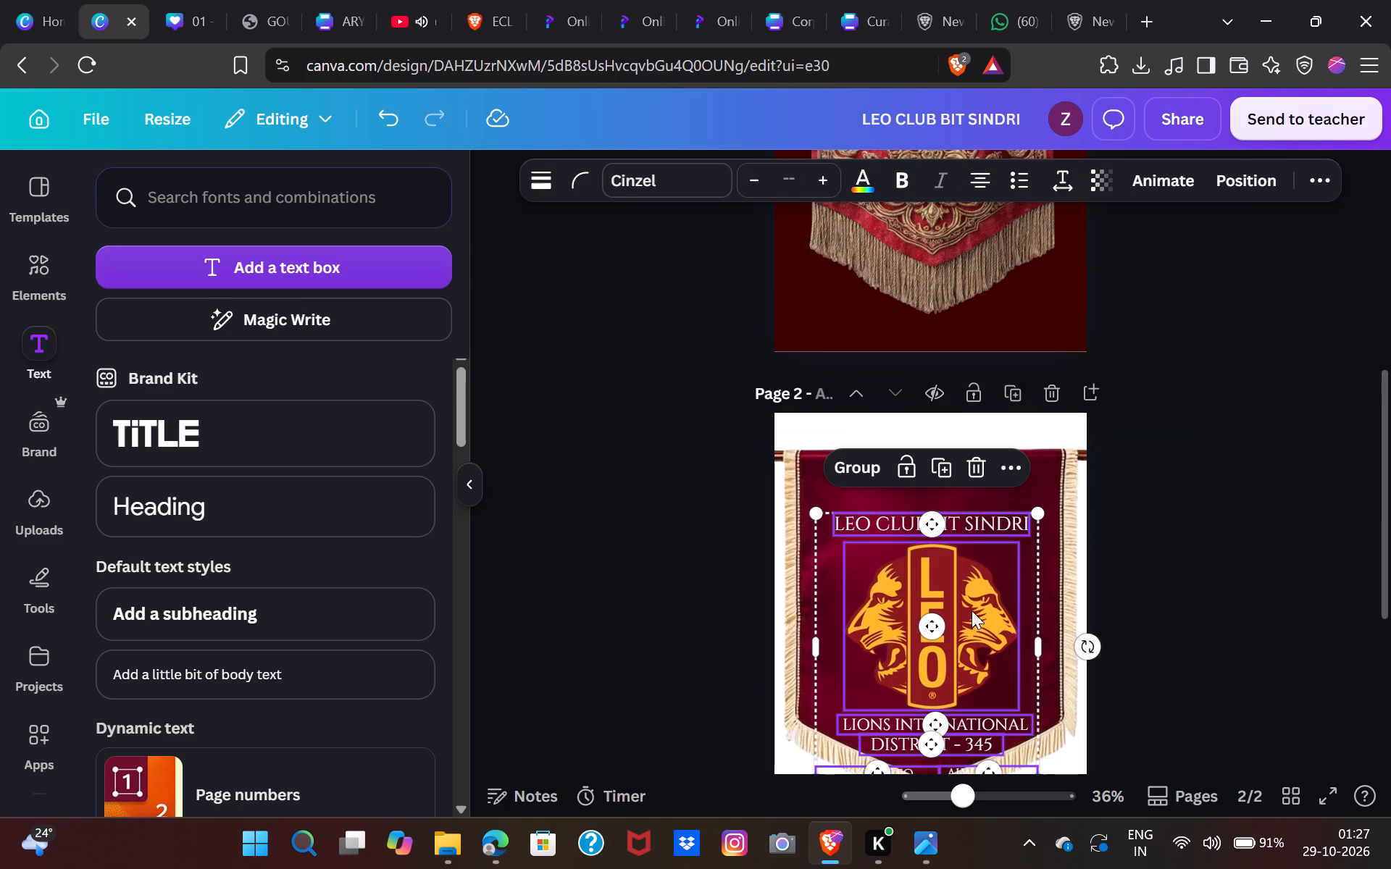
# Move the pasted logo and text together up into the upper part of the maroon pennant, centred on page 2.
pyautogui.moveTo(964, 634); pyautogui.dragTo(963, 595)
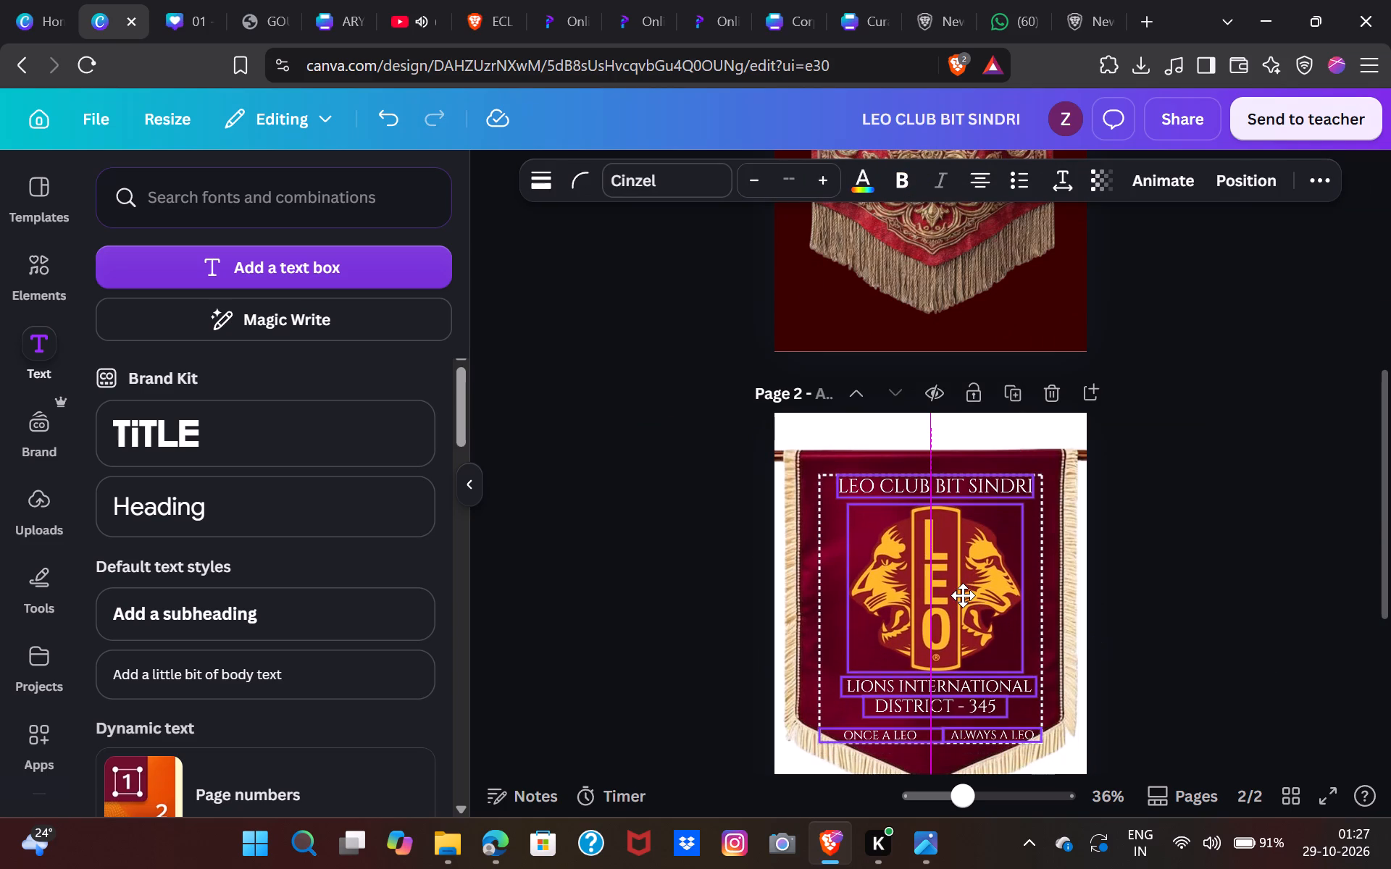
pyautogui.moveTo(963, 595); pyautogui.dragTo(963, 589)
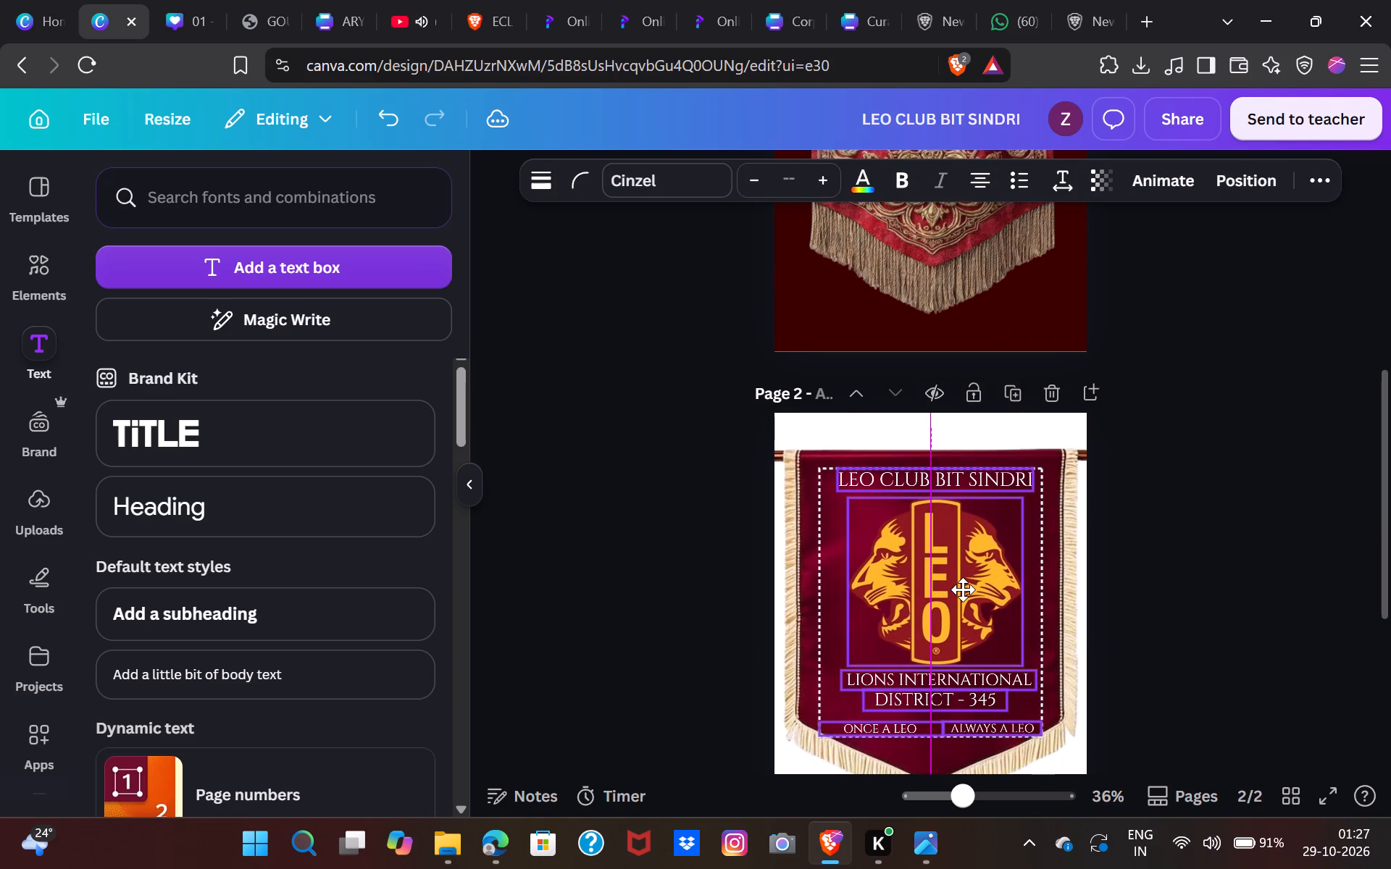
pyautogui.moveTo(963, 589); pyautogui.dragTo(963, 592)
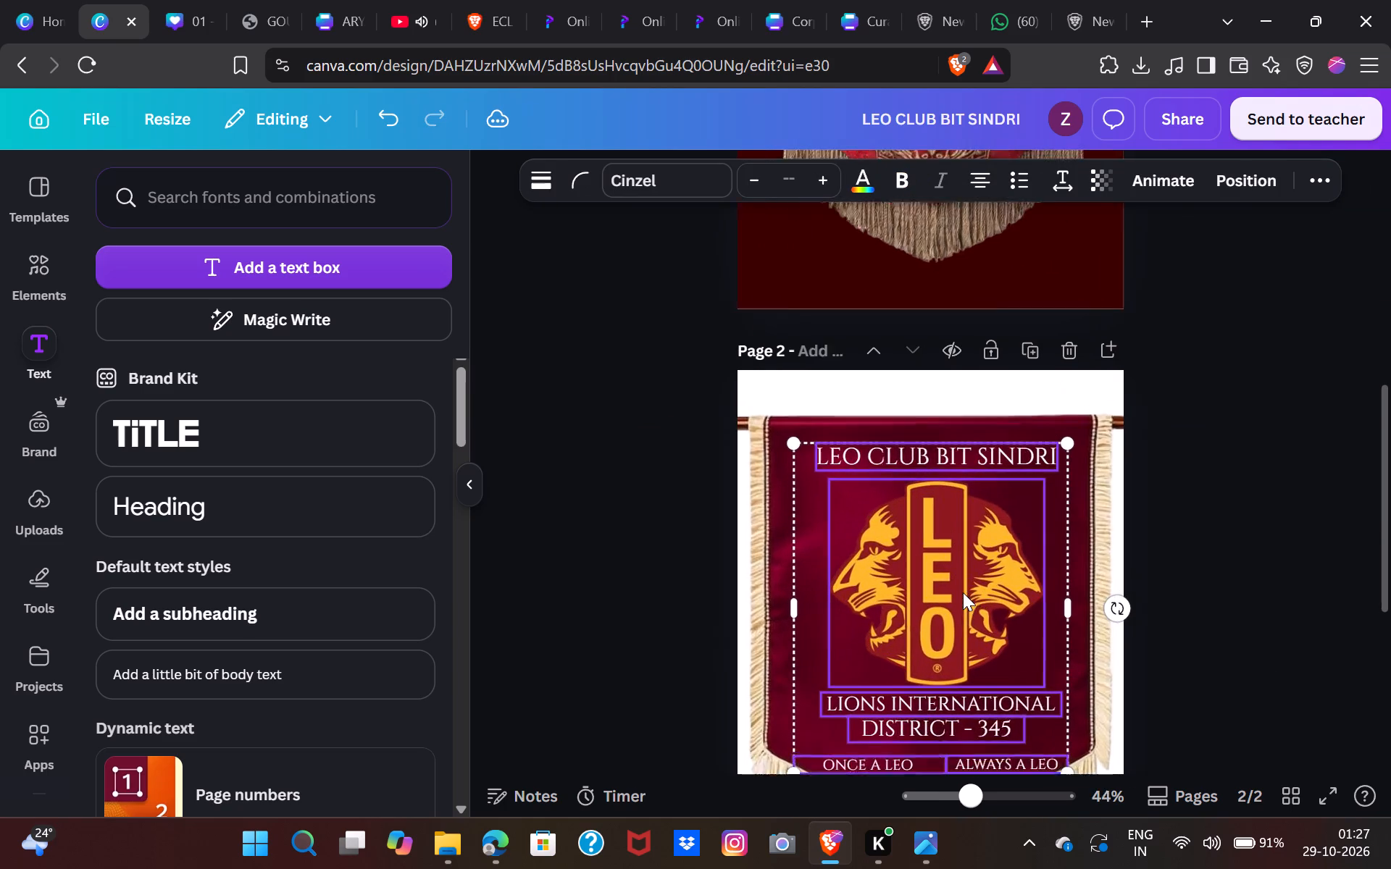
# Move the ONCE A LEO text slightly down and inward toward the pennant's centre, below DISTRICT - 345, on page 2.
pyautogui.scroll(-1, 963, 592)
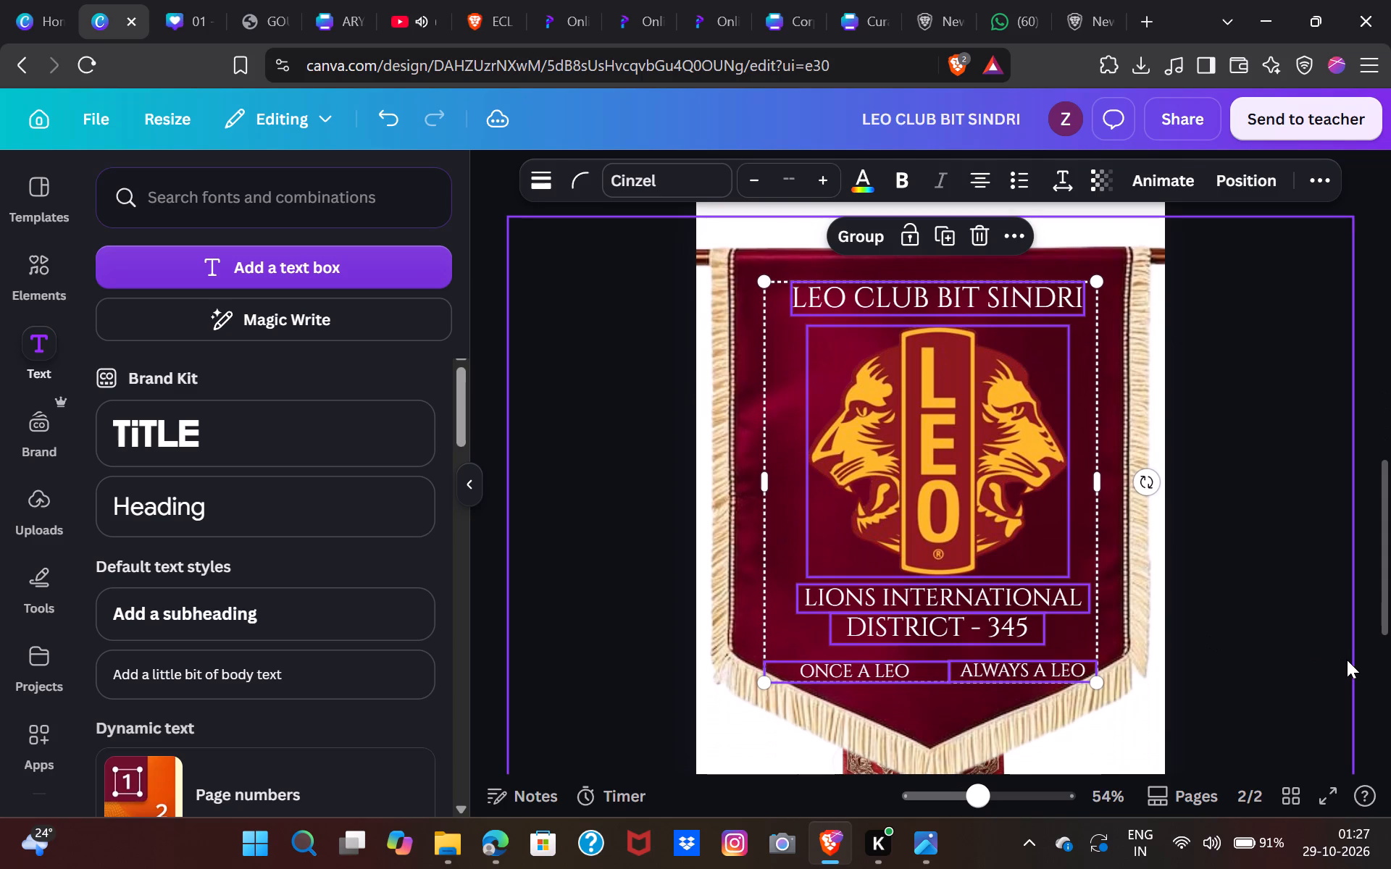
pyautogui.click(1347, 660)
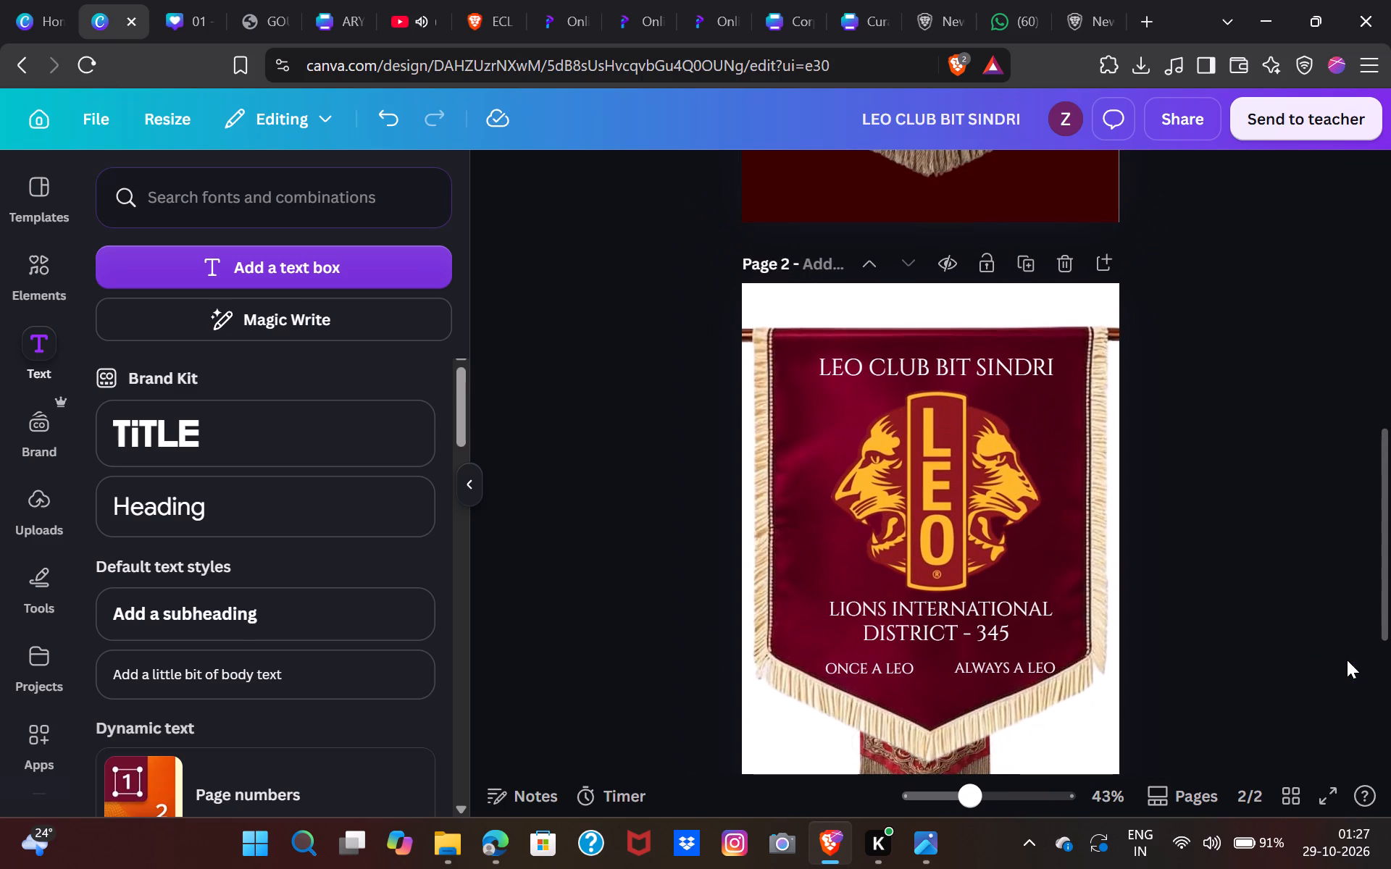
pyautogui.moveTo(868, 675); pyautogui.dragTo(871, 674)
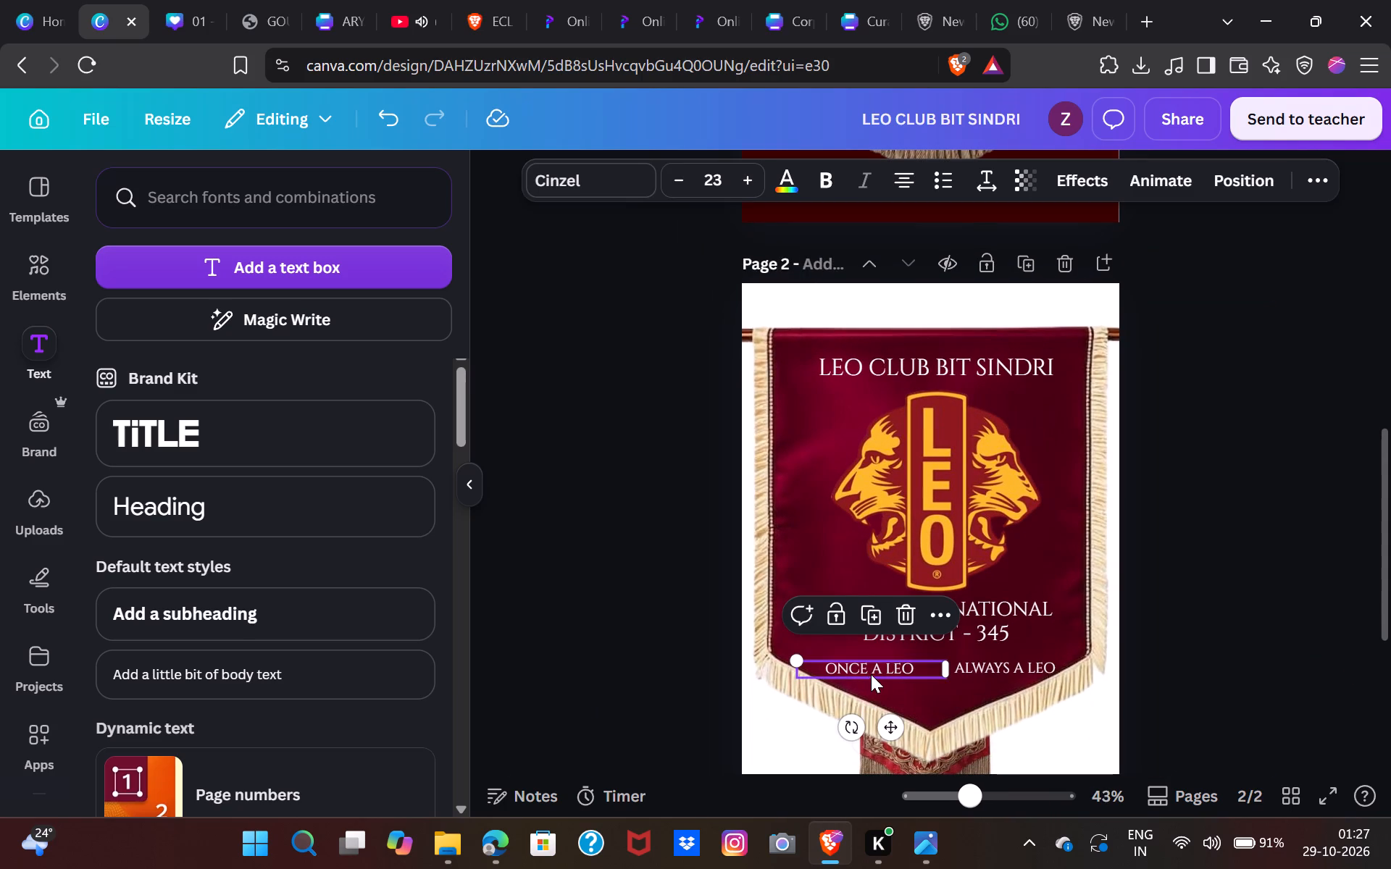
pyautogui.moveTo(871, 674); pyautogui.dragTo(881, 672)
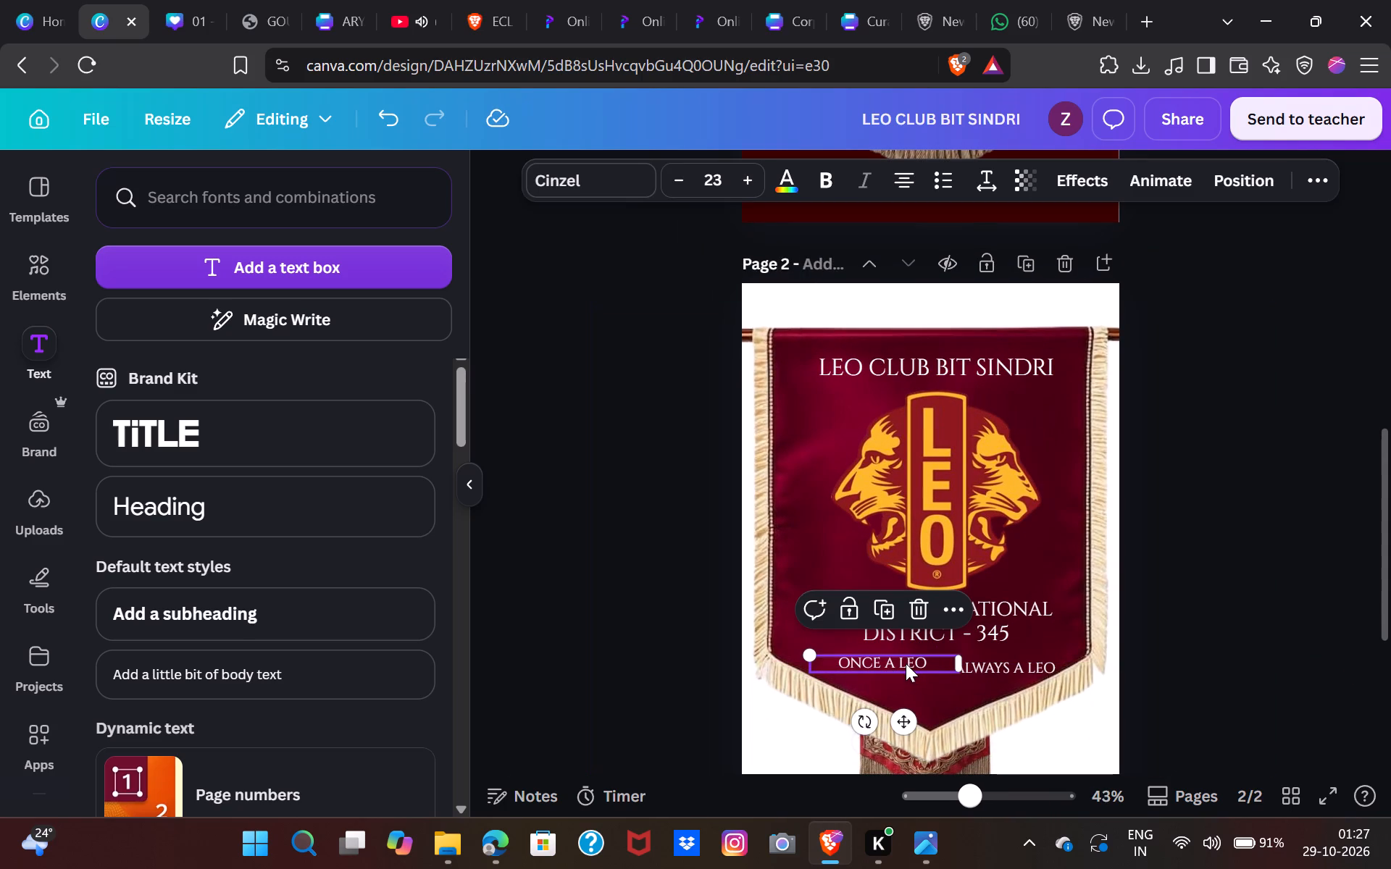
pyautogui.moveTo(906, 663); pyautogui.dragTo(938, 674)
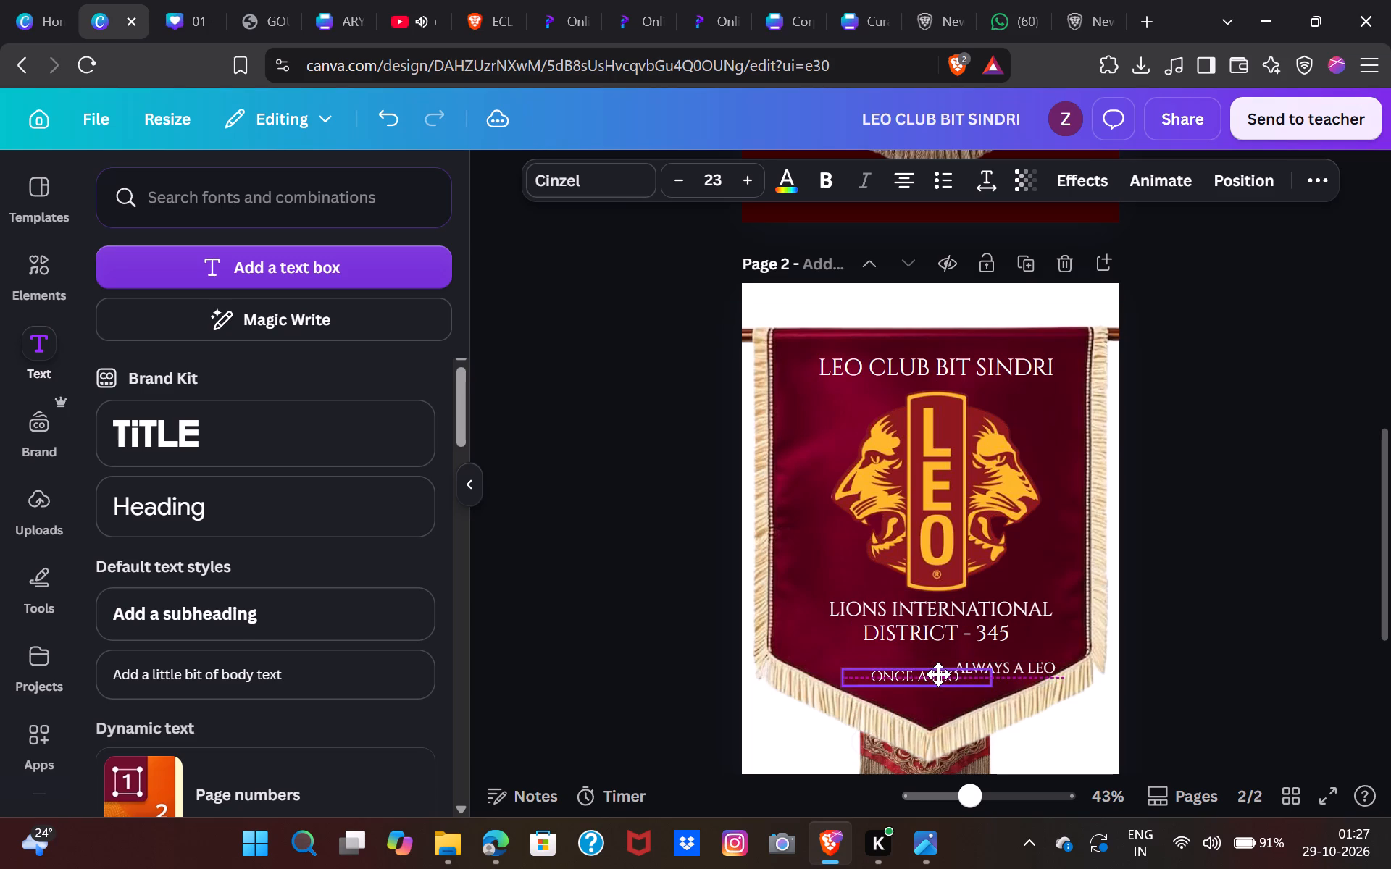
pyautogui.moveTo(938, 674); pyautogui.dragTo(940, 674)
# Remove the separate ALWAYS A LEO text and add it as a second line in the ONCE A LEO text box.
pyautogui.click(1026, 661)
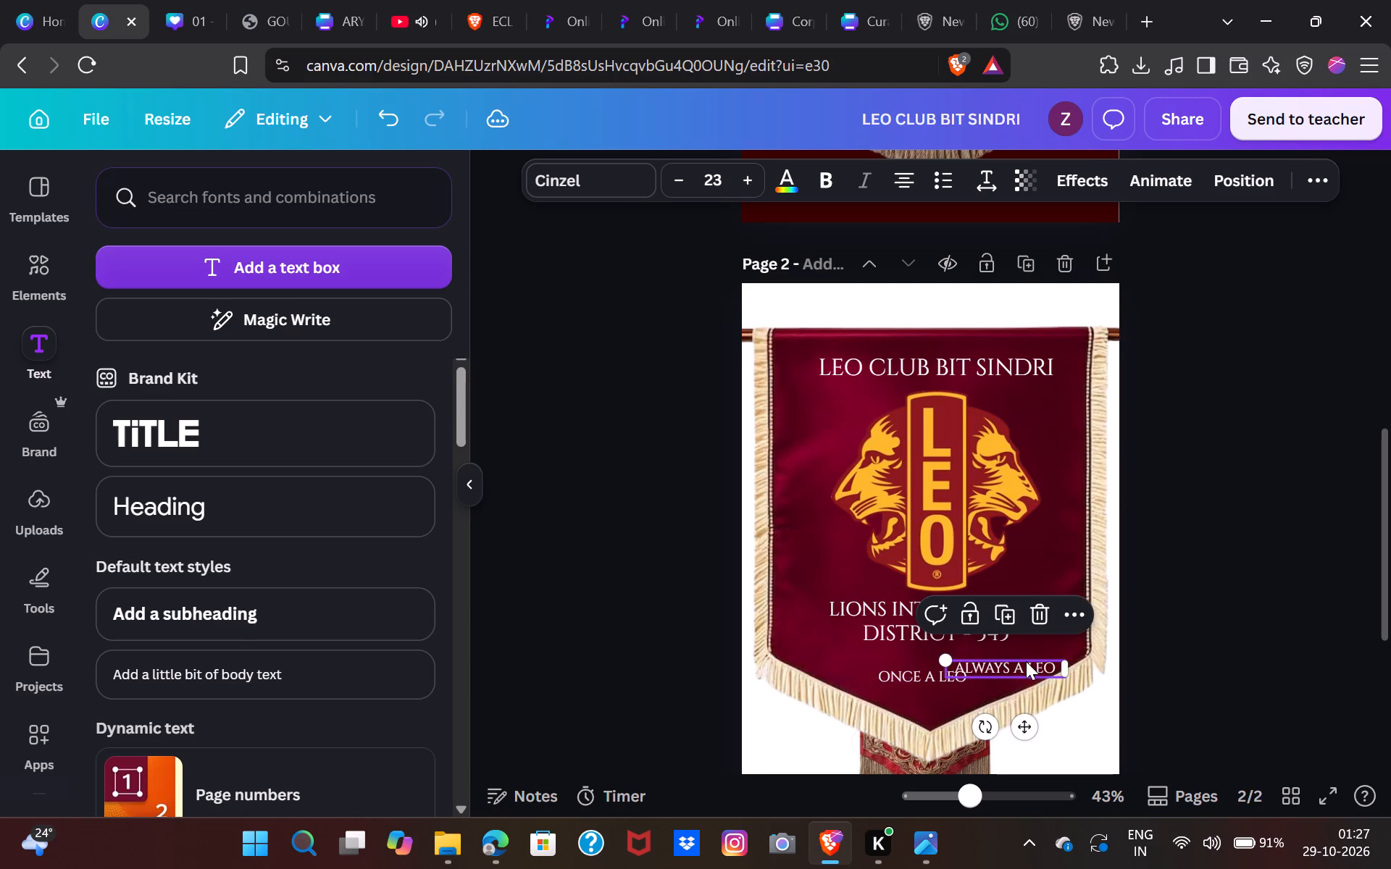
pyautogui.hotkey('ctrl', 'c')
pyautogui.press('BackSpace')
pyautogui.doubleClick(932, 678)
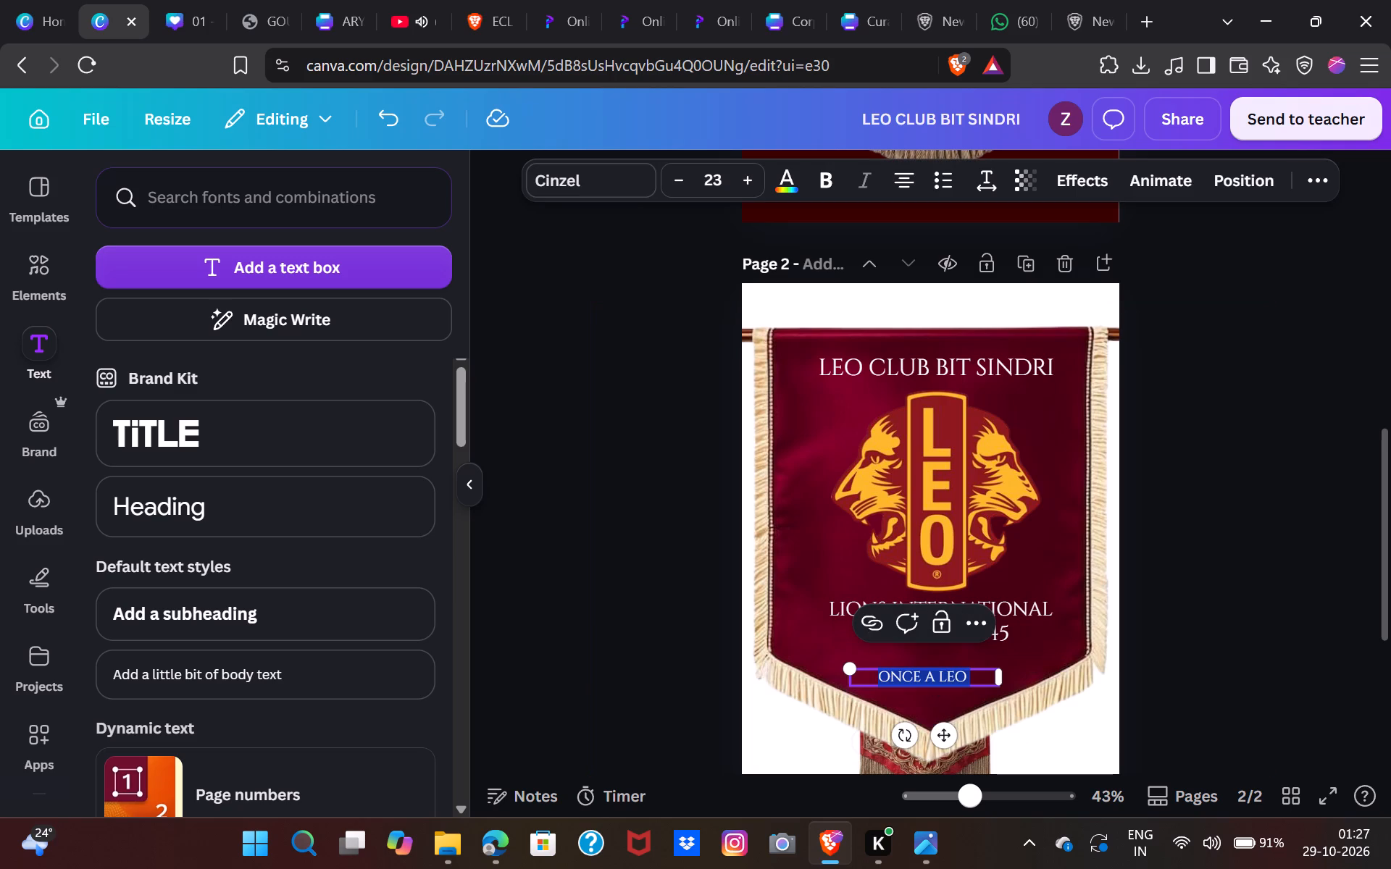
pyautogui.click(961, 680)
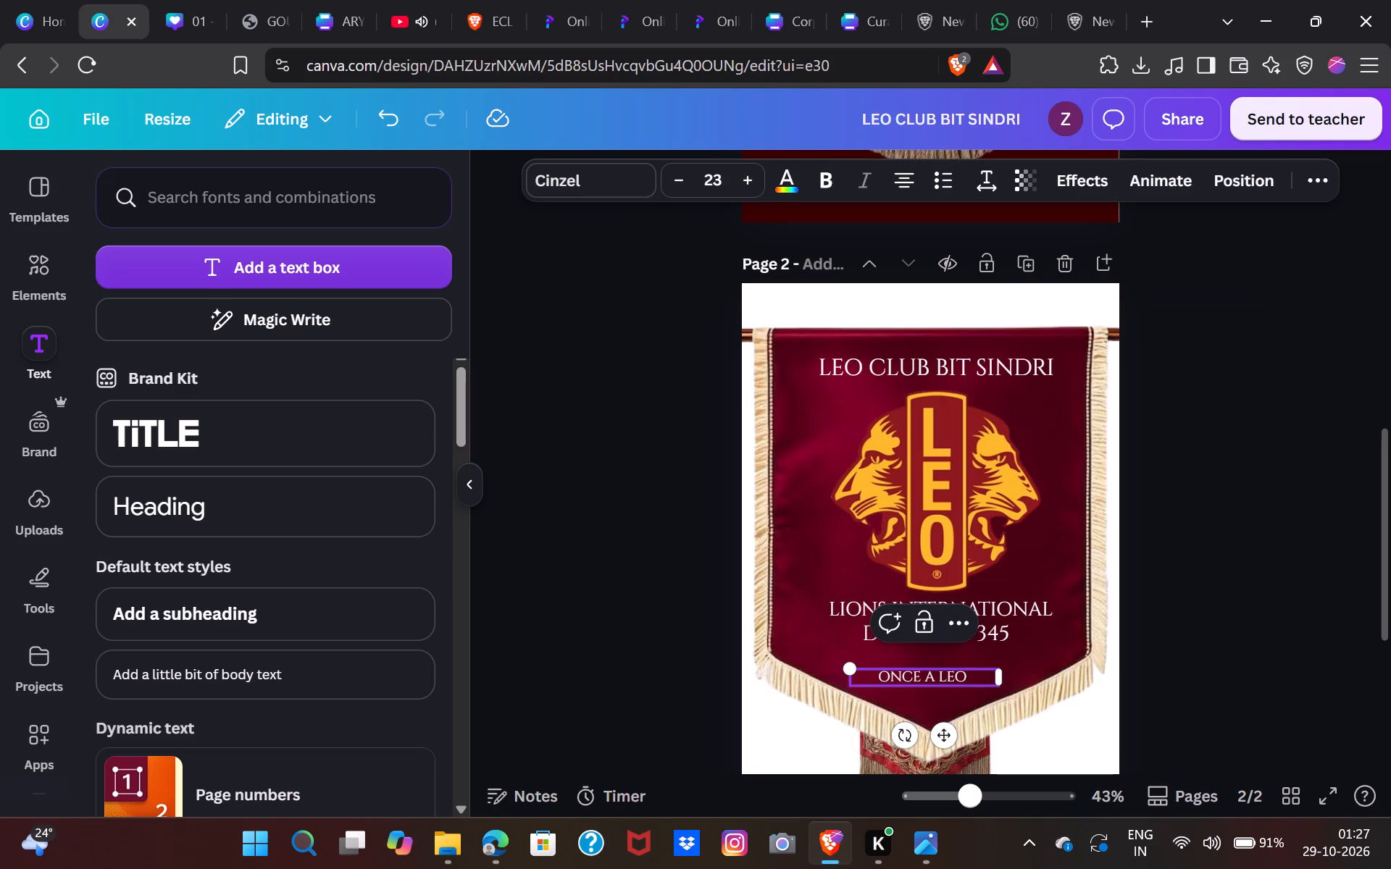
pyautogui.press('Return')
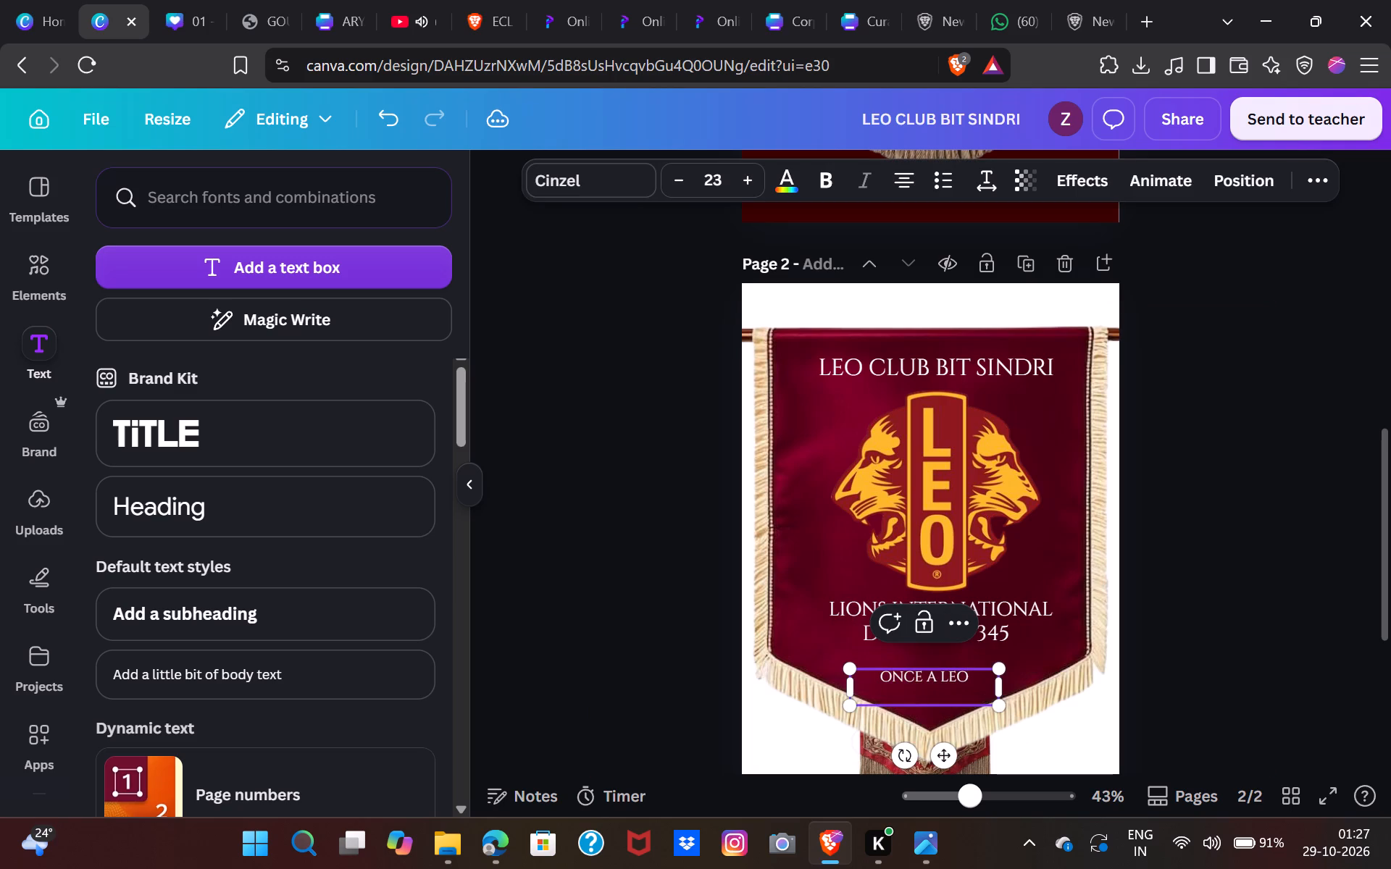
pyautogui.hotkey('ctrl', 'v')
pyautogui.click(1361, 681)
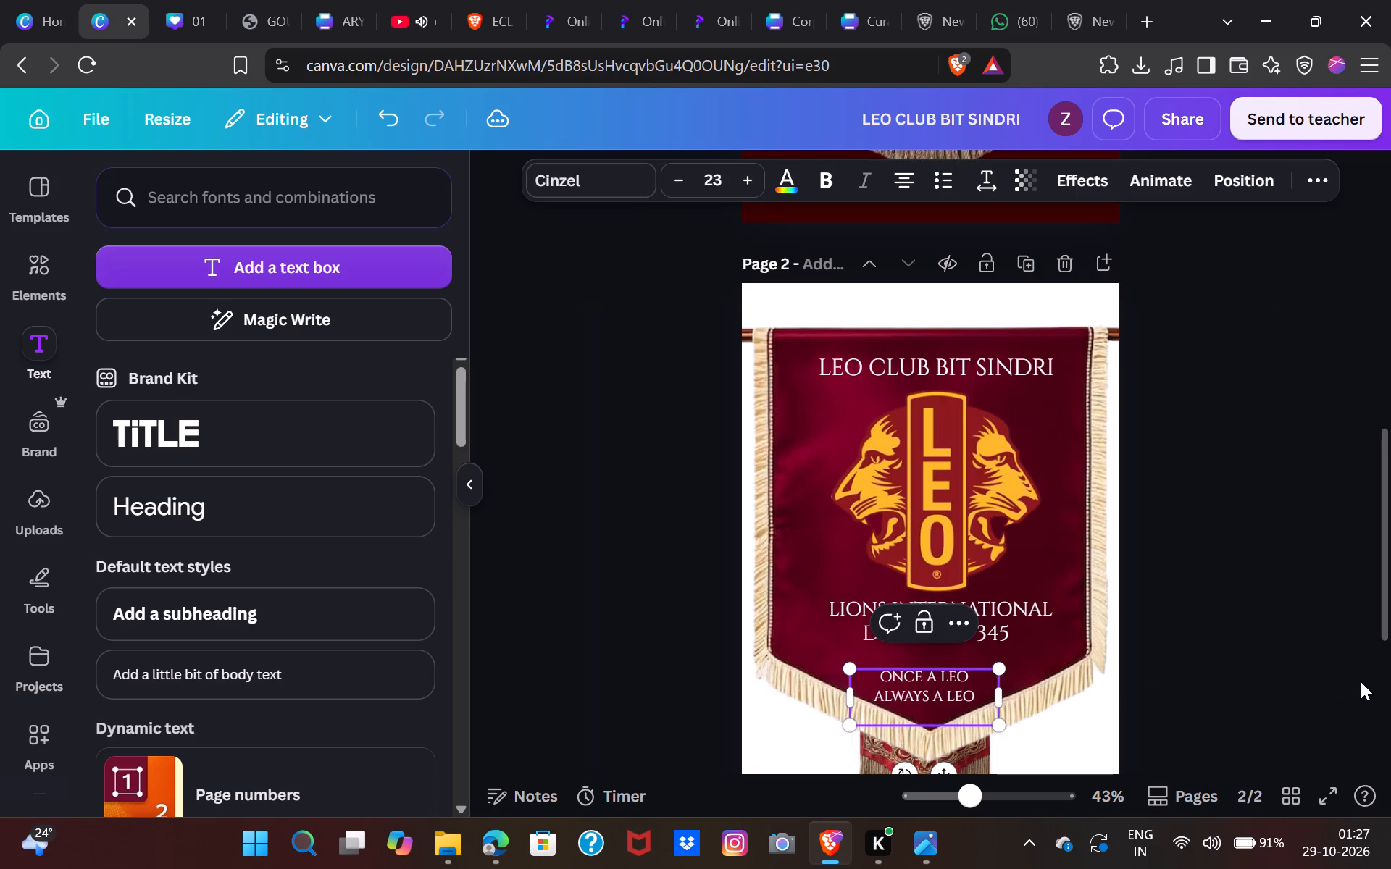
# Nudge the two-line motto text slightly right to centre it above the pennant's point.
pyautogui.click(961, 686)
pyautogui.press('Right')
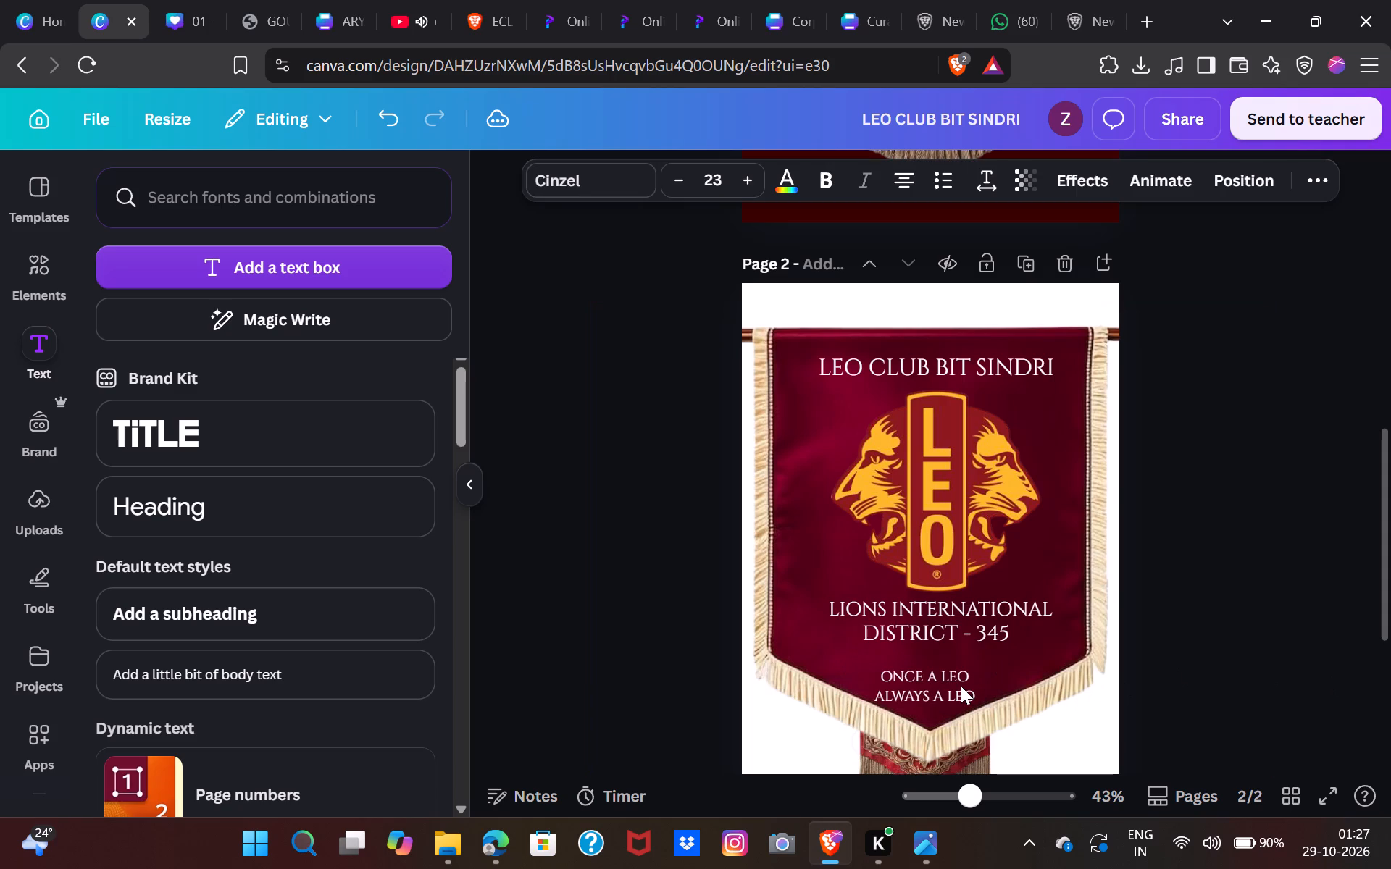
pyautogui.press('Right')
pyautogui.press('Right')
pyautogui.press('Right')
pyautogui.press('Right')
pyautogui.press('Right')
pyautogui.press('Right')
pyautogui.press('Right')
pyautogui.press('Right')
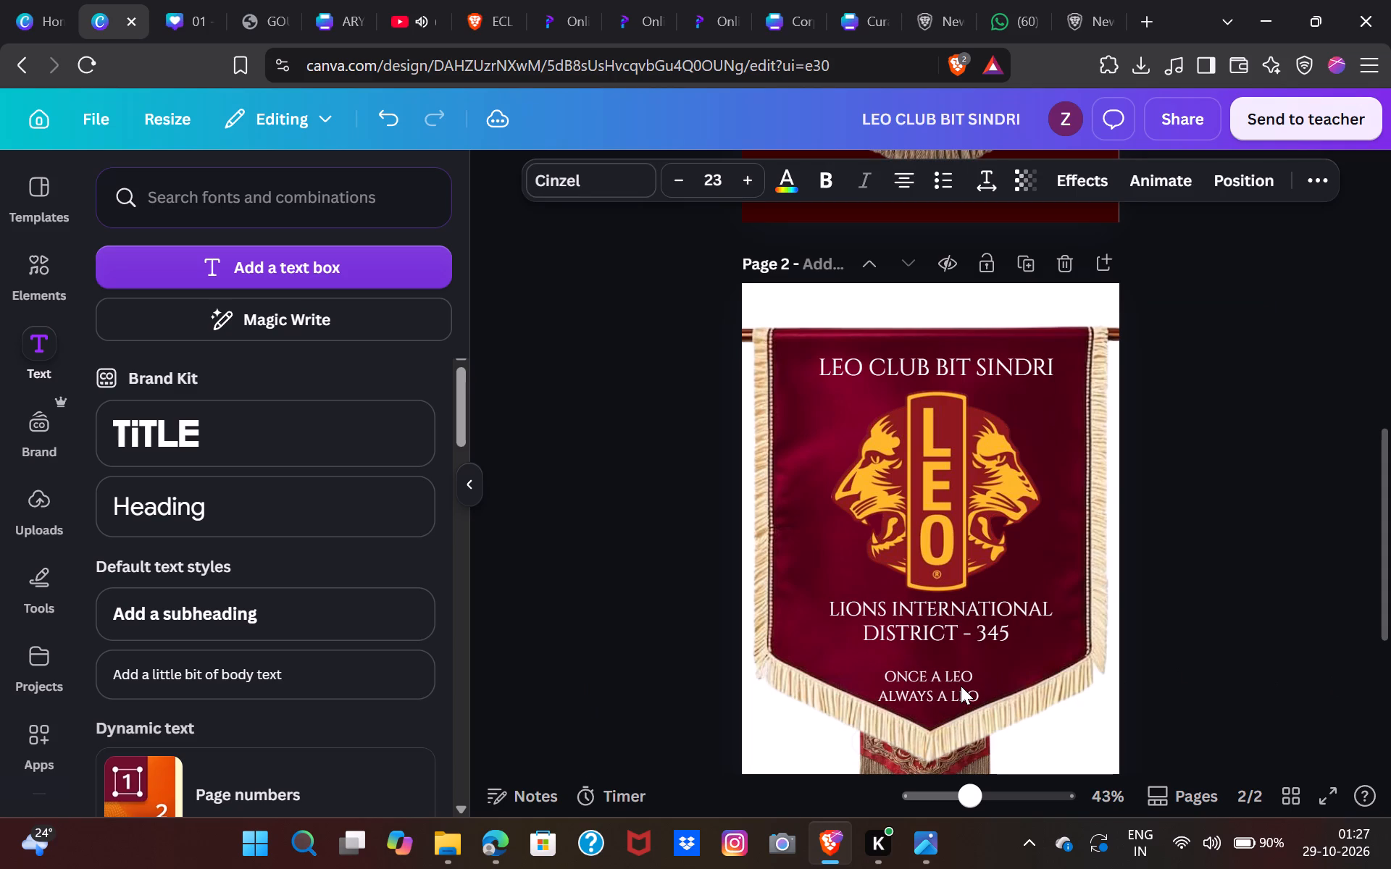
pyautogui.press('Right')
pyautogui.click(1171, 529)
# Crop the maroon pennant image's bottom edge up to just below its fringe.
pyautogui.scroll(-2, 1171, 529)
pyautogui.click(944, 486)
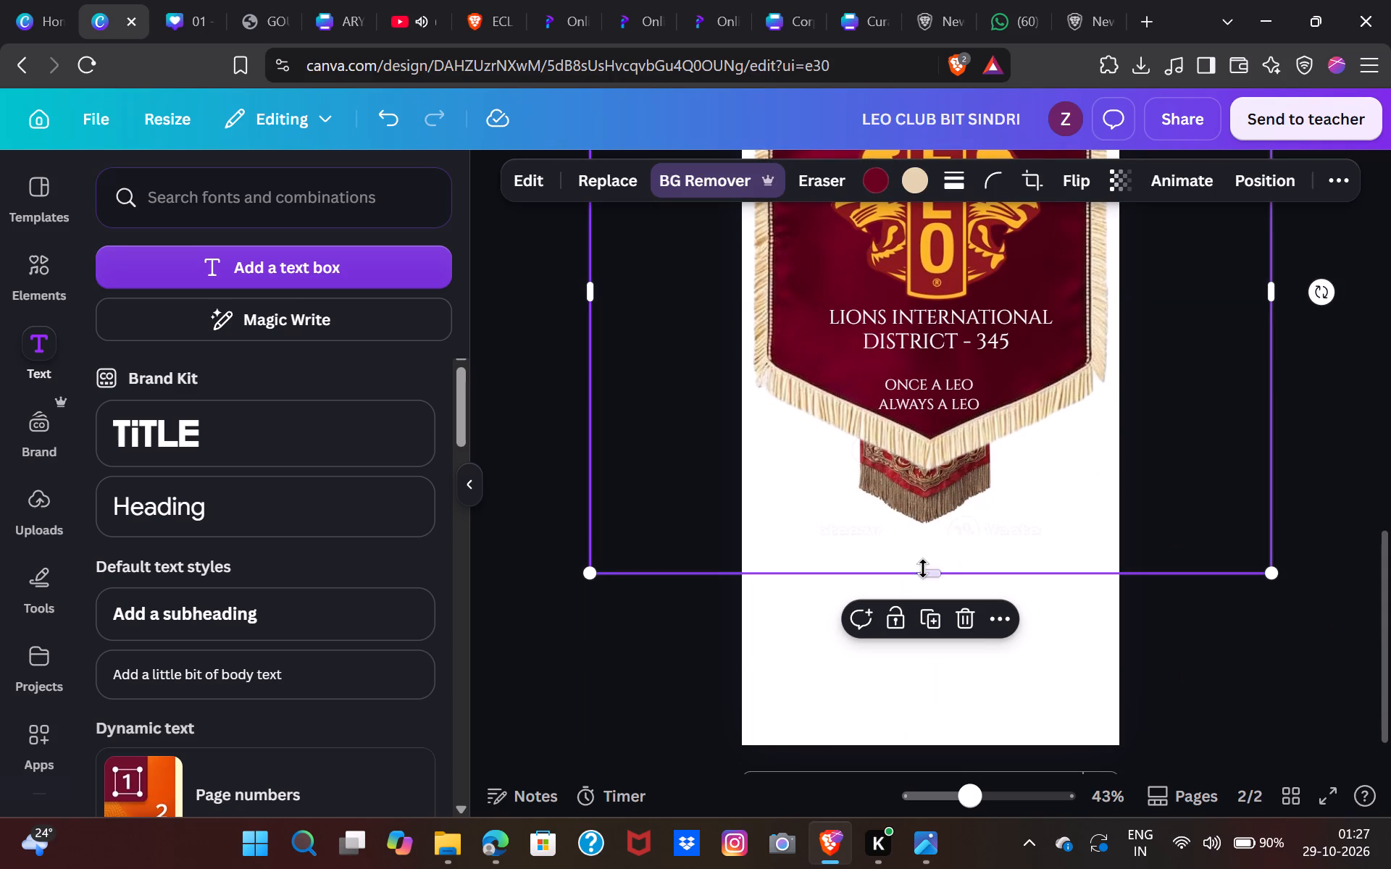
pyautogui.moveTo(923, 570); pyautogui.dragTo(936, 482)
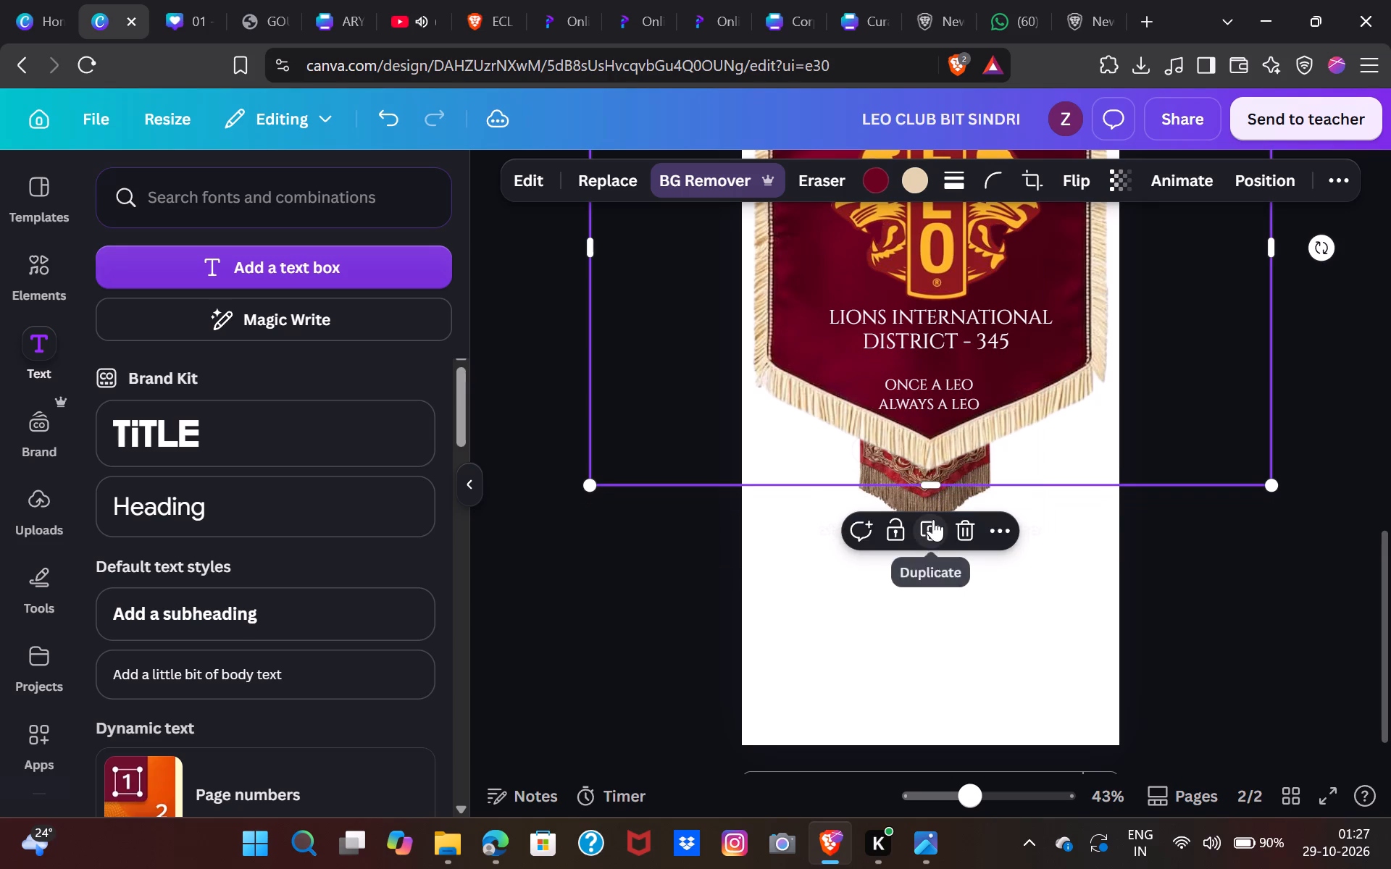
# Delete the old ornate red pennant showing beneath the maroon pennant on page 2.
pyautogui.click(919, 497)
pyautogui.press('BackSpace')
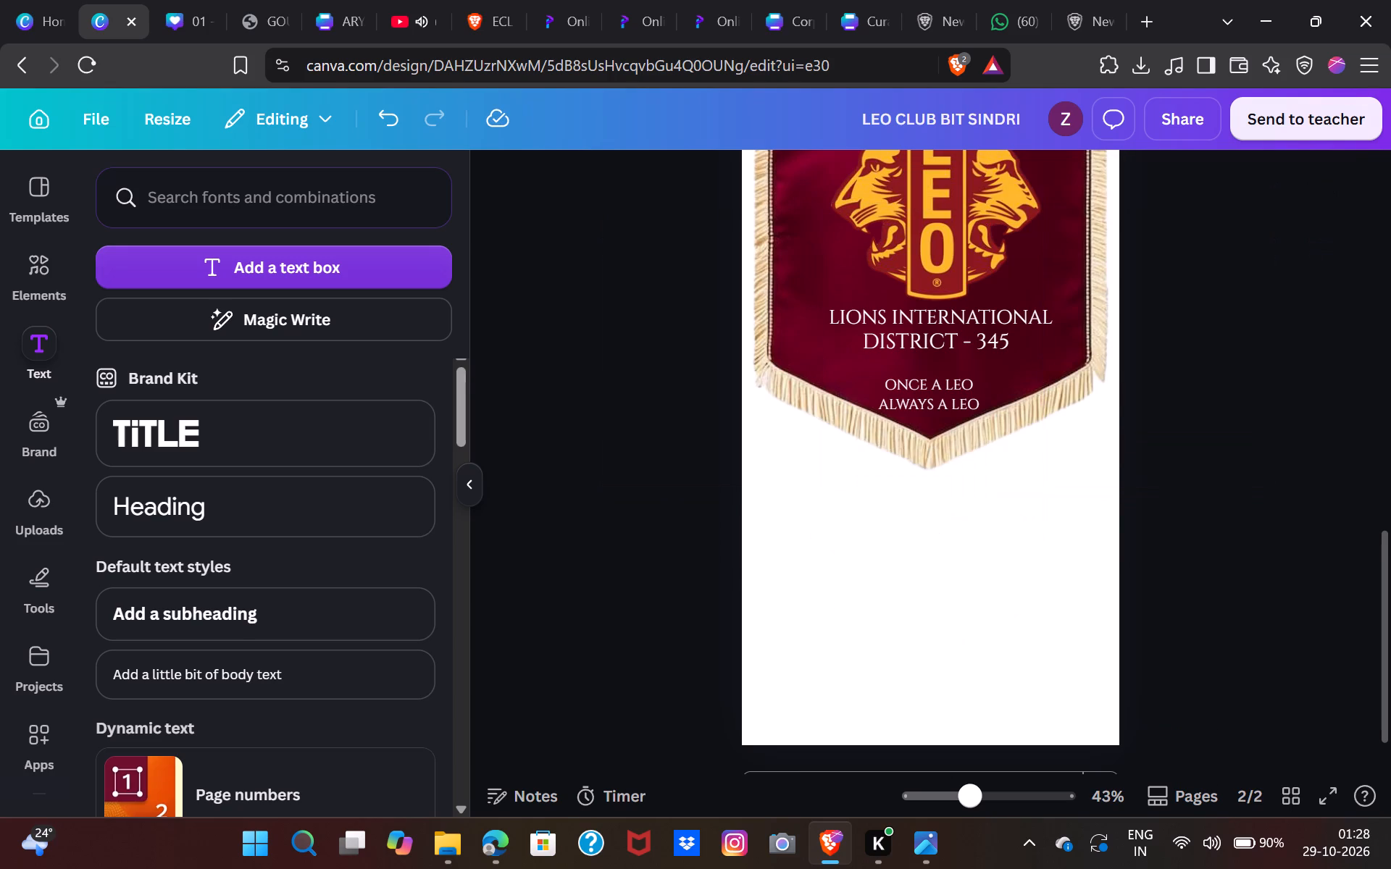
# Compare the maroon pennant on page 2 with the finished flag on page 1.
pyautogui.scroll(3, 919, 497)
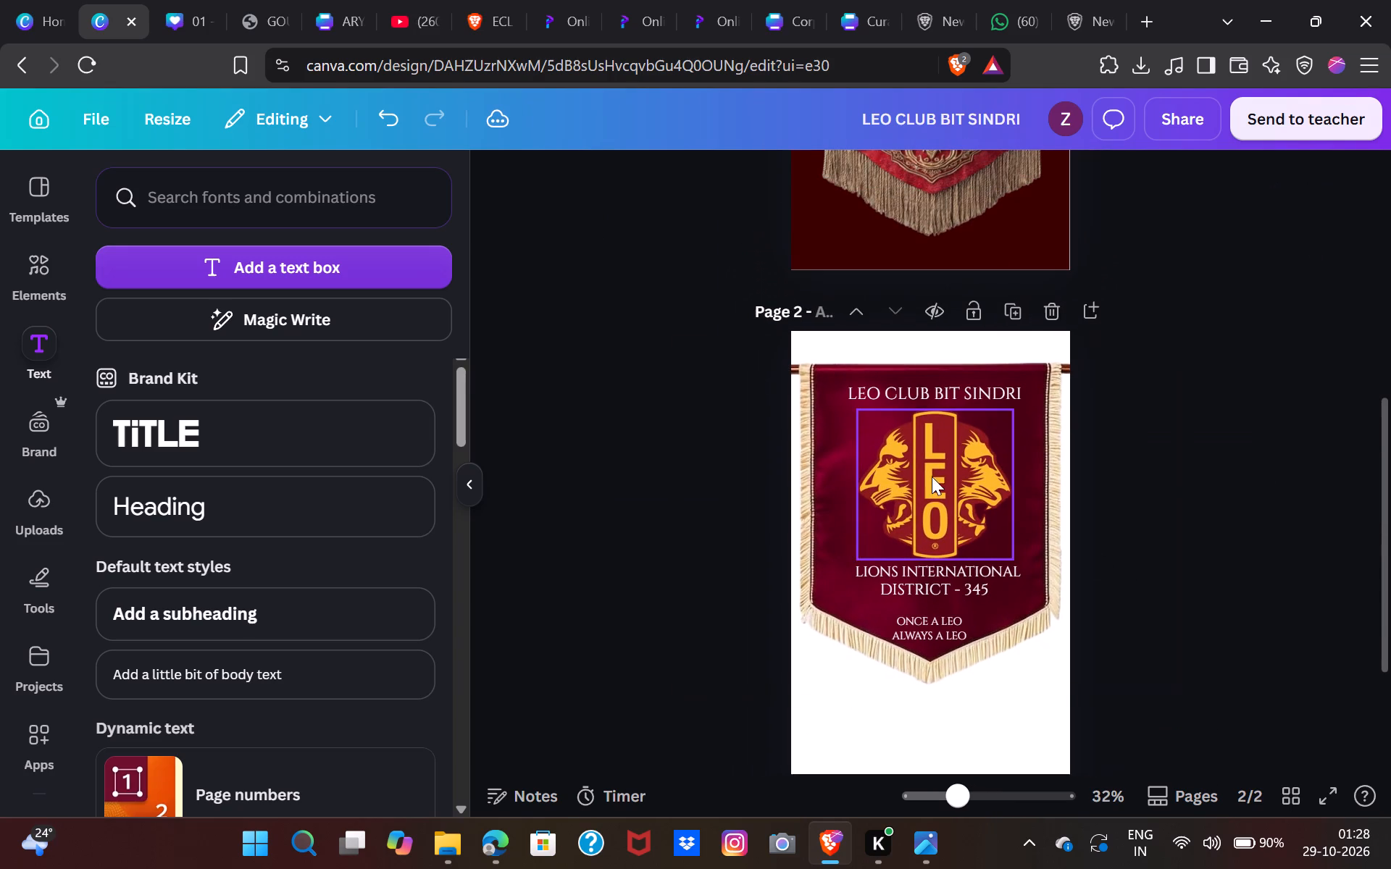
pyautogui.click(1162, 510)
pyautogui.scroll(1, 1162, 510)
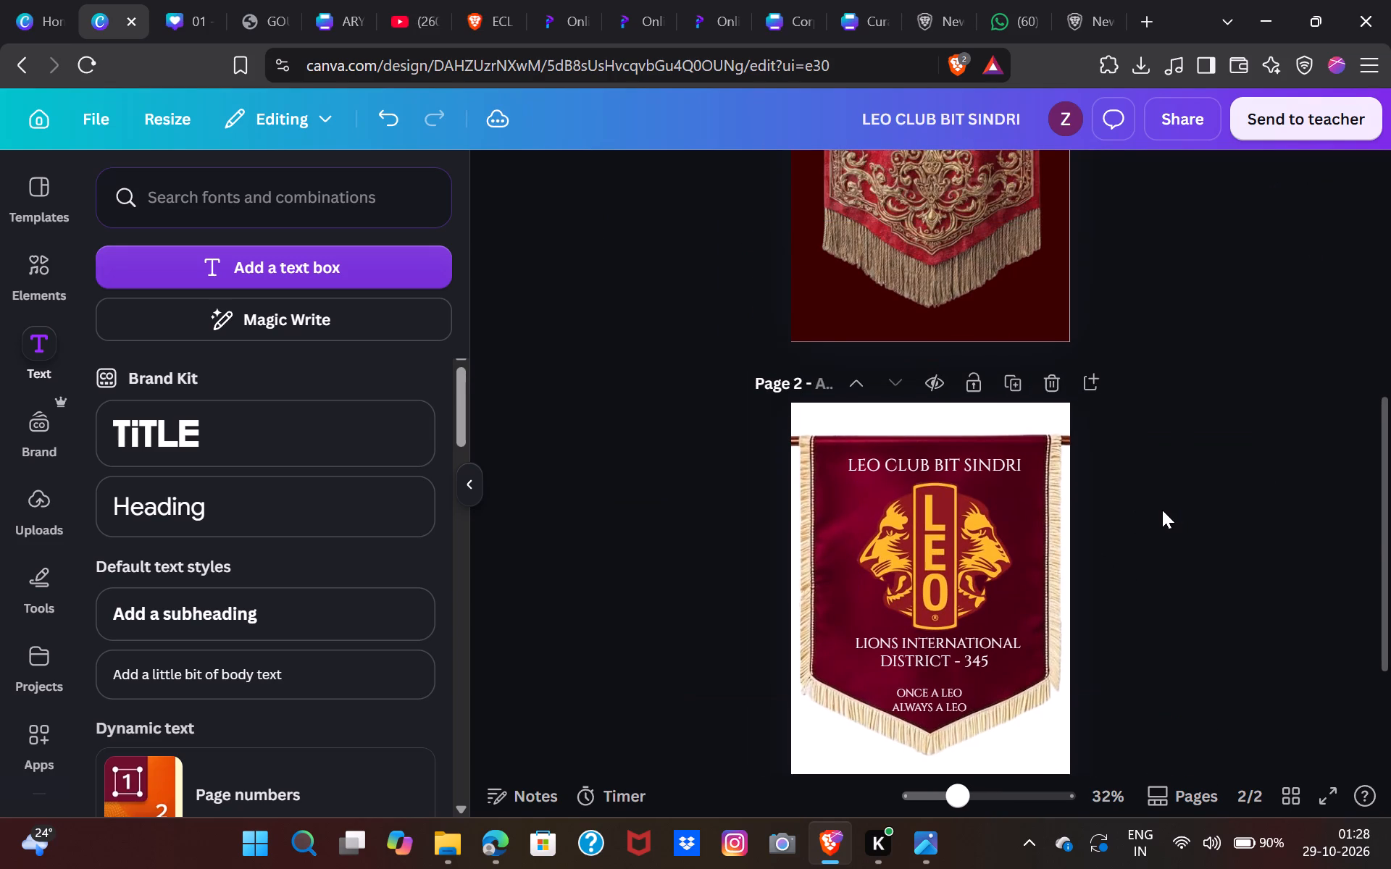
pyautogui.scroll(2, 1162, 510)
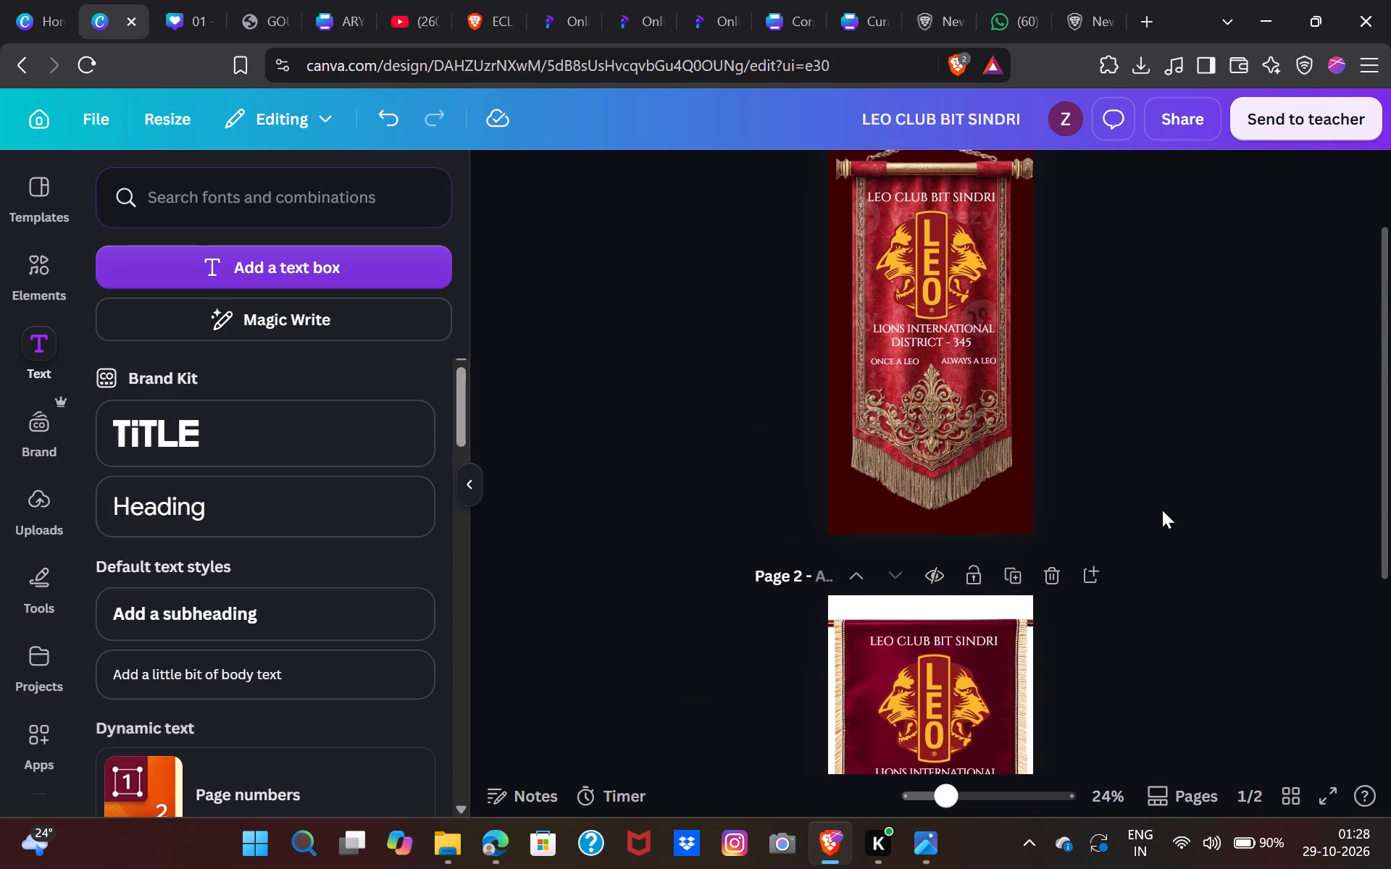
pyautogui.scroll(-1, 1162, 510)
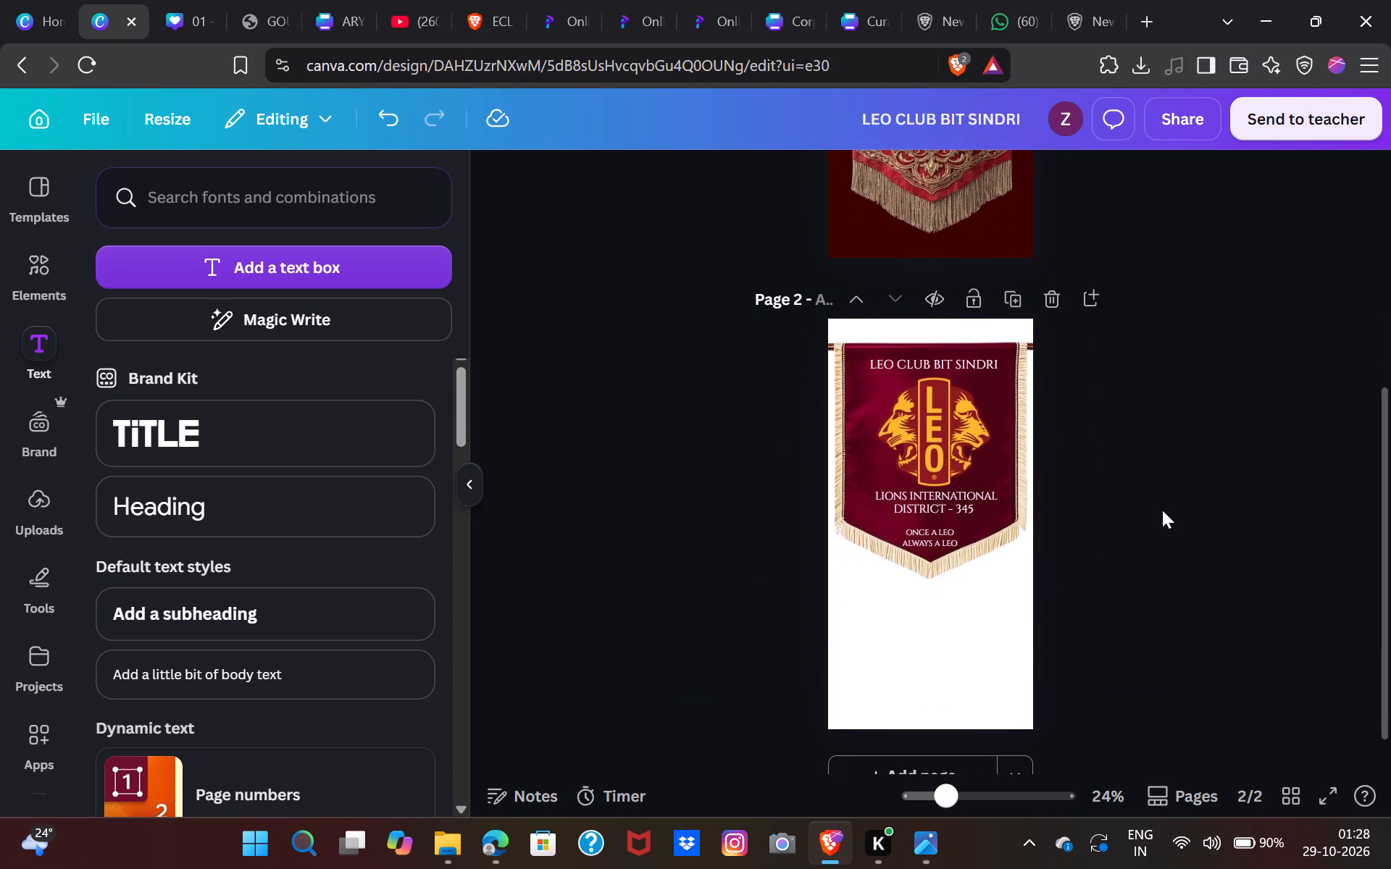
pyautogui.scroll(-1, 1162, 510)
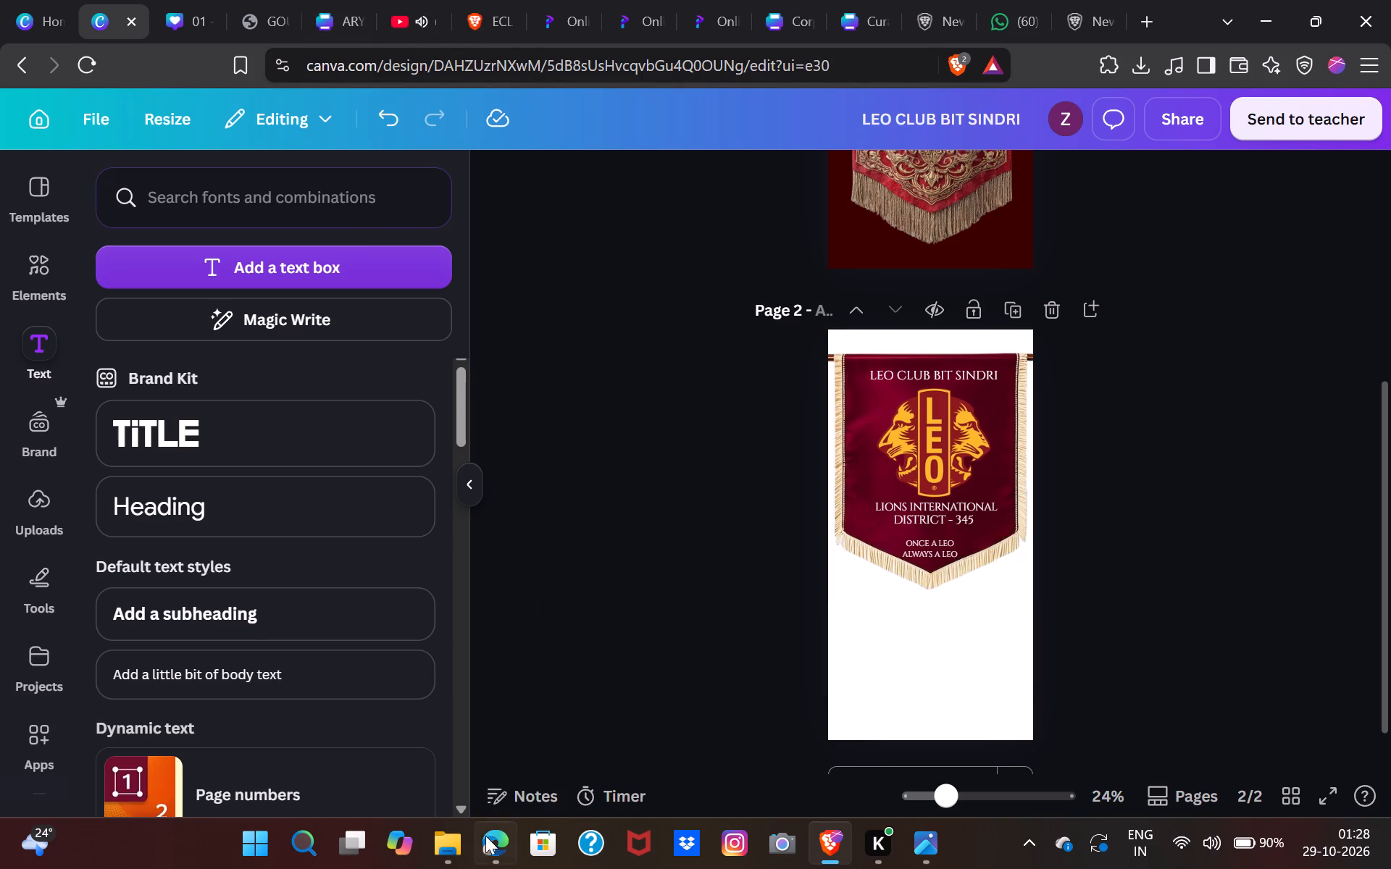
# Switch to Pinterest in Edge and browse the related pins under the maroon pennant for another flag style.
pyautogui.click(507, 840)
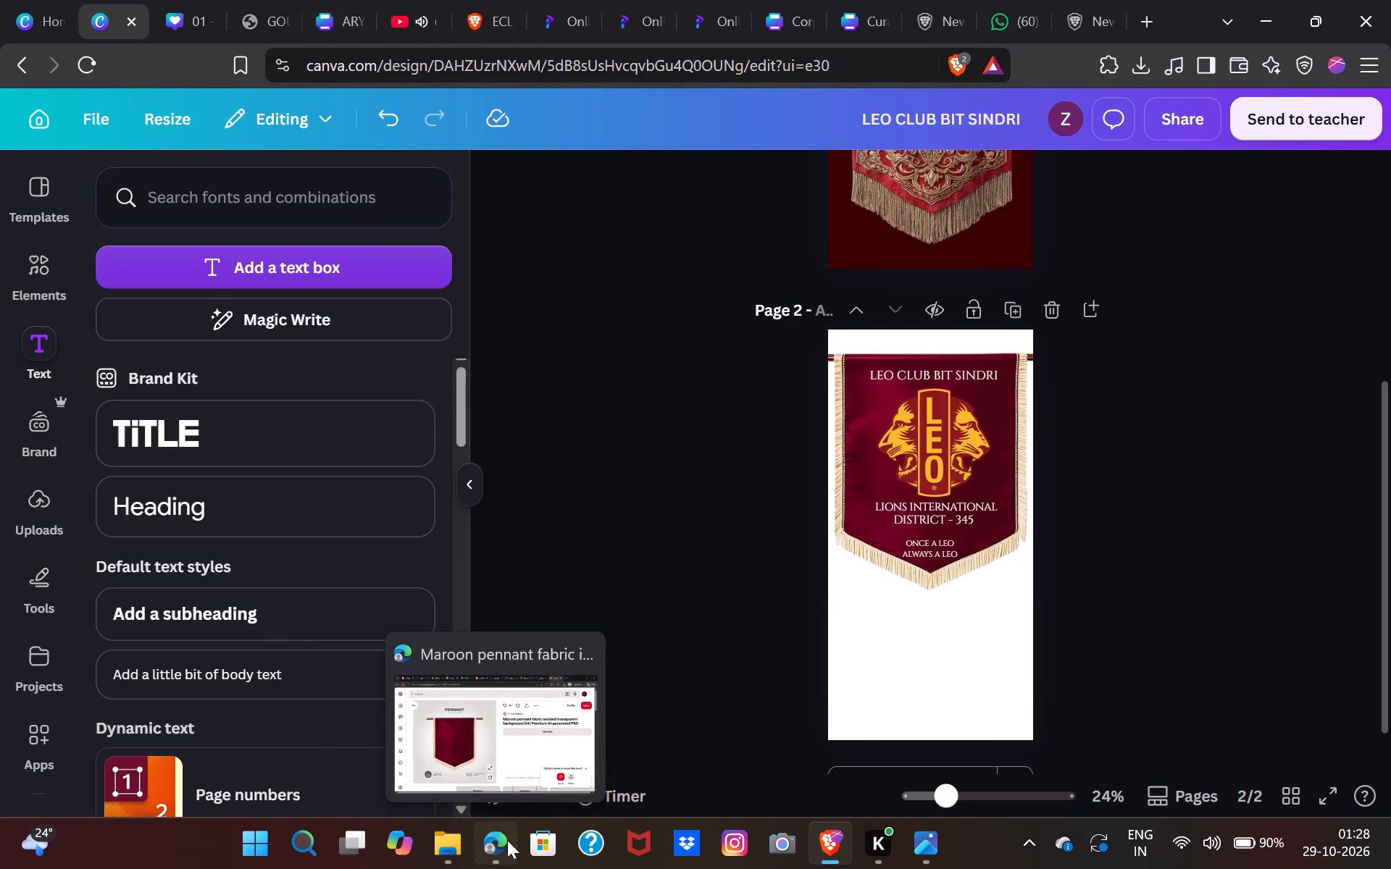
pyautogui.scroll(-5, 640, 413)
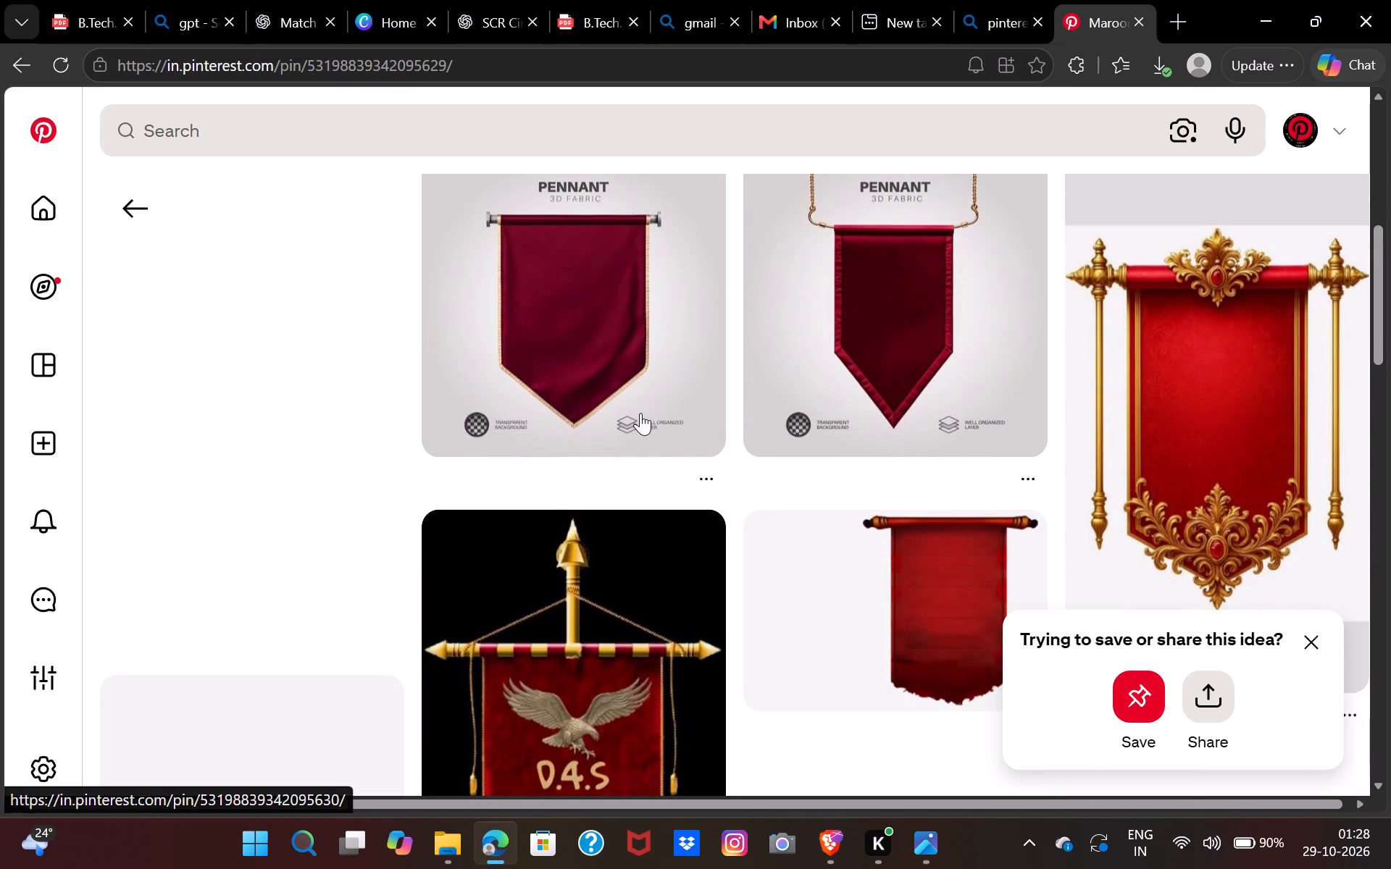
pyautogui.scroll(-4, 640, 413)
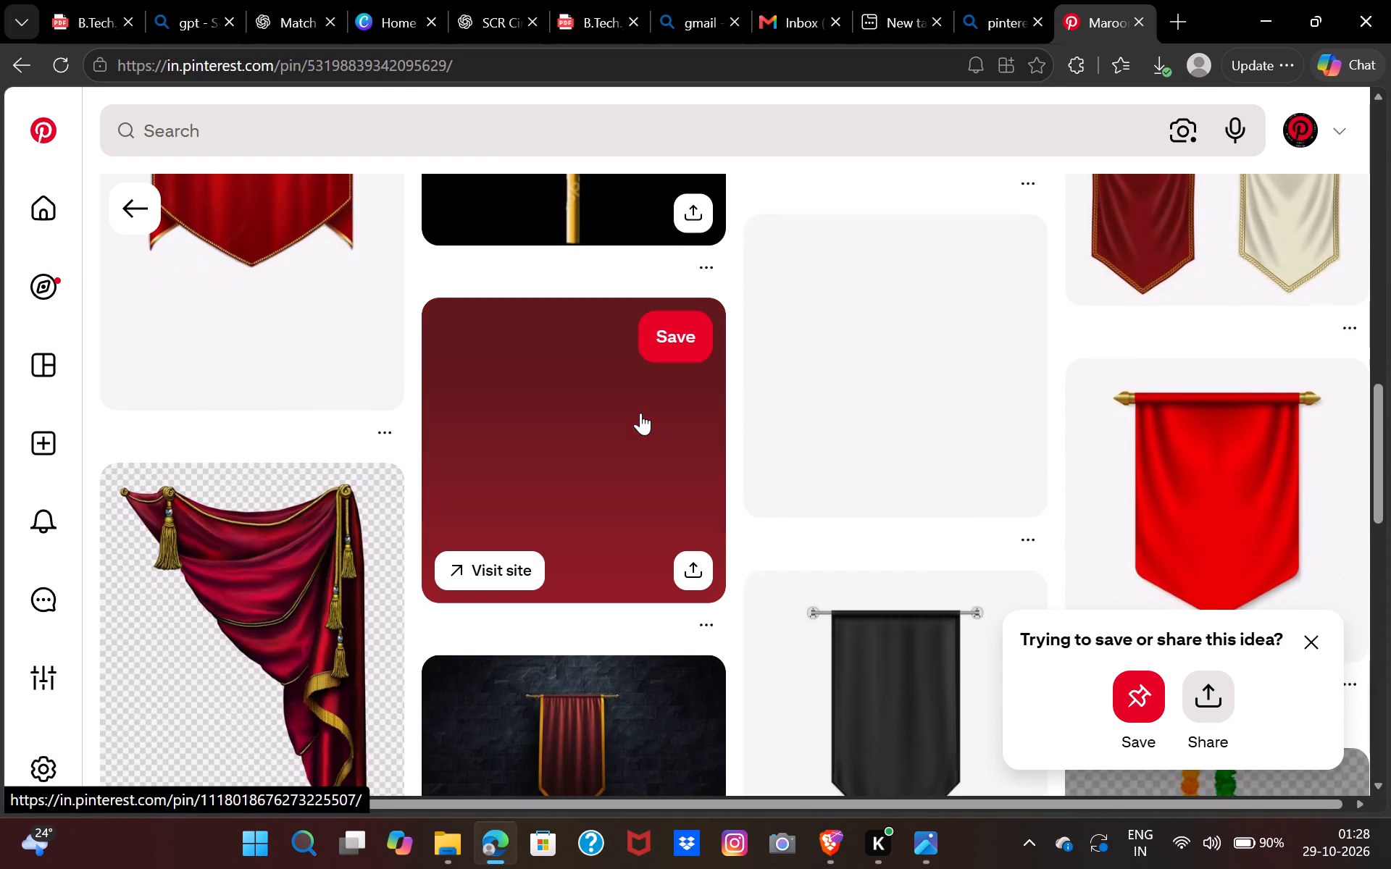
pyautogui.scroll(-3, 640, 413)
pyautogui.scroll(2, 640, 413)
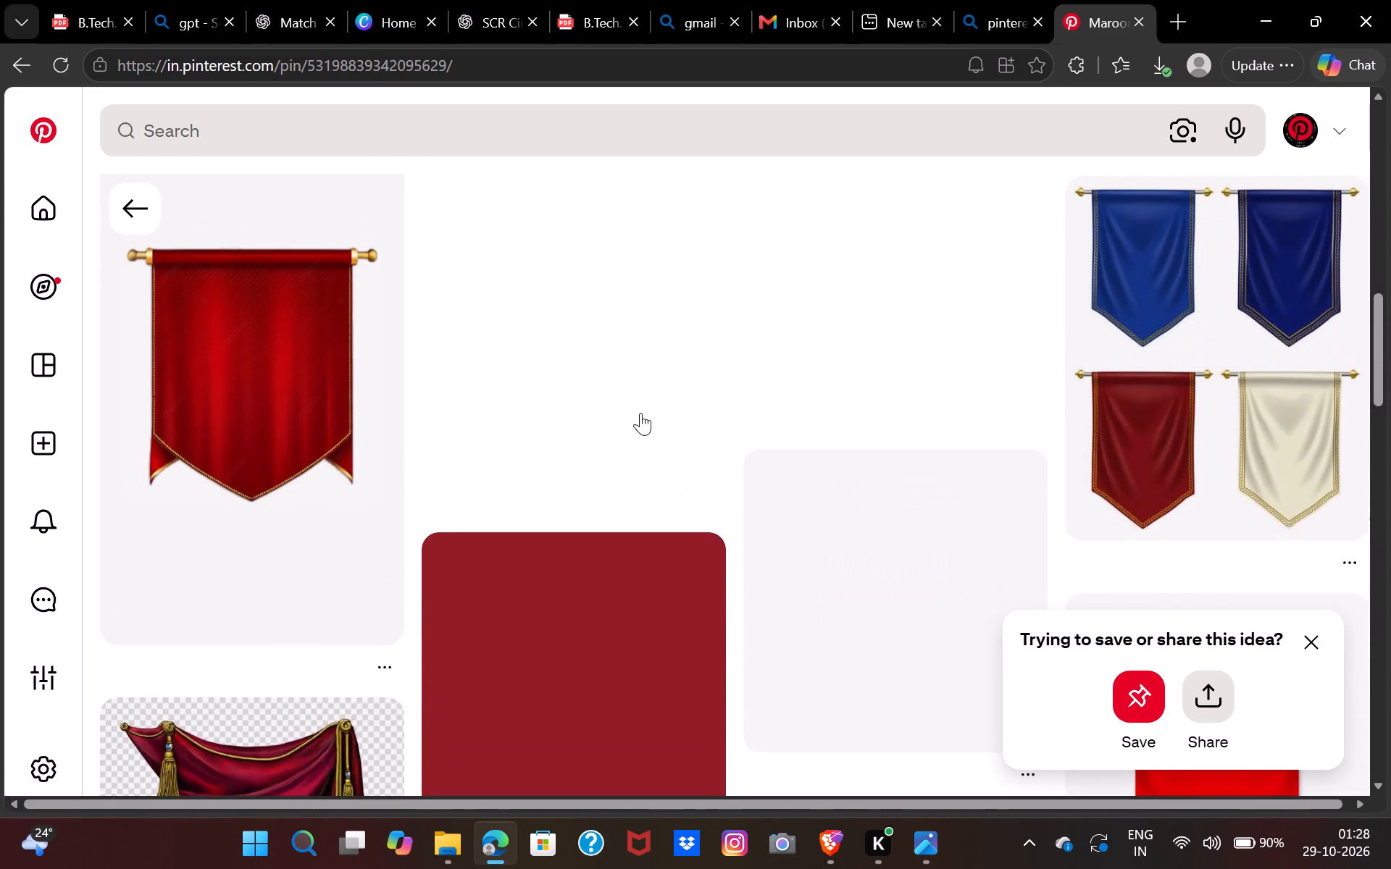
pyautogui.scroll(1, 640, 413)
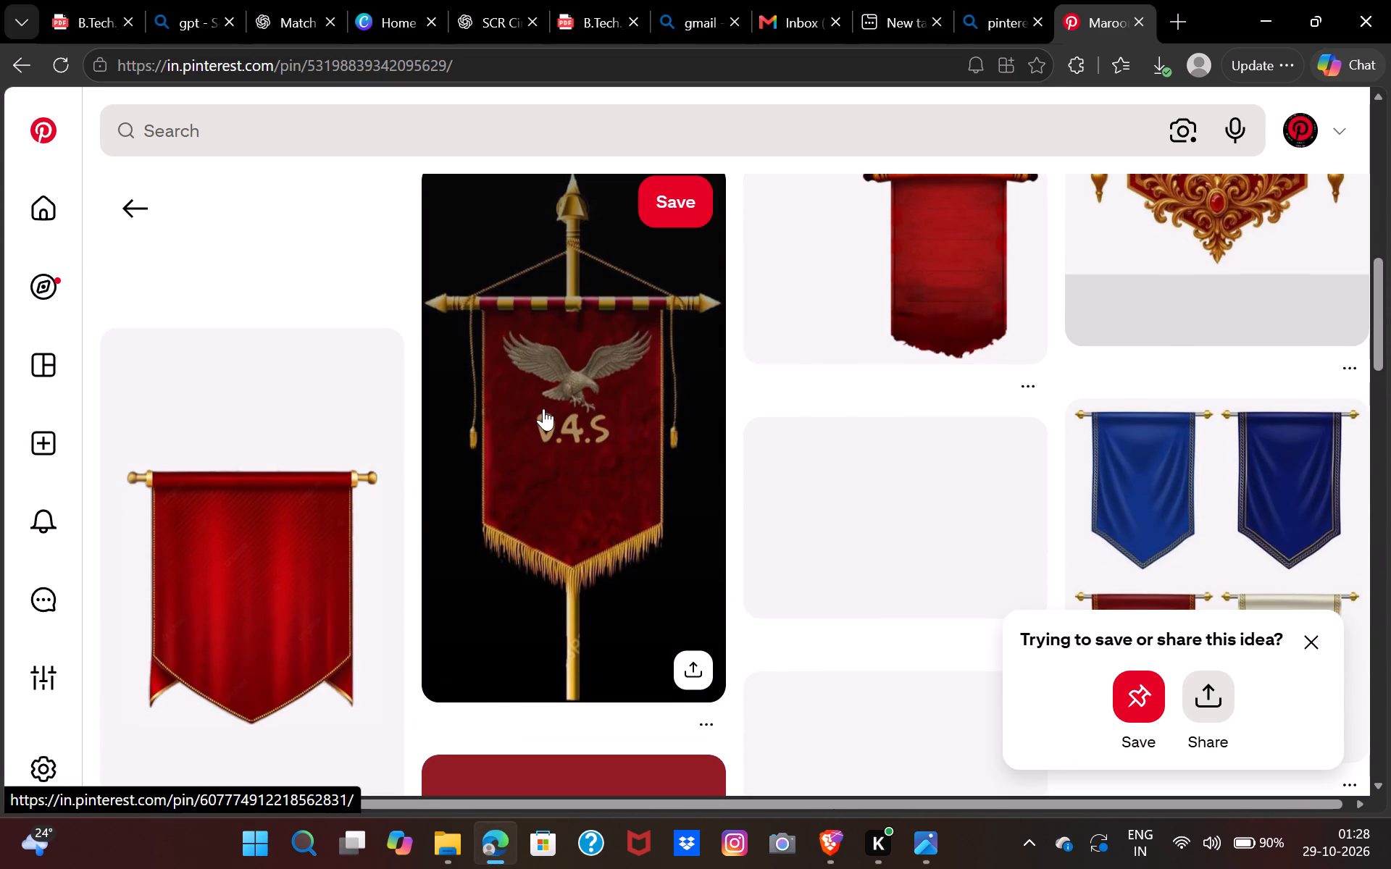
pyautogui.scroll(4, 543, 408)
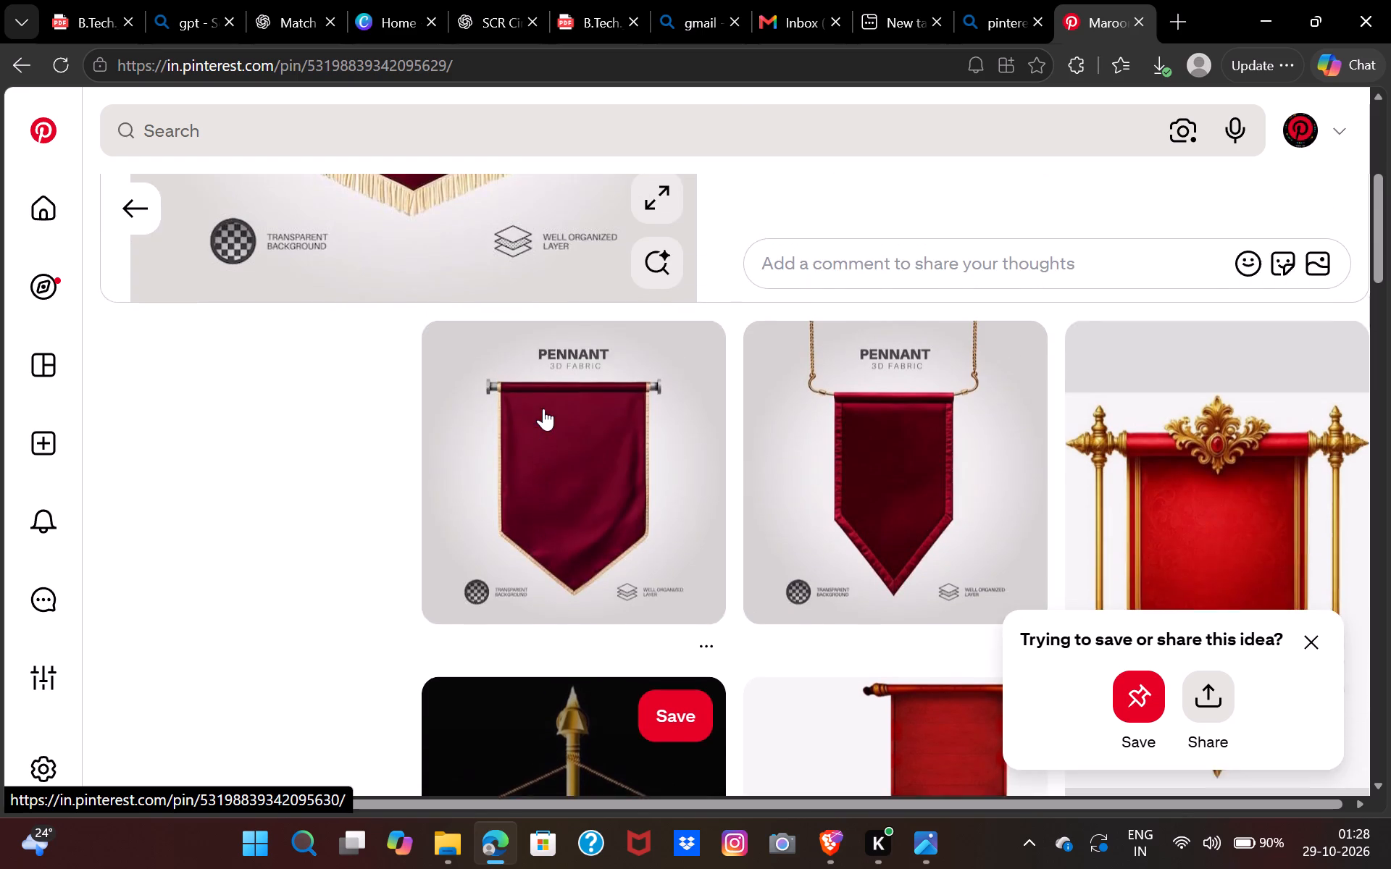
pyautogui.scroll(5, 543, 408)
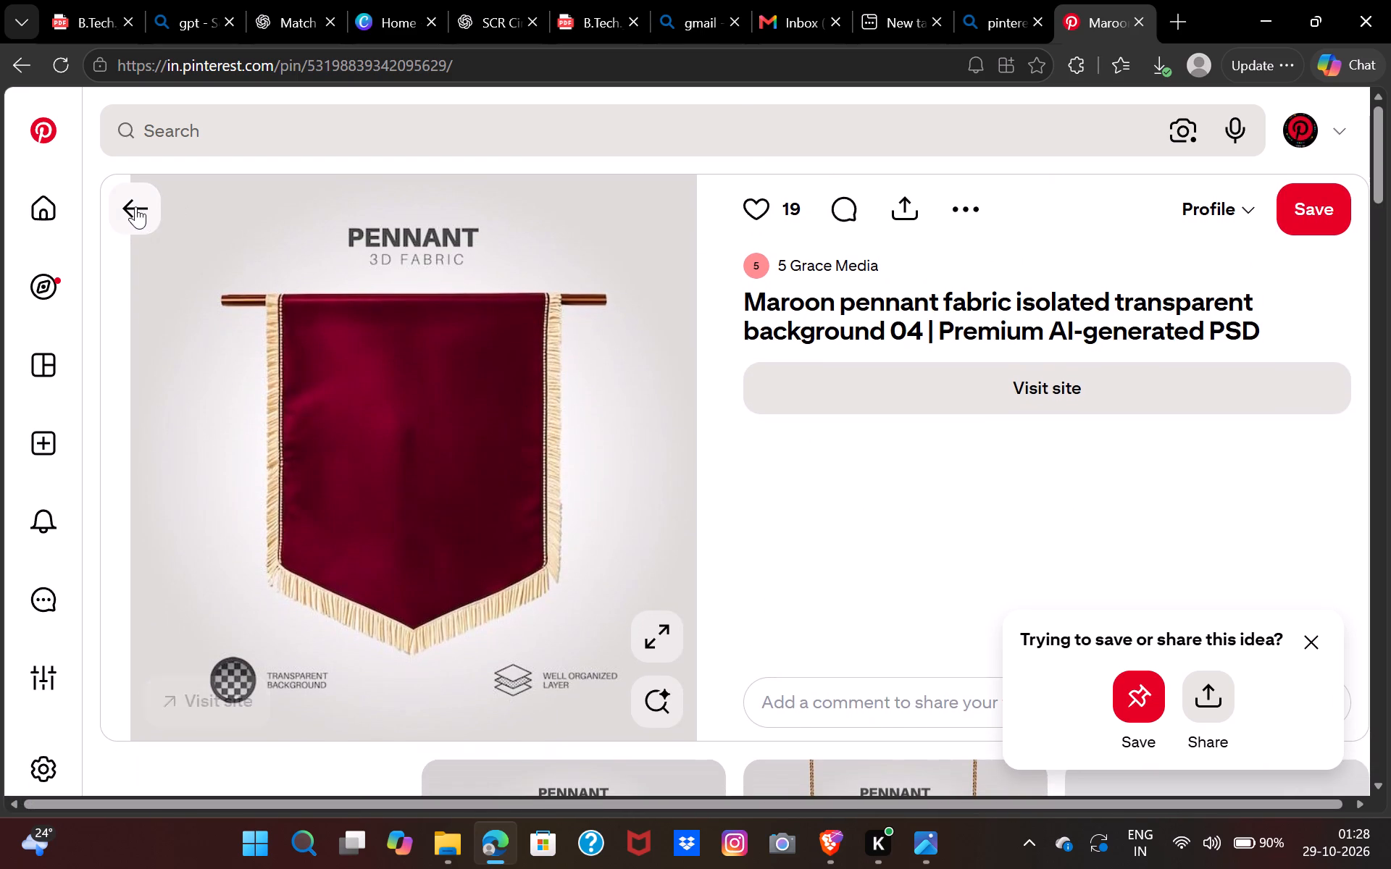
# Go back to the previous pin and browse its related banner designs for another hanging flag.
pyautogui.click(135, 206)
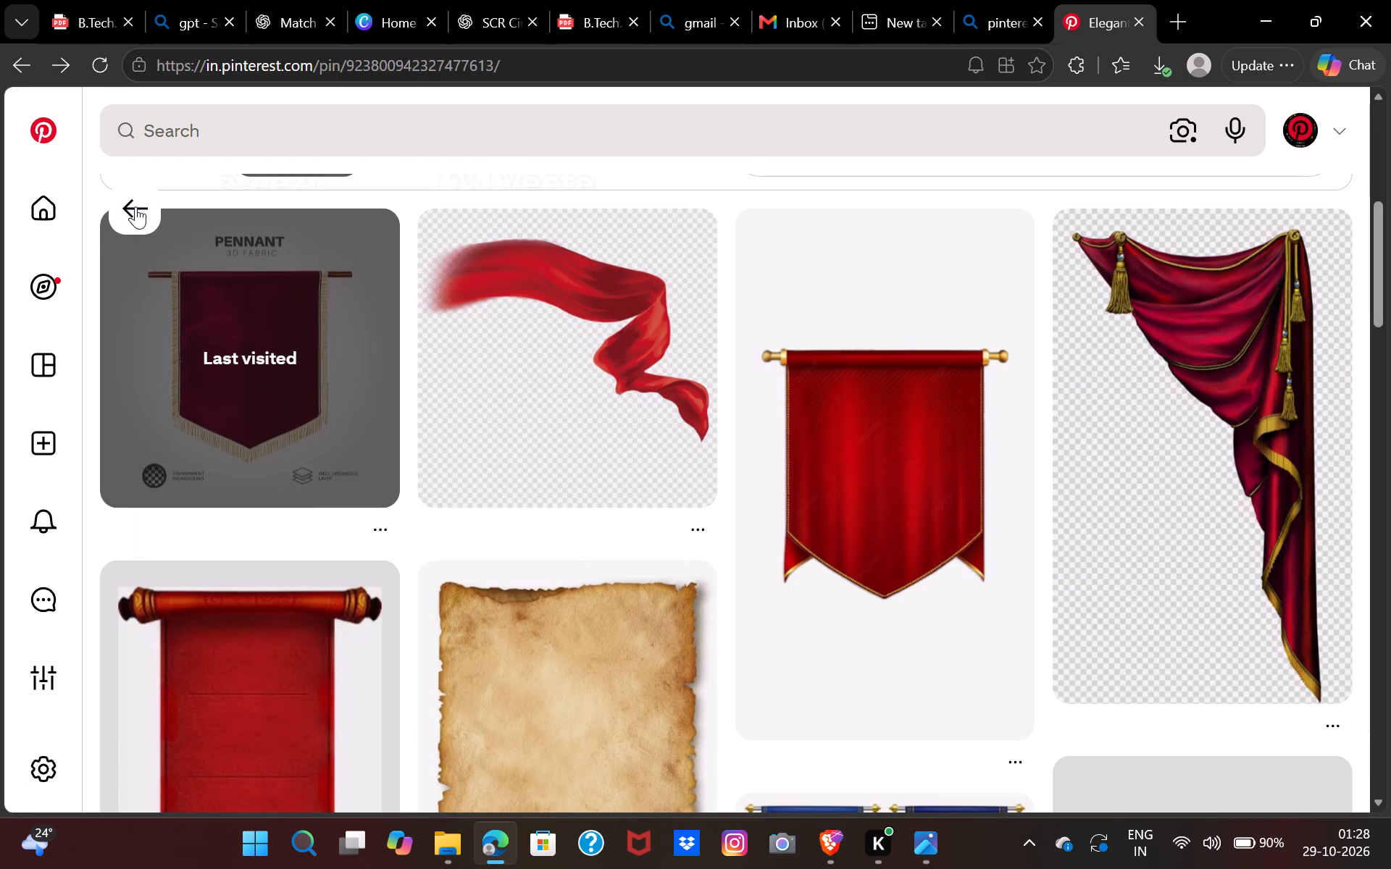
pyautogui.scroll(-9, 135, 206)
pyautogui.scroll(2, 135, 206)
pyautogui.scroll(-3, 135, 206)
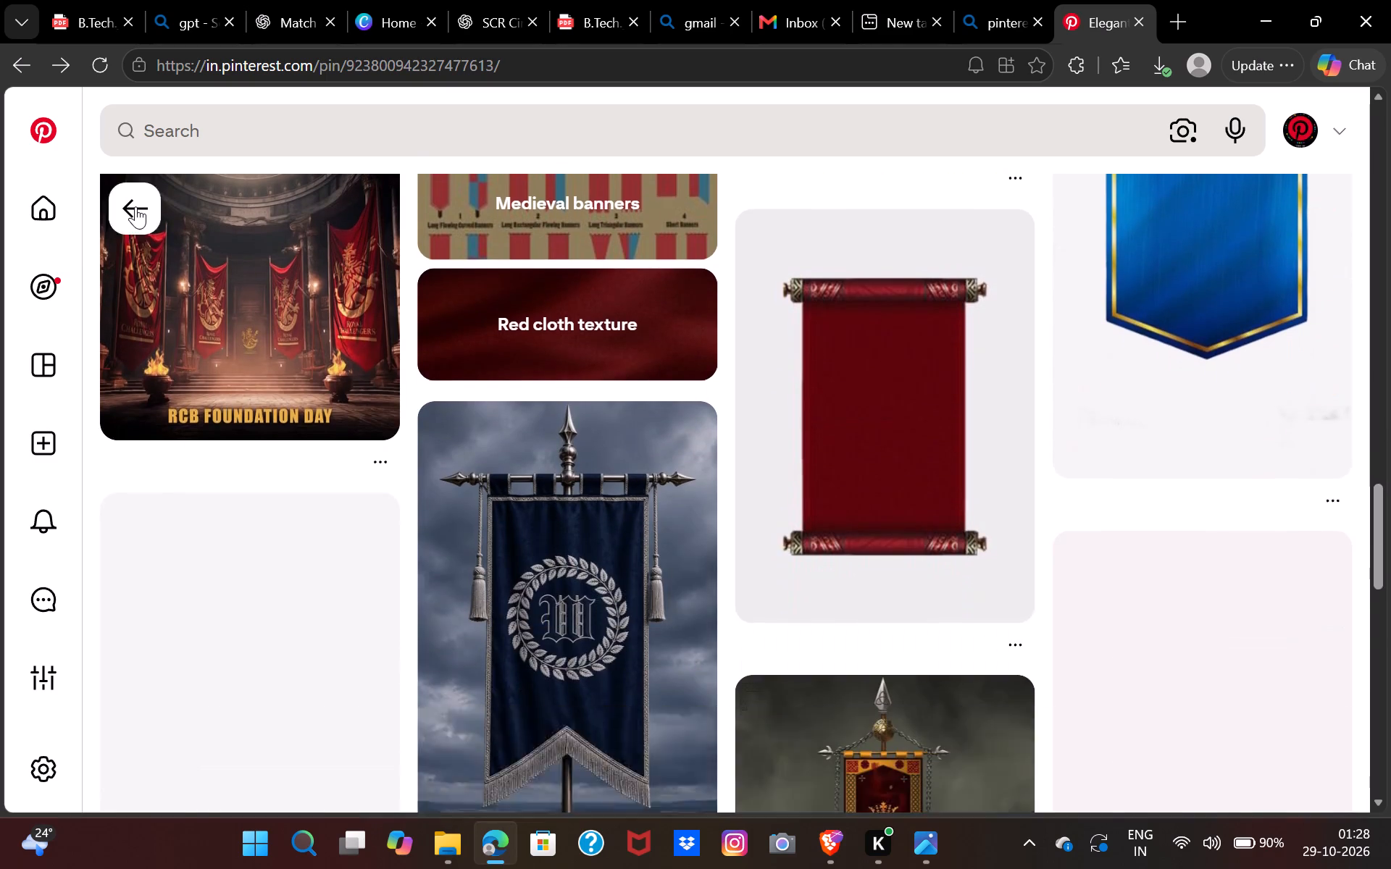
pyautogui.scroll(-1, 135, 206)
pyautogui.hscroll(2, 135, 206)
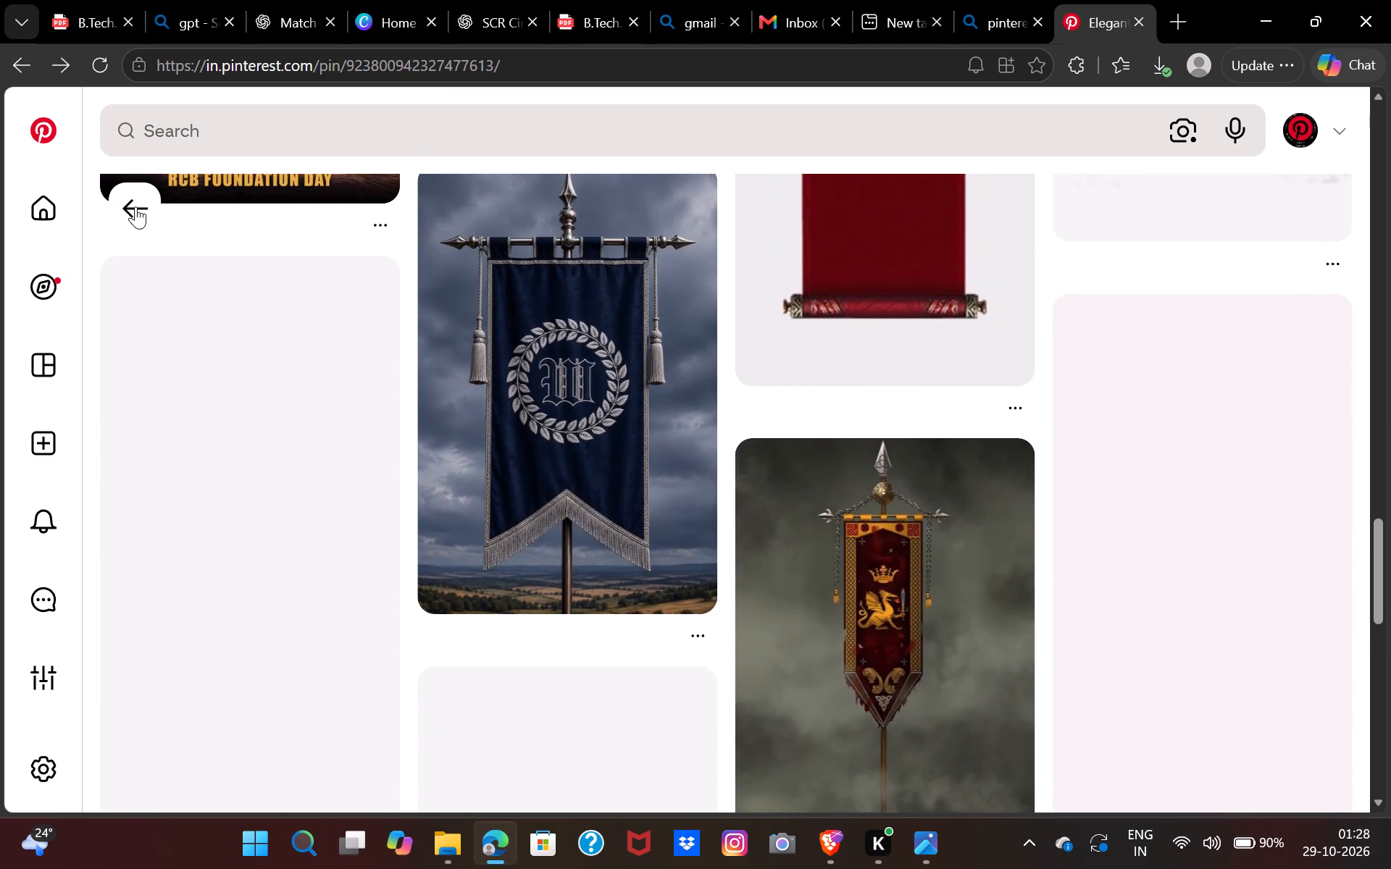
pyautogui.hscroll(1, 135, 206)
# Open the navy fringed banner pin with the W wreath crest, copy its image, and switch back to the Canva design.
pyautogui.click(522, 401)
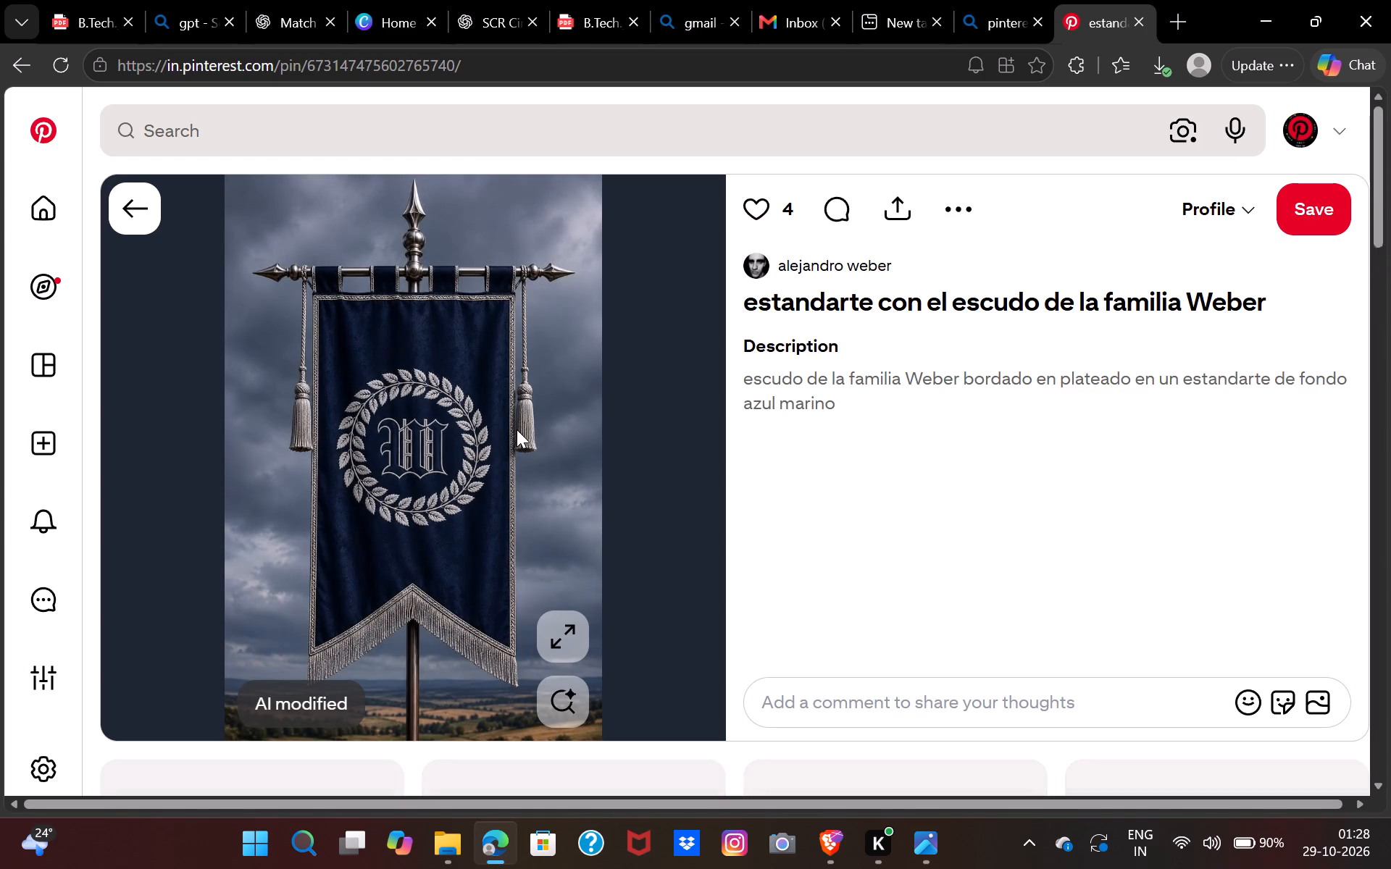
pyautogui.rightClick(427, 442)
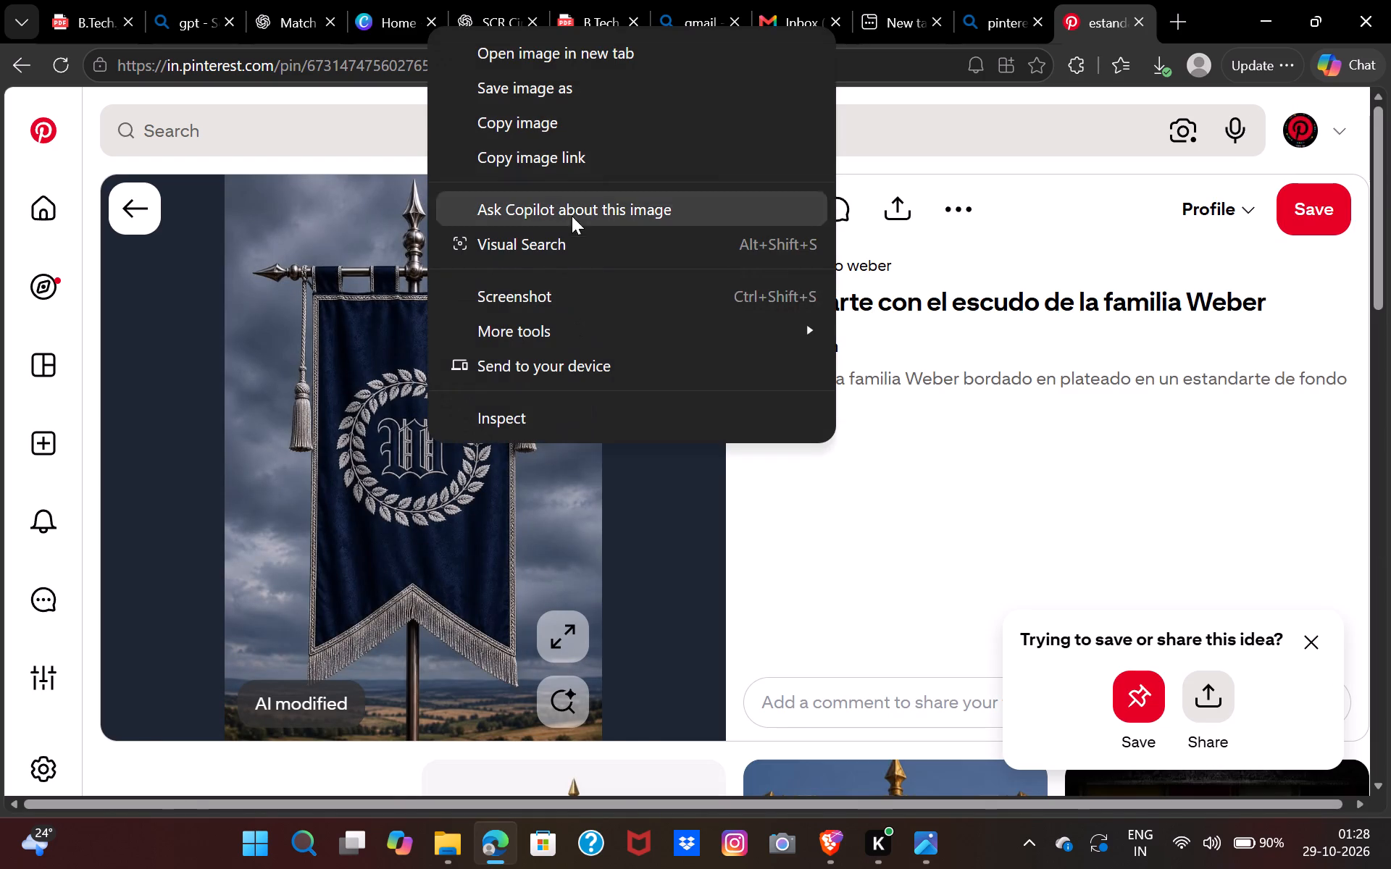
pyautogui.click(575, 127)
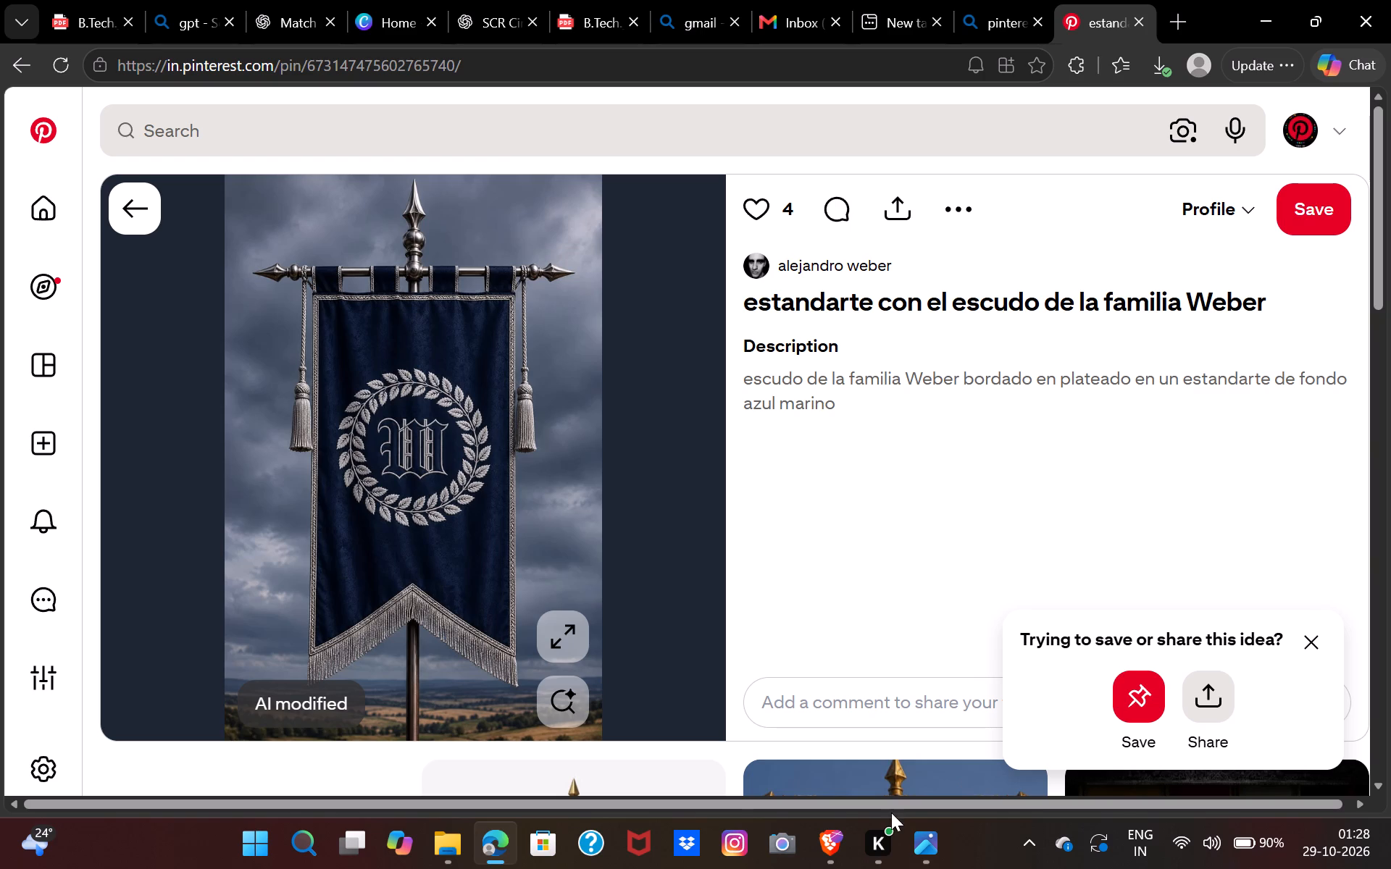
pyautogui.click(845, 837)
pyautogui.scroll(-4, 944, 522)
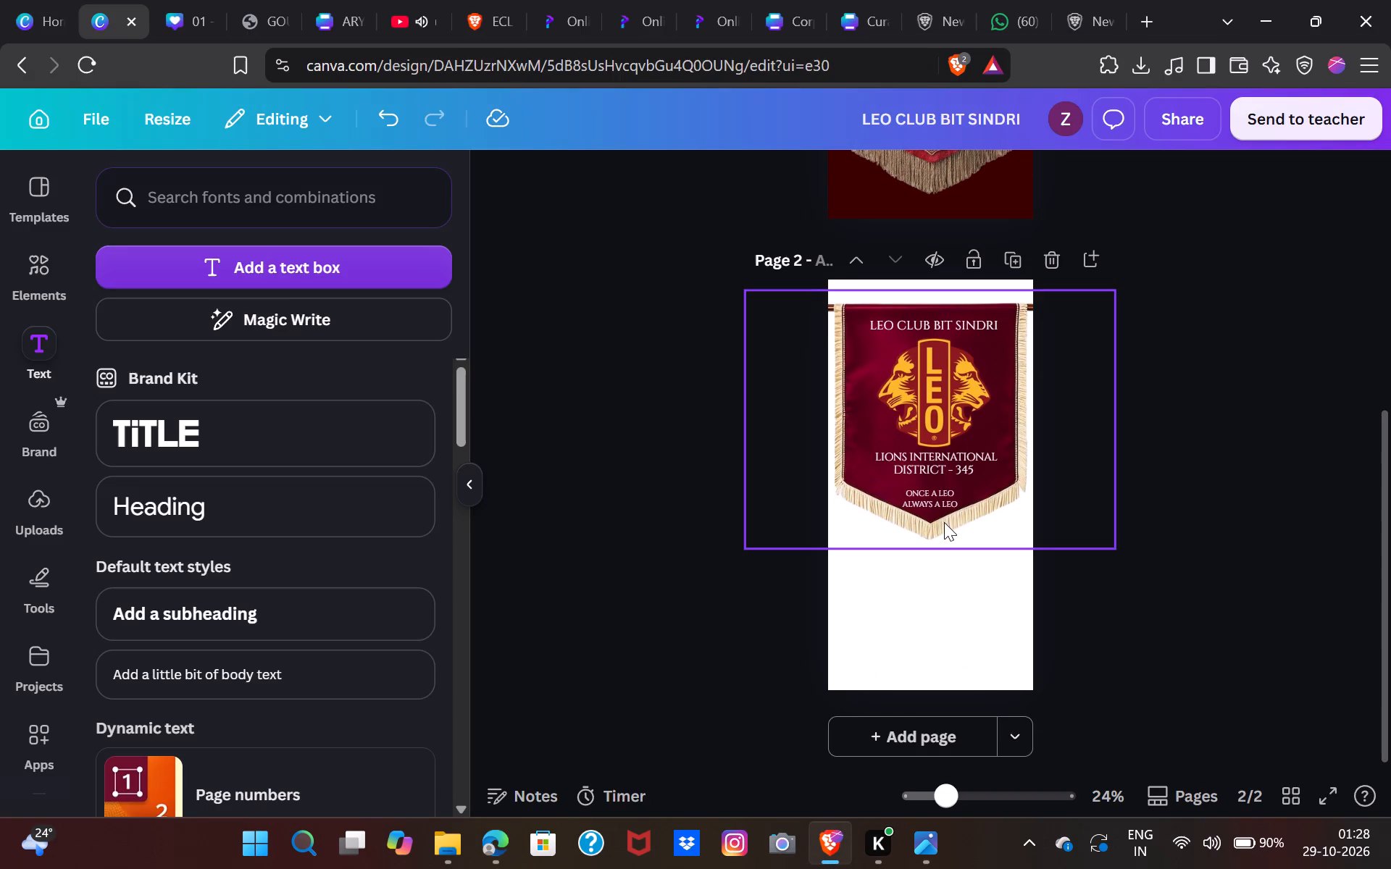
# Duplicate page 2 and paste the copied navy banner image onto the new page 3.
pyautogui.click(1015, 258)
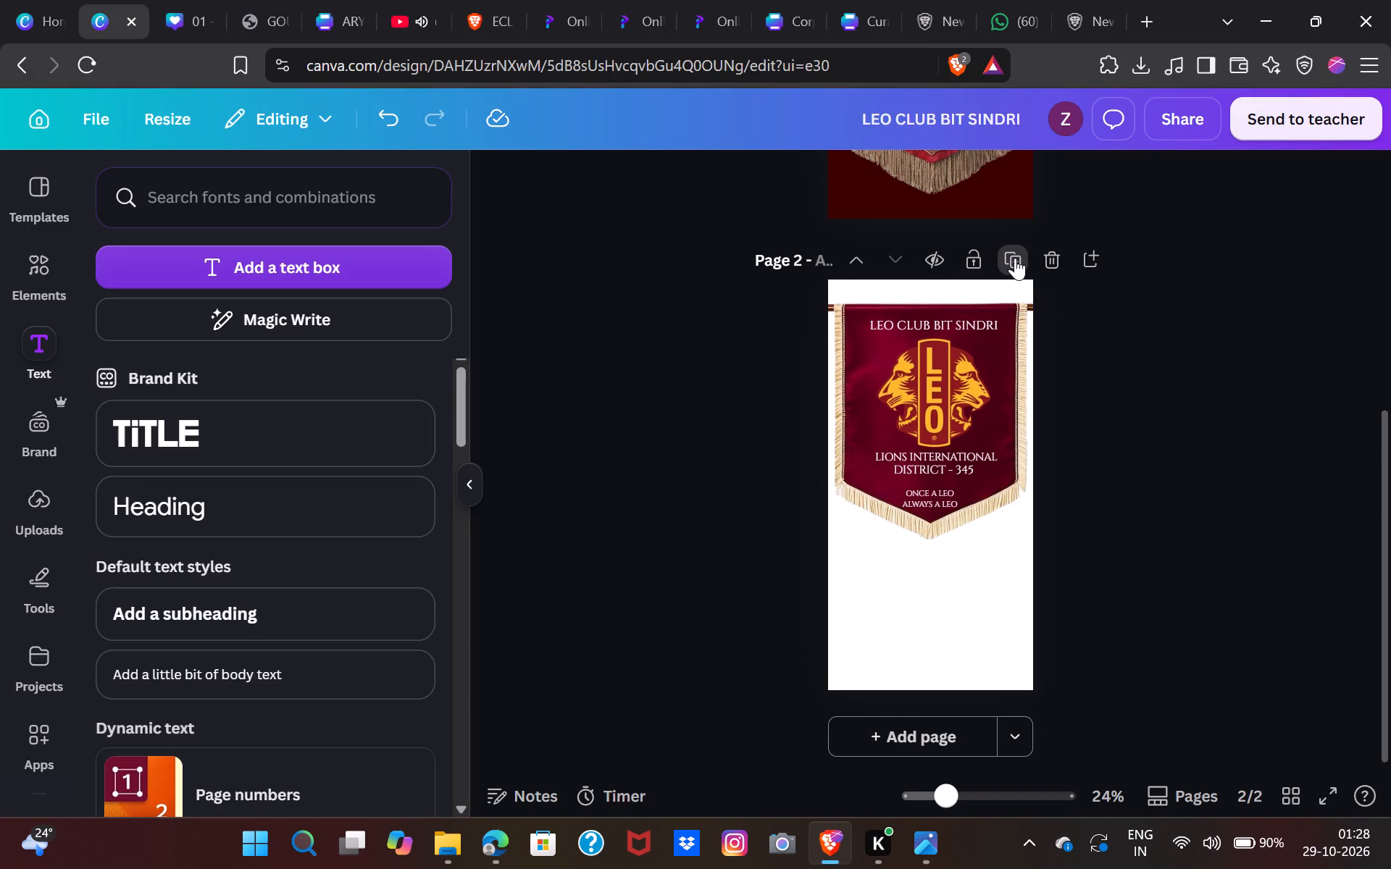
pyautogui.scroll(-1, 916, 630)
pyautogui.click(914, 604)
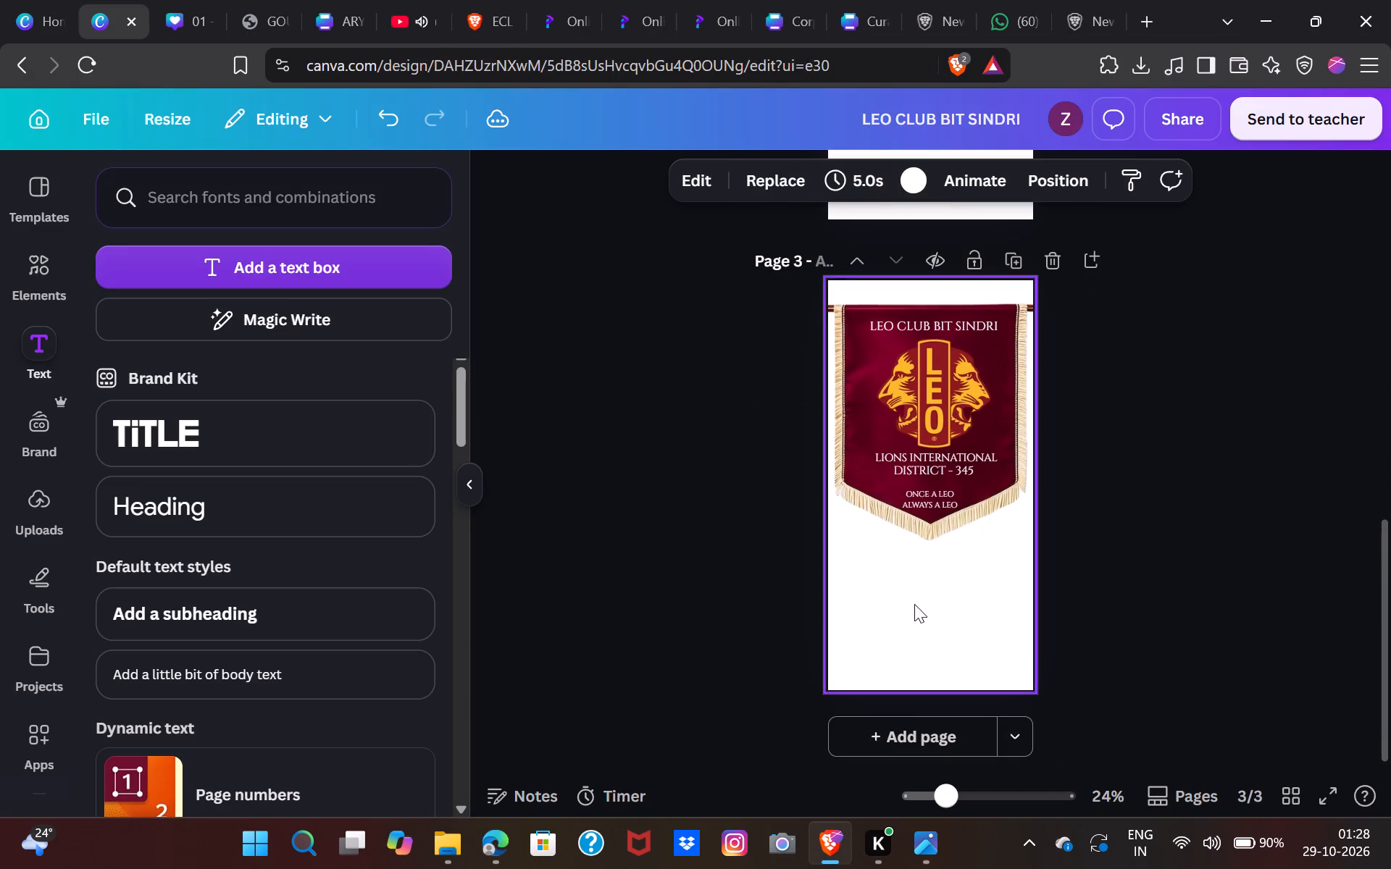
pyautogui.hotkey('ctrl', 'v')
# Enlarge the navy banner image on page 3 to 1,067 × 1,600 so it covers the whole page.
pyautogui.click(931, 508)
pyautogui.click(967, 547)
pyautogui.moveTo(967, 547); pyautogui.dragTo(967, 545)
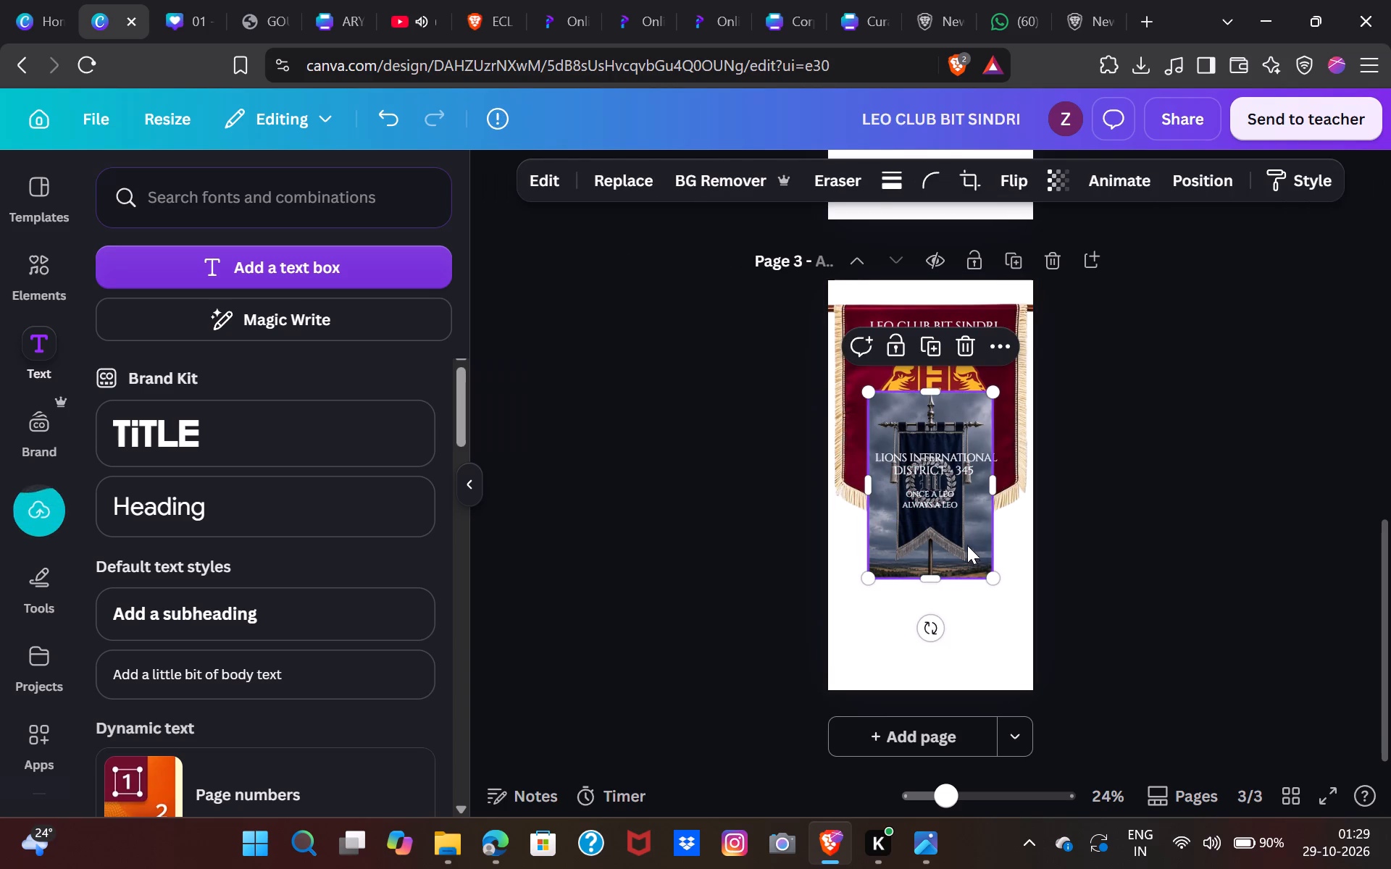
pyautogui.moveTo(967, 545); pyautogui.dragTo(928, 437)
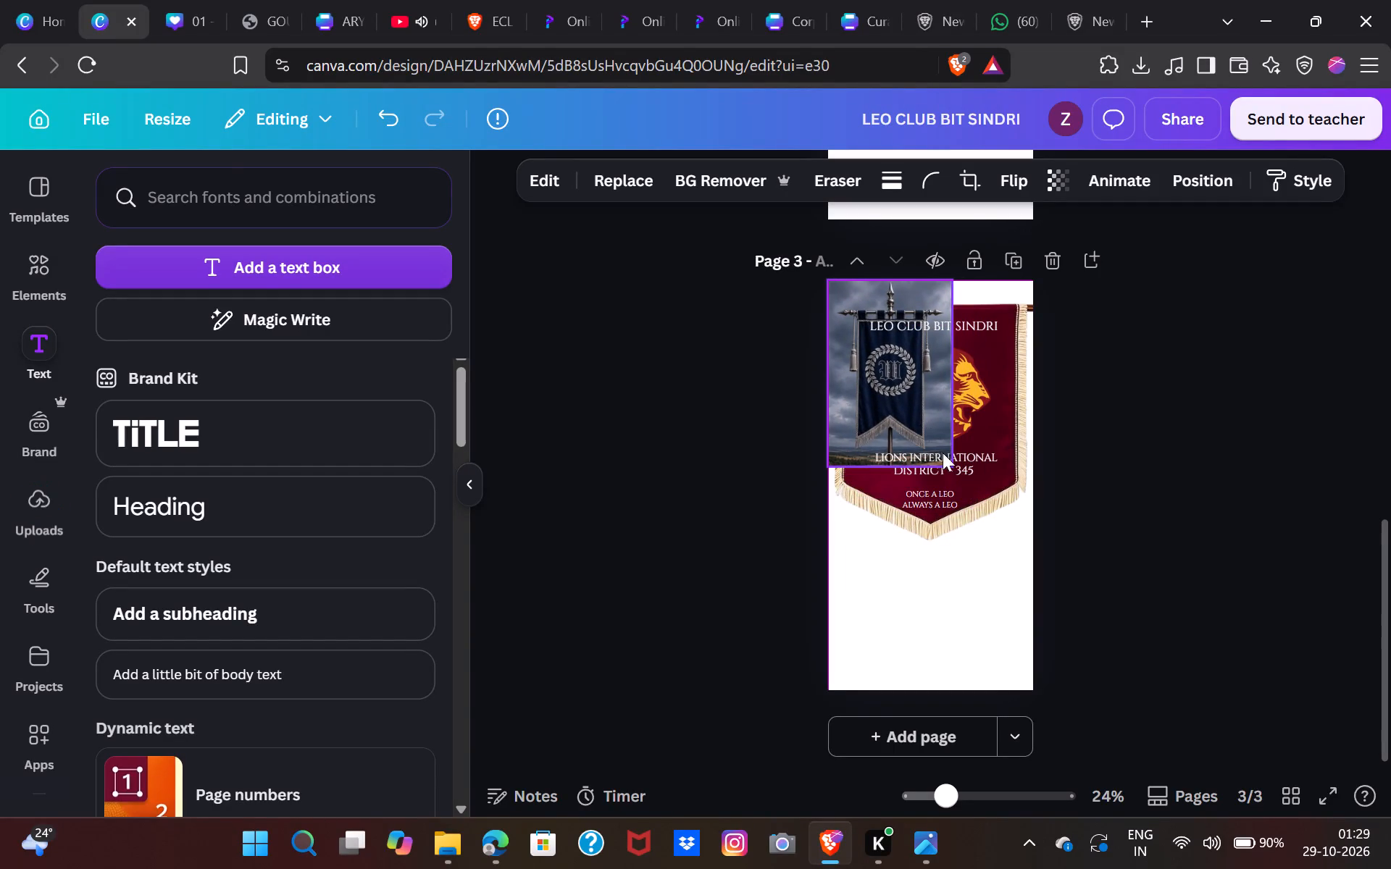
pyautogui.moveTo(951, 462); pyautogui.dragTo(1014, 625)
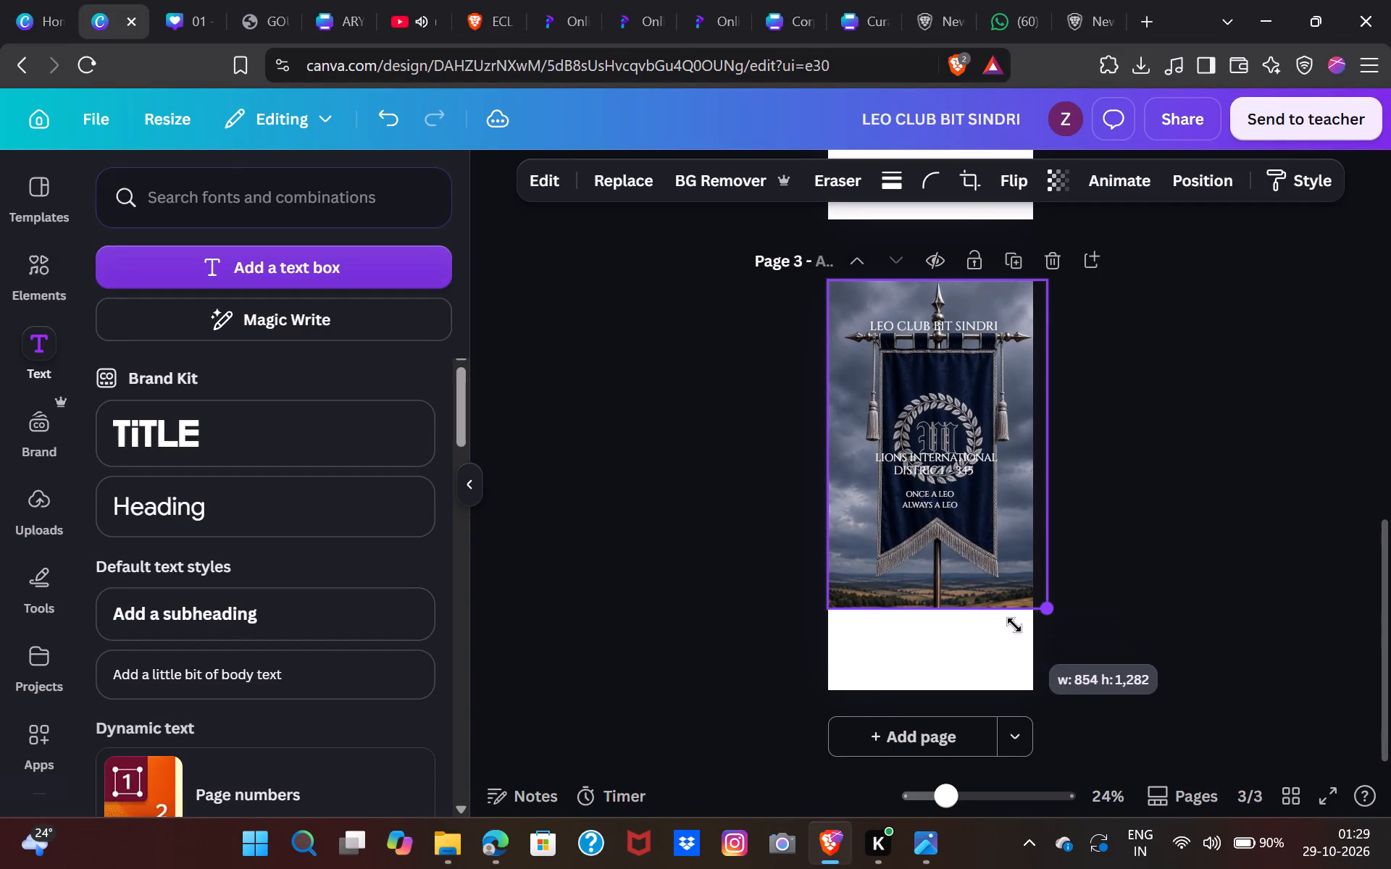
pyautogui.moveTo(1014, 625); pyautogui.dragTo(1017, 666)
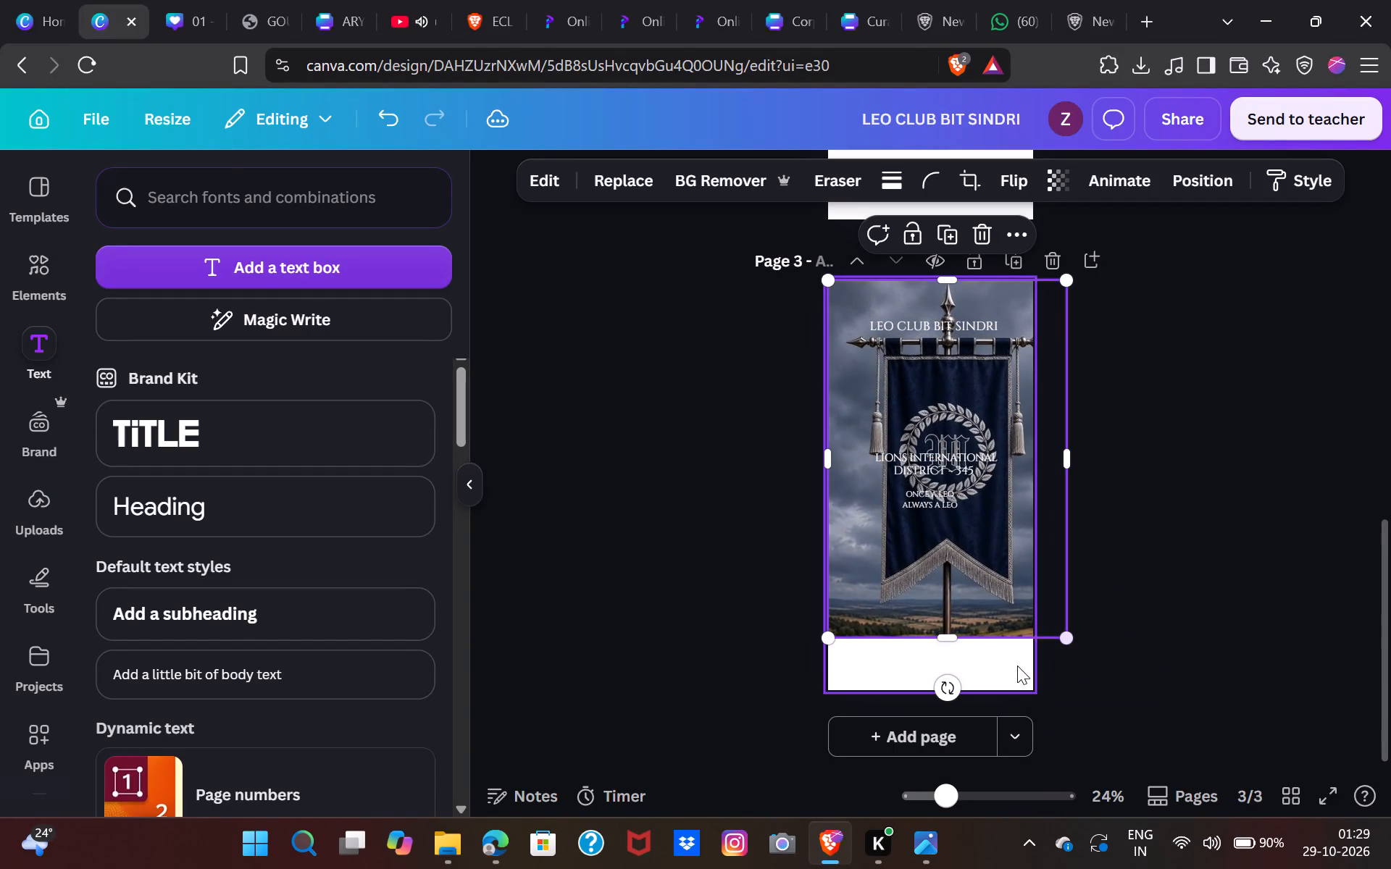
pyautogui.moveTo(830, 644); pyautogui.dragTo(806, 671)
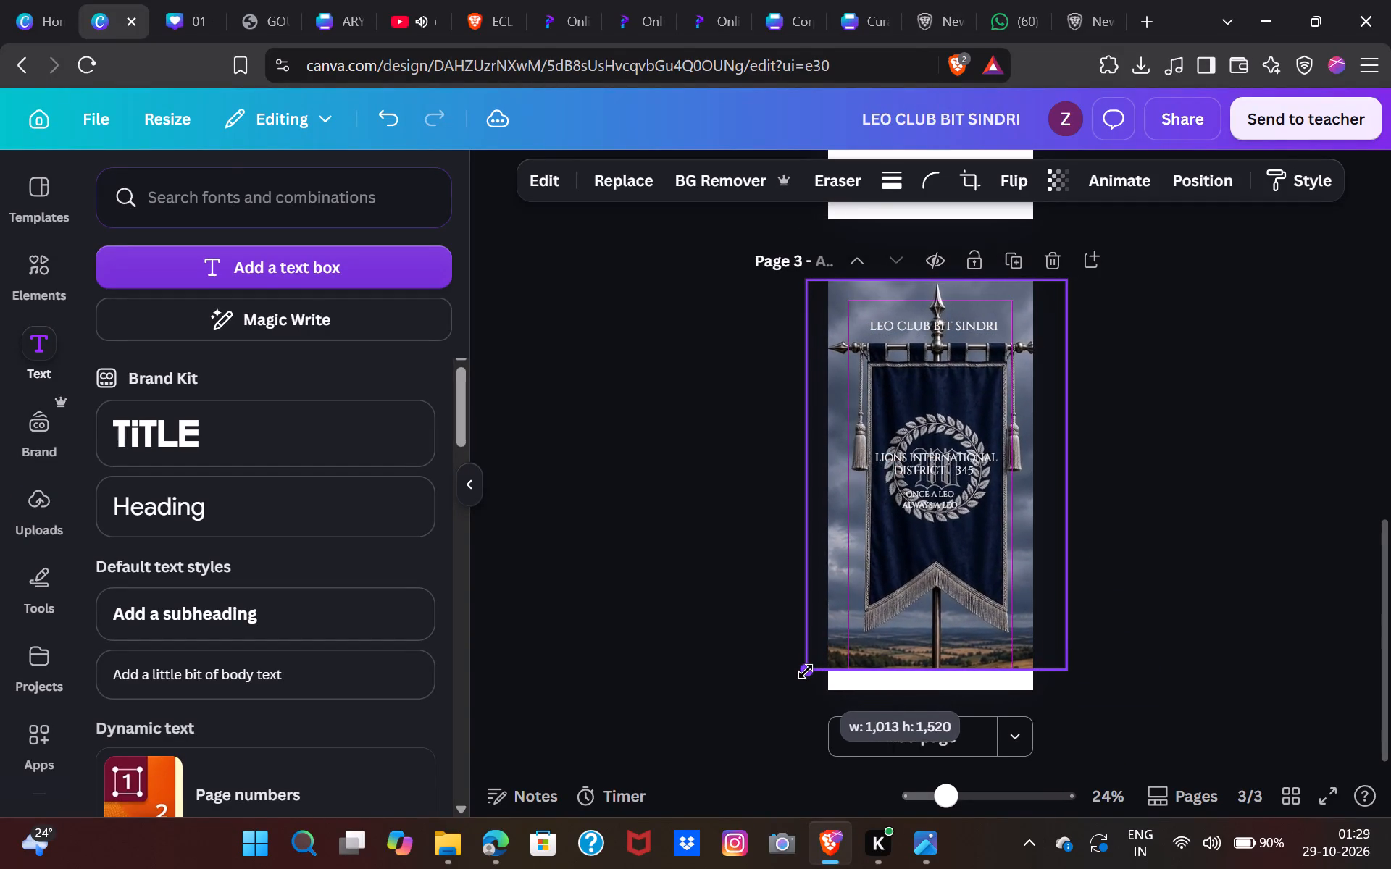
pyautogui.moveTo(806, 671); pyautogui.dragTo(792, 694)
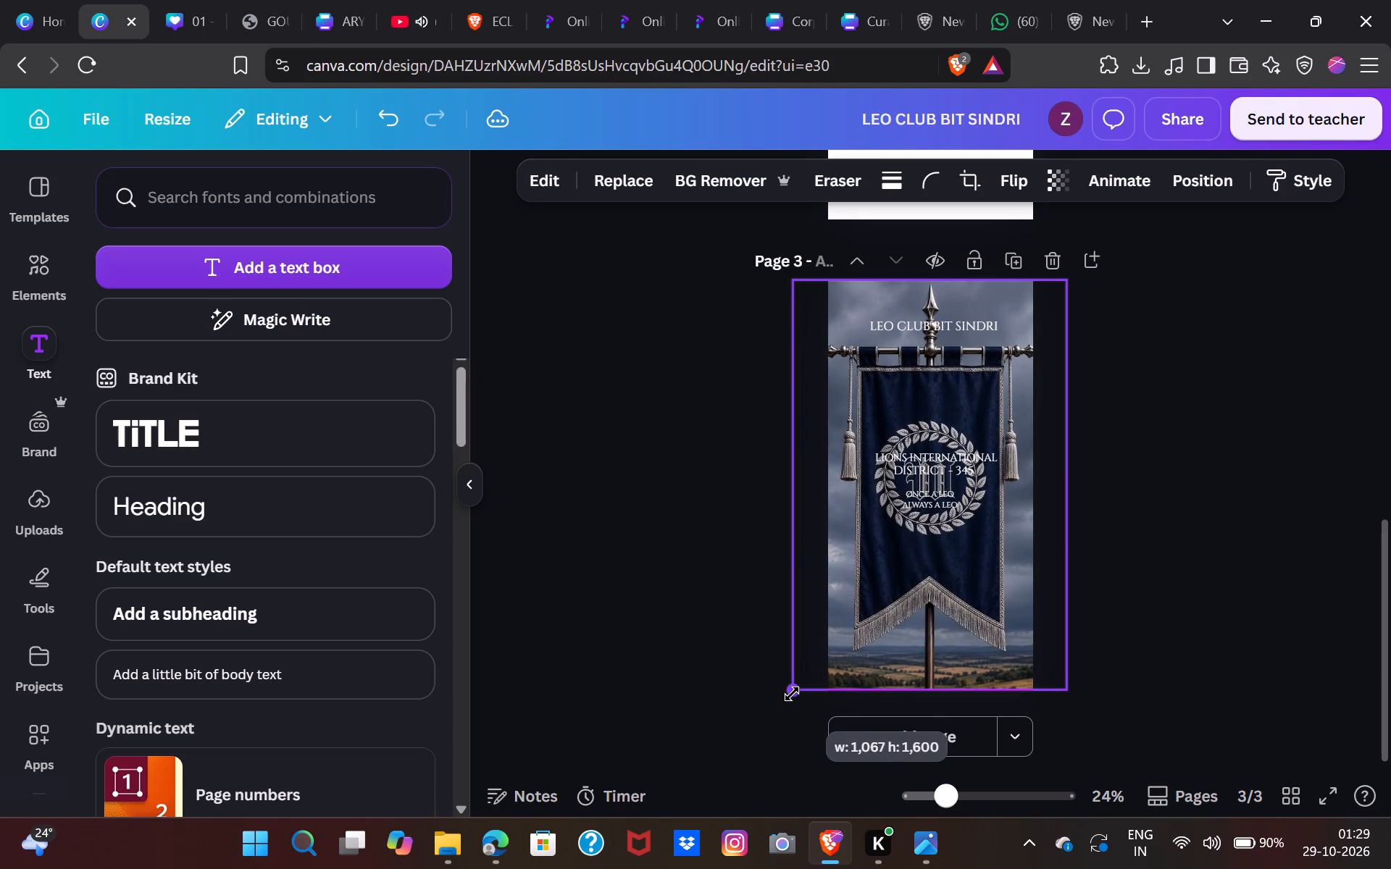
pyautogui.moveTo(792, 694); pyautogui.dragTo(793, 694)
pyautogui.click(1062, 701)
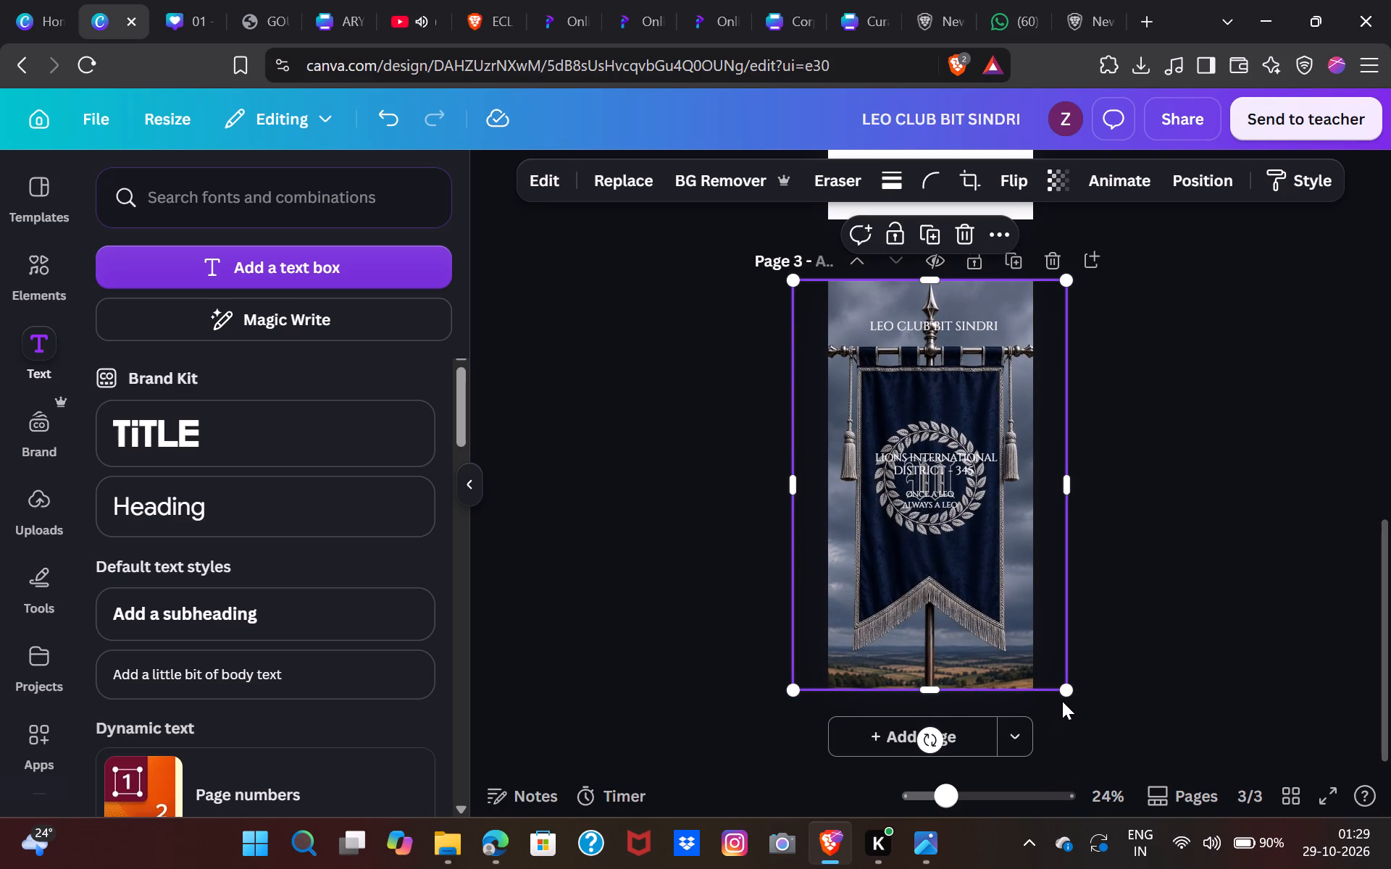
# Move the navy banner image to the bottom of page 3's layer stack and delete the maroon pennant.
pyautogui.click(1185, 185)
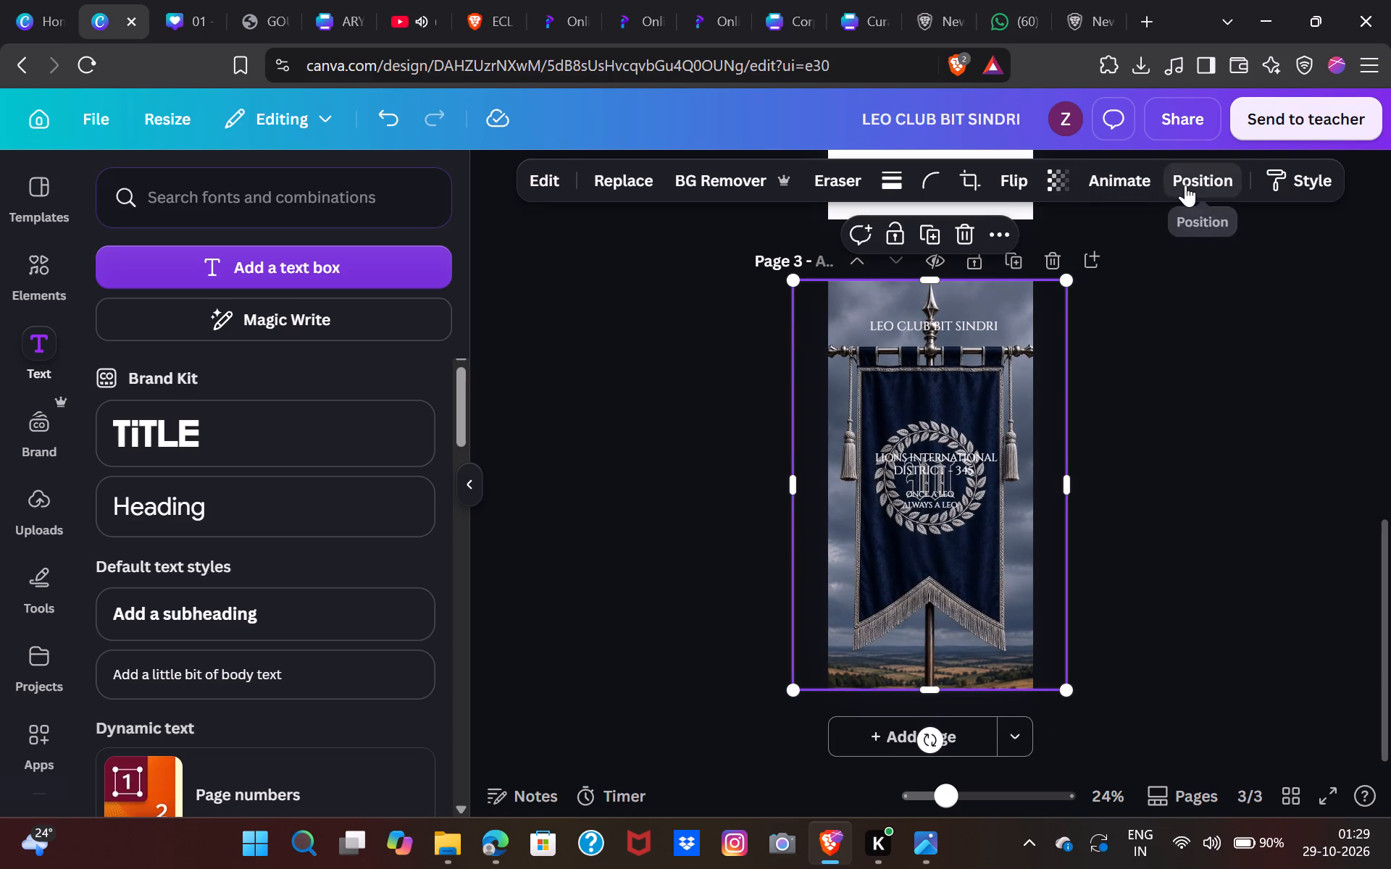
pyautogui.scroll(-2, 365, 734)
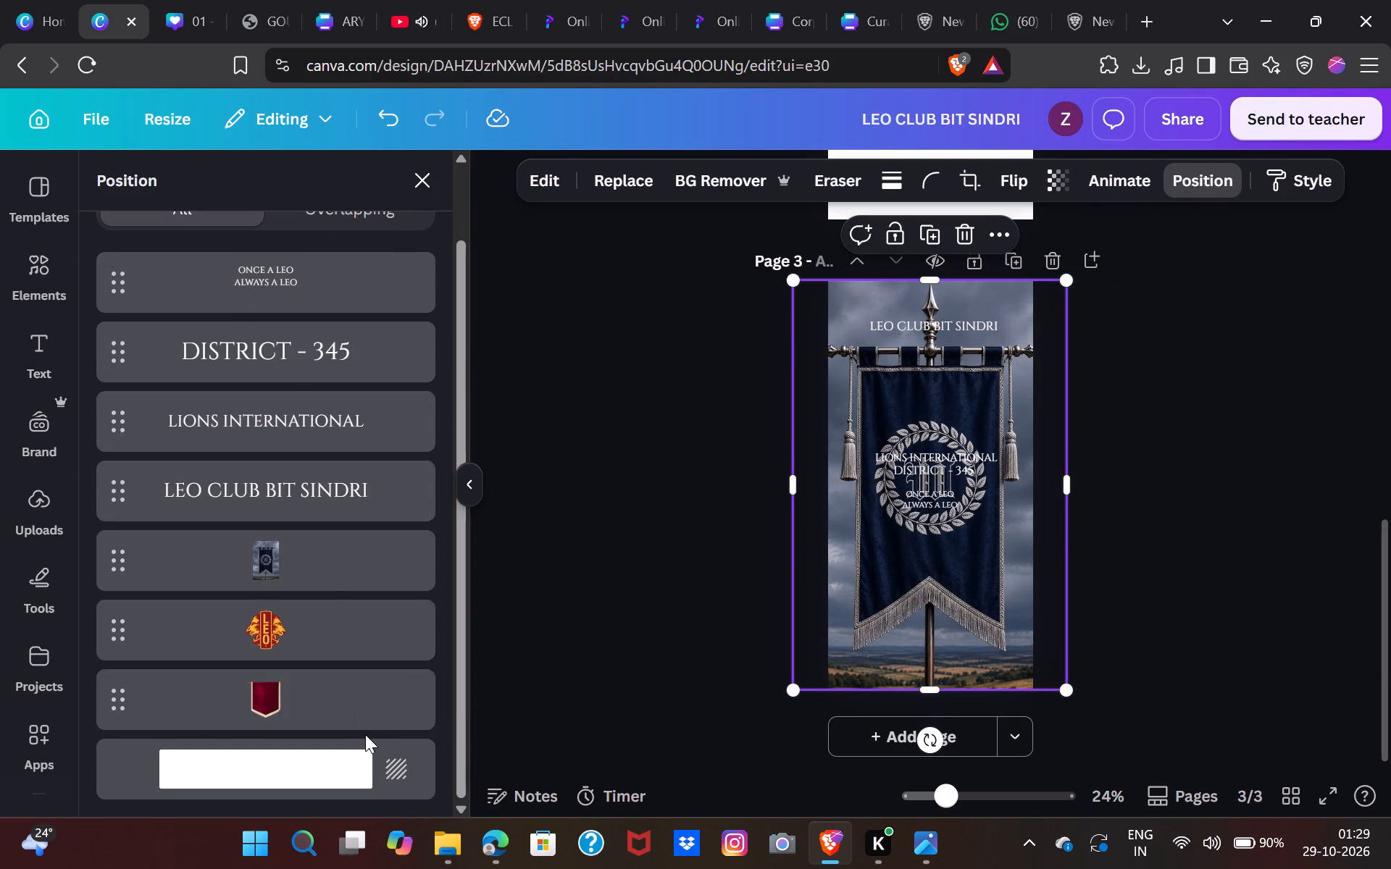
pyautogui.moveTo(327, 566); pyautogui.dragTo(325, 741)
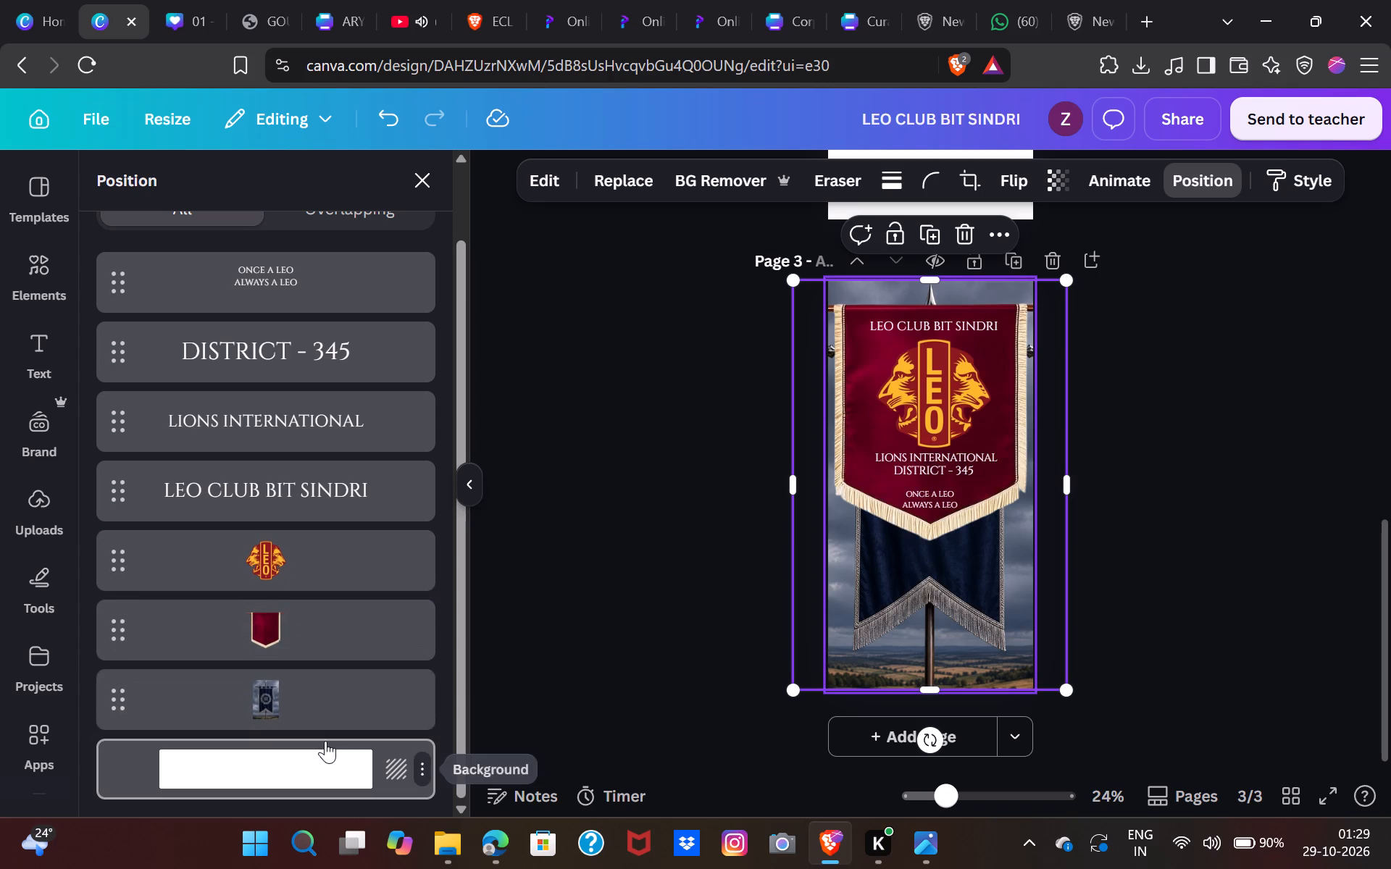
pyautogui.click(343, 624)
pyautogui.press('BackSpace')
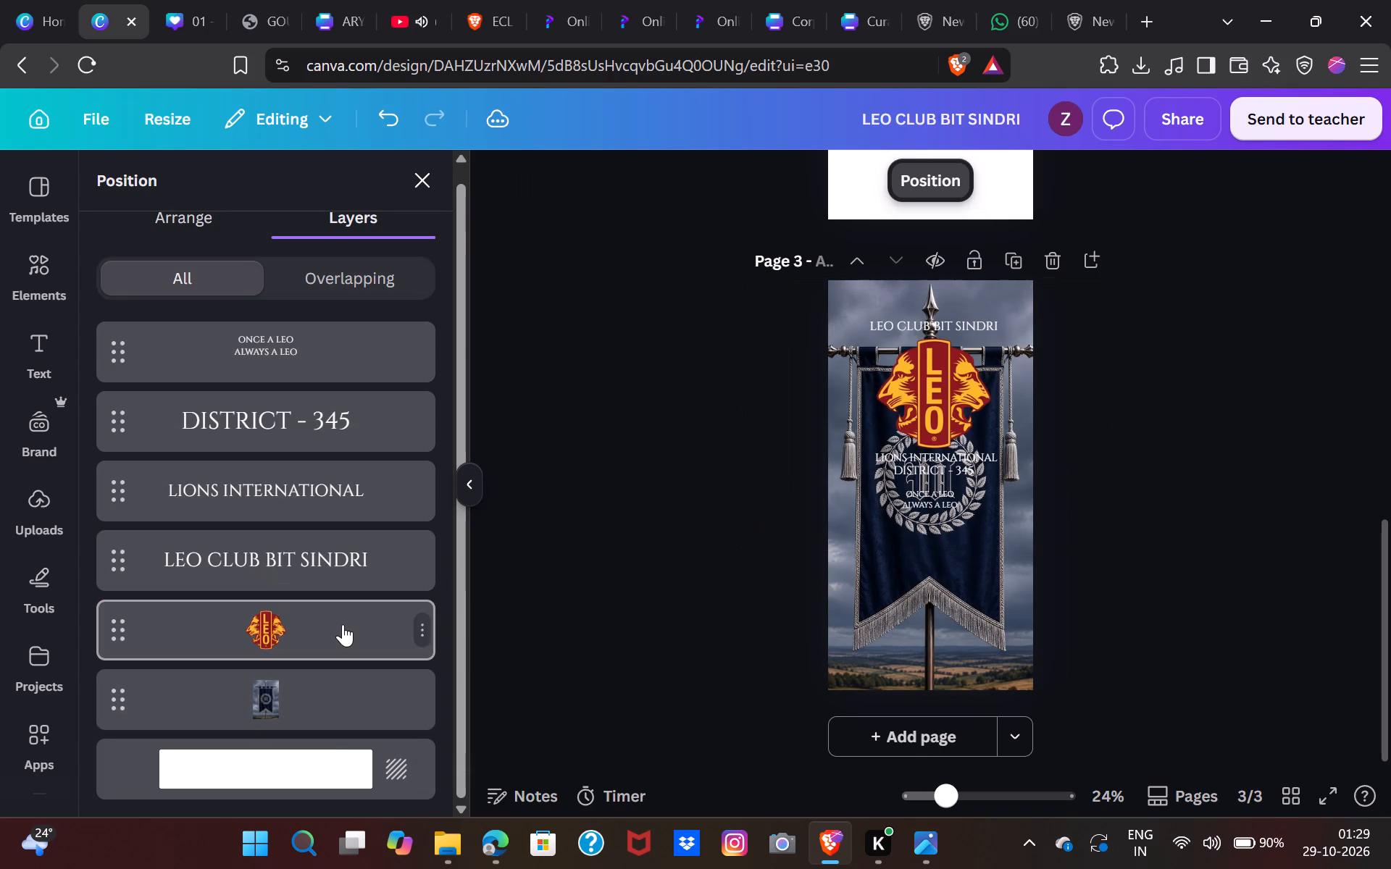
# Move the club name, Leo logo, Lions International, district and motto texts down together onto the navy banner's cloth.
pyautogui.keyDown('shift'); pyautogui.click(880, 327); pyautogui.keyUp('shift')
pyautogui.keyDown('shift'); pyautogui.click(912, 370); pyautogui.keyUp('shift')
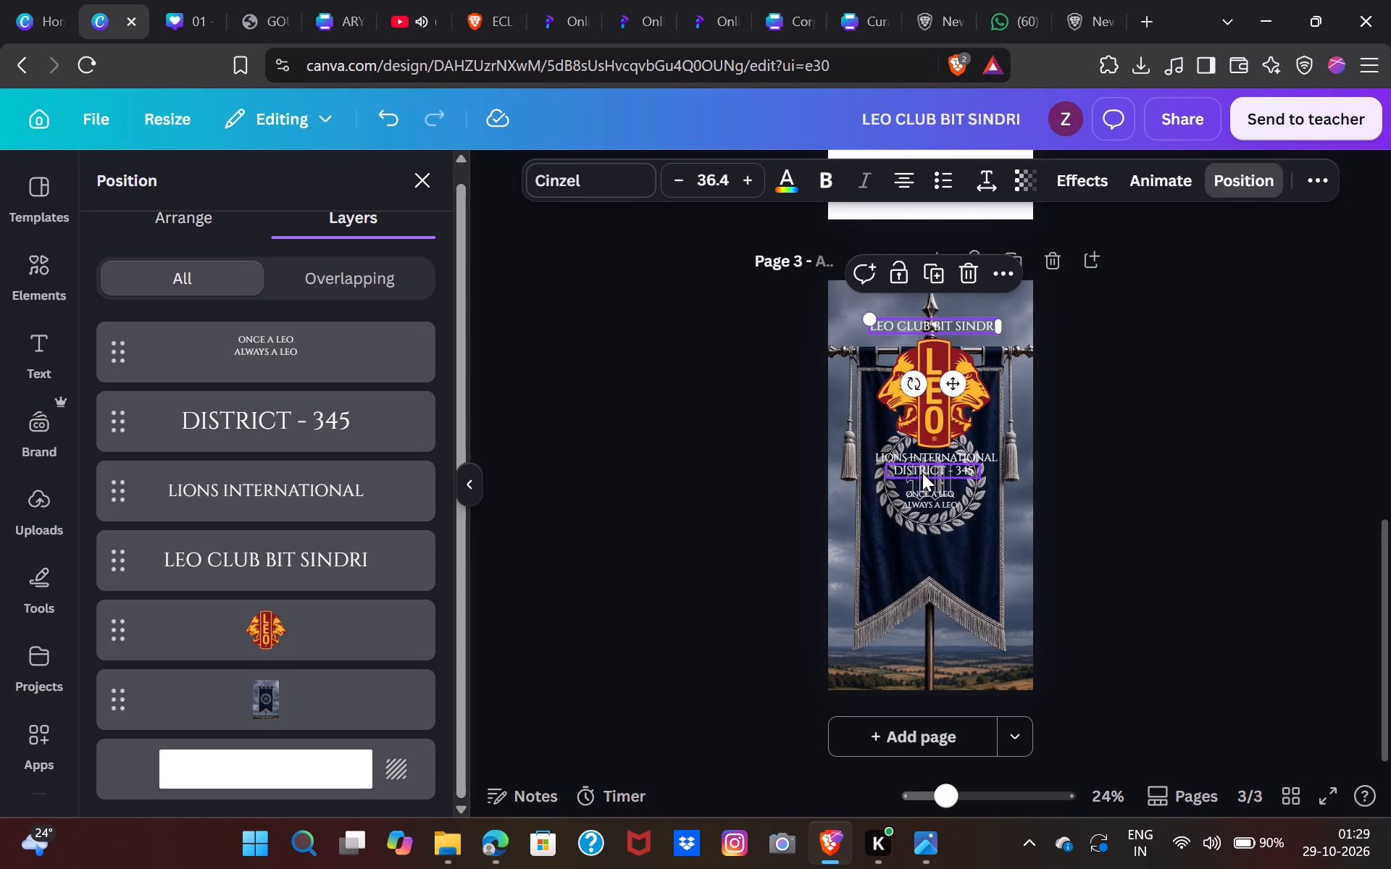
pyautogui.keyDown('shift'); pyautogui.click(922, 473); pyautogui.keyUp('shift')
pyautogui.keyDown('shift'); pyautogui.click(922, 456); pyautogui.keyUp('shift')
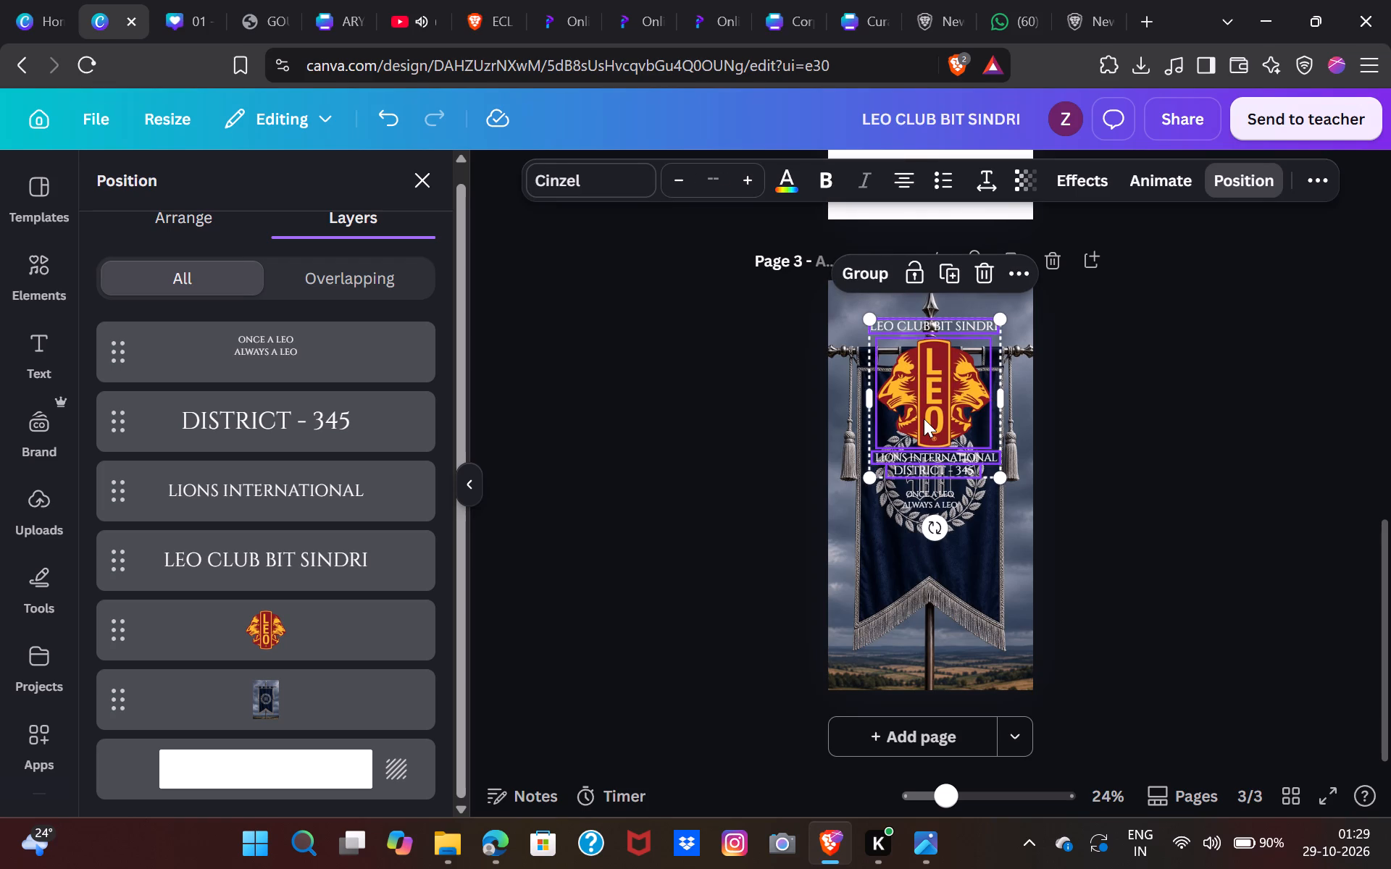
pyautogui.keyDown('shift'); pyautogui.click(924, 418); pyautogui.keyUp('shift')
pyautogui.keyDown('shift'); pyautogui.click(916, 489); pyautogui.keyUp('shift')
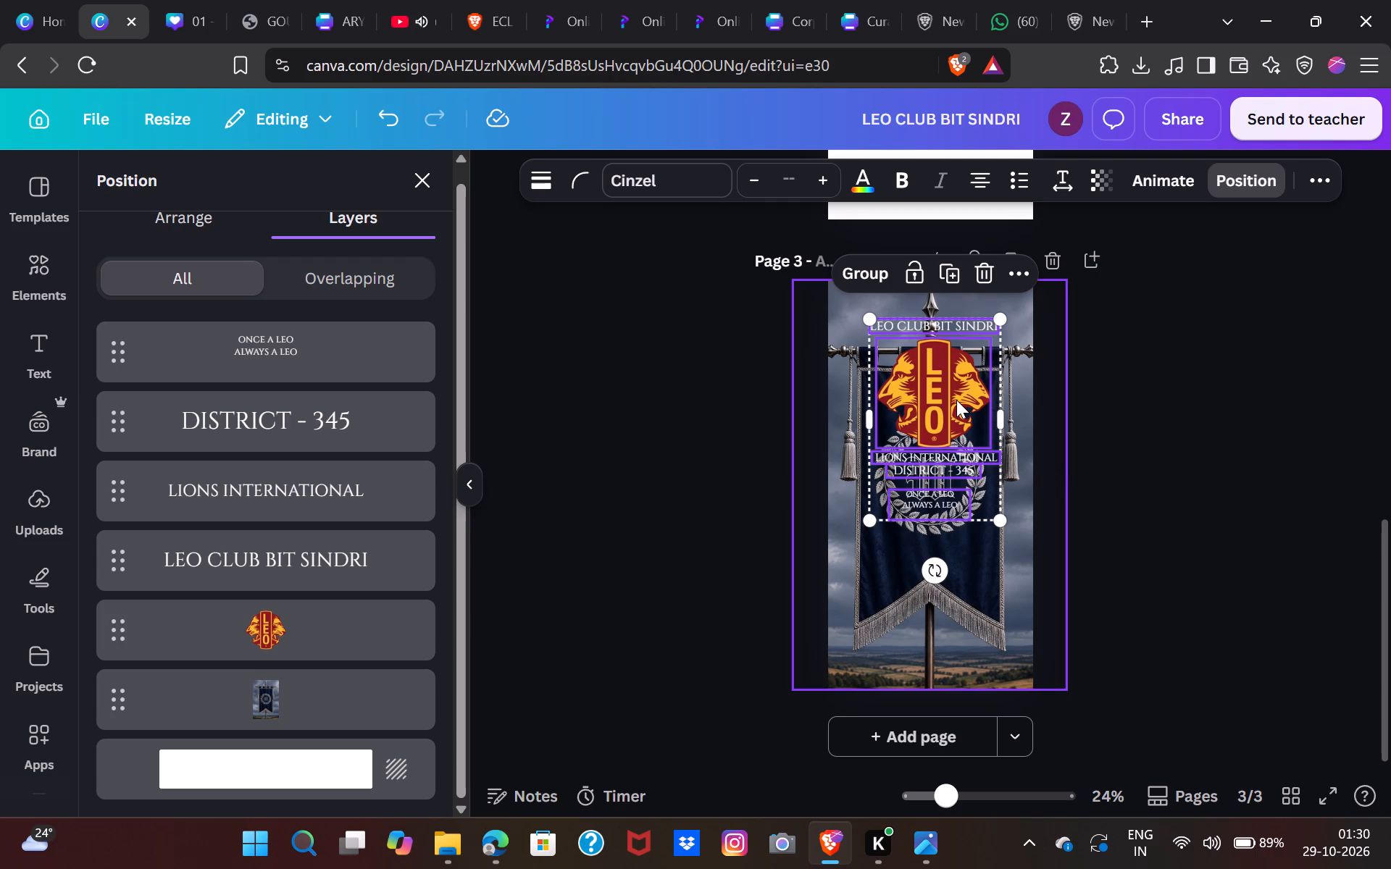
pyautogui.moveTo(956, 400); pyautogui.dragTo(955, 487)
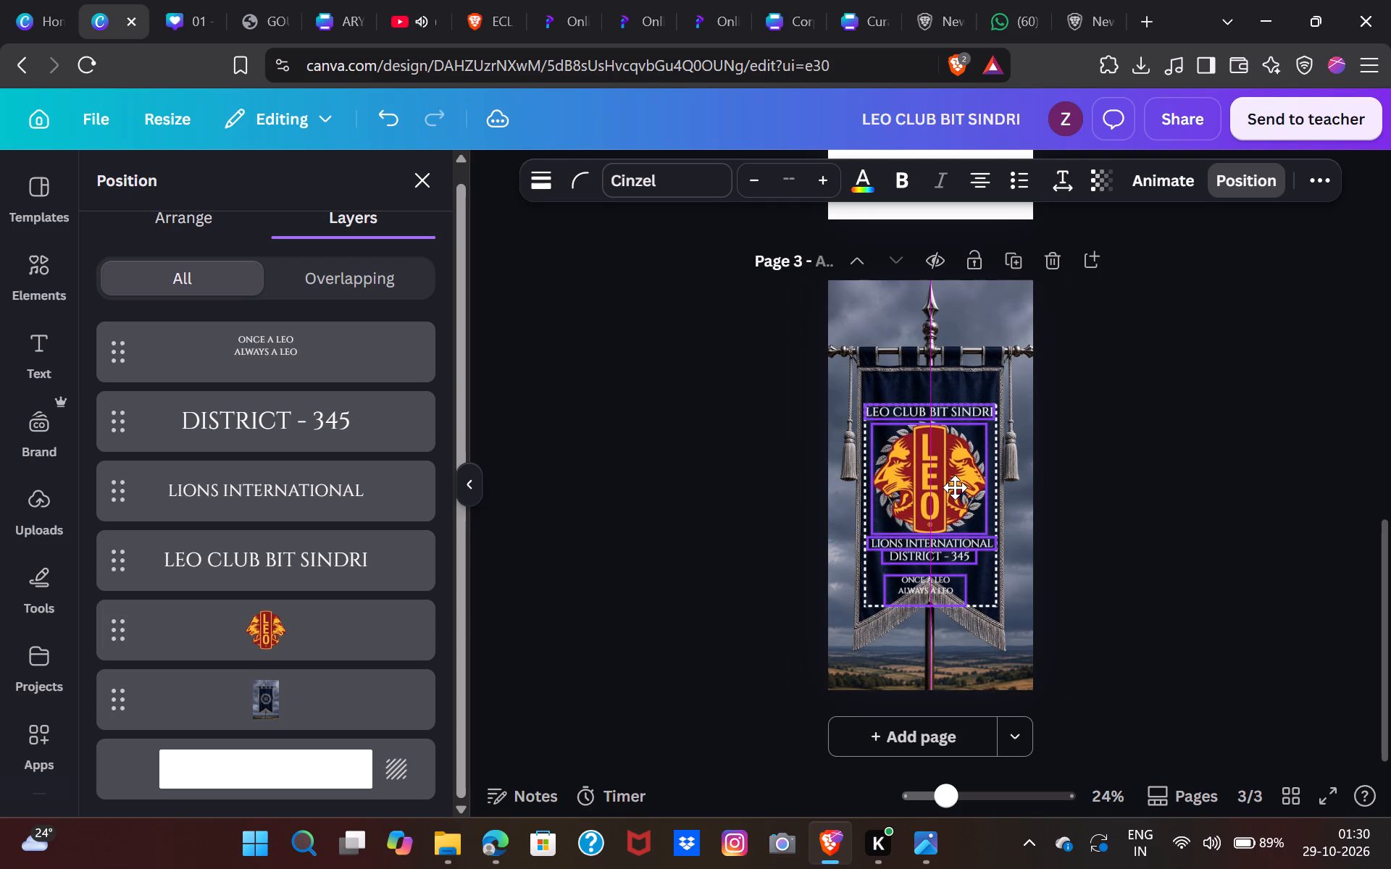
pyautogui.moveTo(955, 487); pyautogui.dragTo(956, 484)
pyautogui.click(1207, 483)
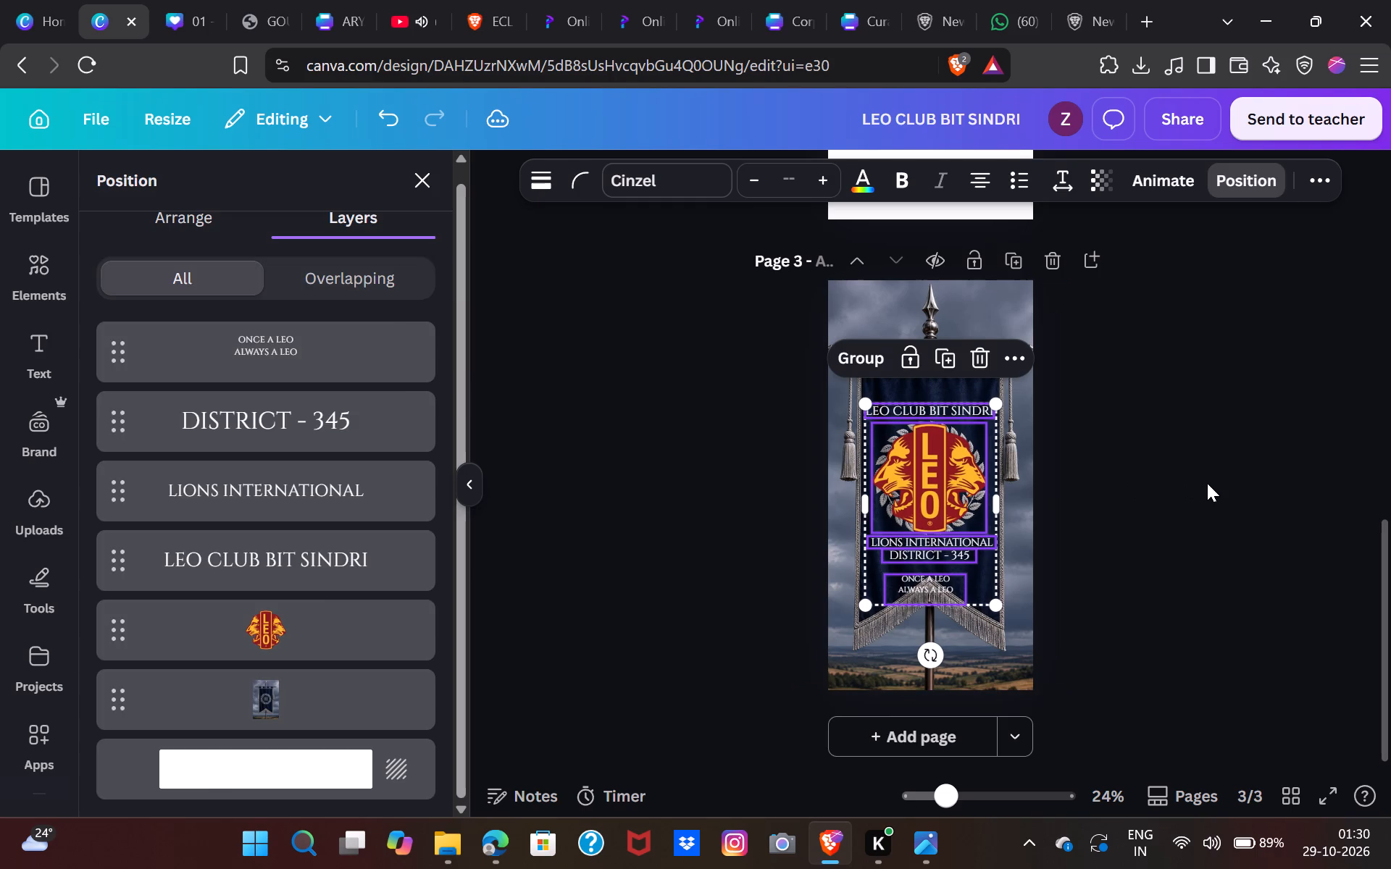
pyautogui.click(1207, 483)
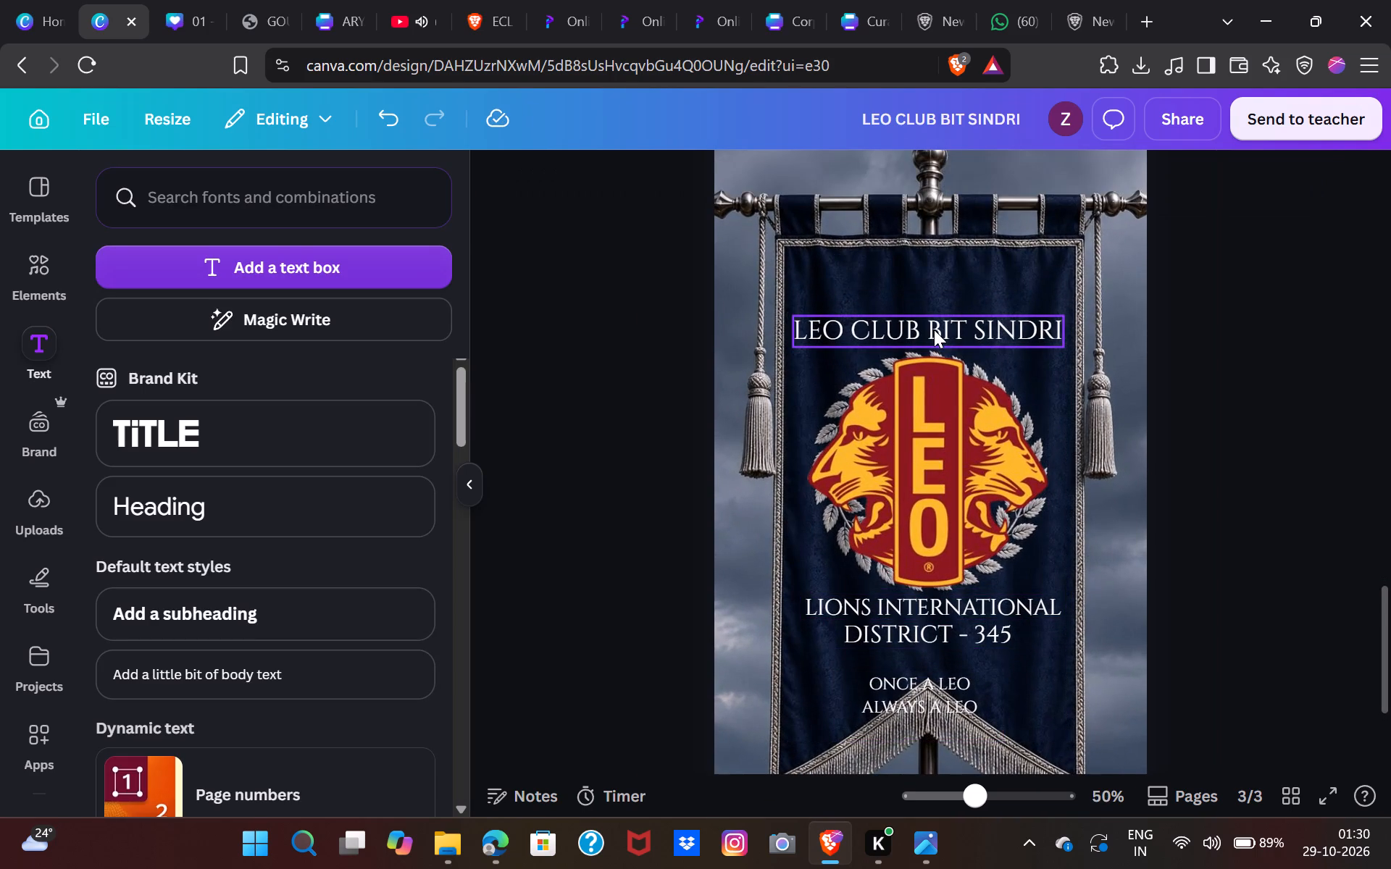
# Raise the LEO CLUB BIT SINDRI heading slightly and enlarge the Leo logo, centring it over the banner's wreath crest.
pyautogui.moveTo(934, 329); pyautogui.dragTo(935, 319)
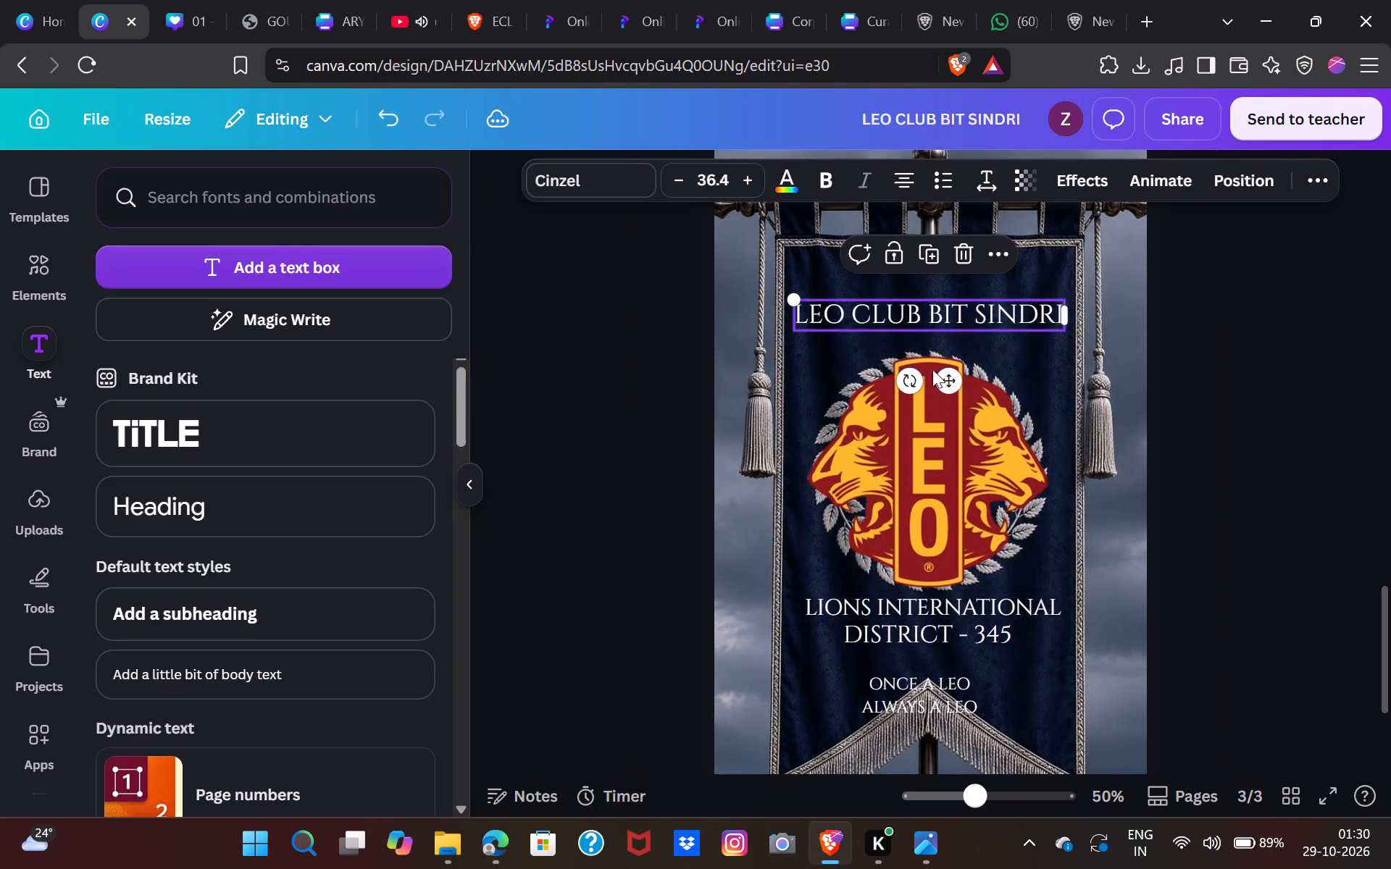
pyautogui.click(919, 434)
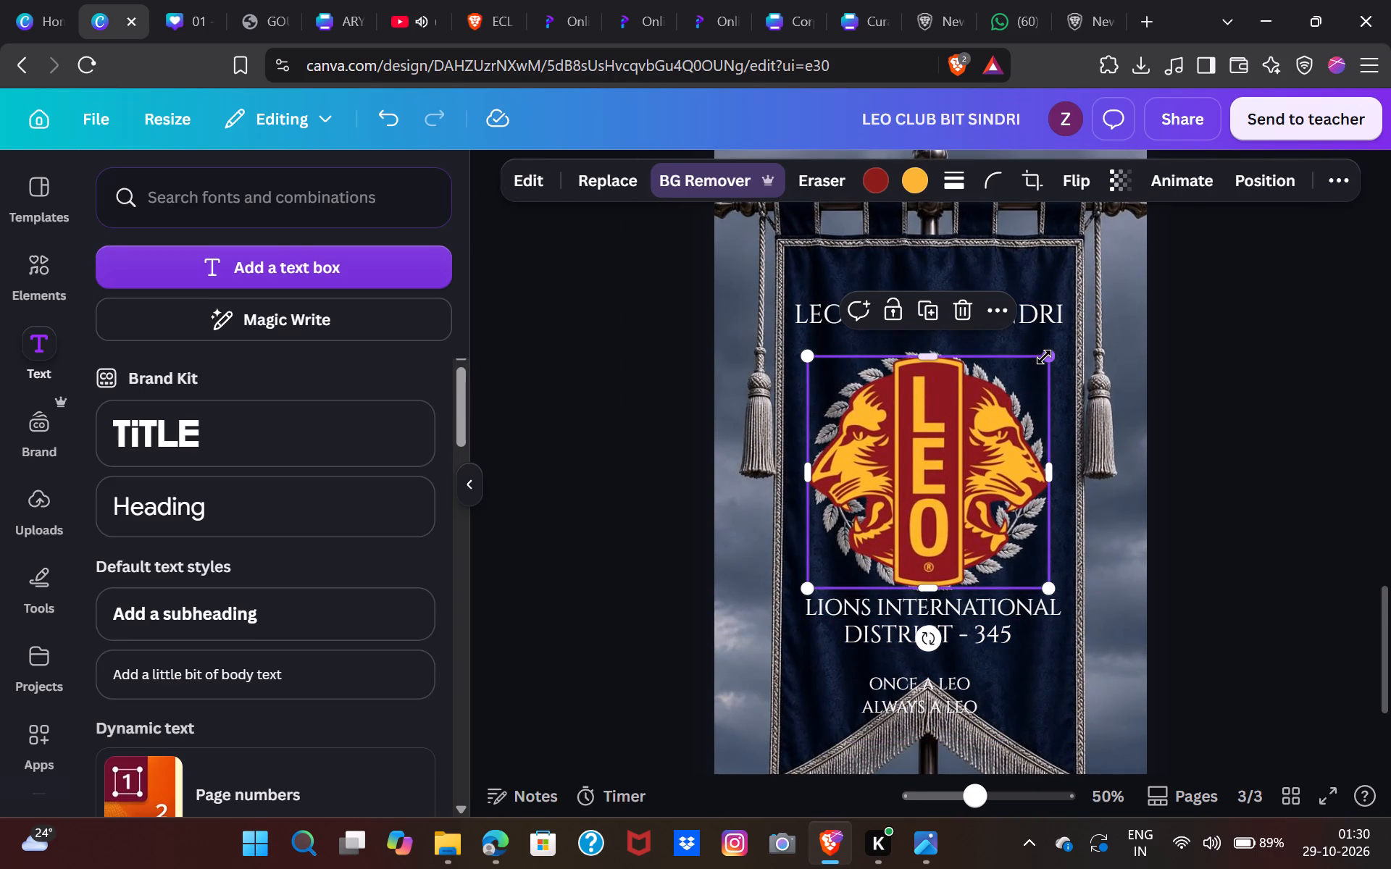
pyautogui.moveTo(1044, 357); pyautogui.dragTo(1055, 344)
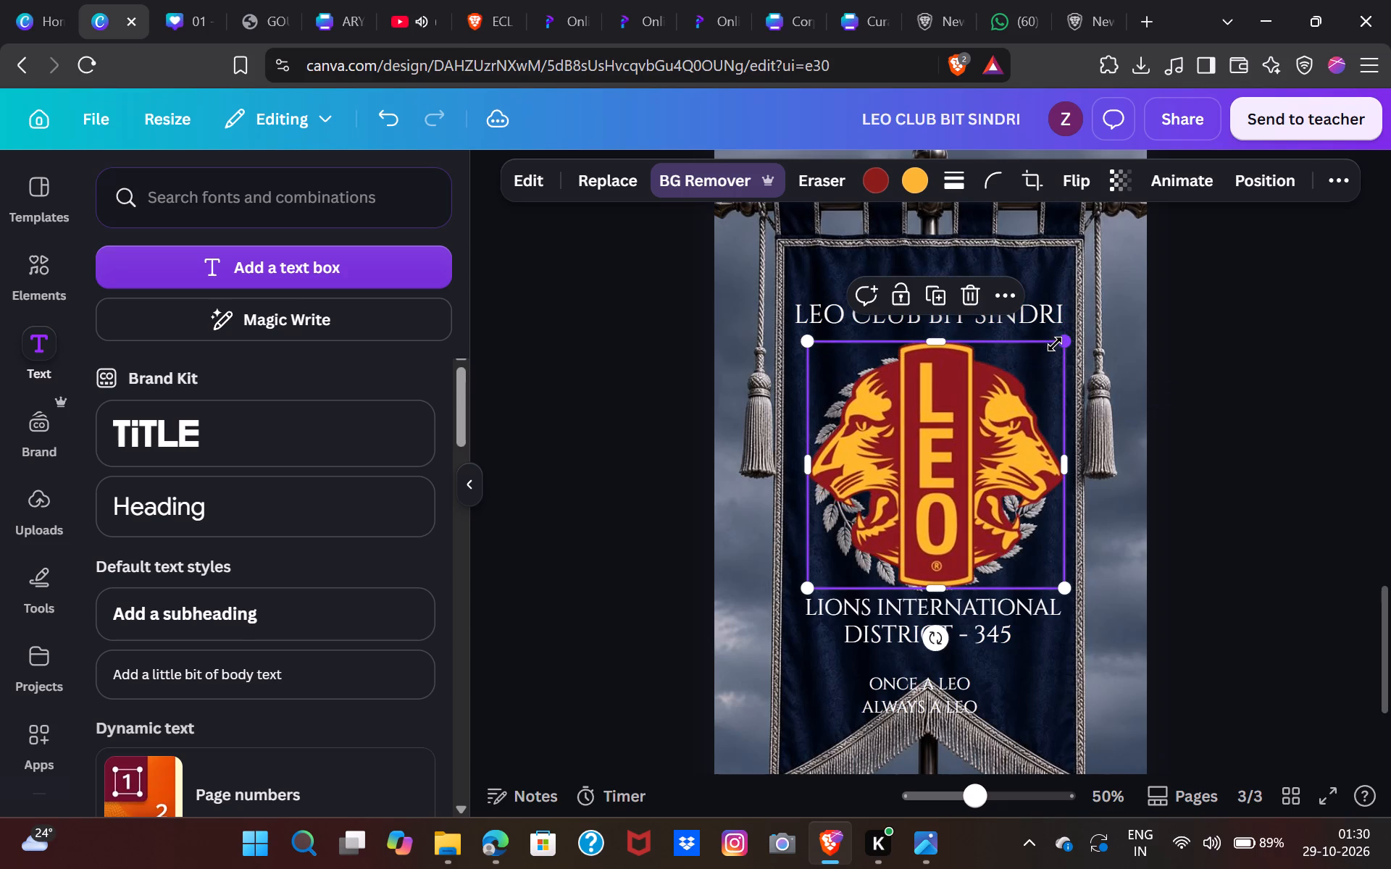
pyautogui.moveTo(806, 585); pyautogui.dragTo(799, 592)
pyautogui.click(927, 537)
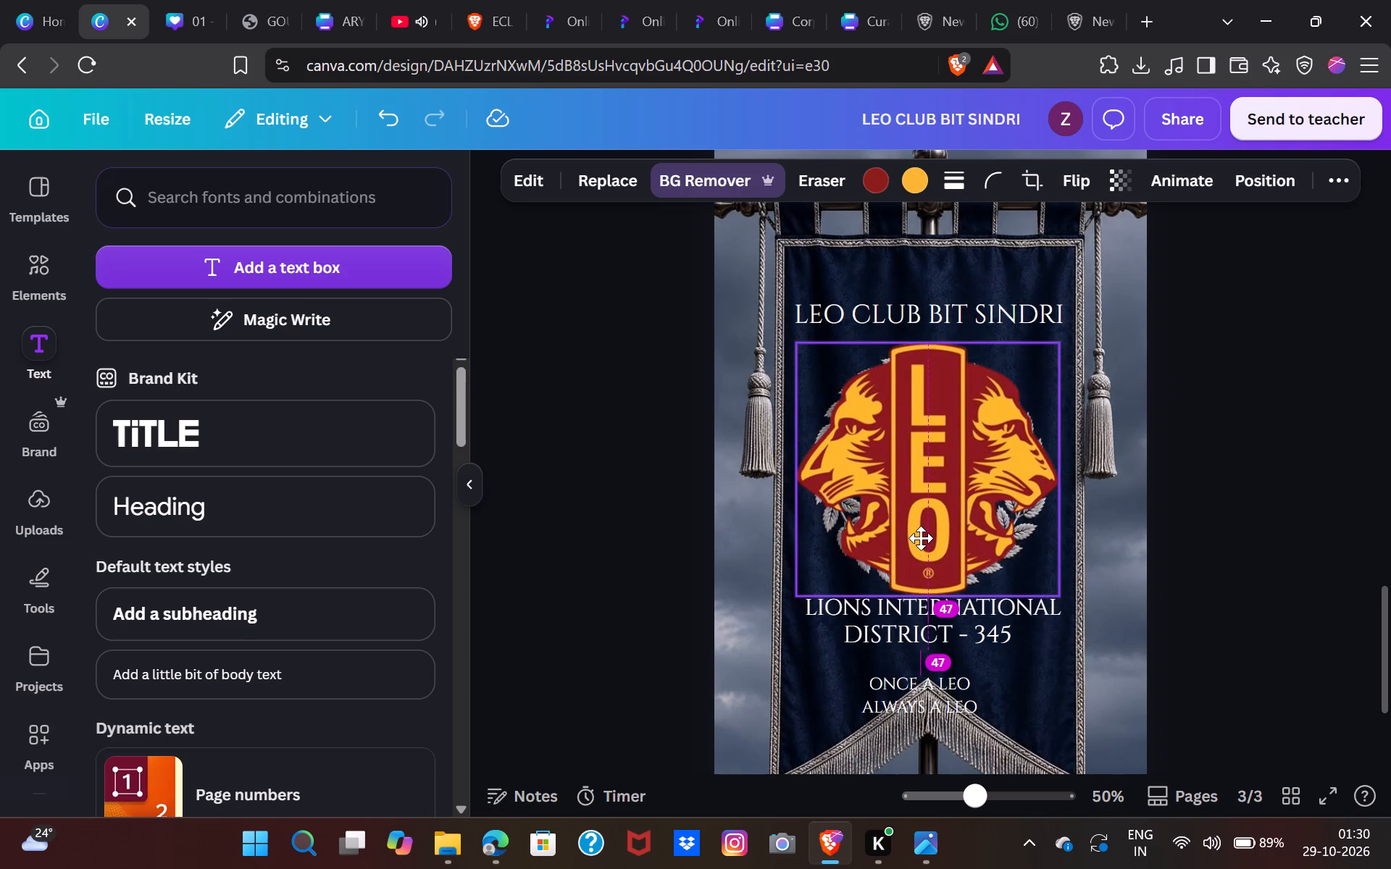
# Delete the two-line ONCE A LEO ALWAYS A LEO text overlapping the fringe on page 3.
pyautogui.scroll(-1, 1001, 671)
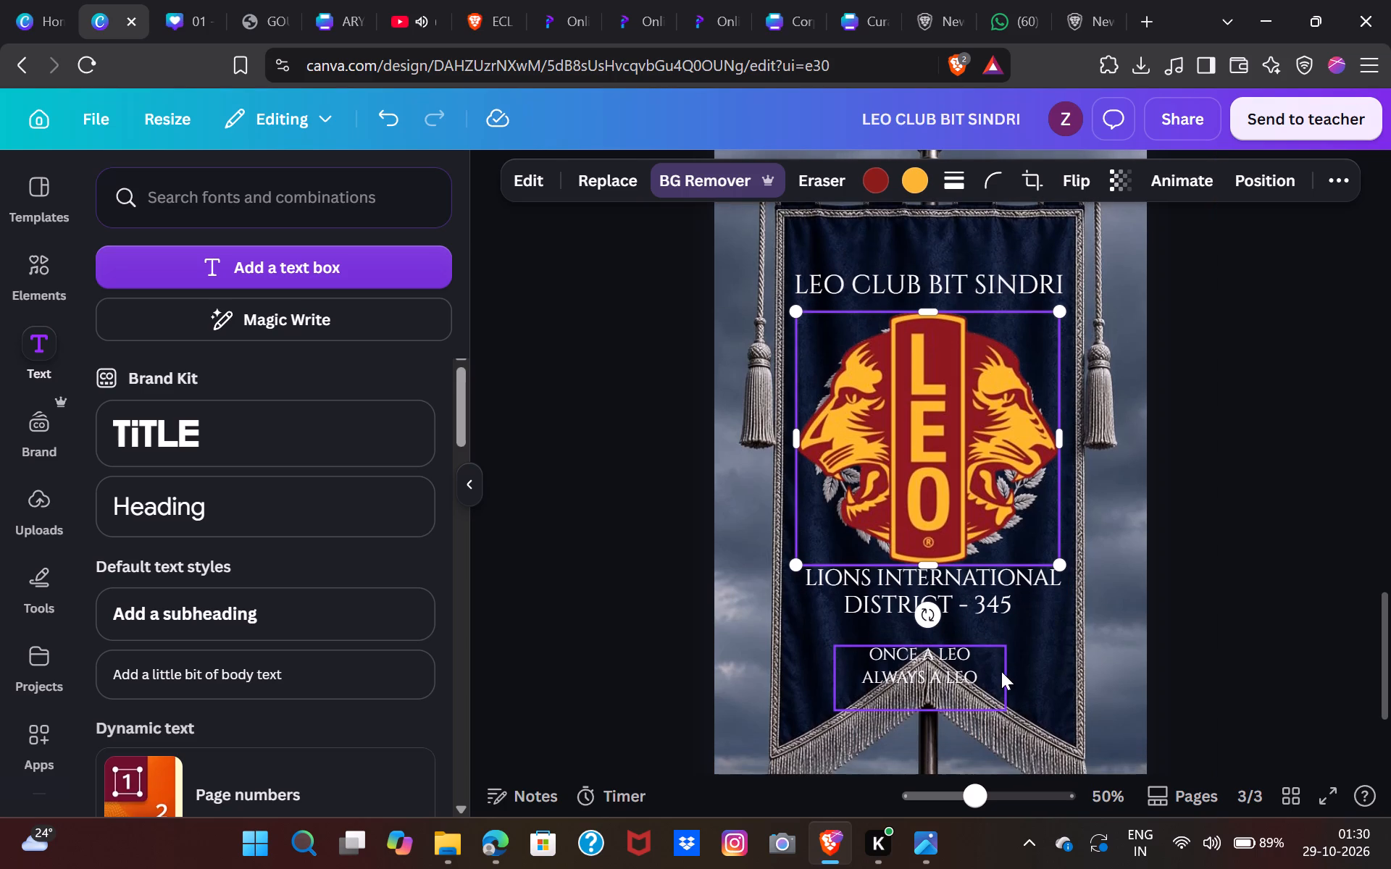
pyautogui.click(930, 663)
pyautogui.moveTo(930, 663); pyautogui.dragTo(863, 661)
pyautogui.press('BackSpace')
pyautogui.press('\\')
# Copy the separate ONCE A LEO and ALWAYS A LEO texts from page 1 and place them below DISTRICT - 345 on page 3.
pyautogui.scroll(9, 863, 661)
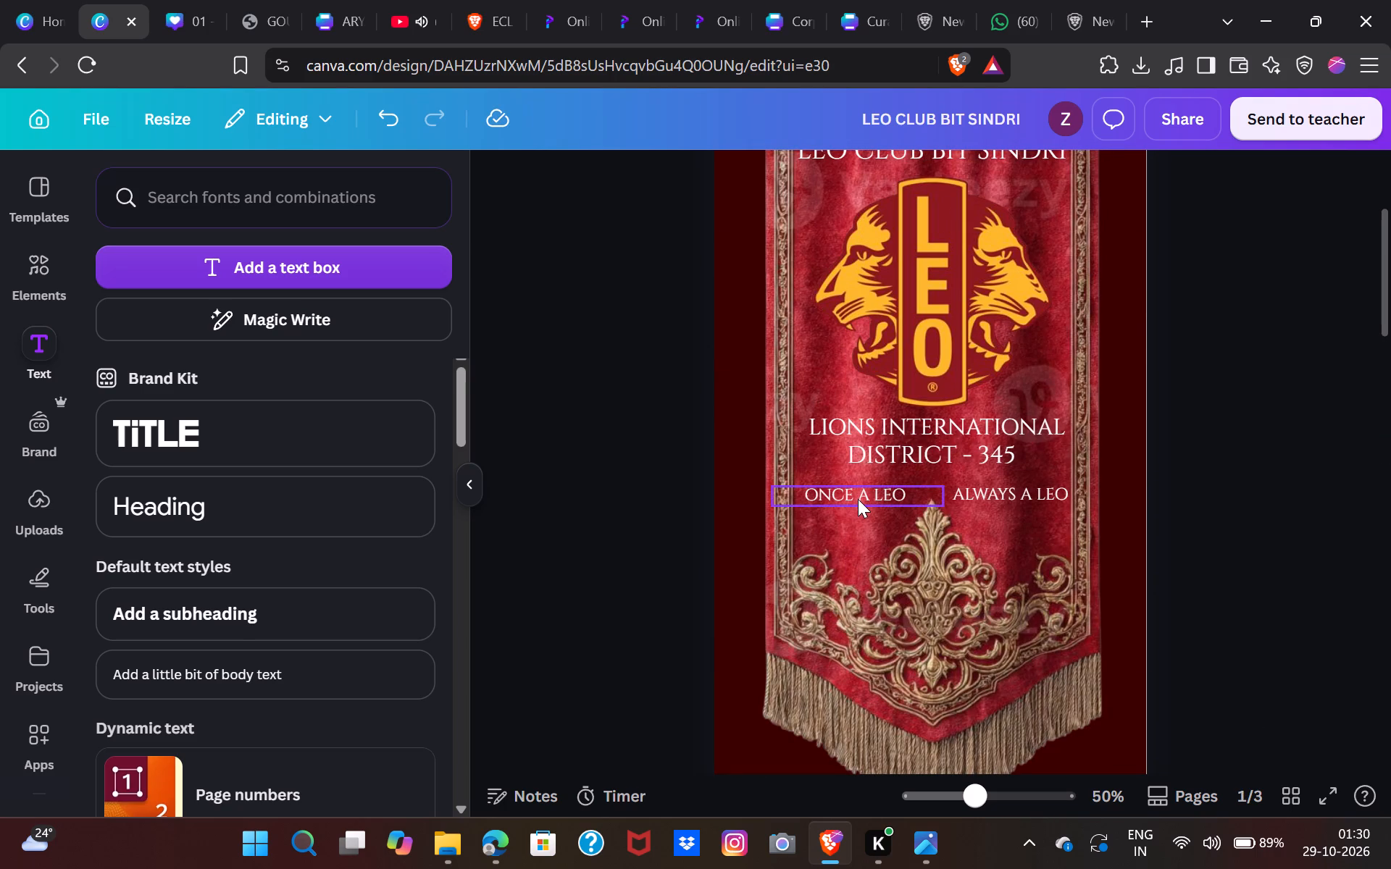
pyautogui.click(858, 498)
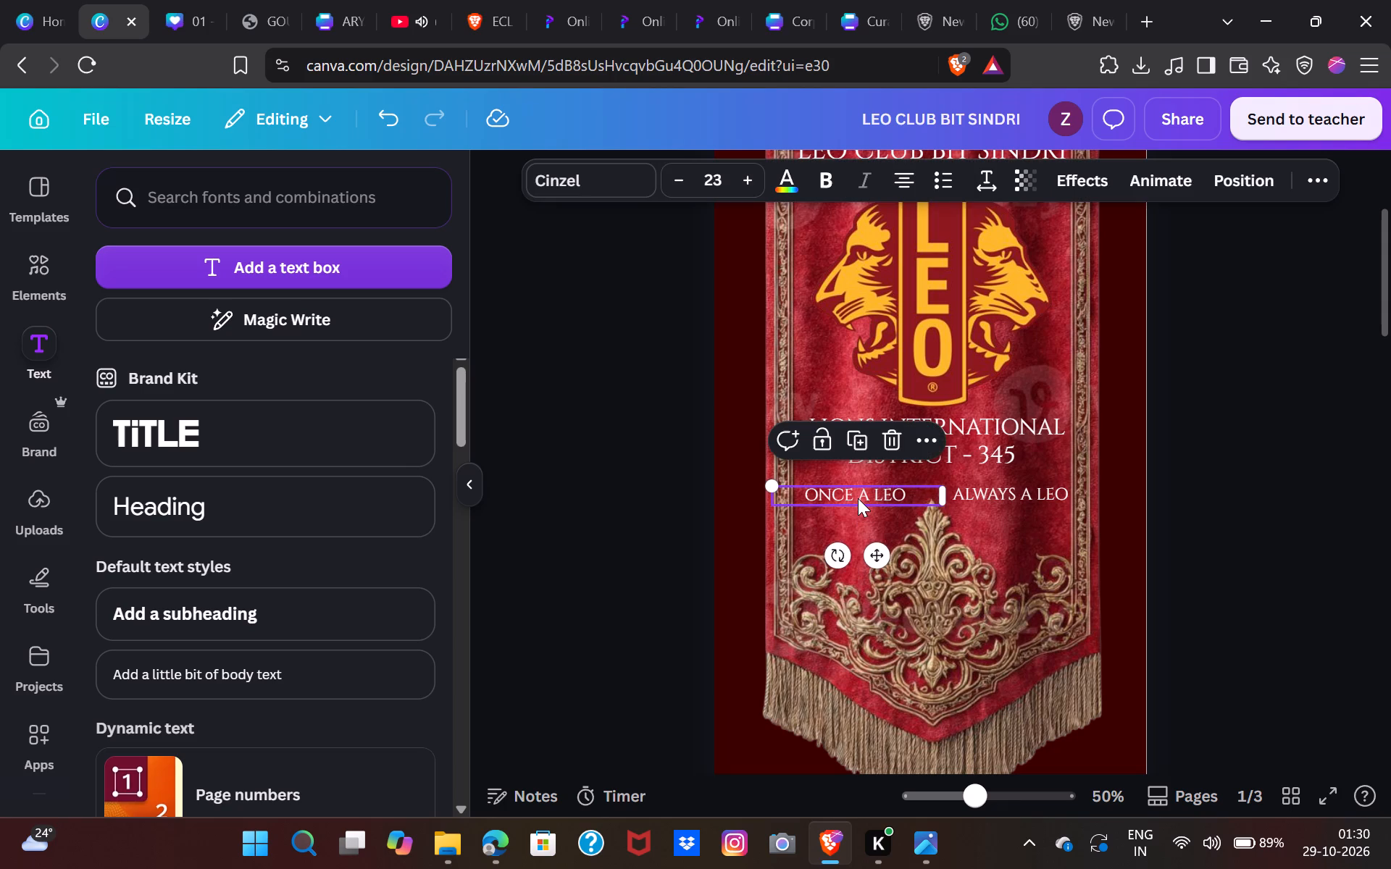
pyautogui.keyDown('shift'); pyautogui.click(990, 497); pyautogui.keyUp('shift')
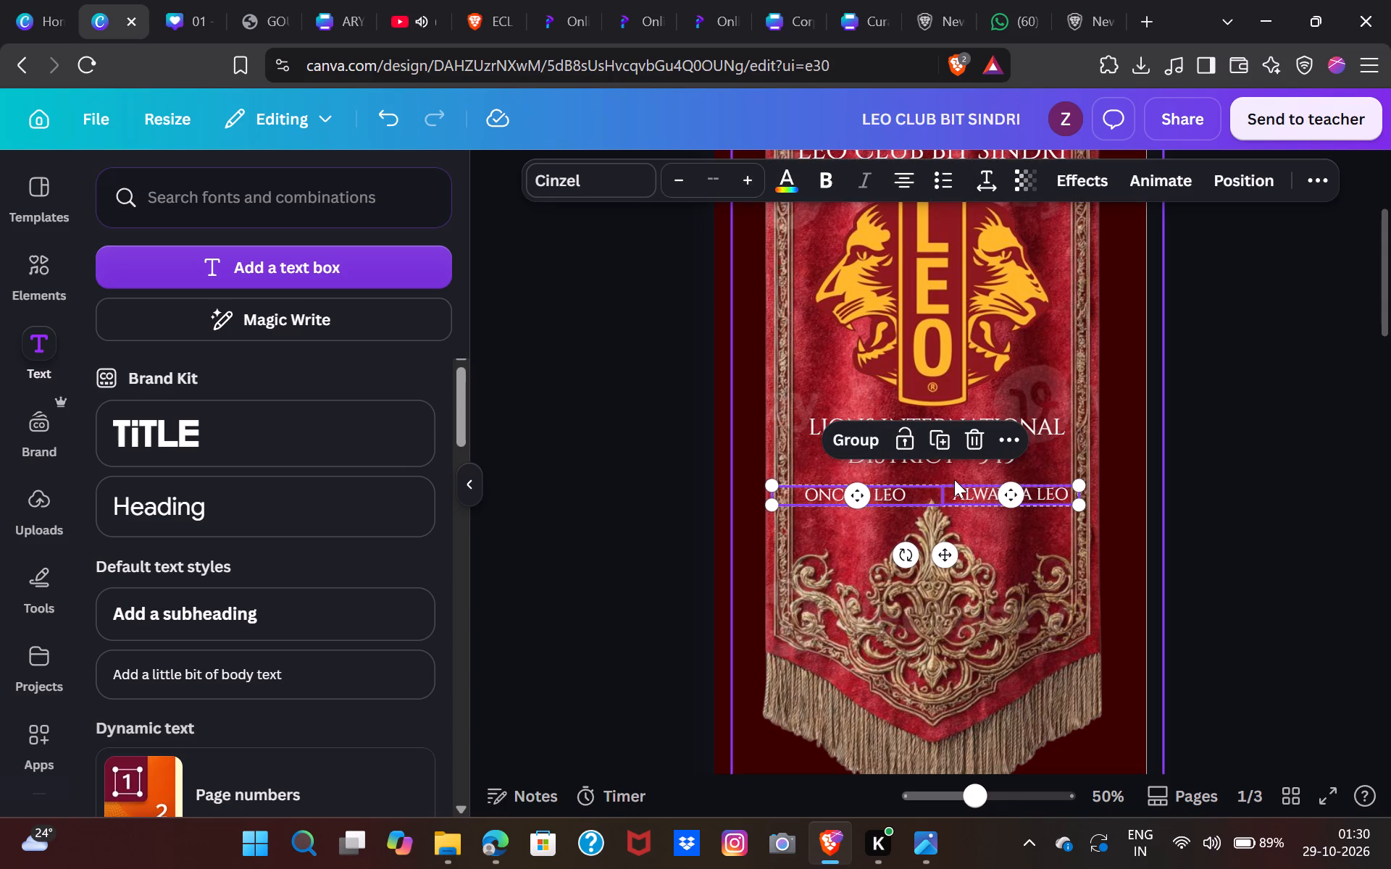
pyautogui.hotkey('ctrl', 'c')
pyautogui.scroll(-6, 954, 479)
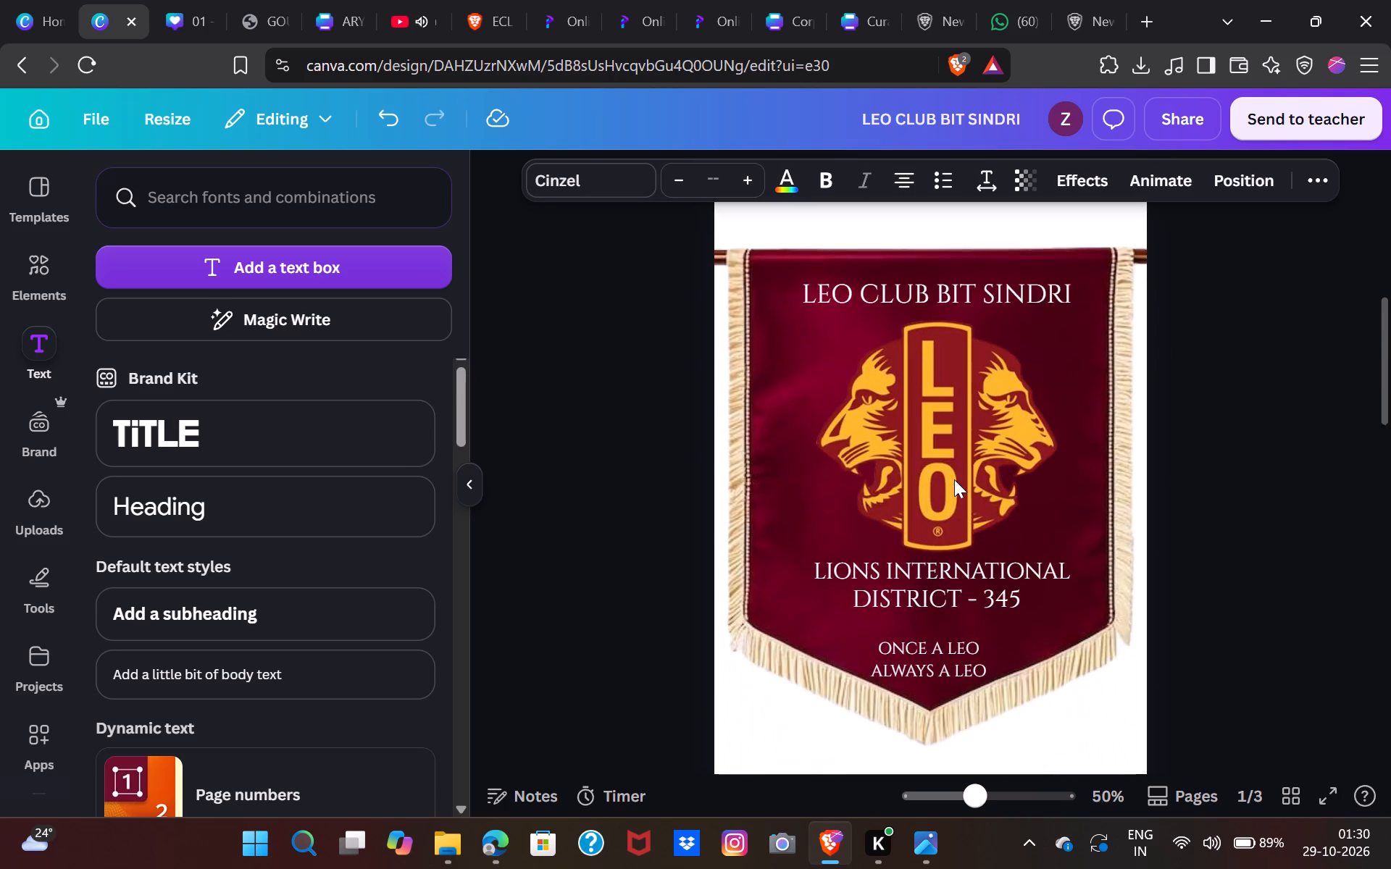
pyautogui.scroll(-4, 954, 479)
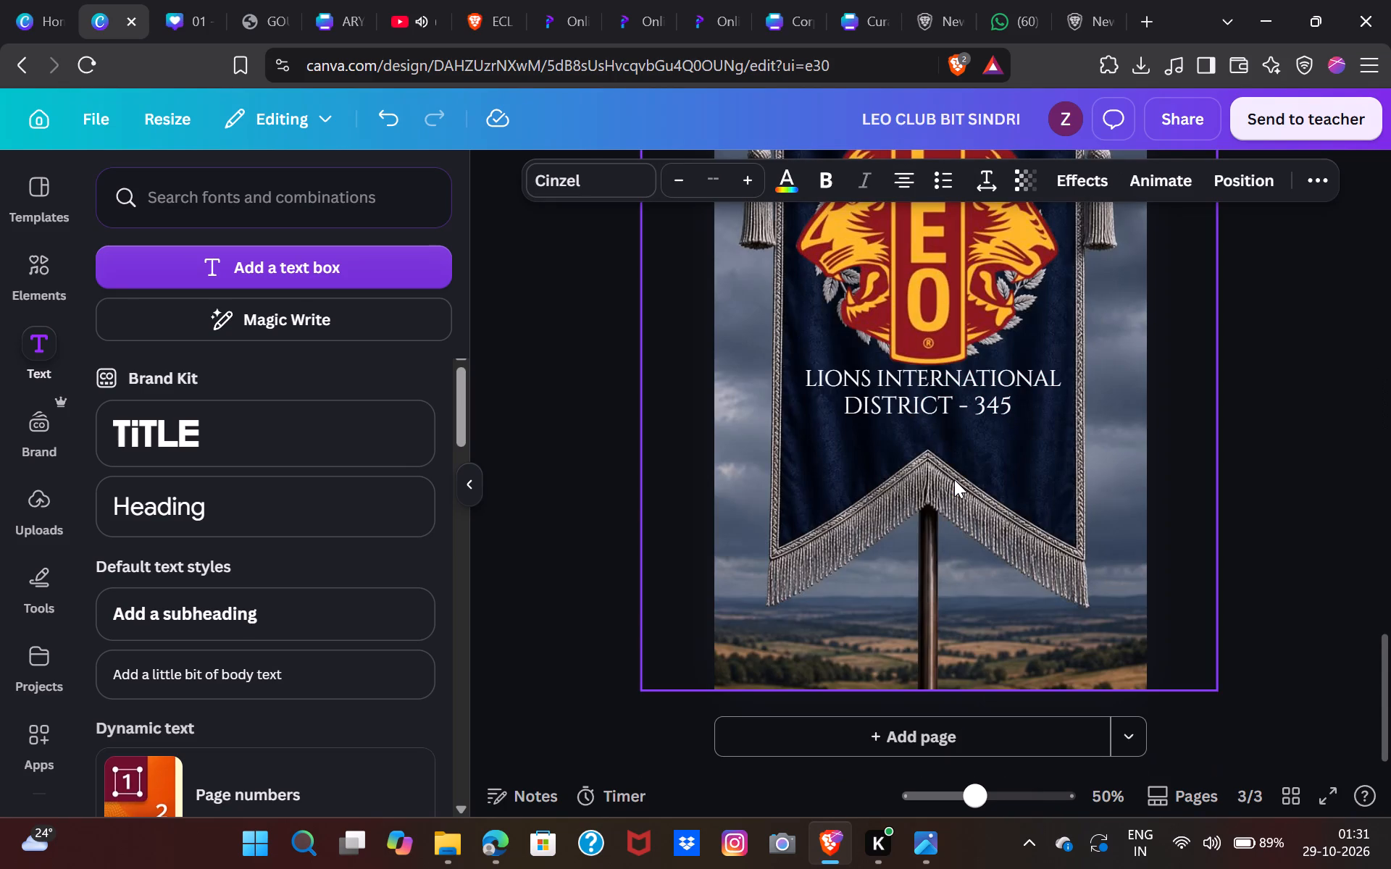
pyautogui.hotkey('ctrl', 'v')
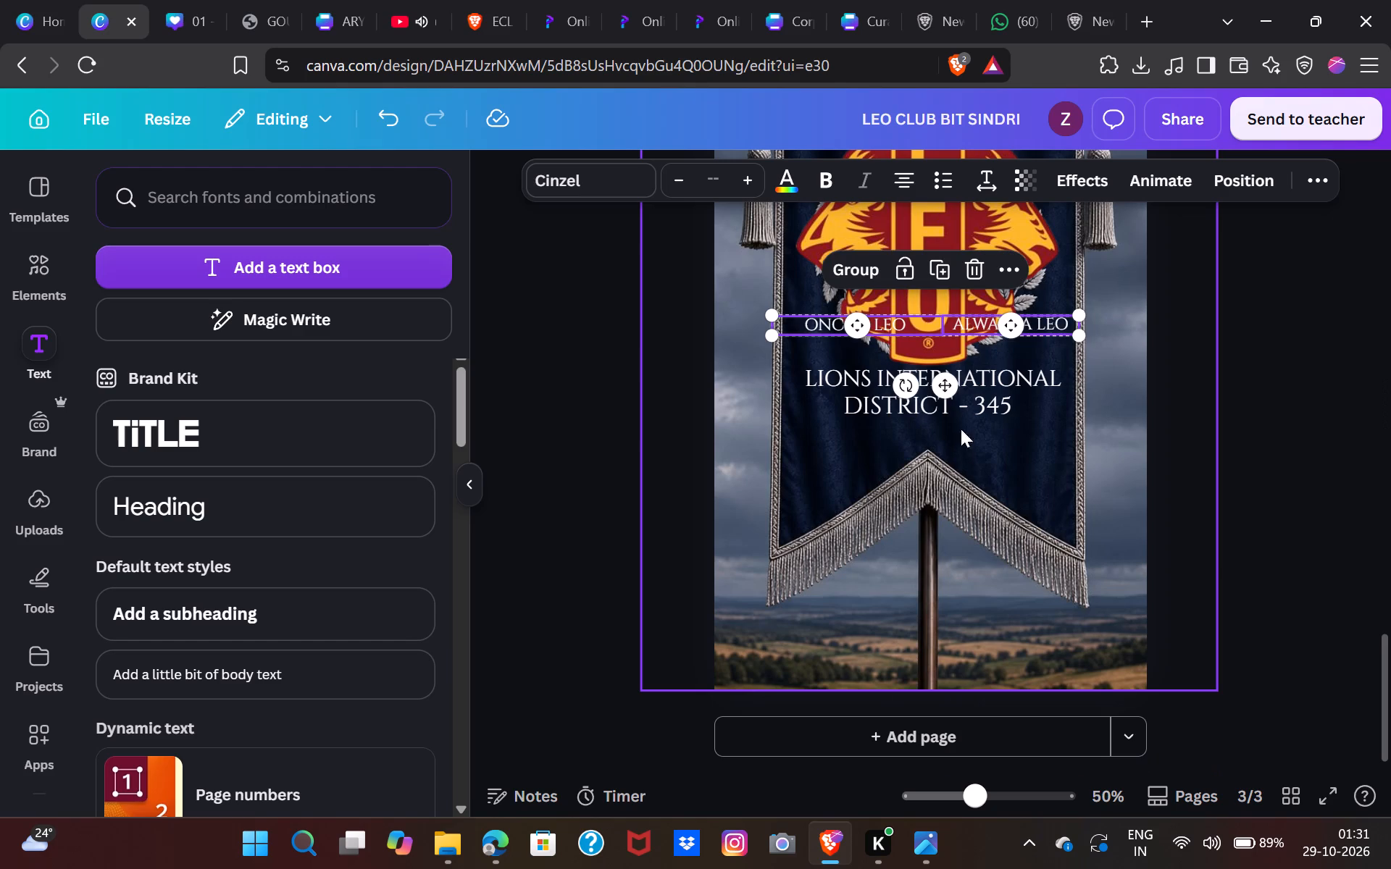
pyautogui.moveTo(948, 383); pyautogui.dragTo(942, 487)
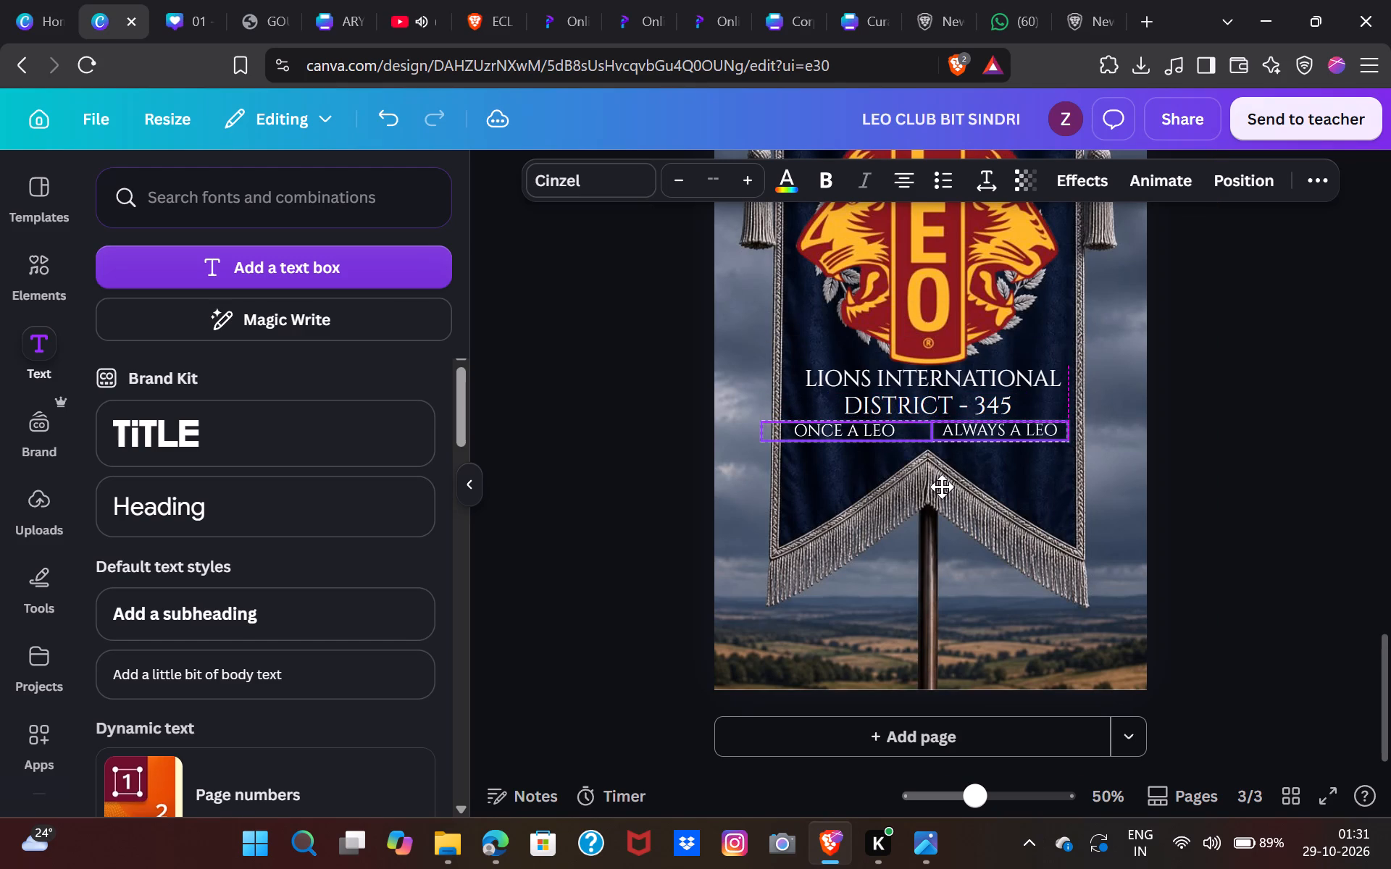
pyautogui.moveTo(942, 487); pyautogui.dragTo(947, 492)
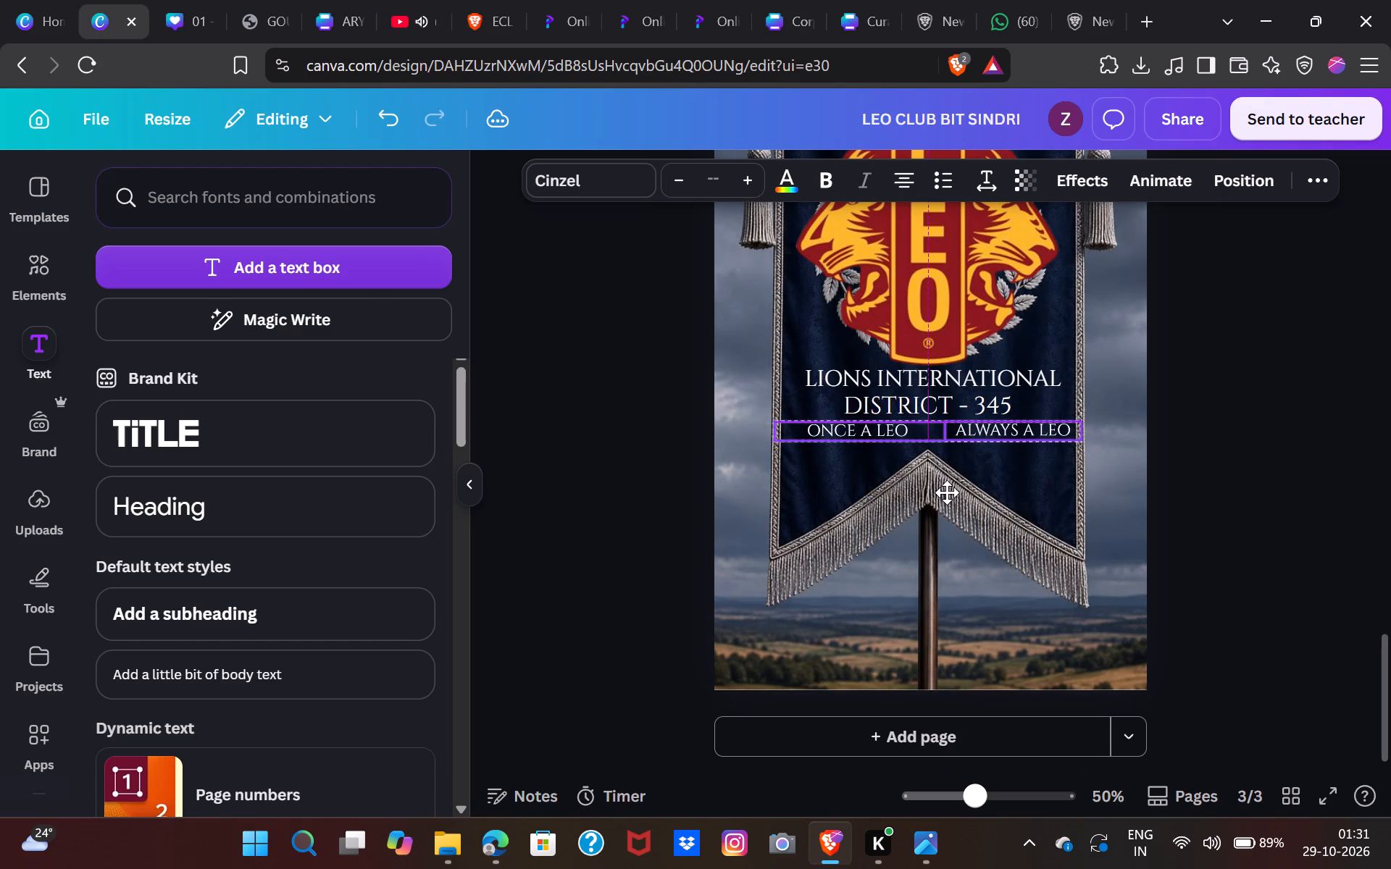
pyautogui.moveTo(947, 492); pyautogui.dragTo(943, 497)
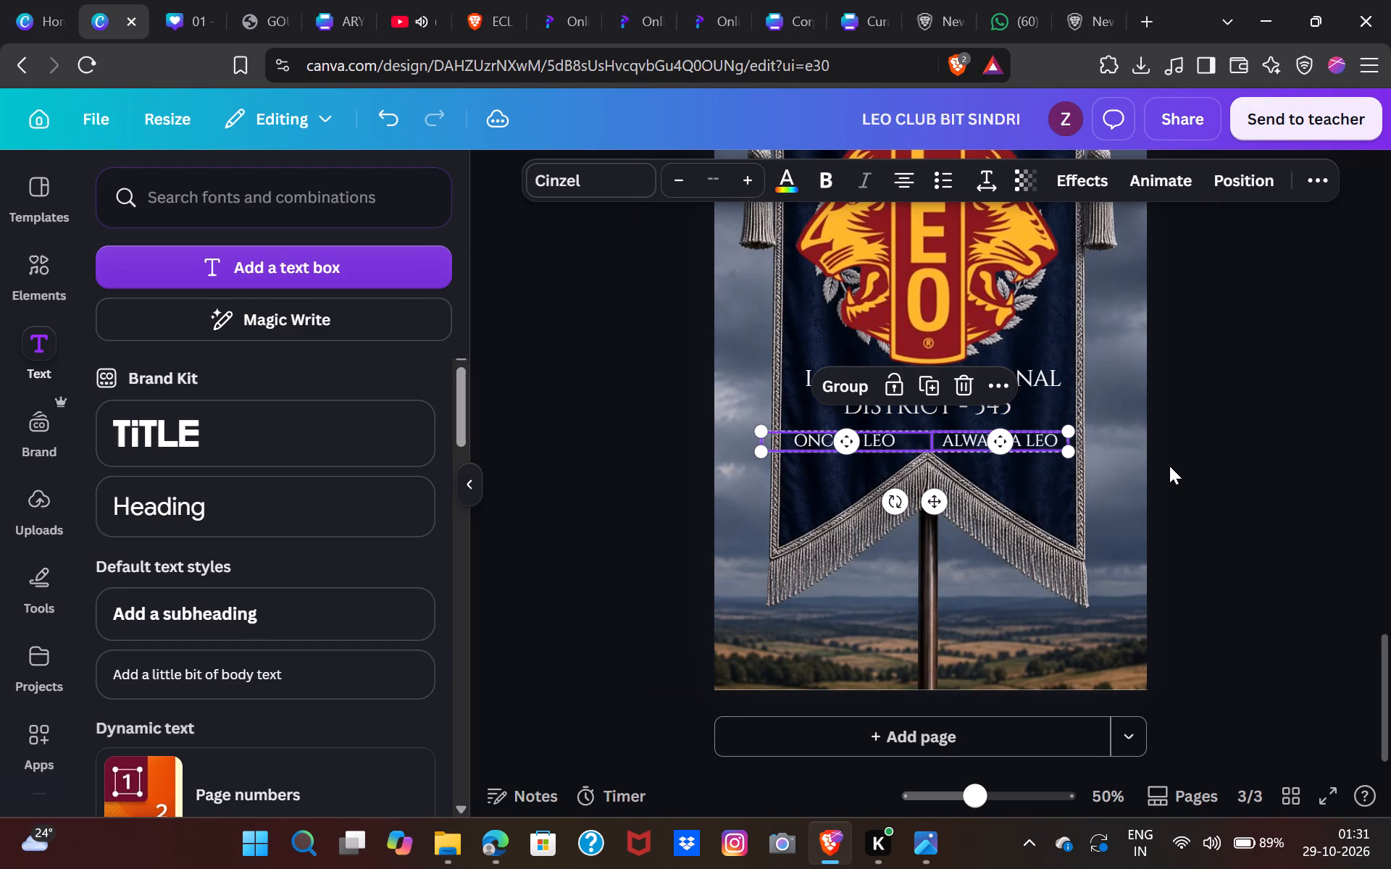
pyautogui.click(1169, 466)
pyautogui.scroll(1, 1169, 466)
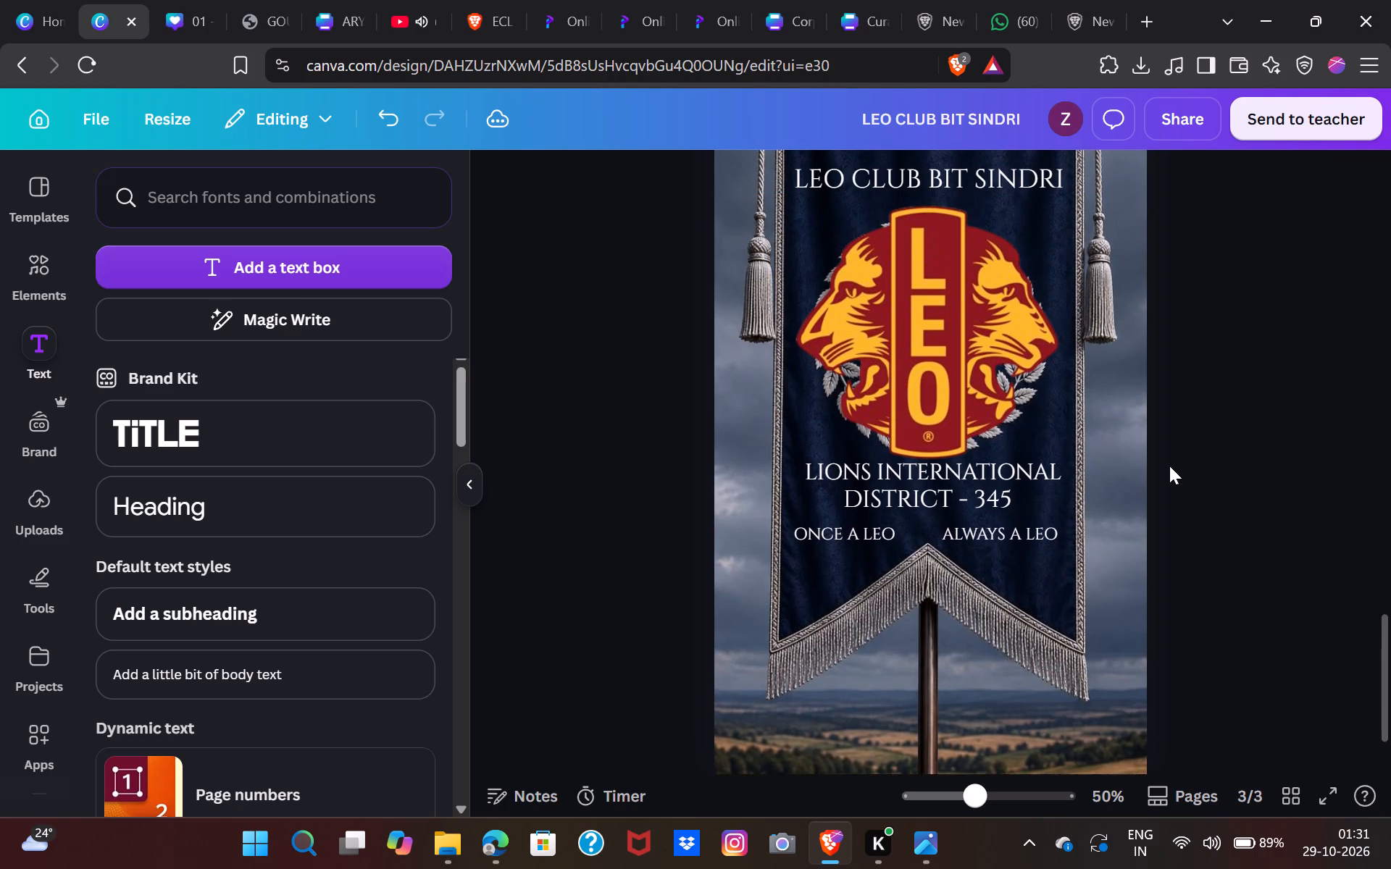
# Review the banner designs on pages 1 to 3, comparing the placement of their headings, Leo logos and motto texts.
pyautogui.scroll(1, 1169, 466)
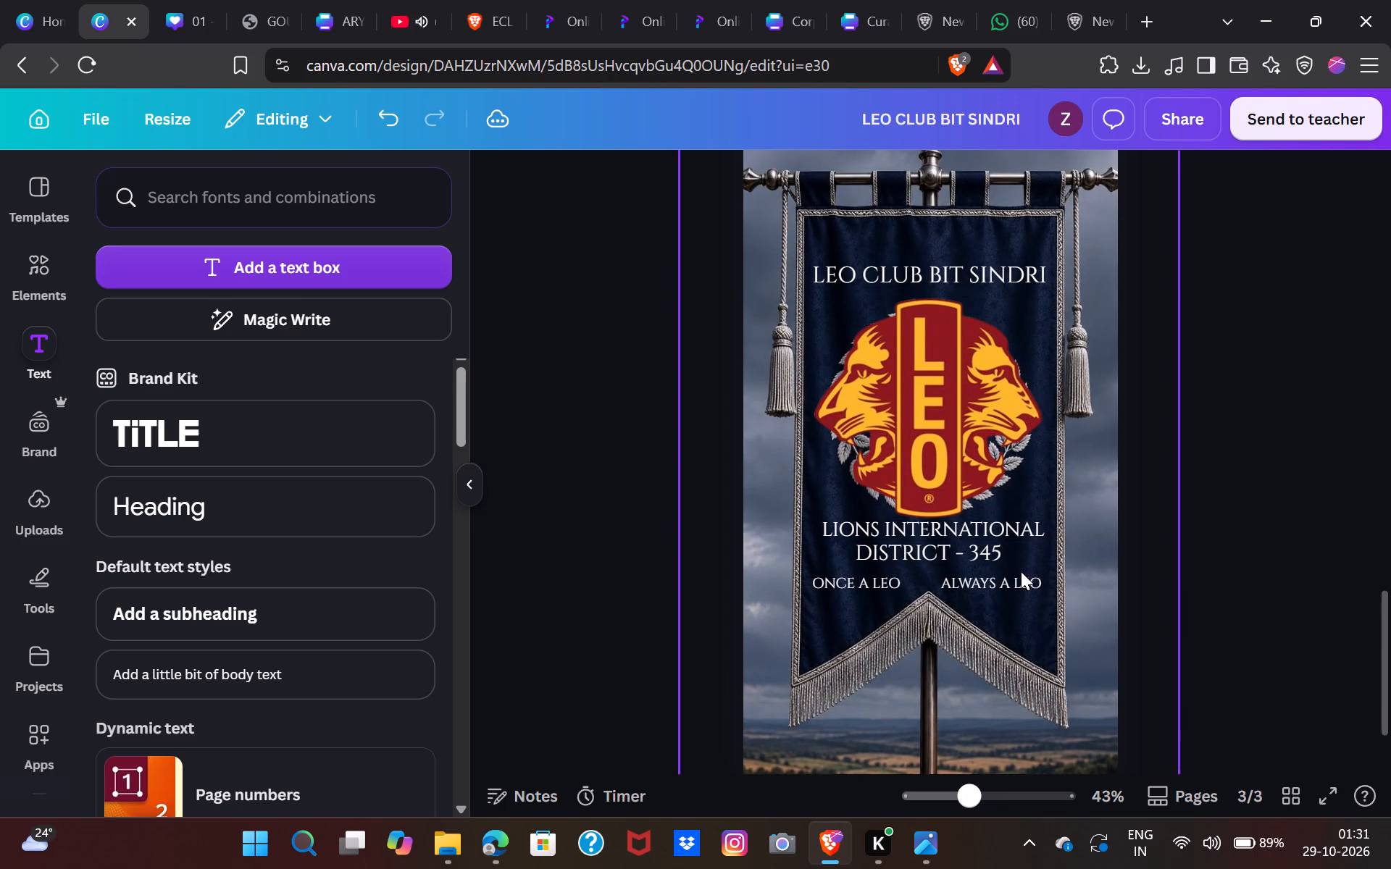
pyautogui.click(1032, 632)
pyautogui.scroll(6, 1032, 632)
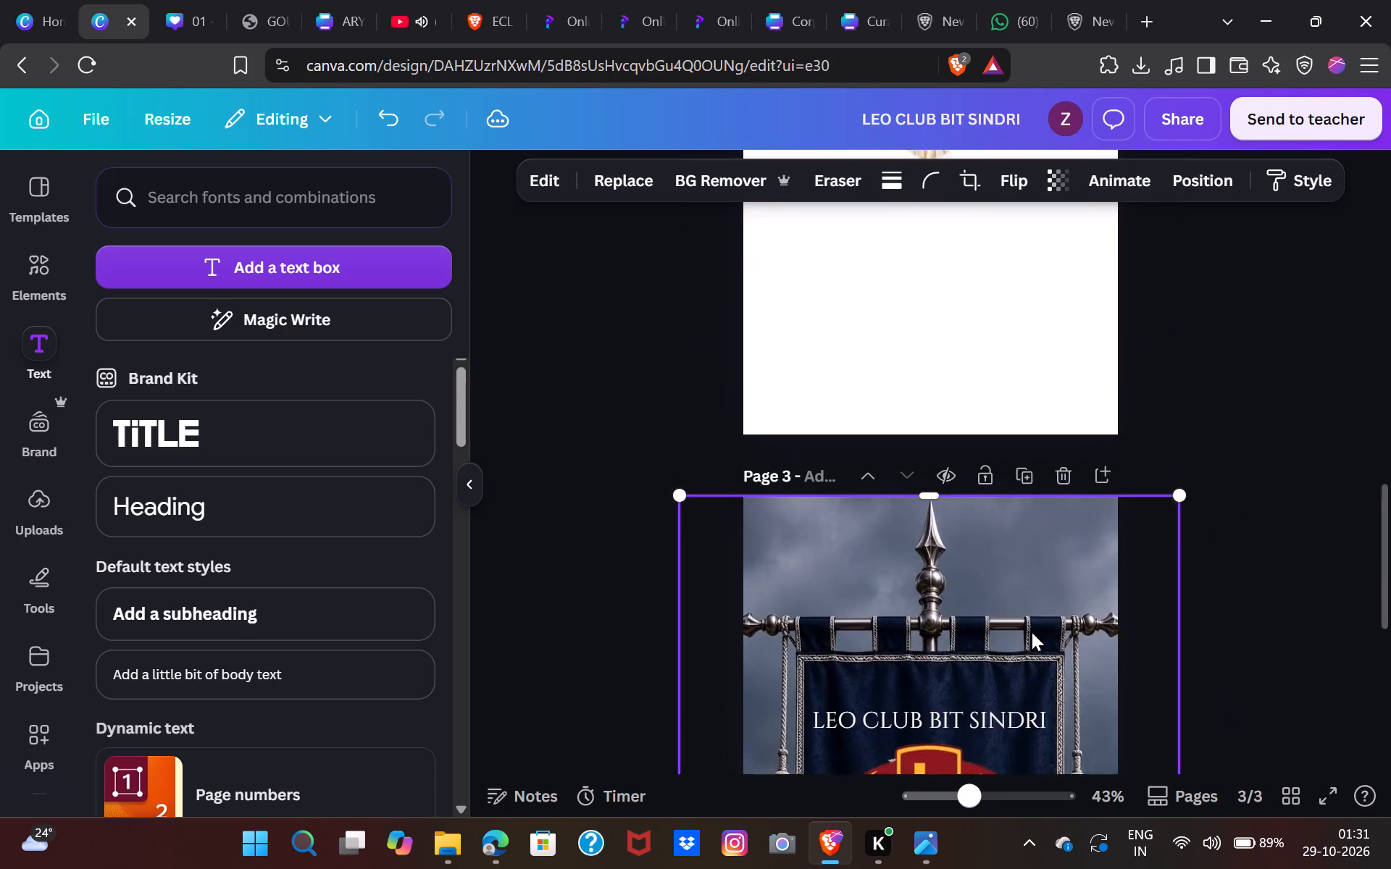
pyautogui.scroll(2, 1032, 632)
pyautogui.scroll(-1, 1032, 632)
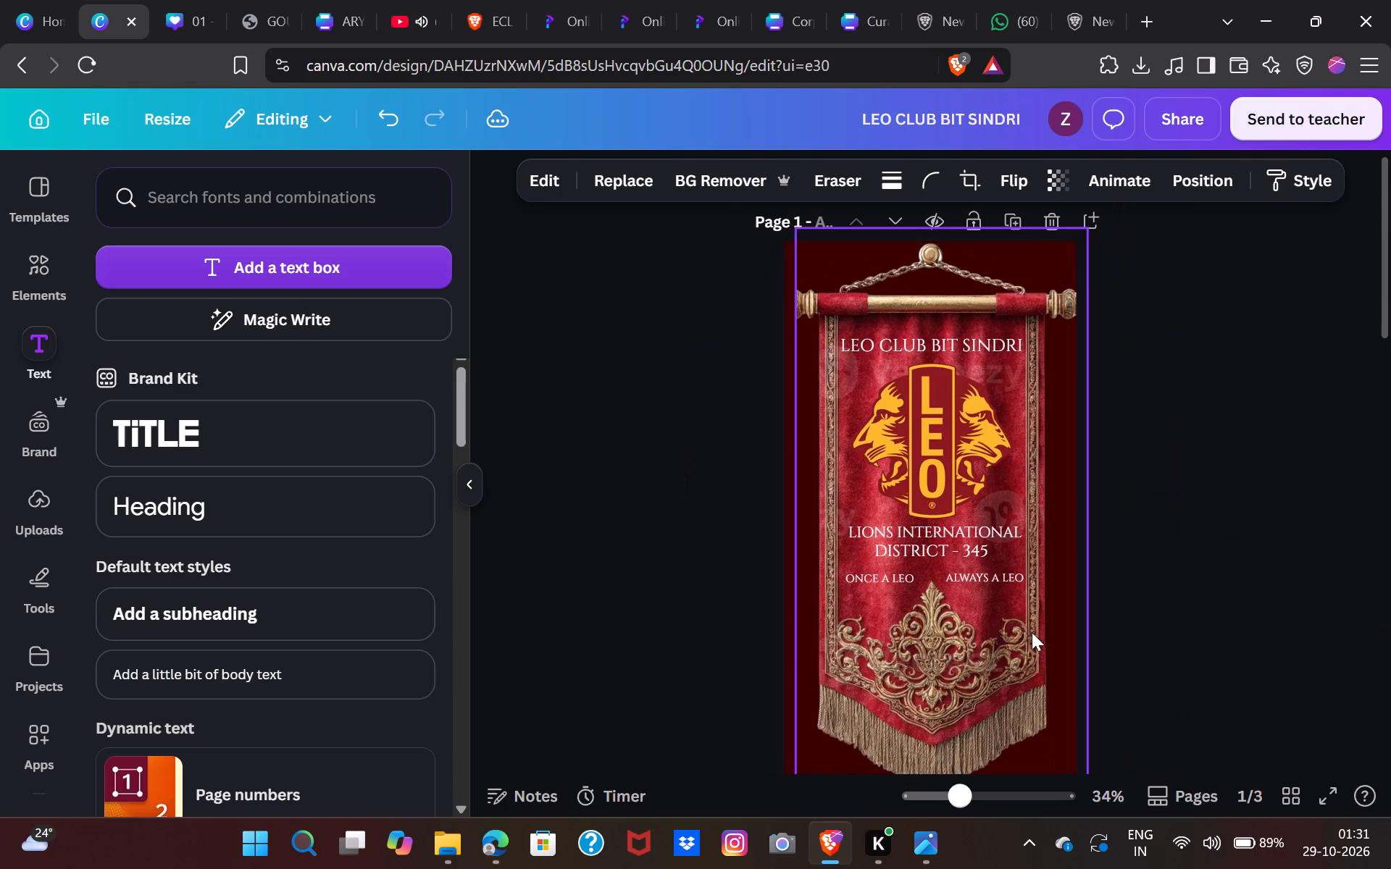
pyautogui.scroll(-2, 1032, 632)
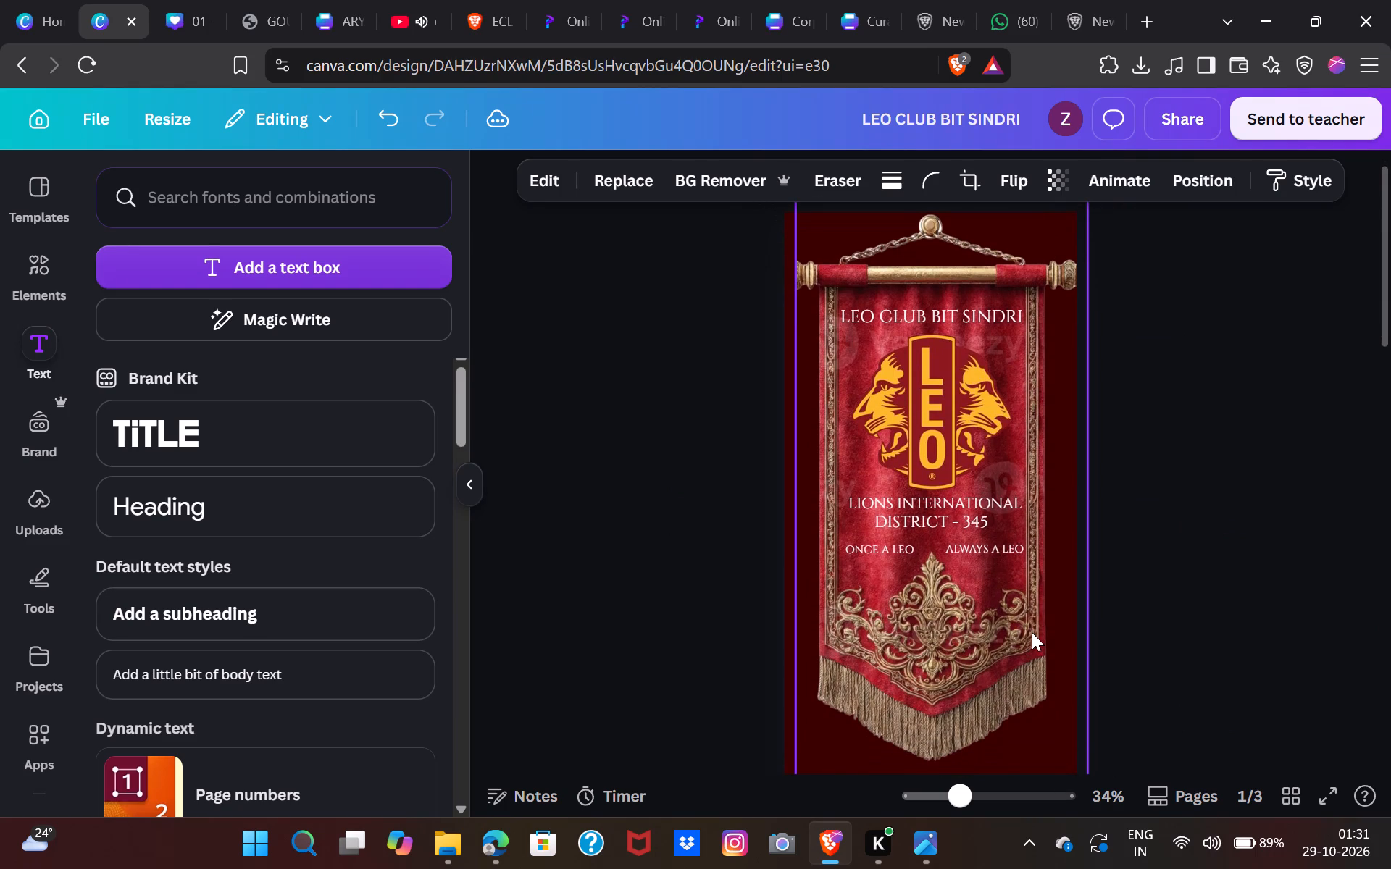
pyautogui.scroll(-2, 1032, 632)
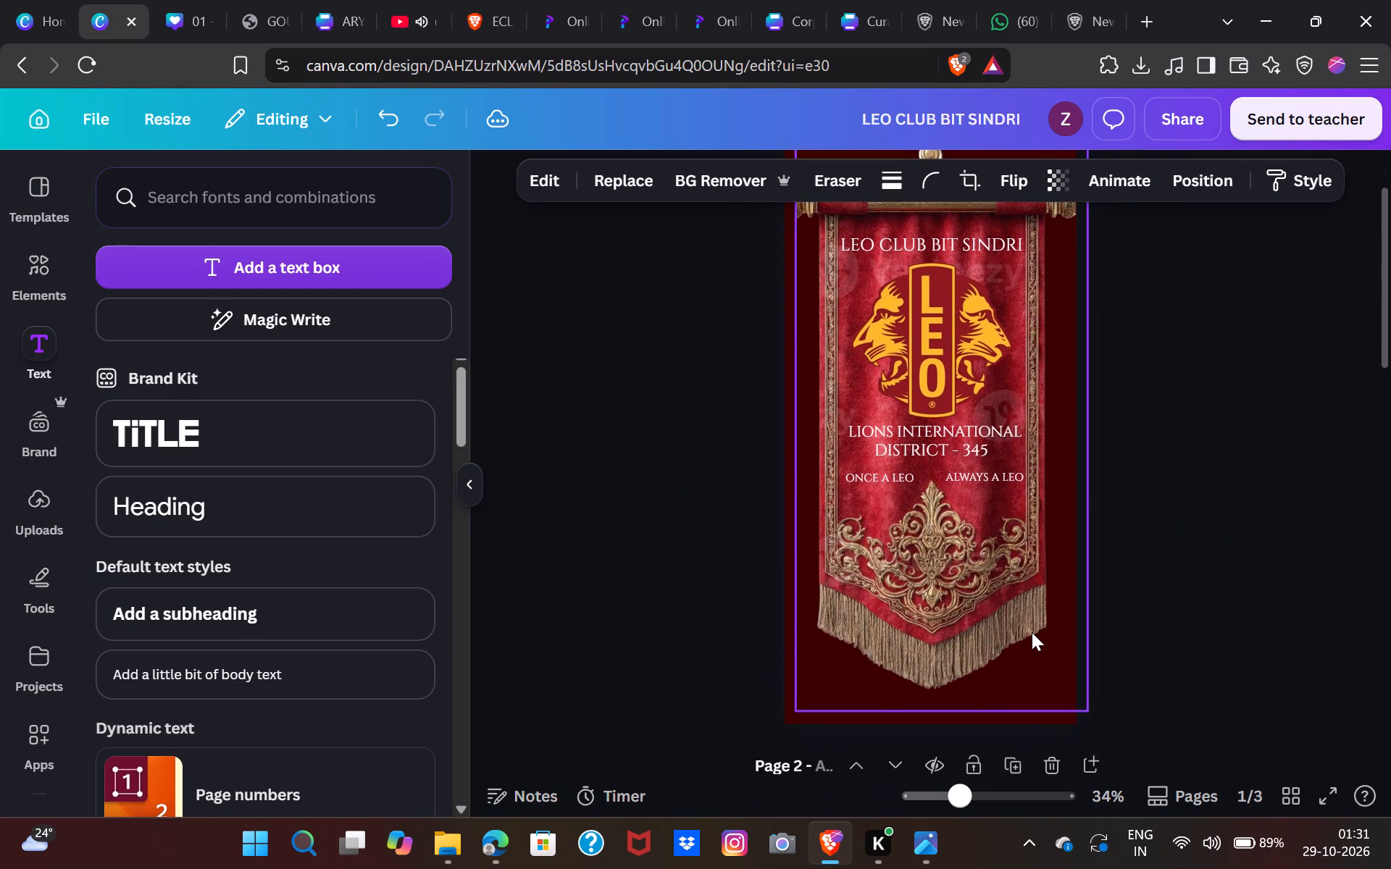
pyautogui.scroll(-3, 1032, 632)
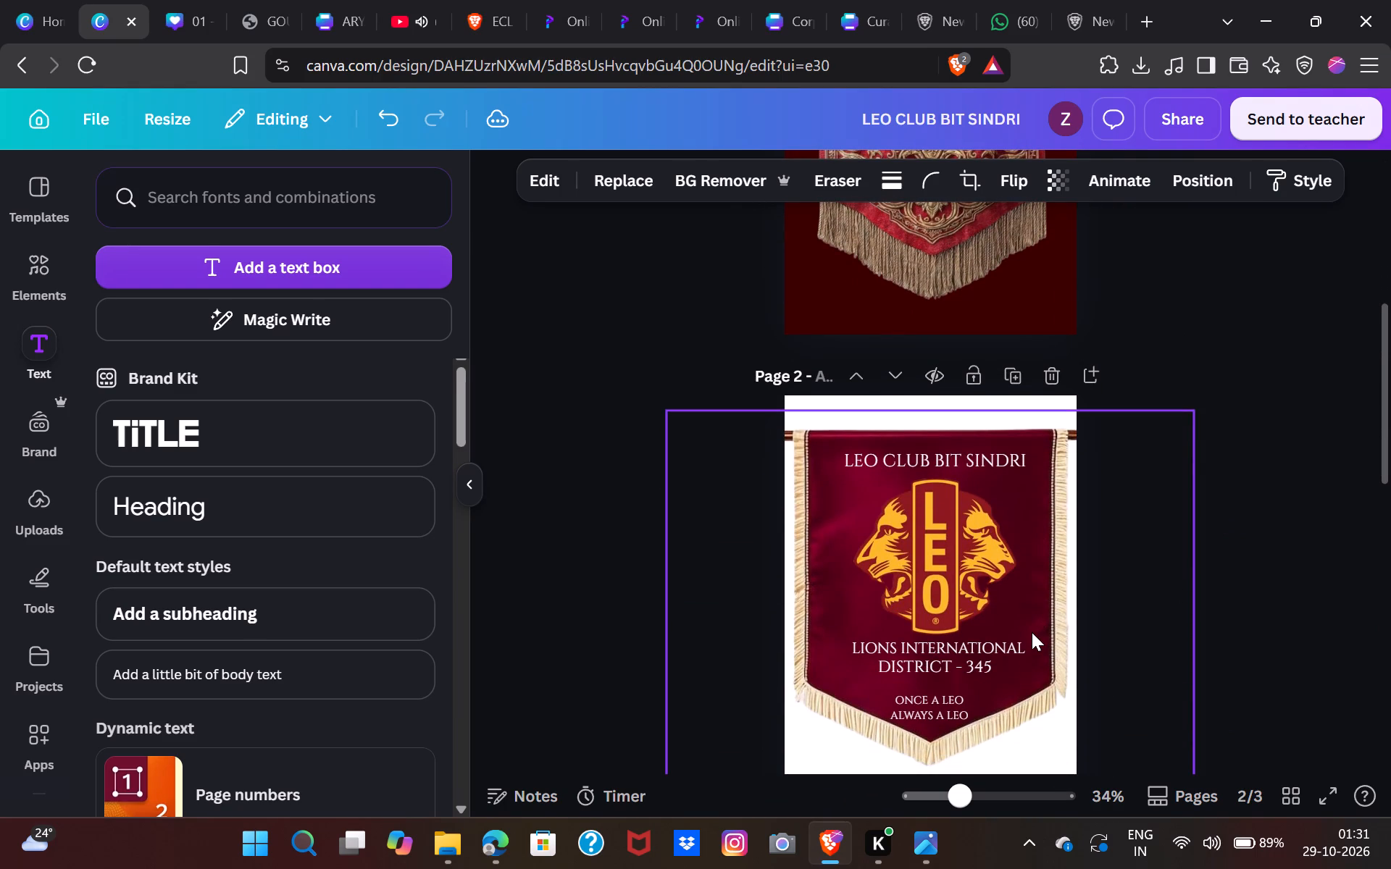
pyautogui.scroll(-1, 1032, 632)
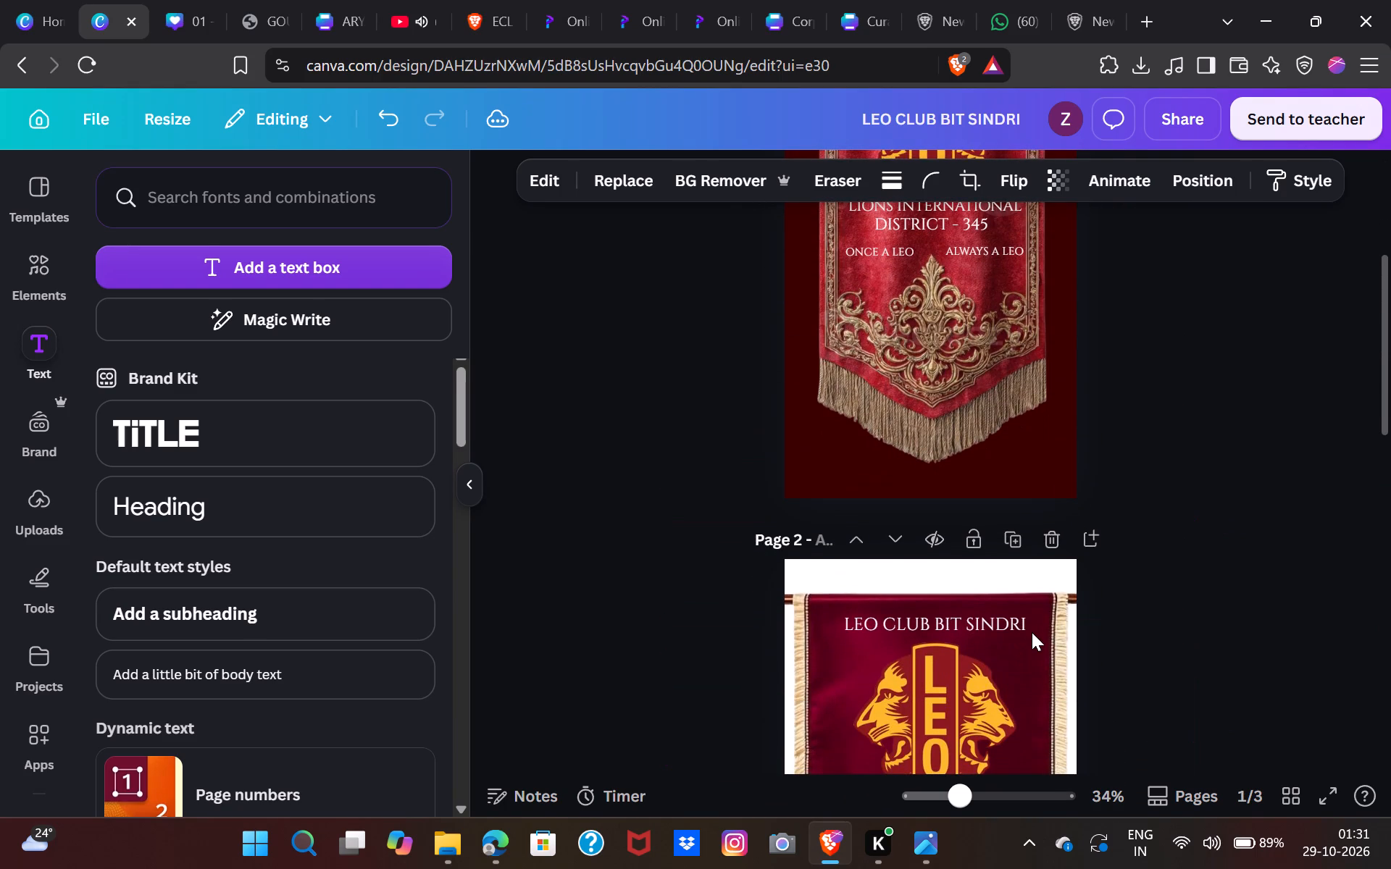
pyautogui.scroll(-1, 1032, 632)
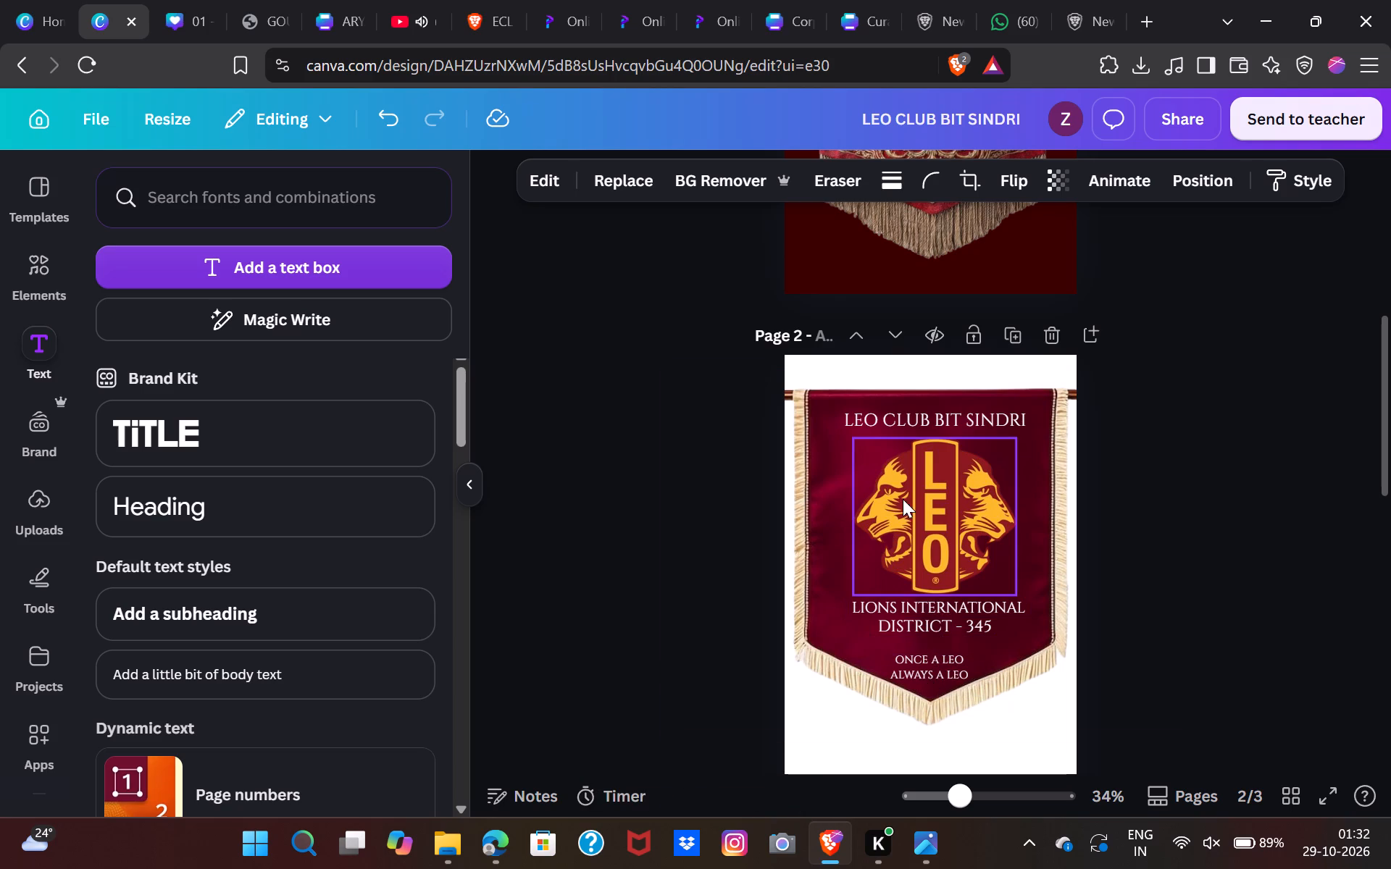
# Select the Leo logo beneath the LEO CLUB BIT SINDRI heading on page 2's maroon pennant.
pyautogui.click(899, 432)
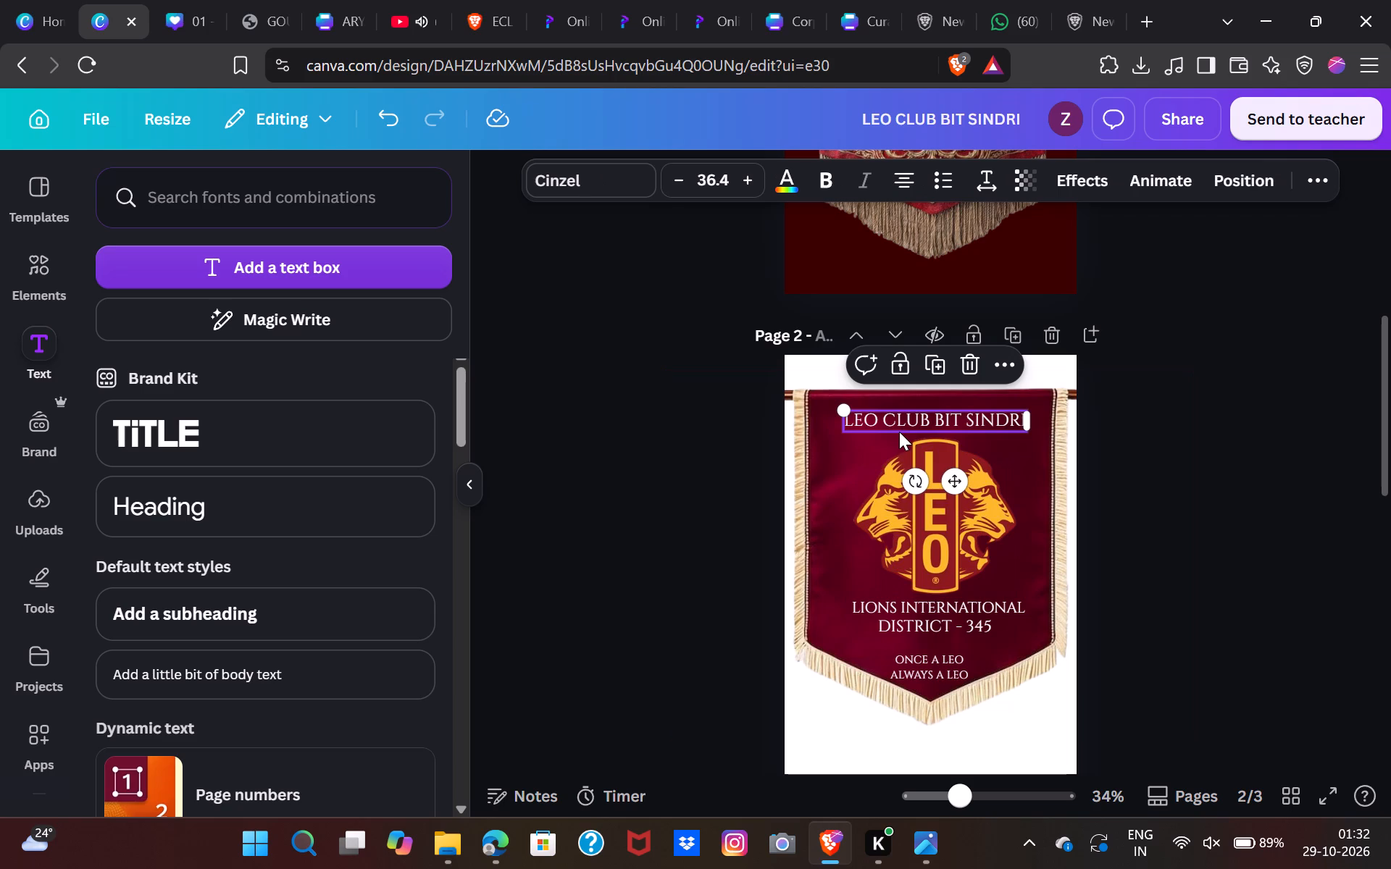
pyautogui.click(898, 480)
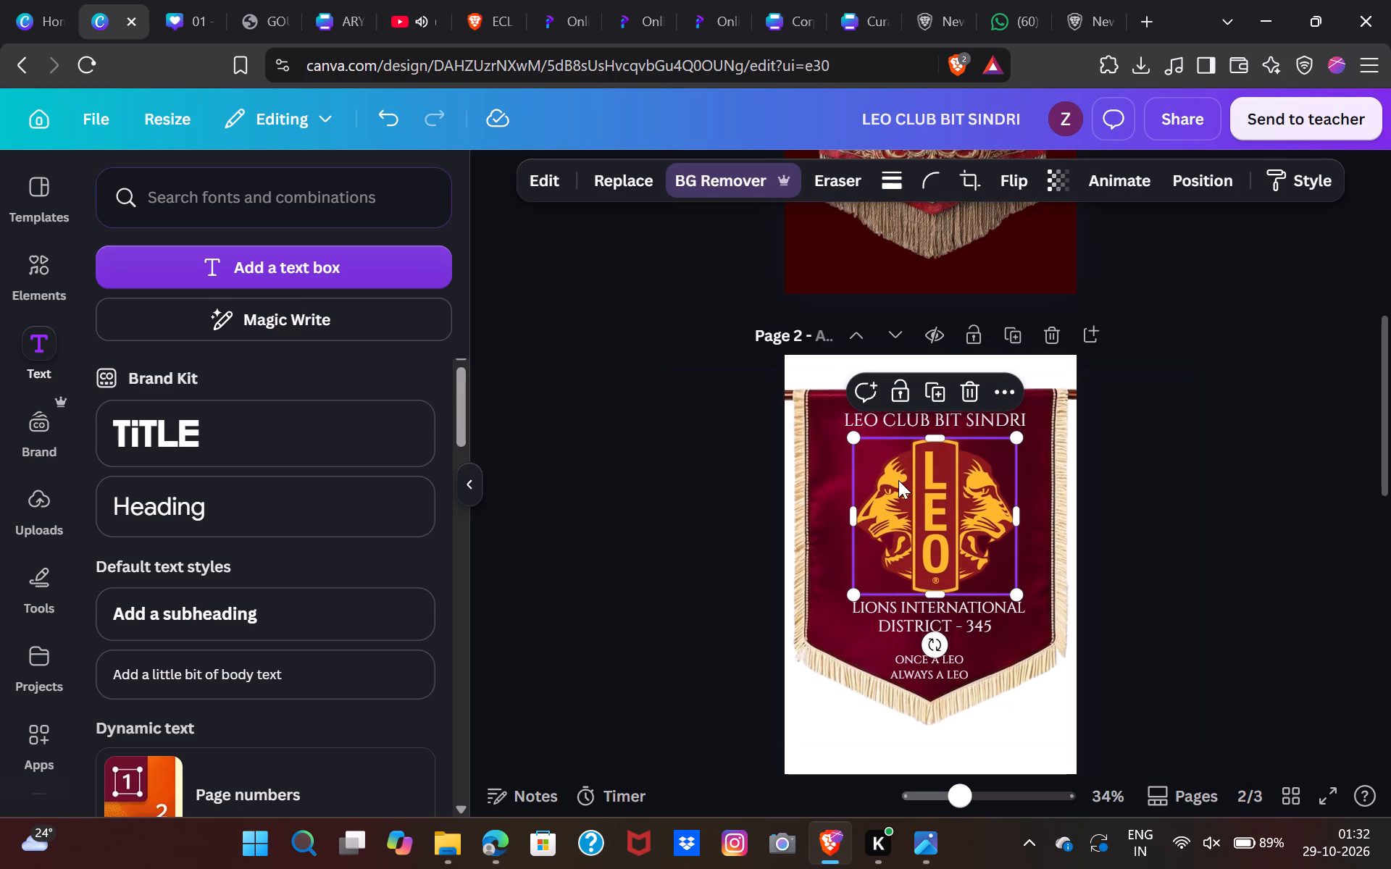
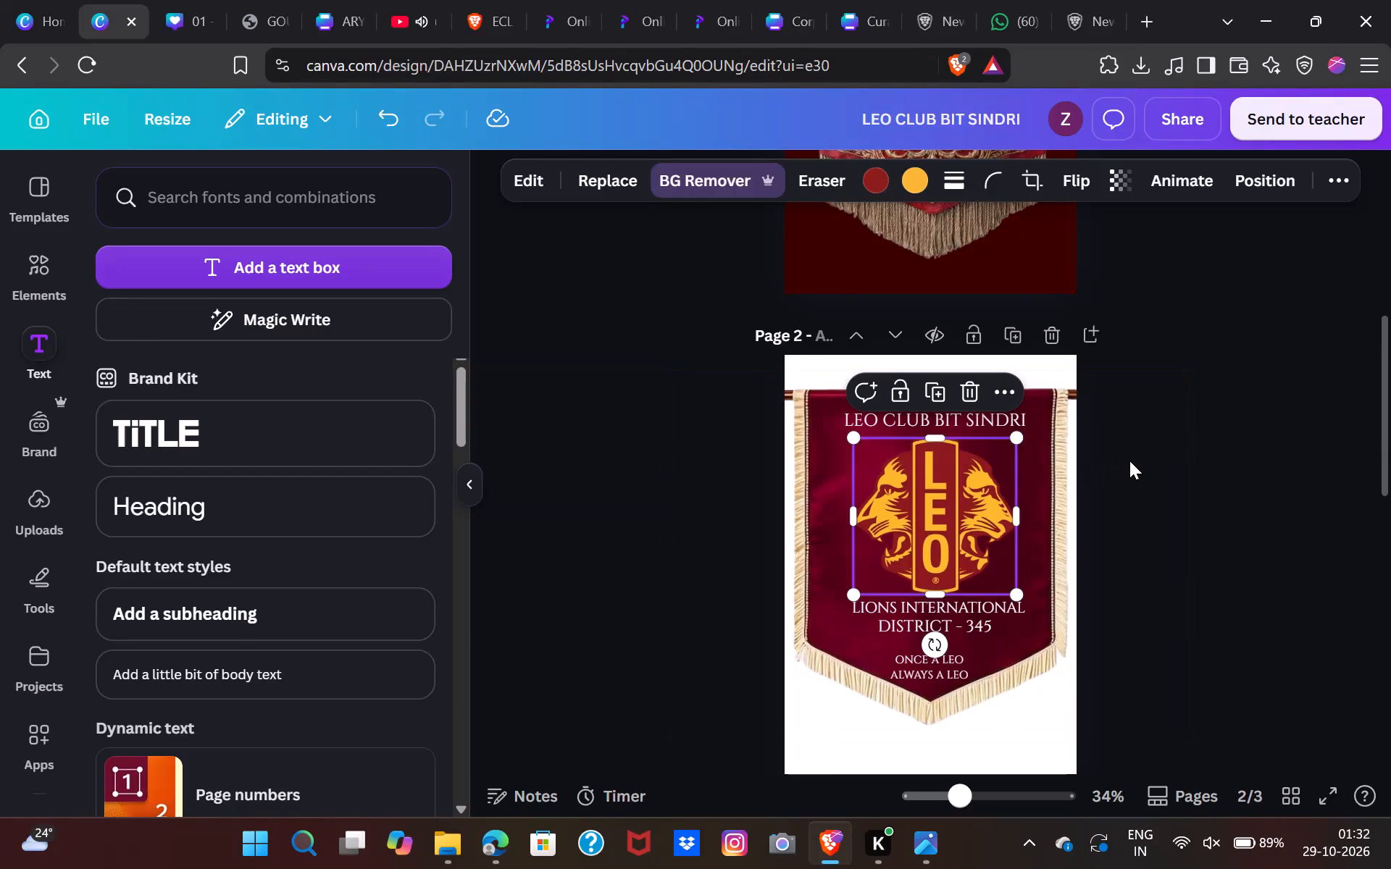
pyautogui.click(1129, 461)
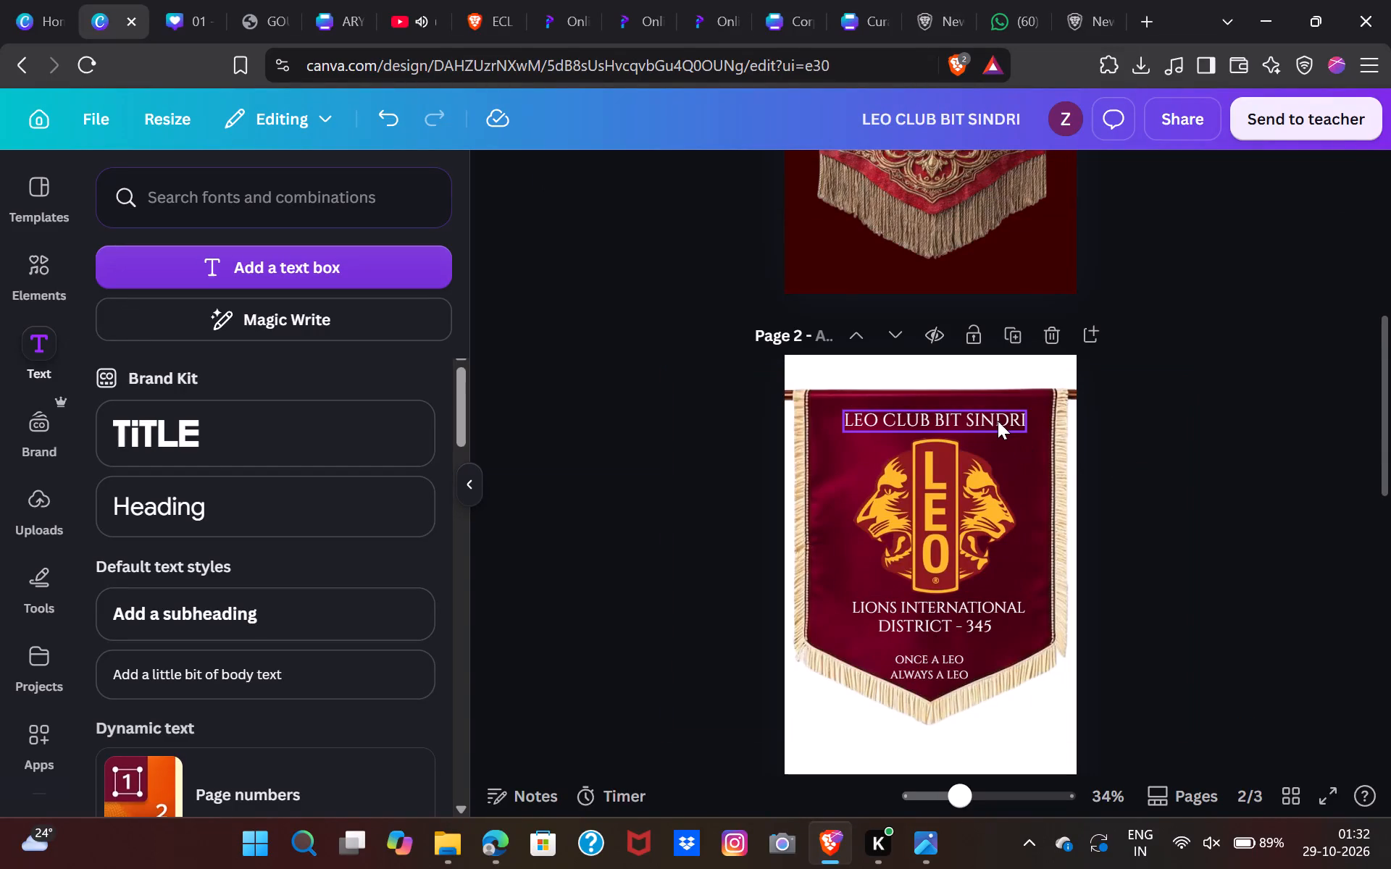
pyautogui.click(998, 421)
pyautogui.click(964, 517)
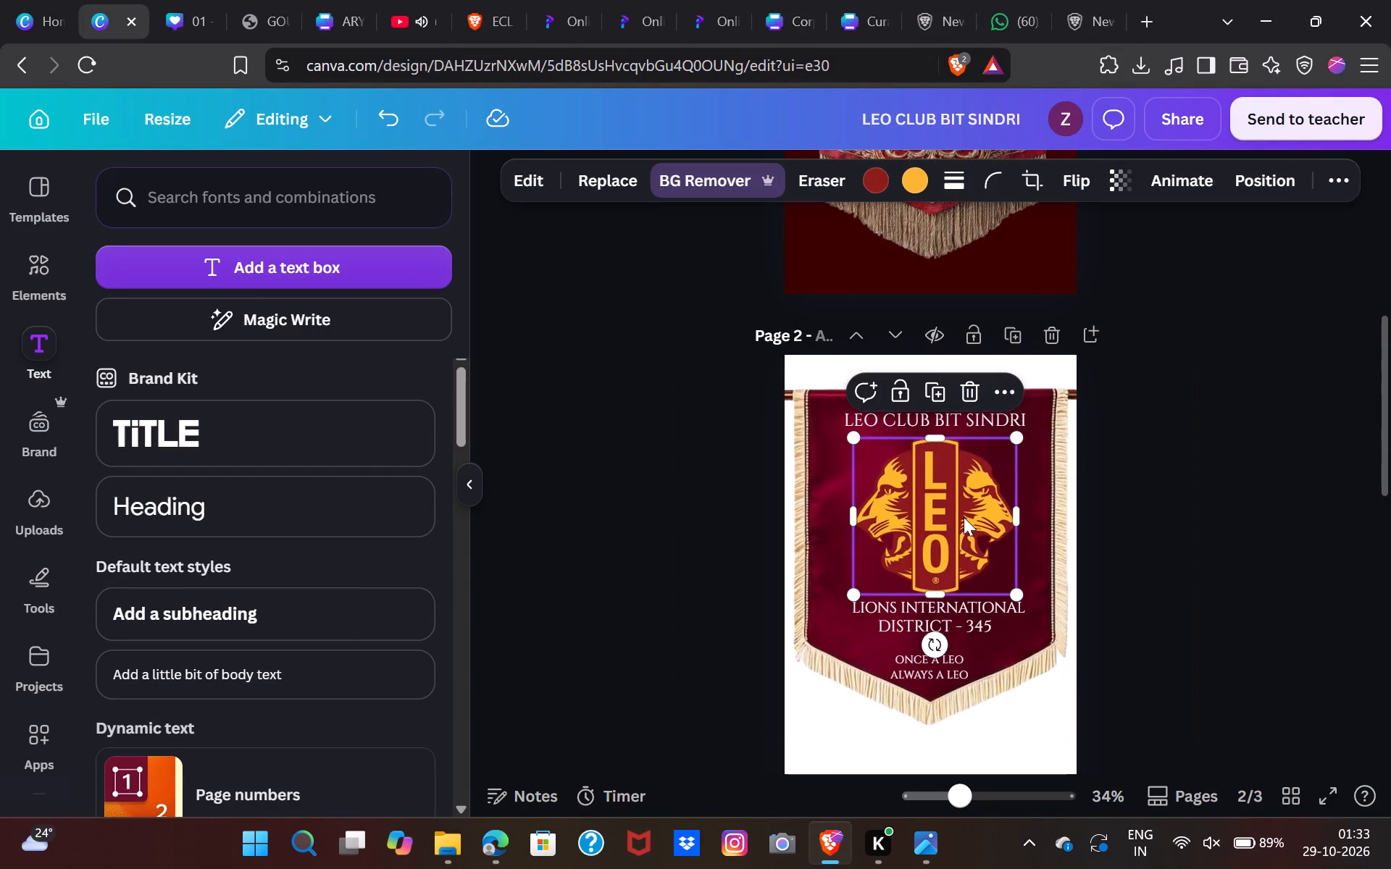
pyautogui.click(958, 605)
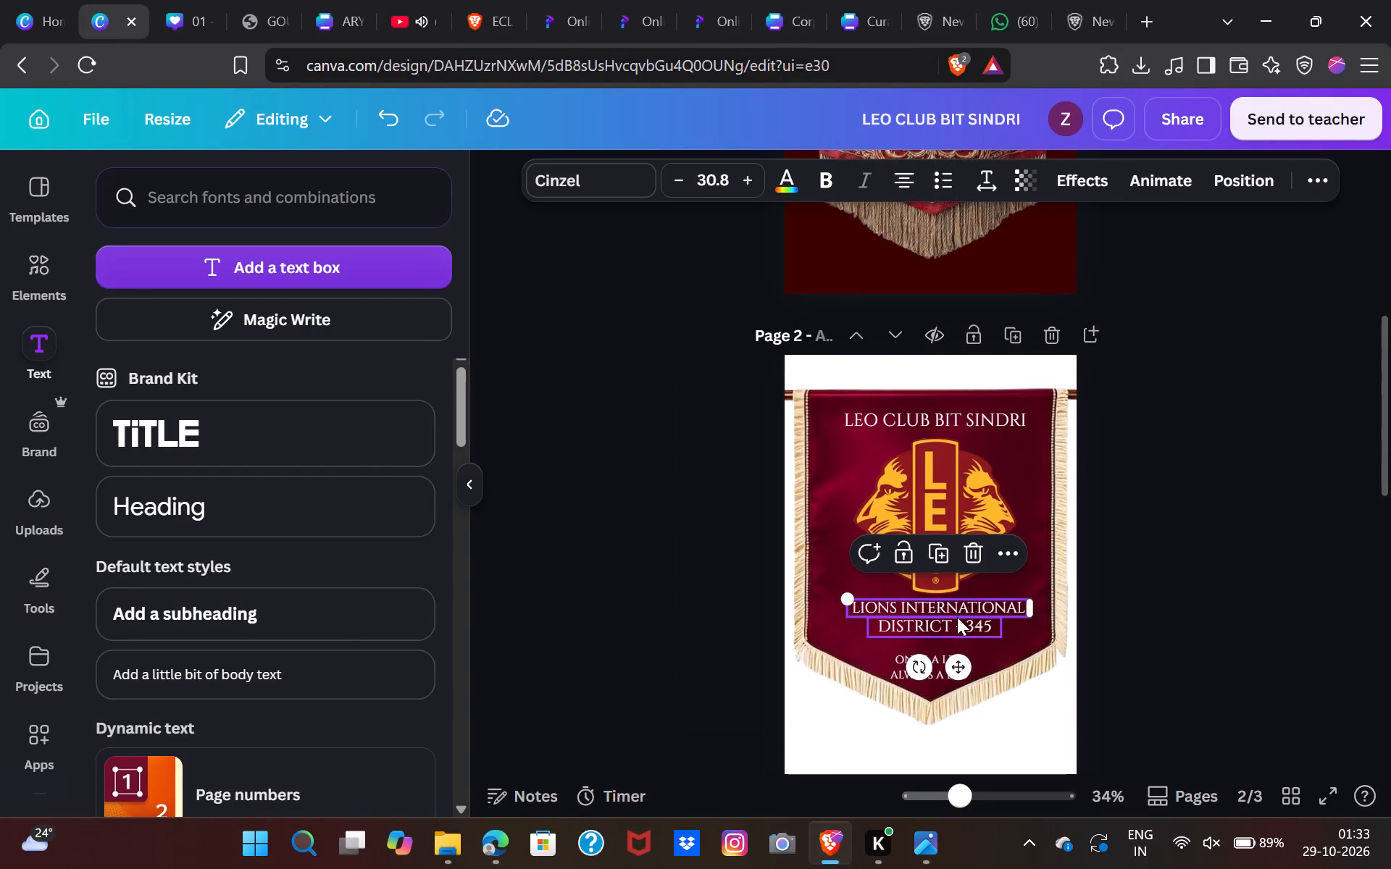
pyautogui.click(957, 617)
# Remove the trailing blank line beneath ALWAYS A LEO in the motto text box on page 2.
pyautogui.click(939, 655)
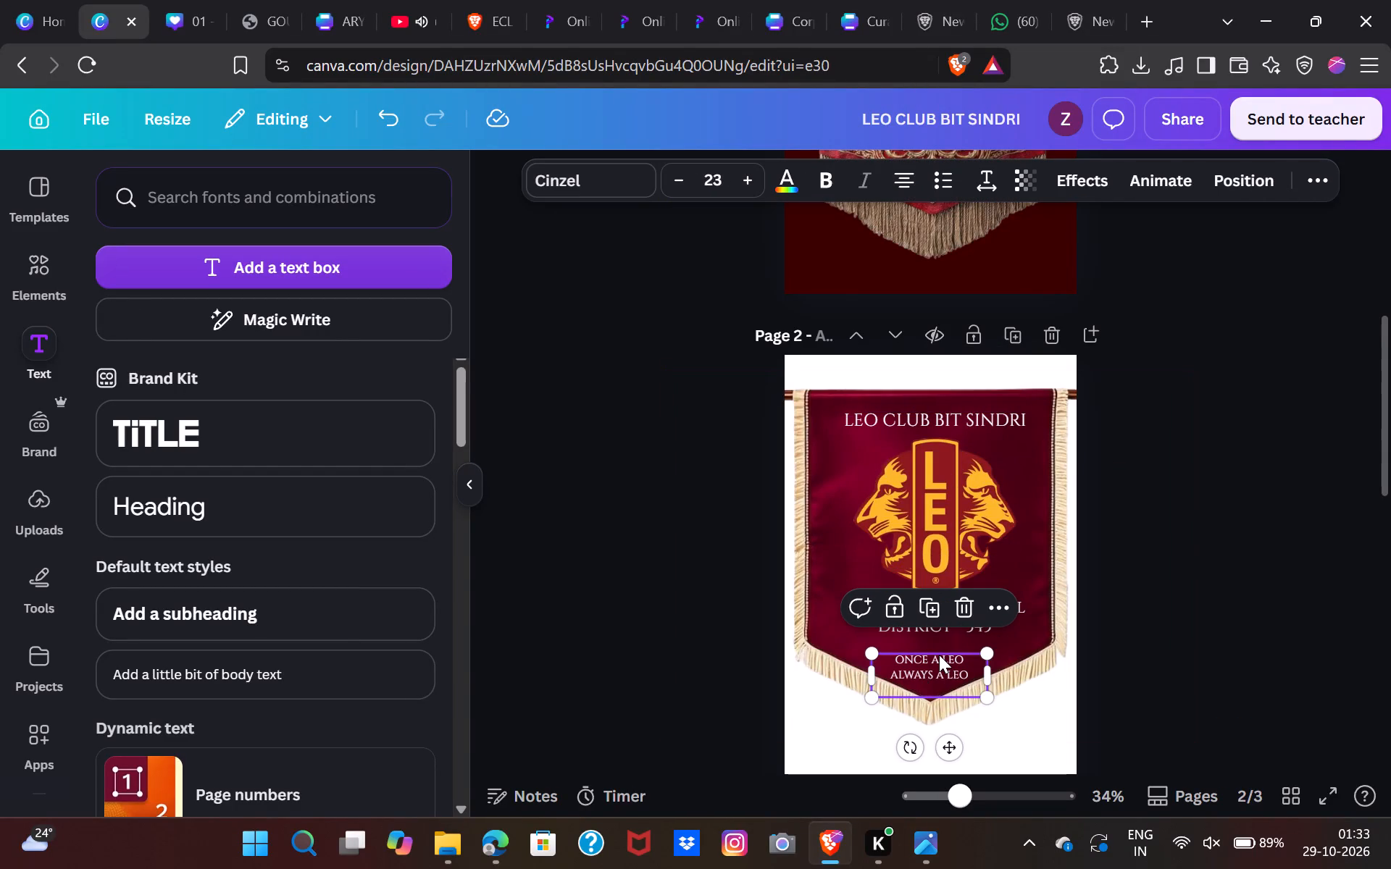
pyautogui.click(950, 685)
pyautogui.press('BackSpace')
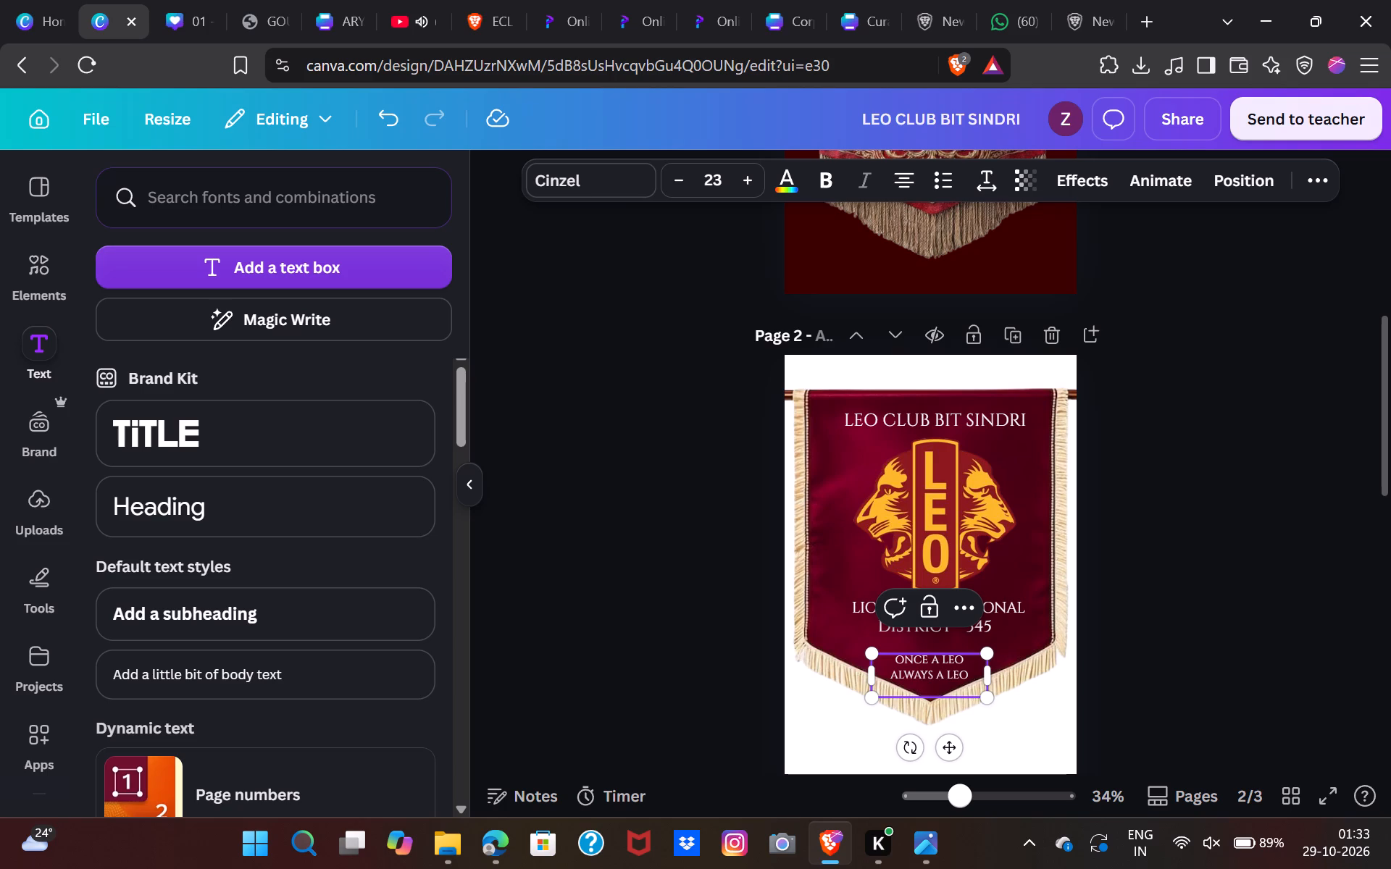
pyautogui.press('BackSpace')
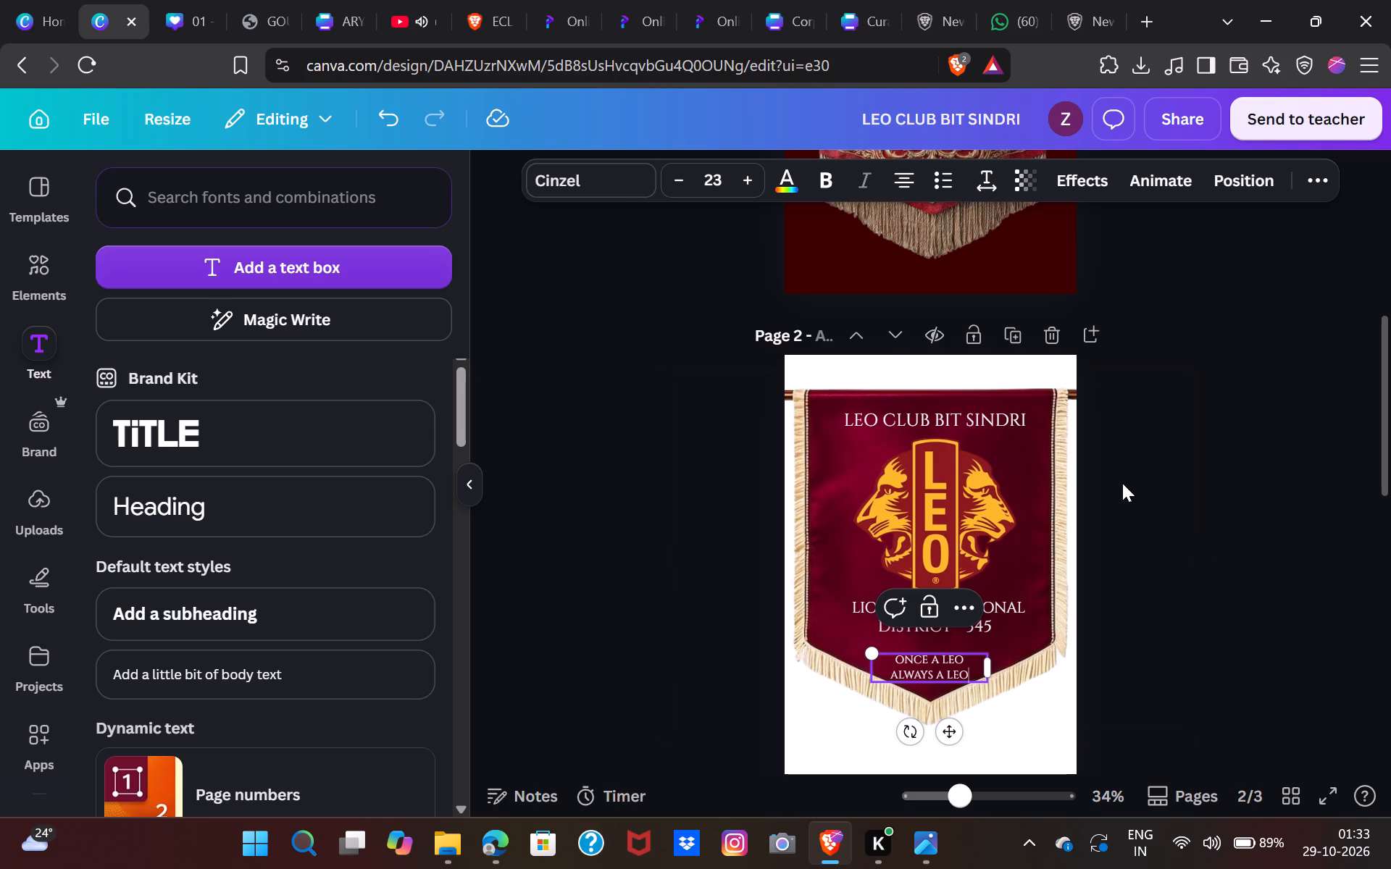
pyautogui.click(1146, 481)
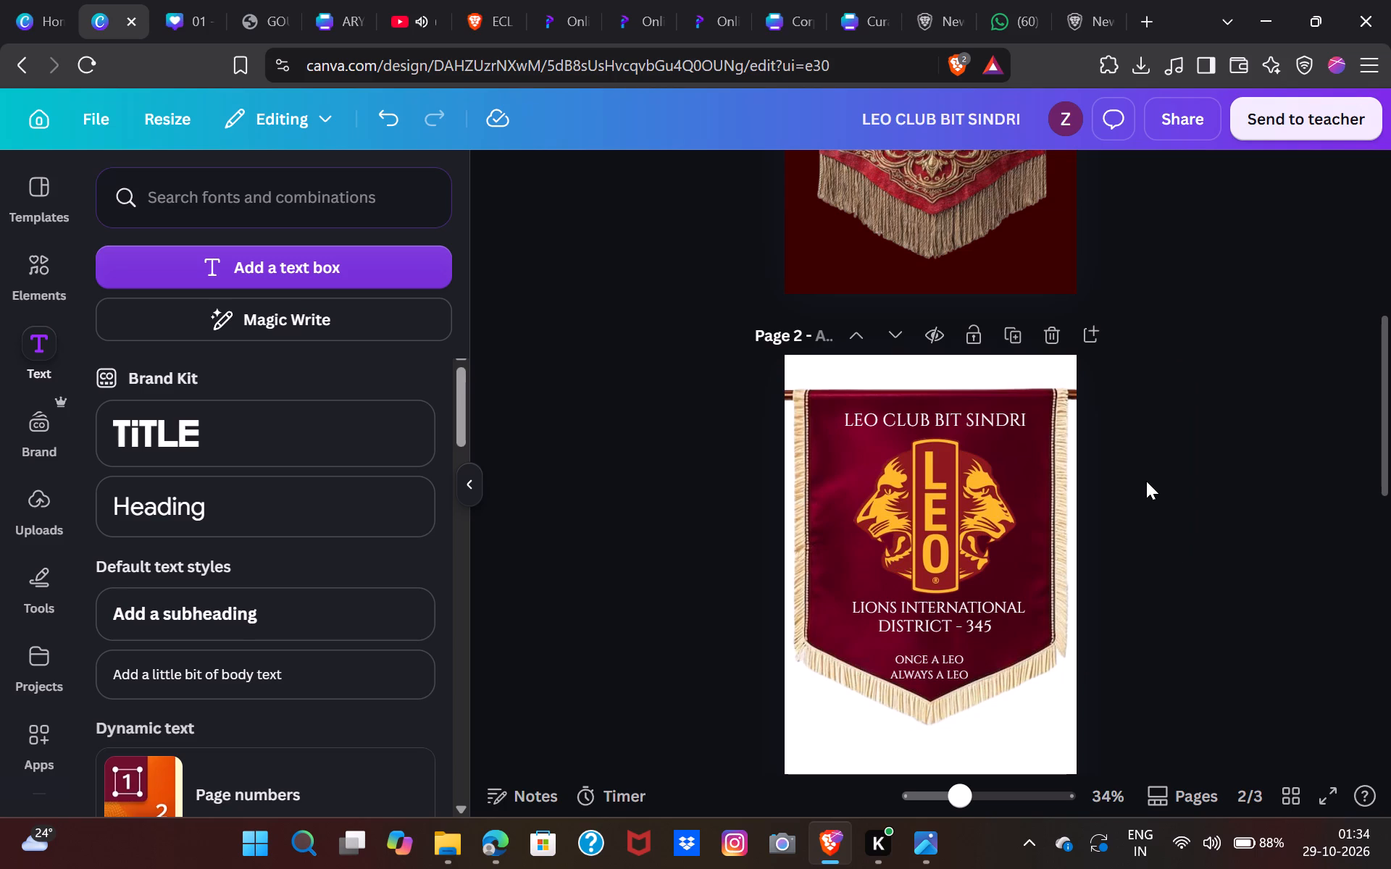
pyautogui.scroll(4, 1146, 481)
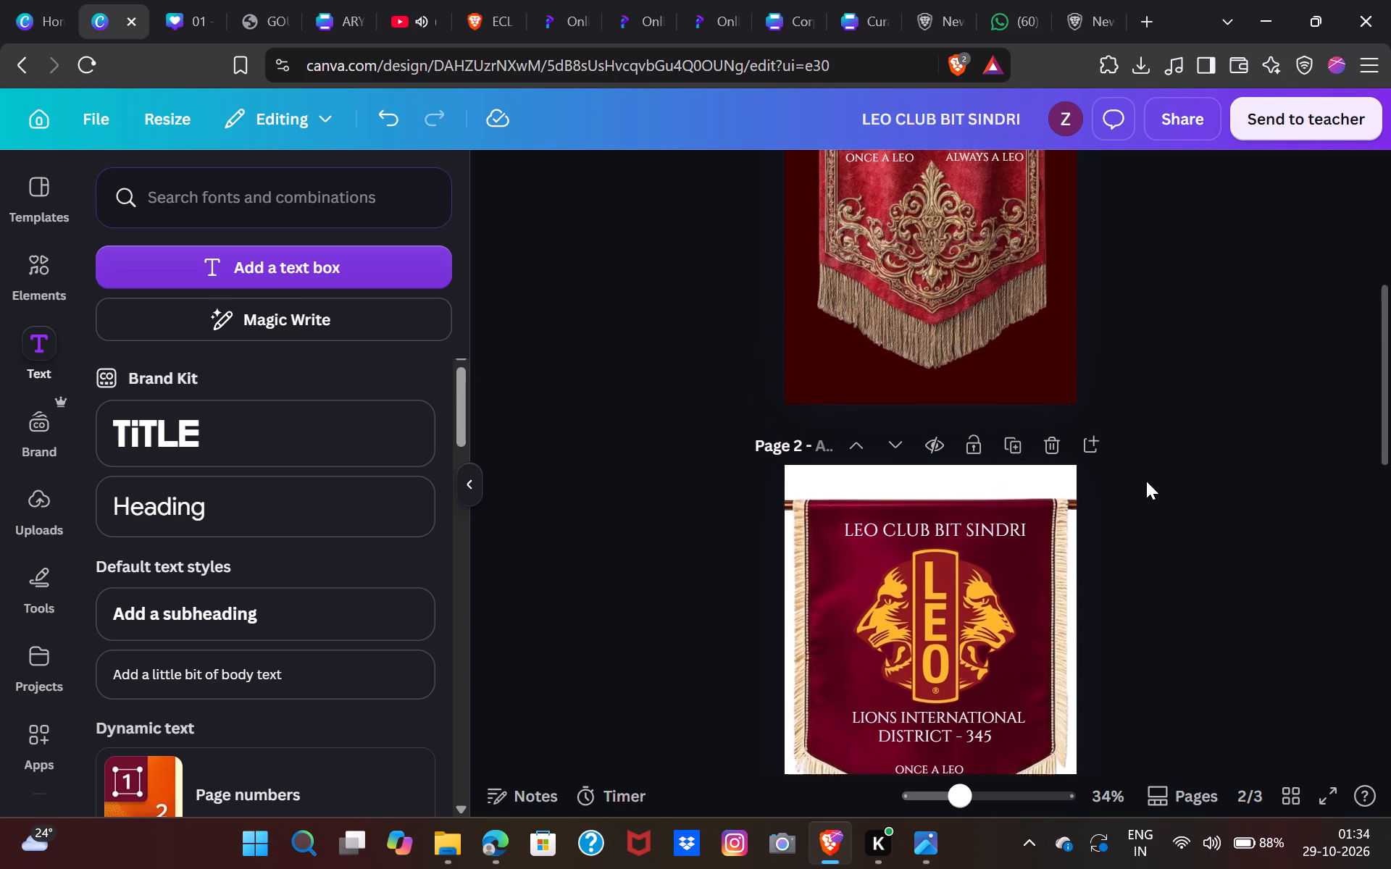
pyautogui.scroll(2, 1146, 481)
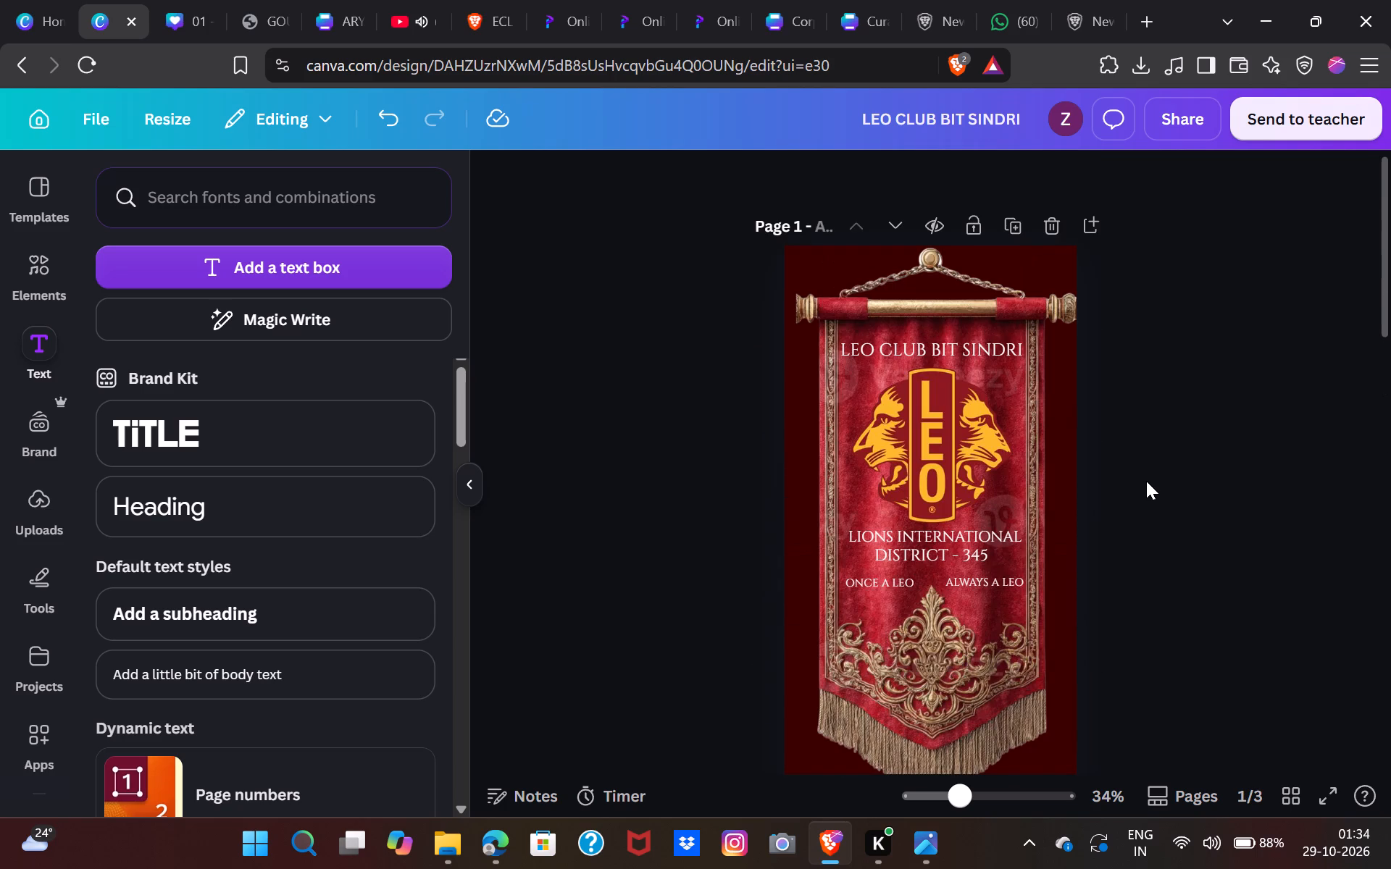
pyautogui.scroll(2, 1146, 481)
# Switch to Pinterest in Edge, browse the related banner pins, and copy the image of the red pennant with two horses.
pyautogui.click(499, 851)
pyautogui.scroll(-4, 810, 564)
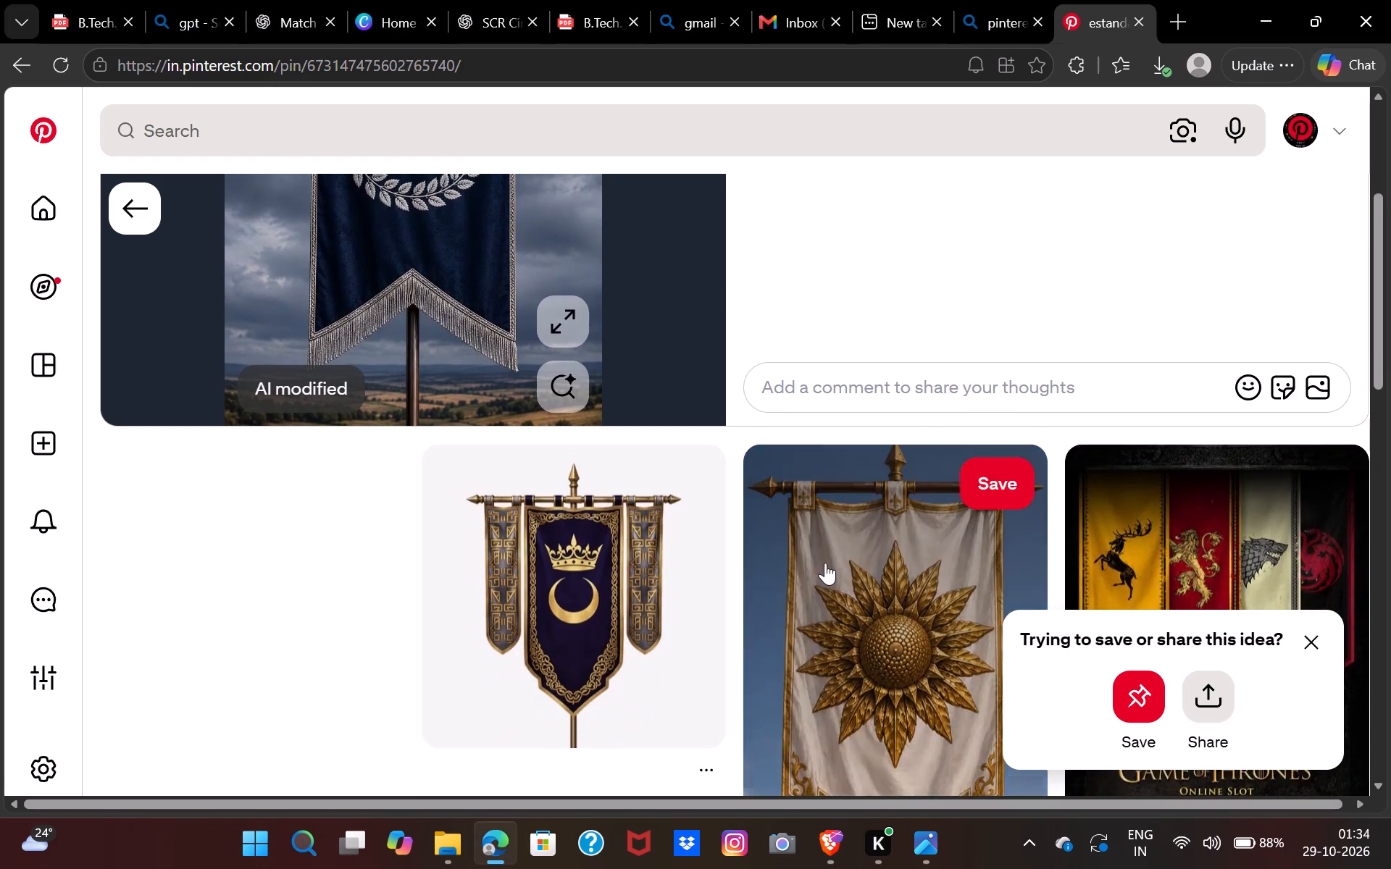
pyautogui.scroll(-5, 825, 563)
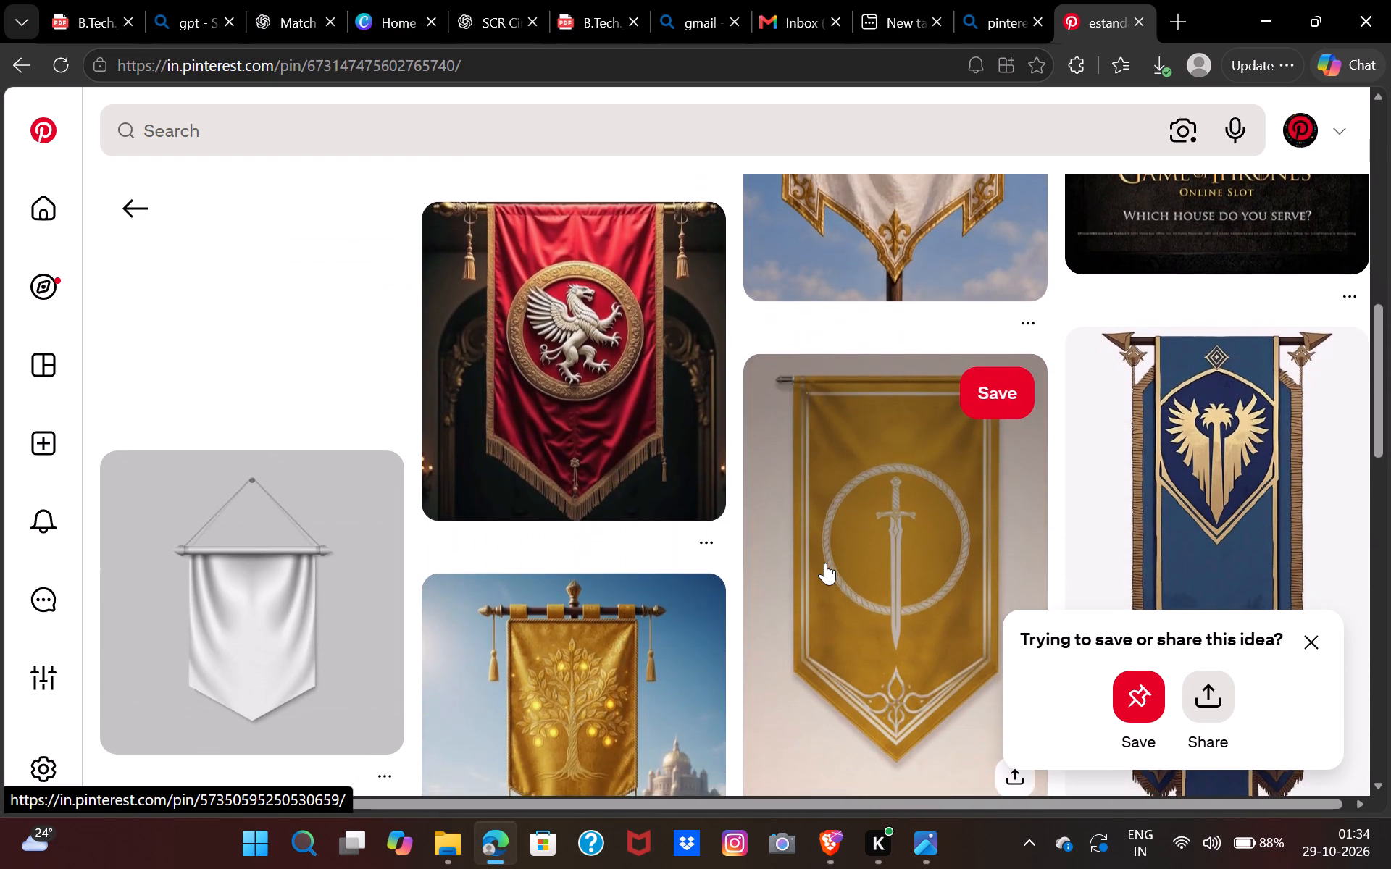
pyautogui.scroll(-8, 825, 563)
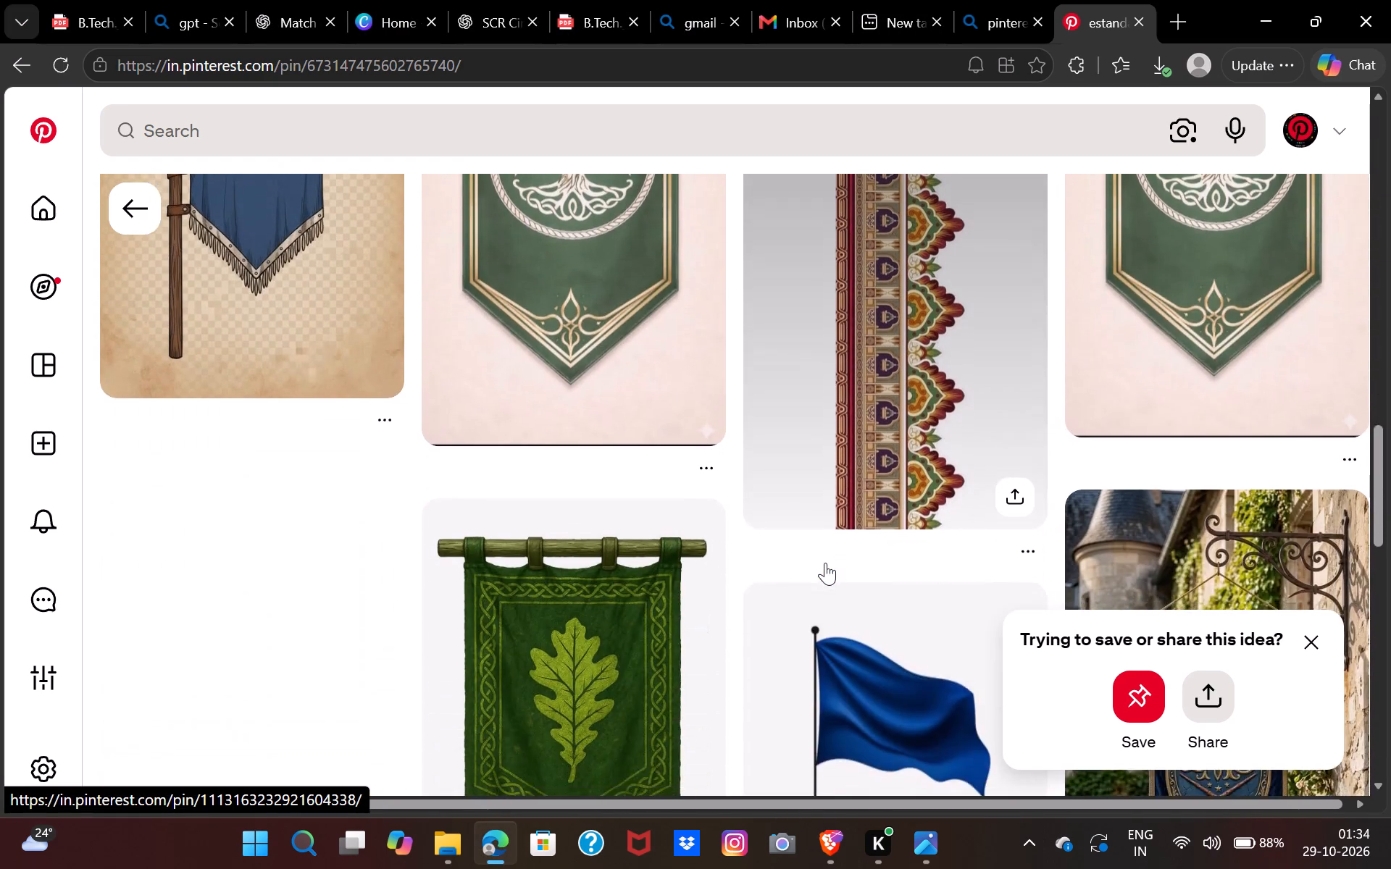
pyautogui.scroll(-4, 825, 563)
pyautogui.scroll(1, 825, 563)
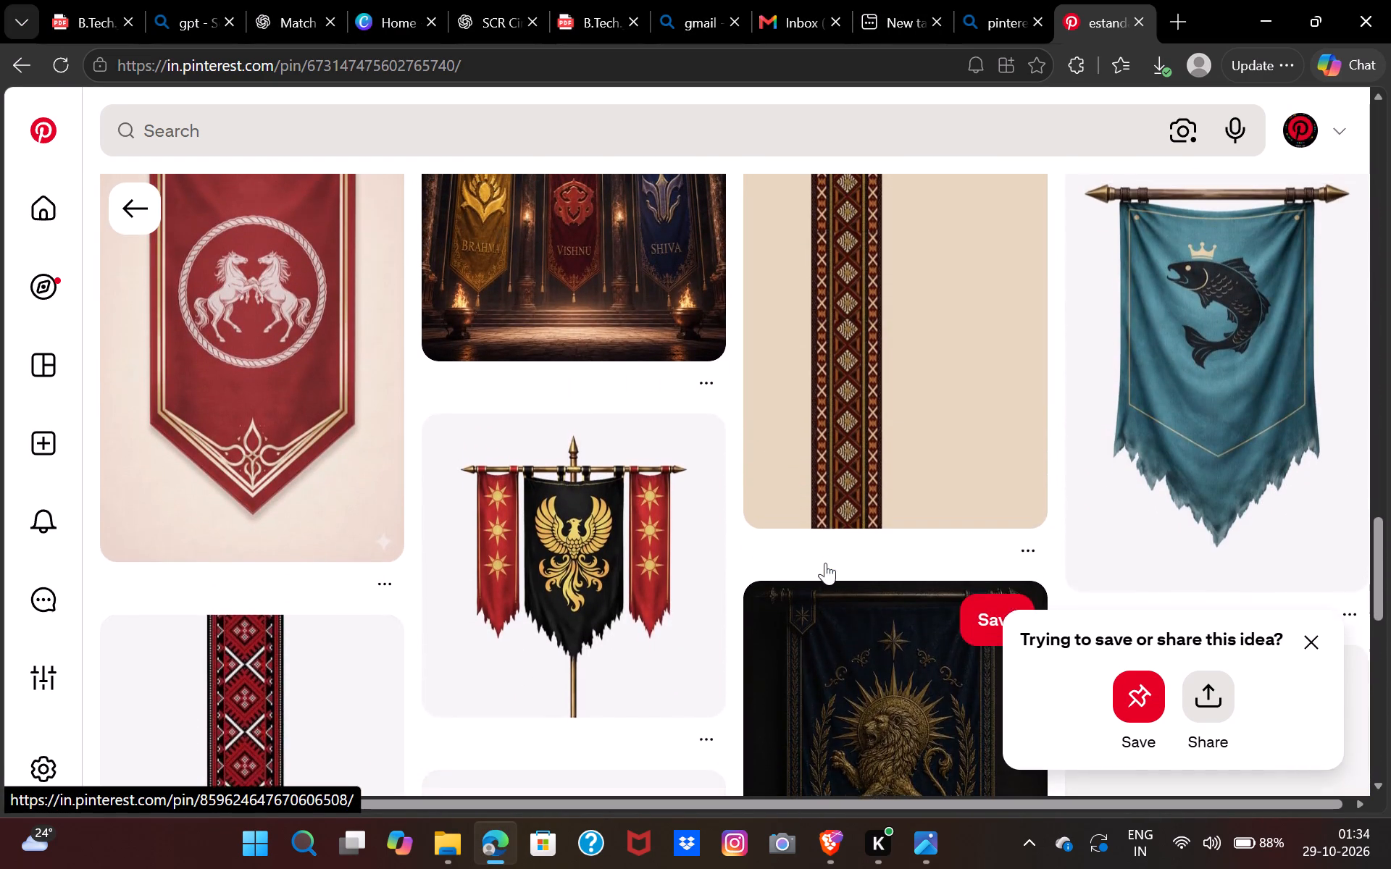
pyautogui.scroll(2, 825, 563)
pyautogui.click(267, 453)
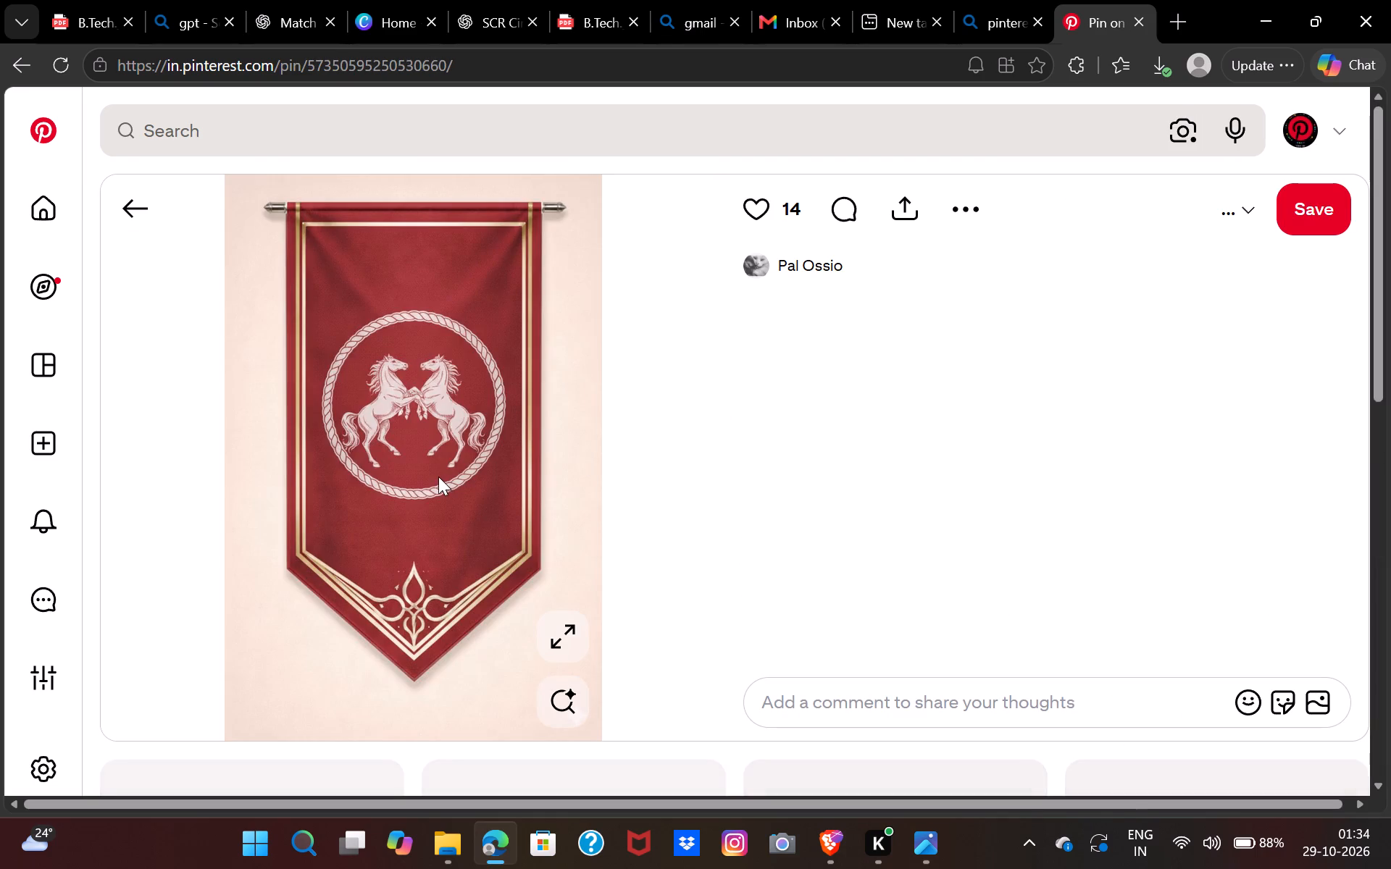
pyautogui.rightClick(438, 474)
pyautogui.click(640, 151)
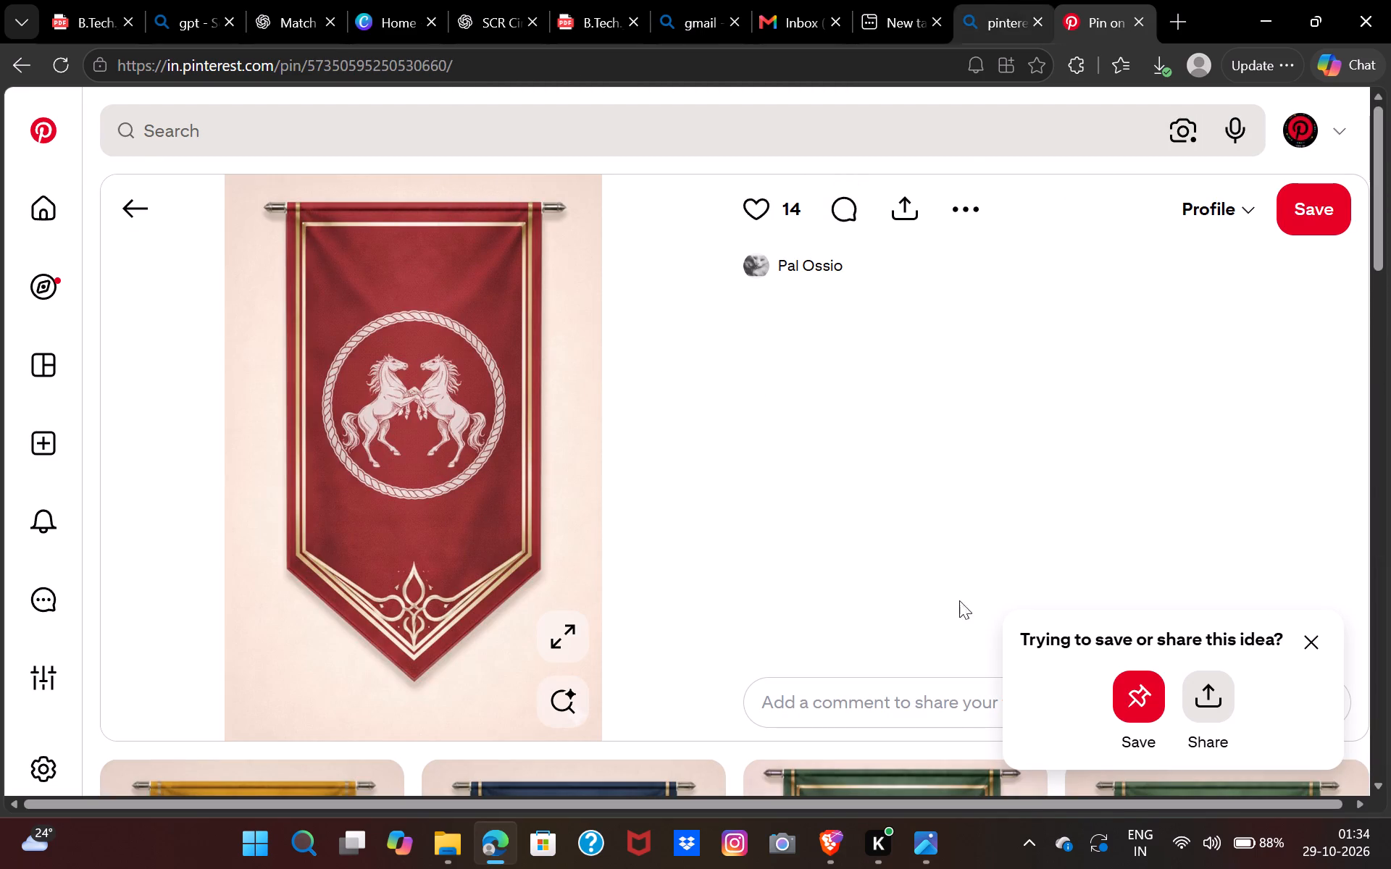
# Return to the Canva design in Brave, add a blank page 4 after page 3, and paste the copied red pennant image.
pyautogui.click(816, 865)
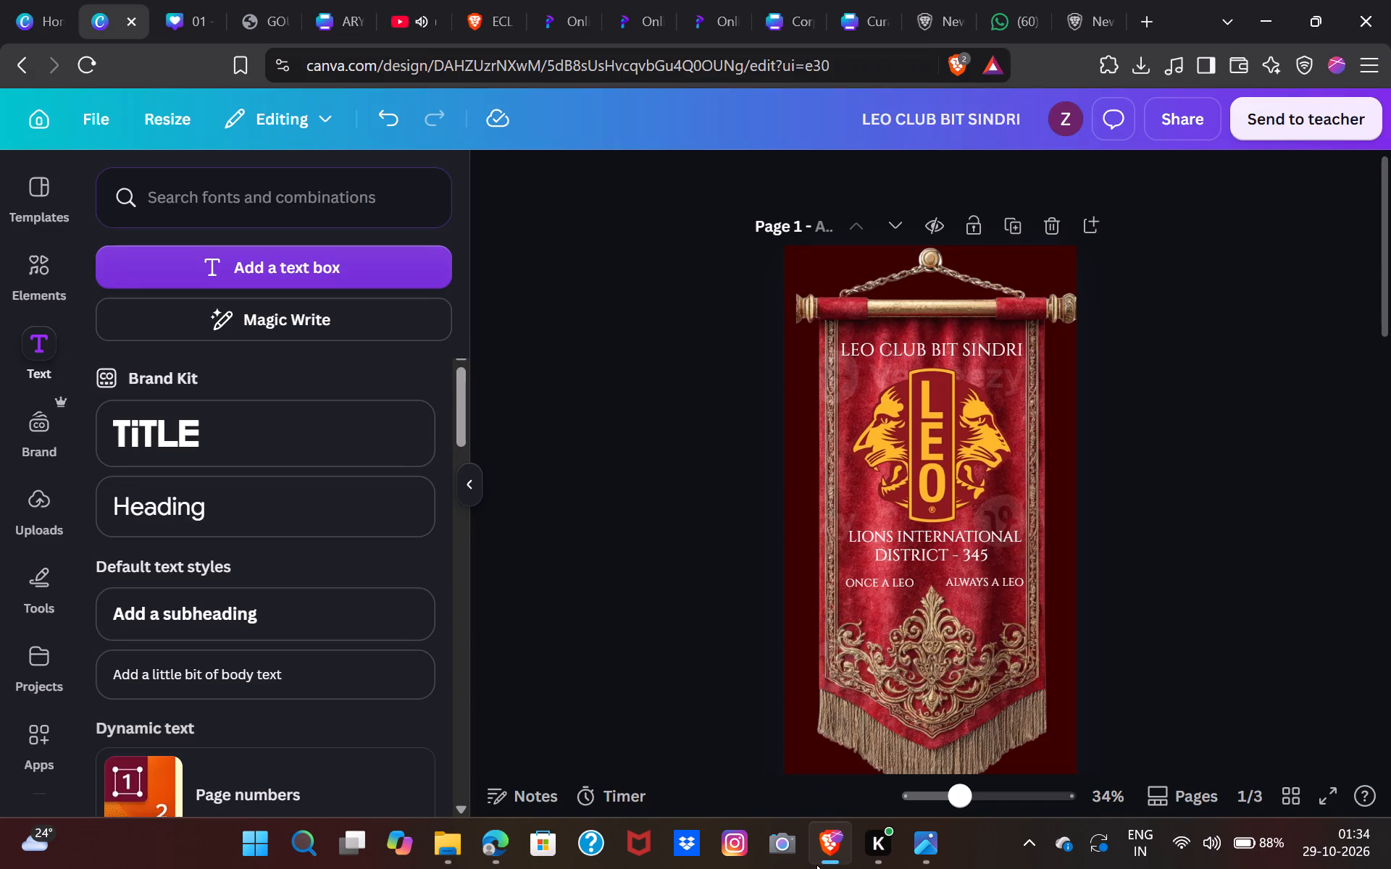
pyautogui.scroll(-14, 956, 711)
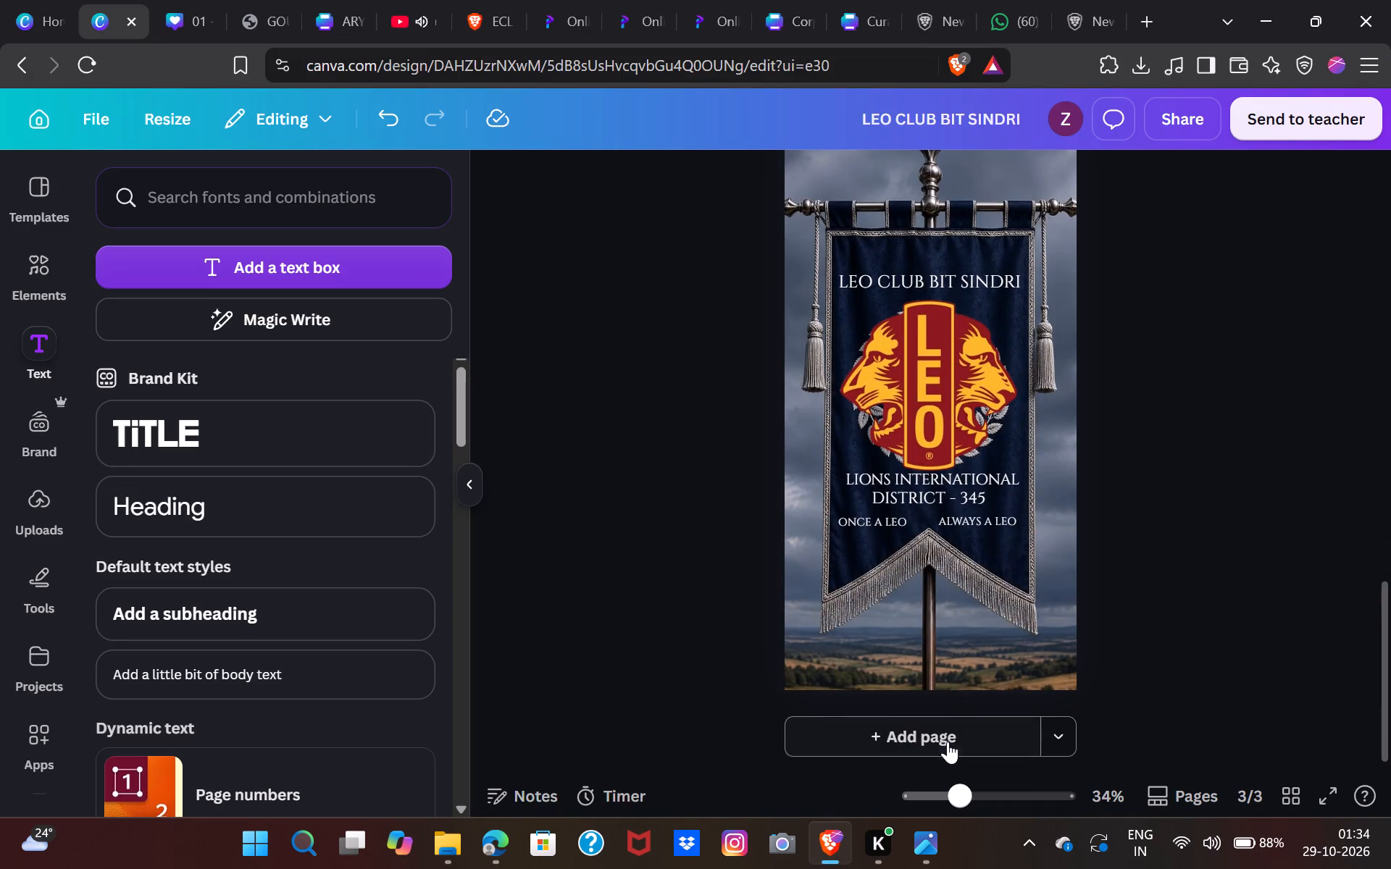
pyautogui.click(947, 742)
pyautogui.click(903, 691)
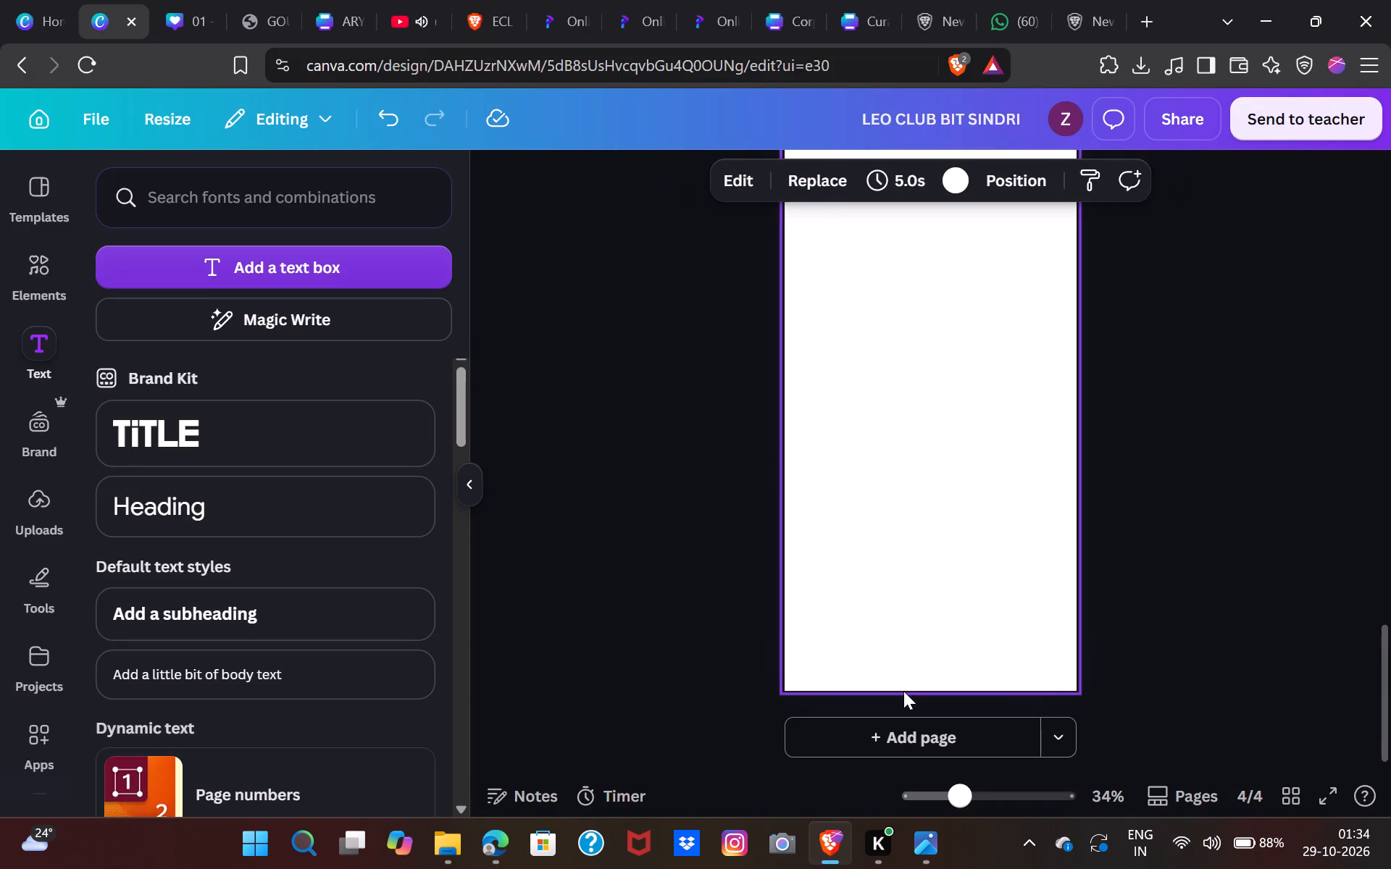
pyautogui.hotkey('ctrl', 'v')
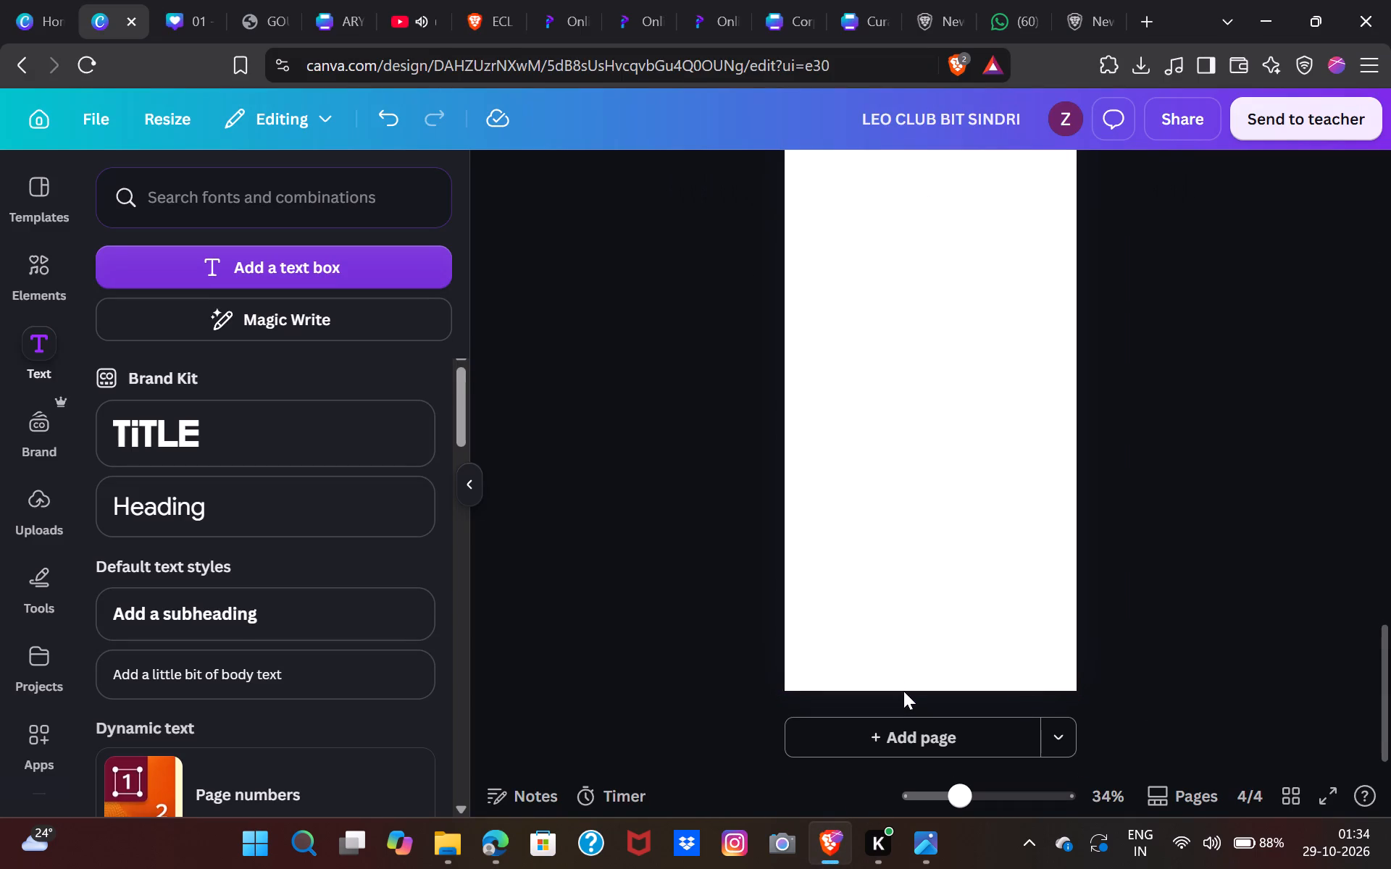
# Enlarge the red horse pennant image to about 1,126 × 1,689 px so that it covers the whole of page 4.
pyautogui.scroll(2, 927, 425)
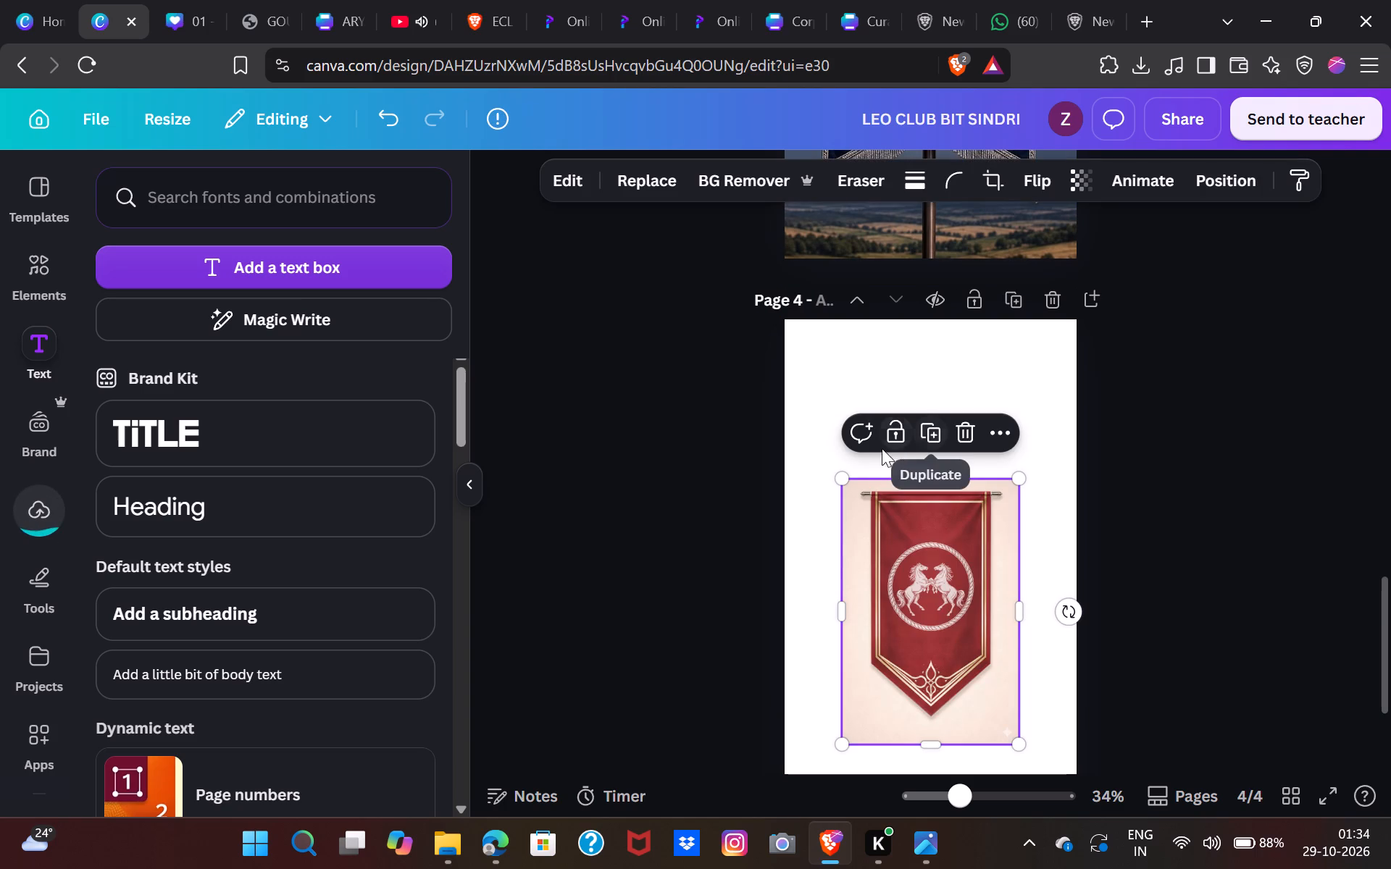
pyautogui.moveTo(840, 479); pyautogui.dragTo(766, 305)
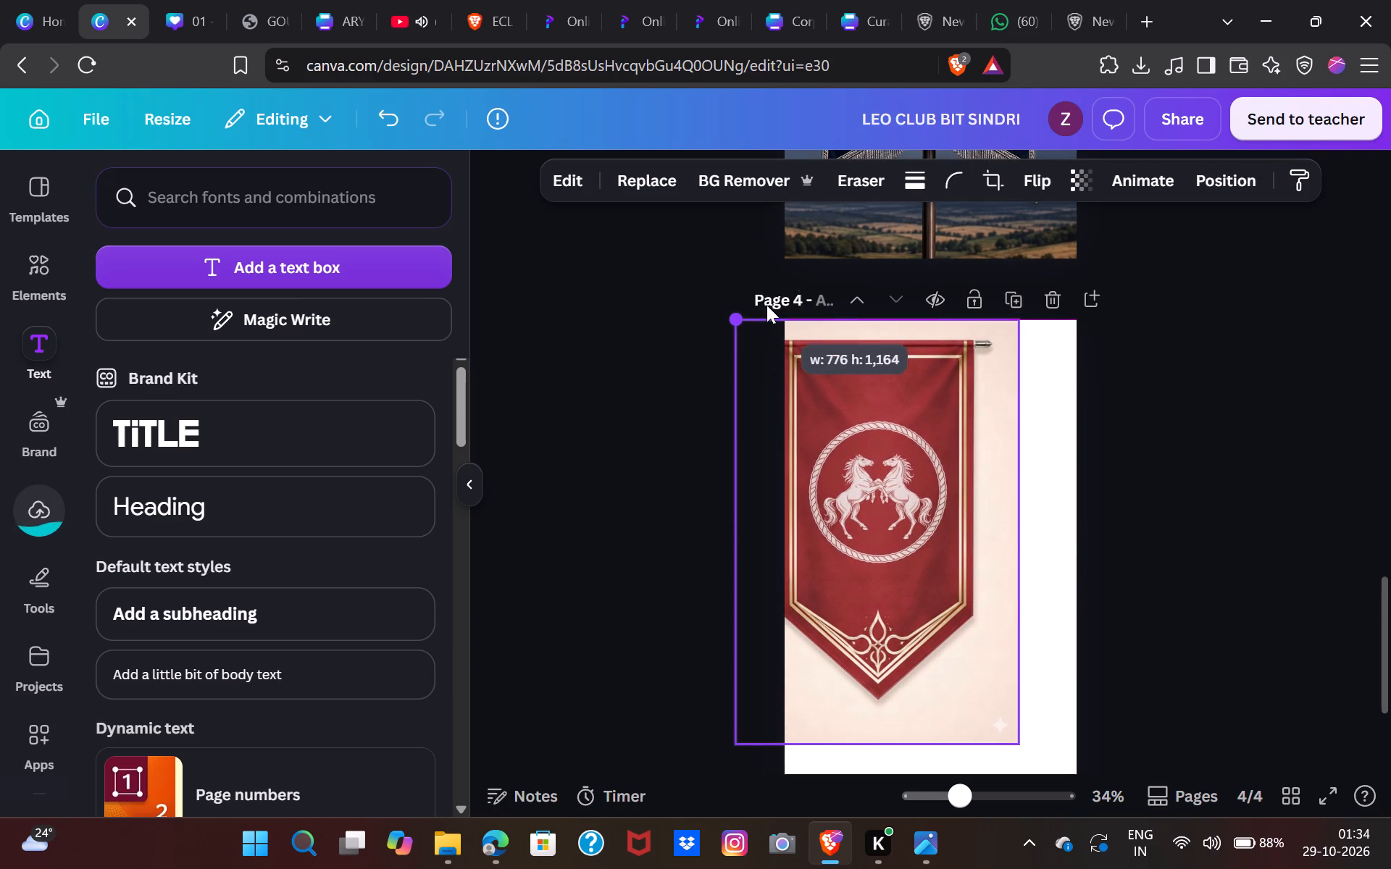
pyautogui.moveTo(1023, 745); pyautogui.dragTo(1080, 807)
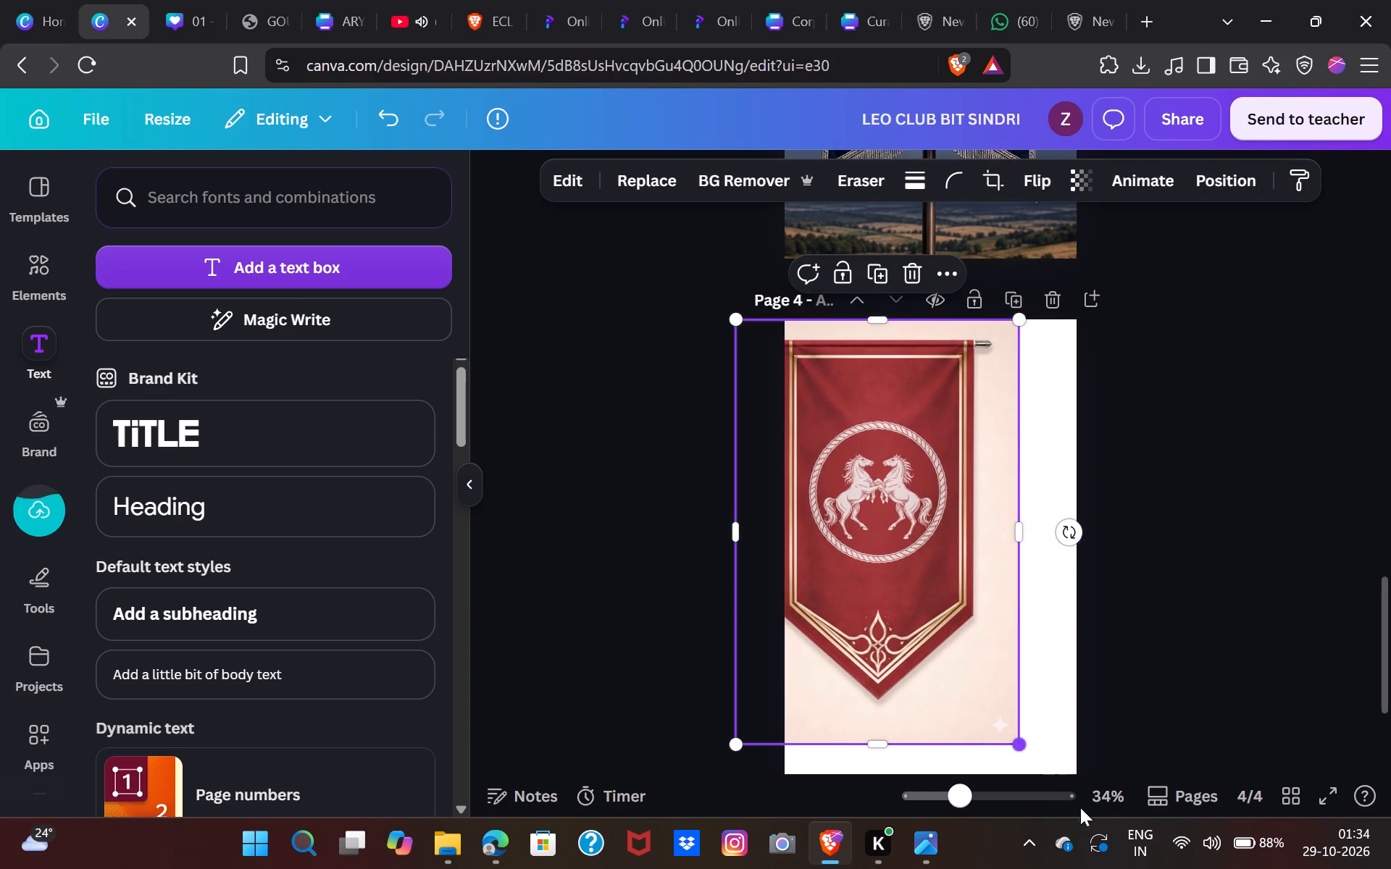
pyautogui.moveTo(1080, 807); pyautogui.dragTo(1145, 868)
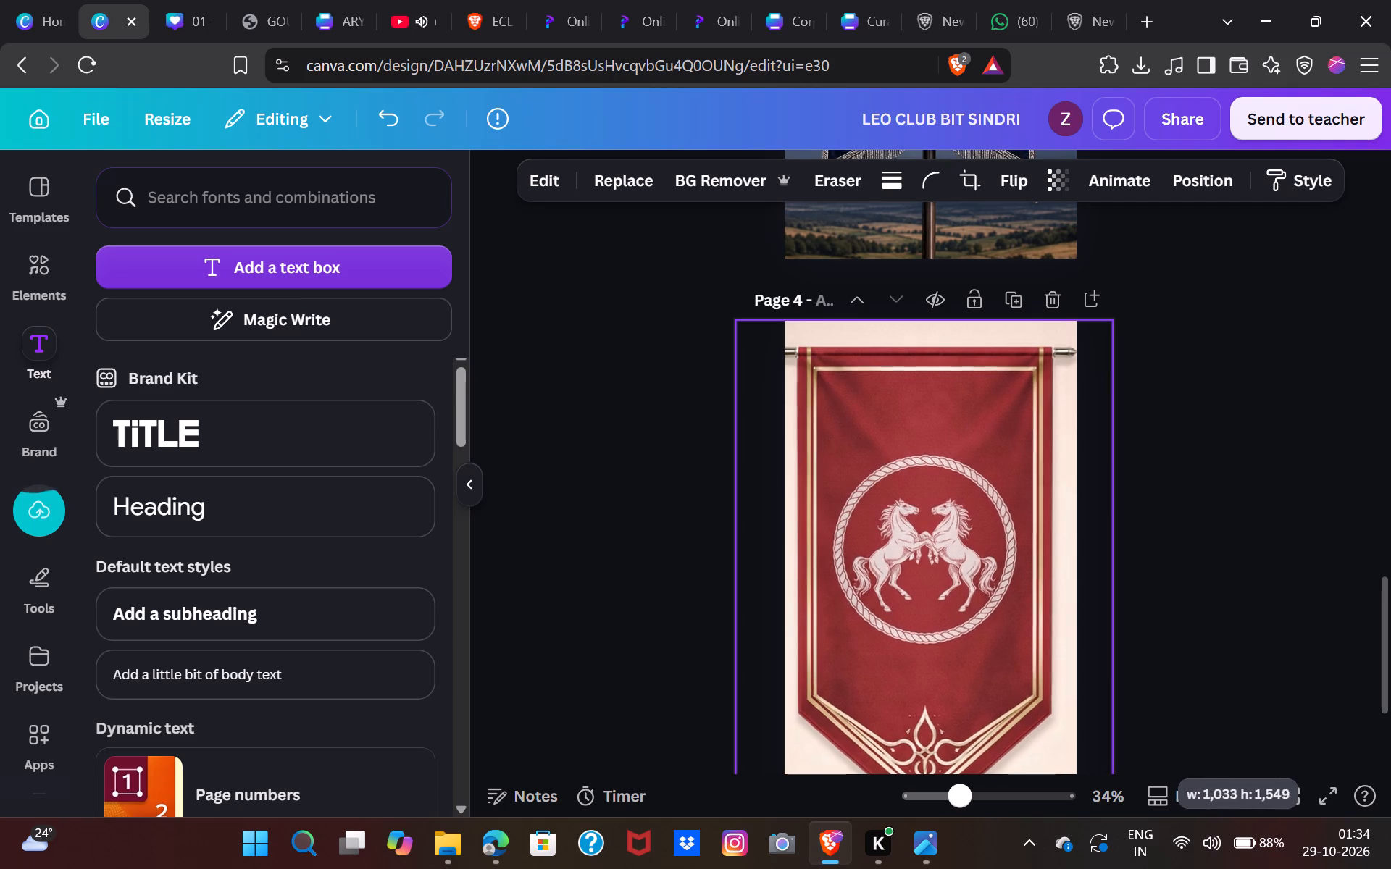
pyautogui.moveTo(1145, 868); pyautogui.dragTo(1195, 868)
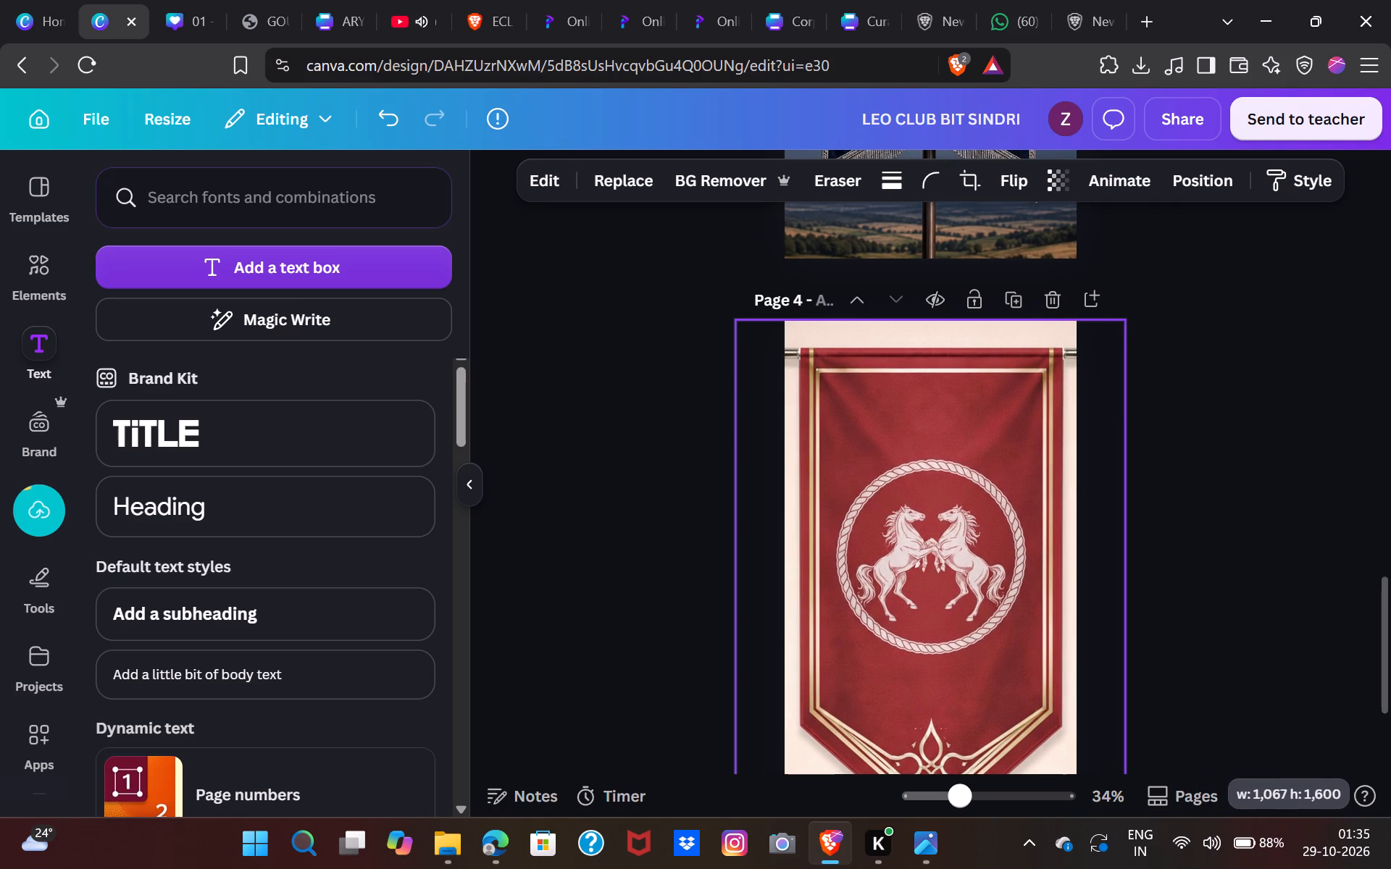
pyautogui.moveTo(1195, 868); pyautogui.dragTo(1202, 868)
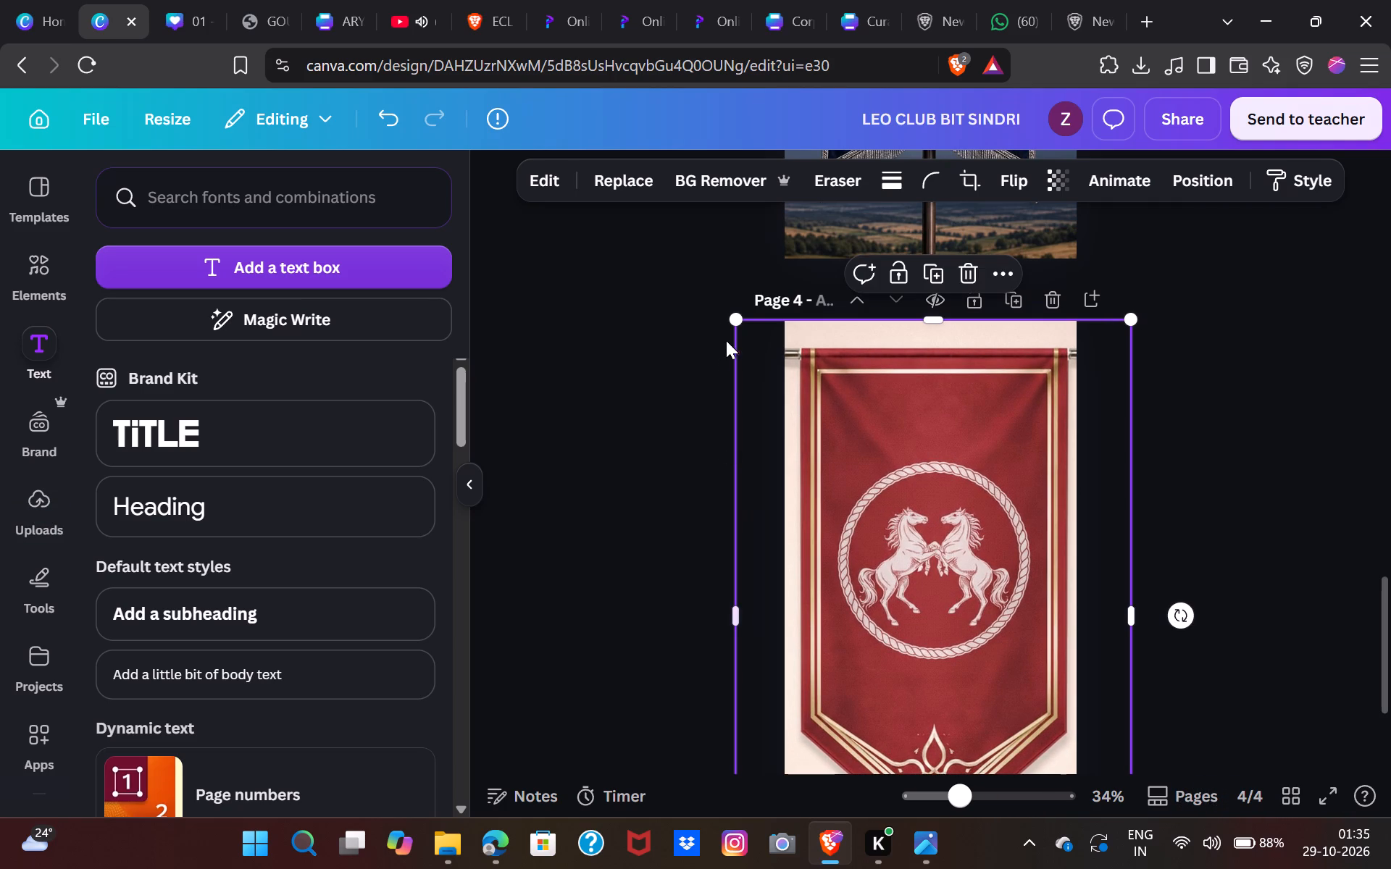
pyautogui.moveTo(729, 327); pyautogui.dragTo(720, 319)
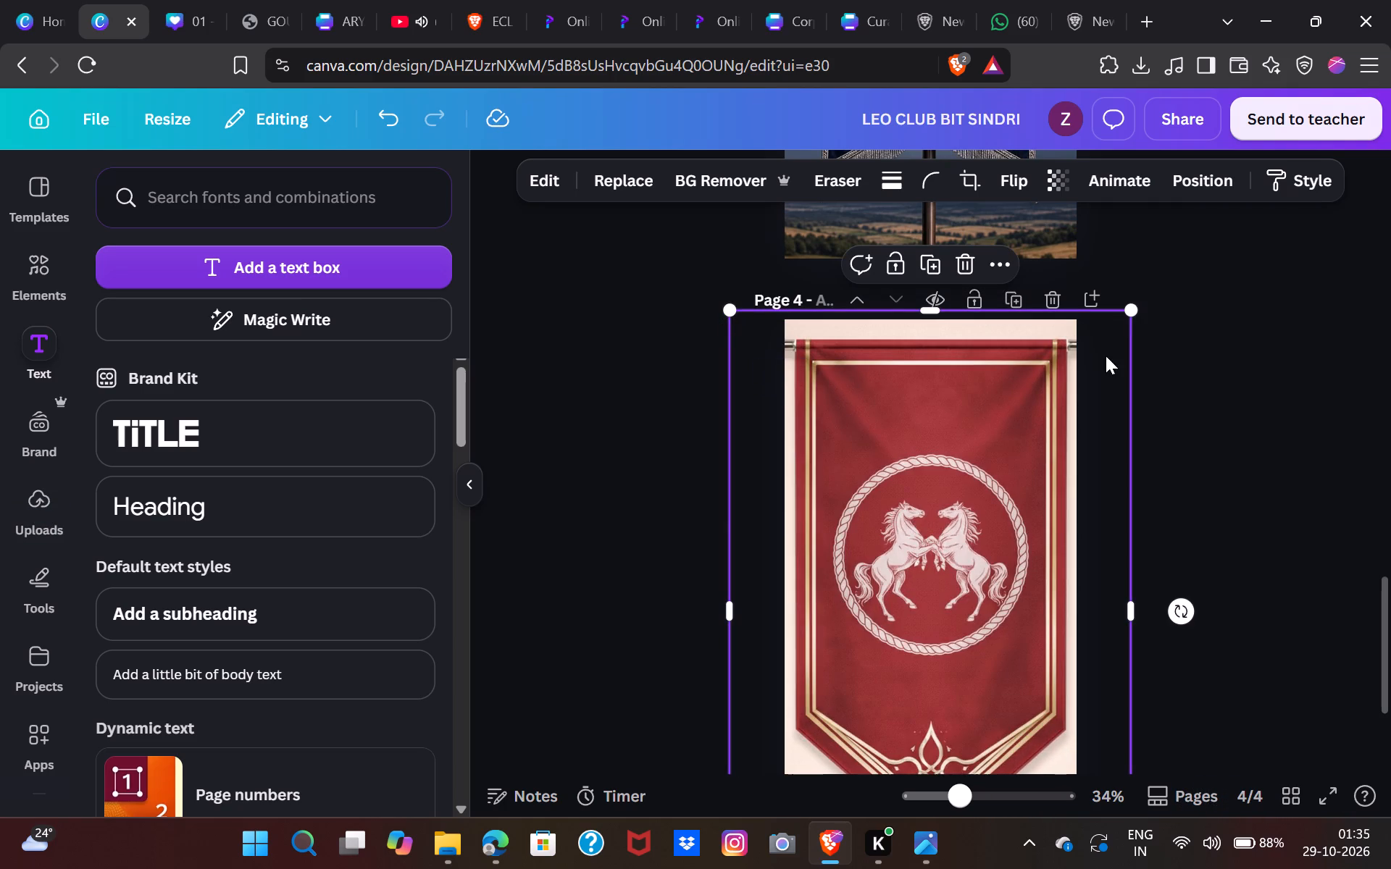
pyautogui.moveTo(1131, 314); pyautogui.dragTo(1136, 307)
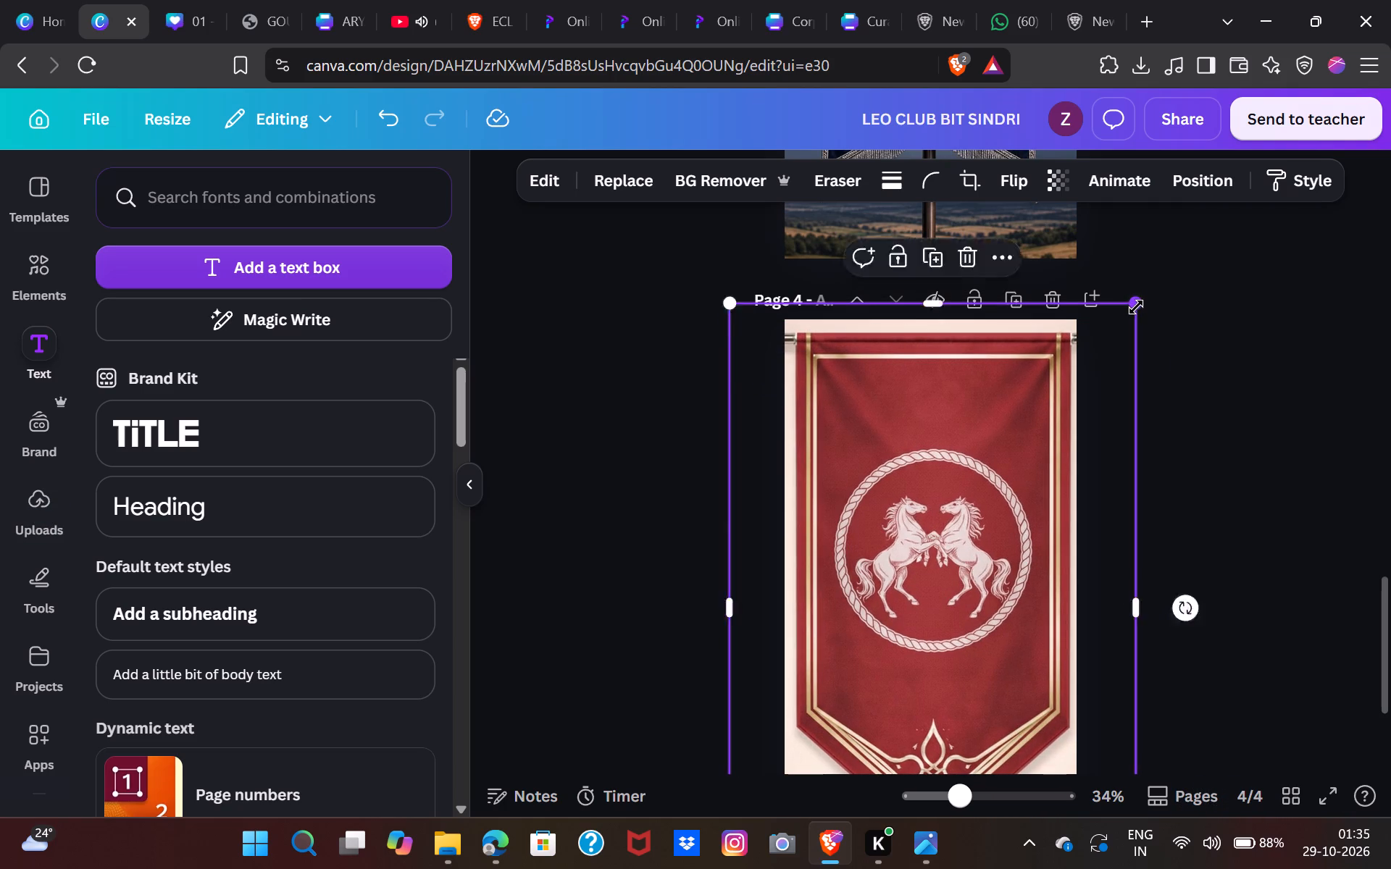
pyautogui.moveTo(732, 300); pyautogui.dragTo(719, 298)
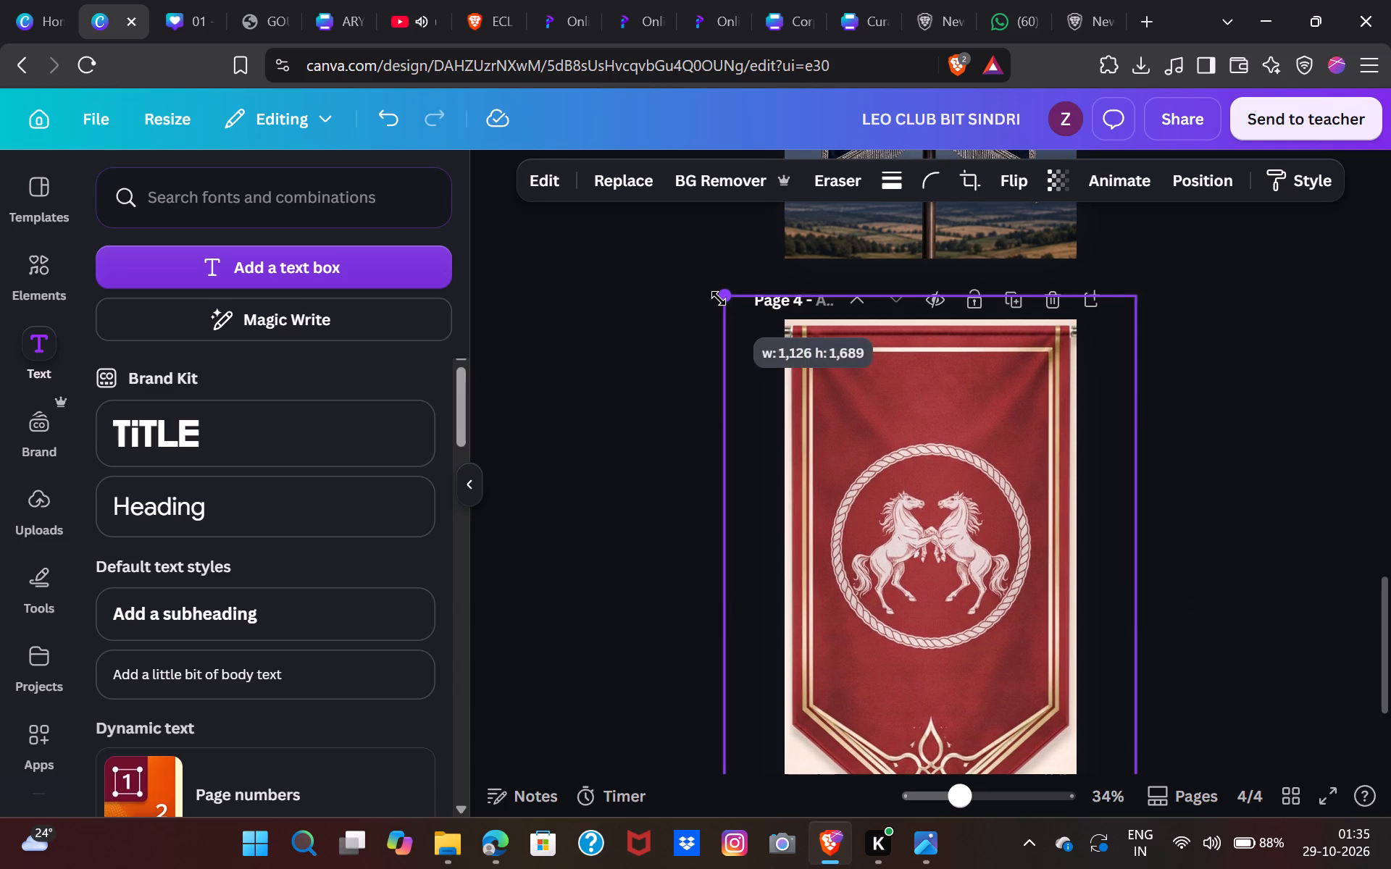
pyautogui.moveTo(719, 298); pyautogui.dragTo(718, 300)
# Group the club title, LEO logo, LIONS INTERNATIONAL, DISTRICT - 345 and both motto texts on page 3.
pyautogui.scroll(2, 1055, 326)
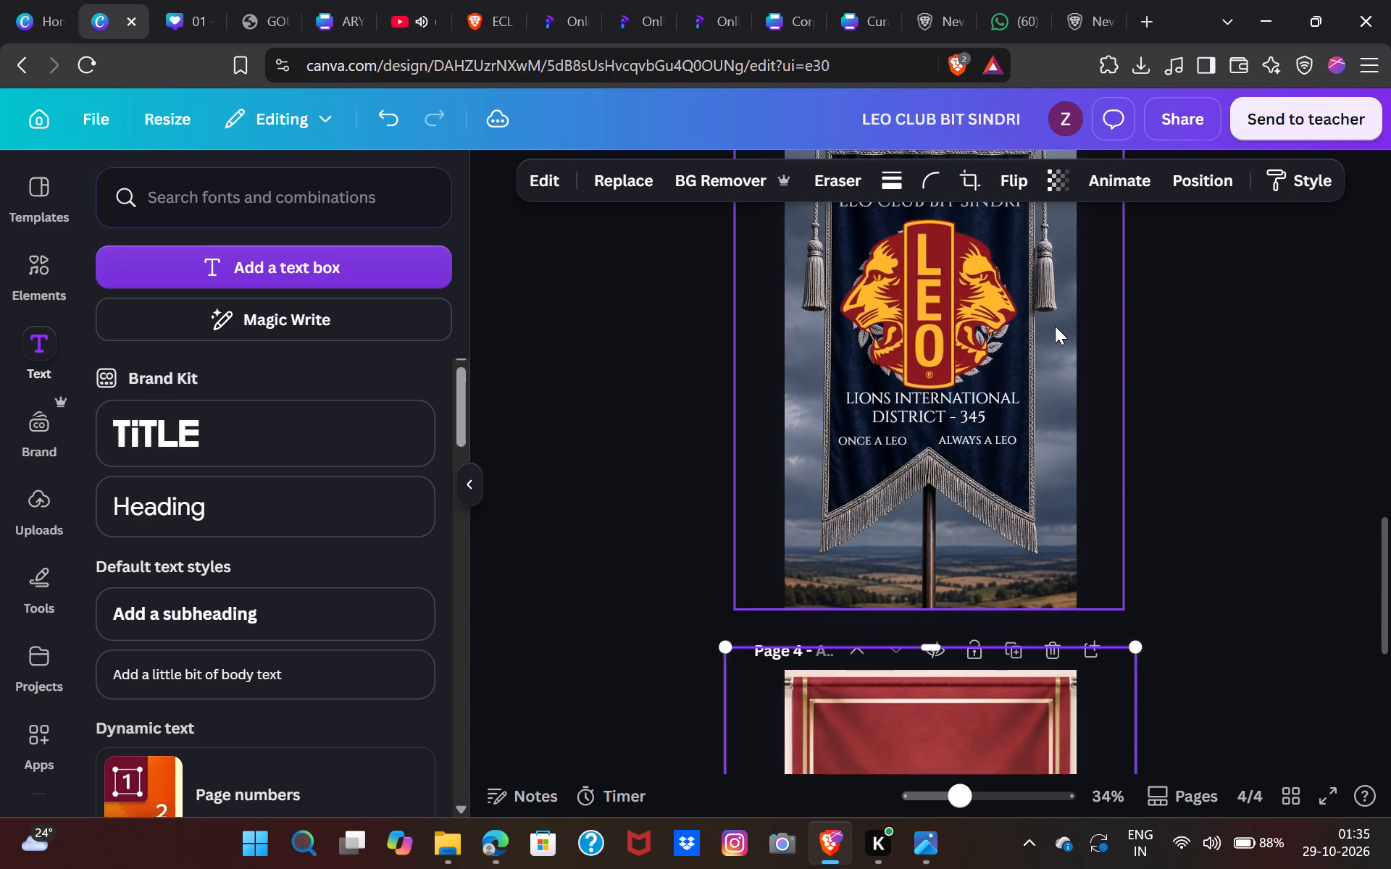
pyautogui.scroll(1, 1055, 326)
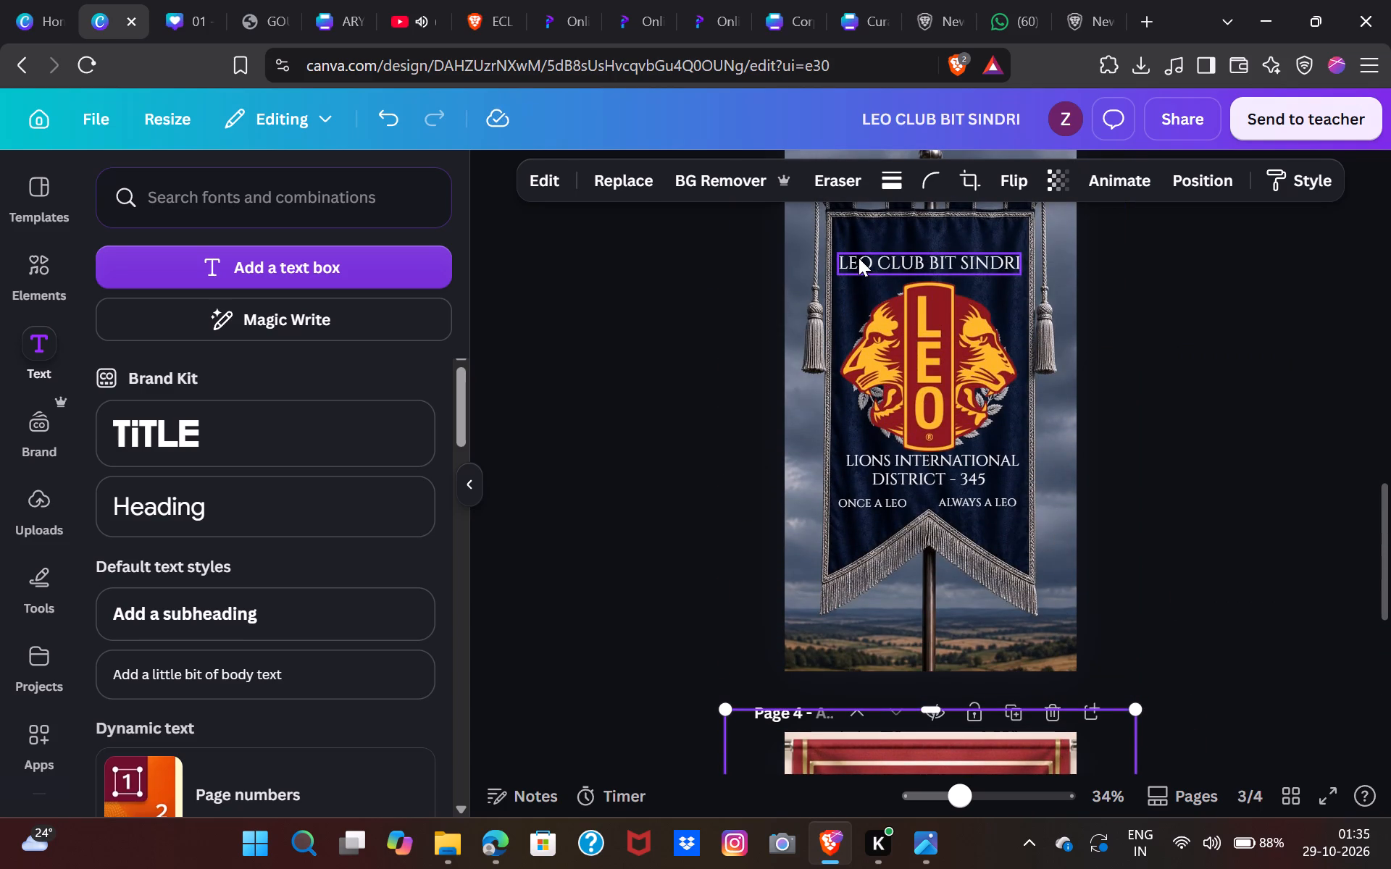
pyautogui.keyDown('shift'); pyautogui.click(859, 258); pyautogui.keyUp('shift')
pyautogui.keyDown('shift'); pyautogui.click(912, 361); pyautogui.keyUp('shift')
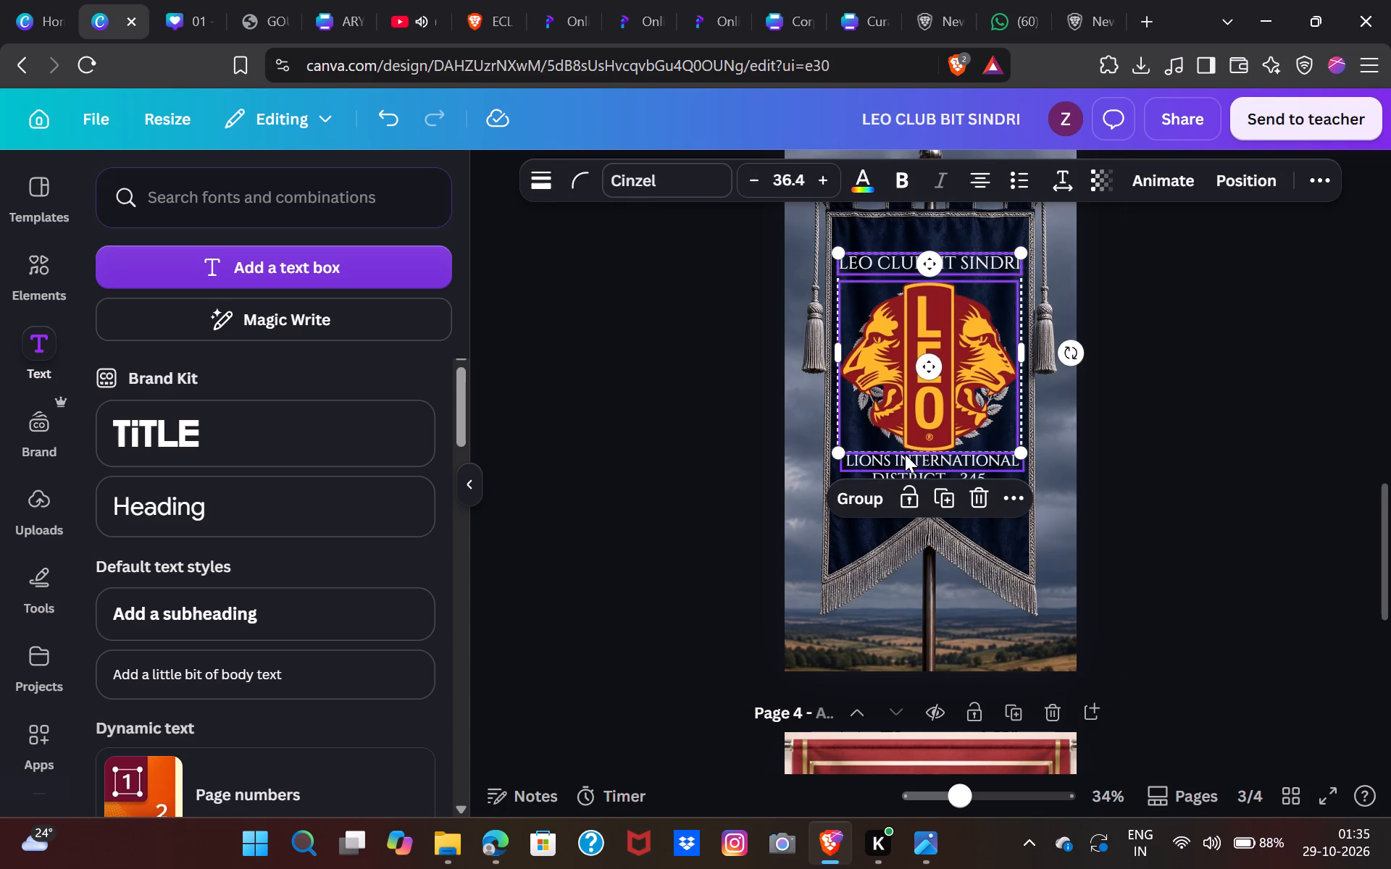
pyautogui.keyDown('shift'); pyautogui.click(905, 455); pyautogui.keyUp('shift')
pyautogui.keyDown('shift'); pyautogui.click(911, 472); pyautogui.keyUp('shift')
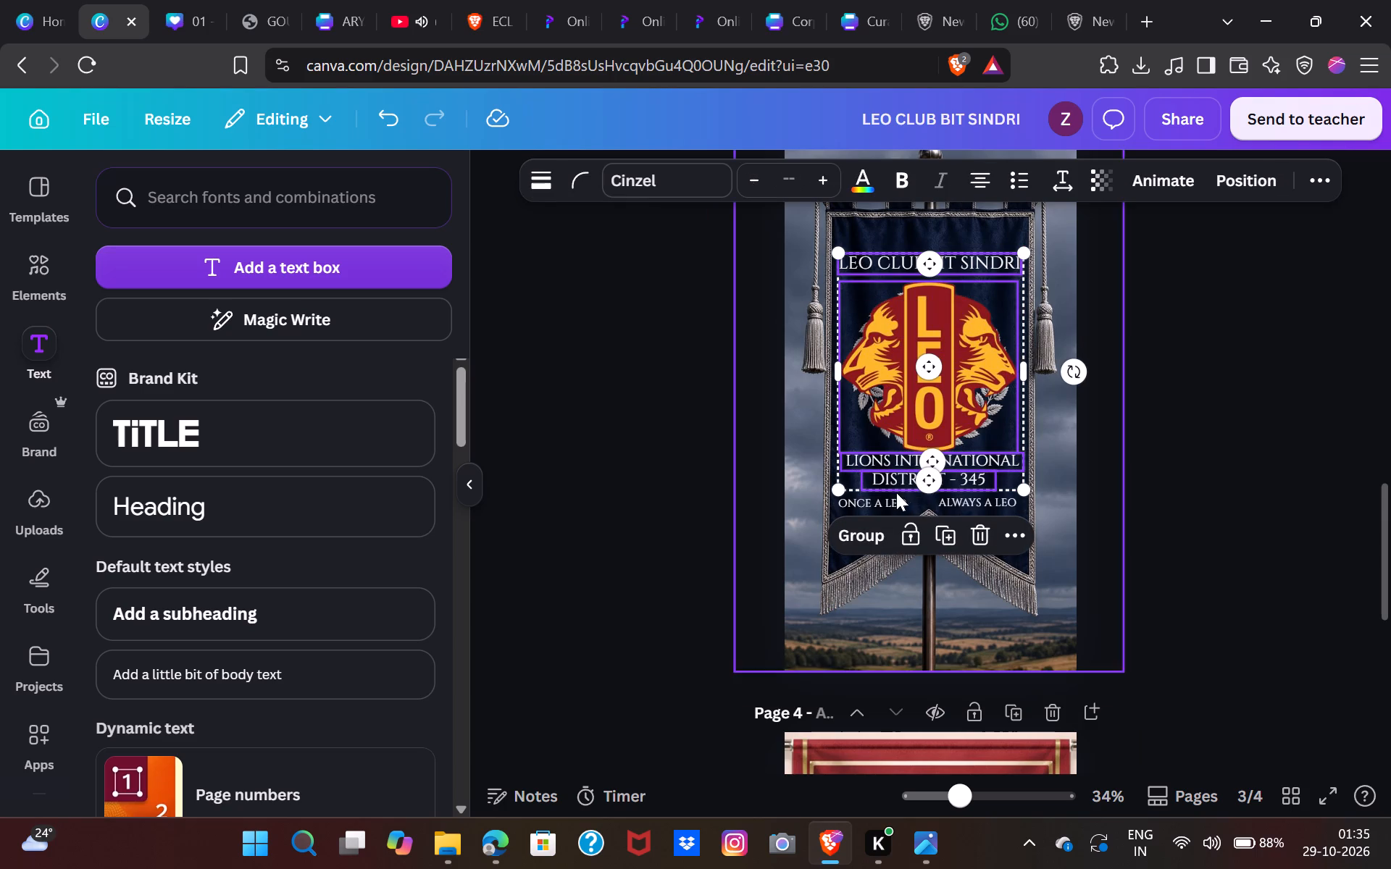
pyautogui.keyDown('shift'); pyautogui.click(891, 501); pyautogui.keyUp('shift')
pyautogui.keyDown('shift'); pyautogui.click(973, 508); pyautogui.keyUp('shift')
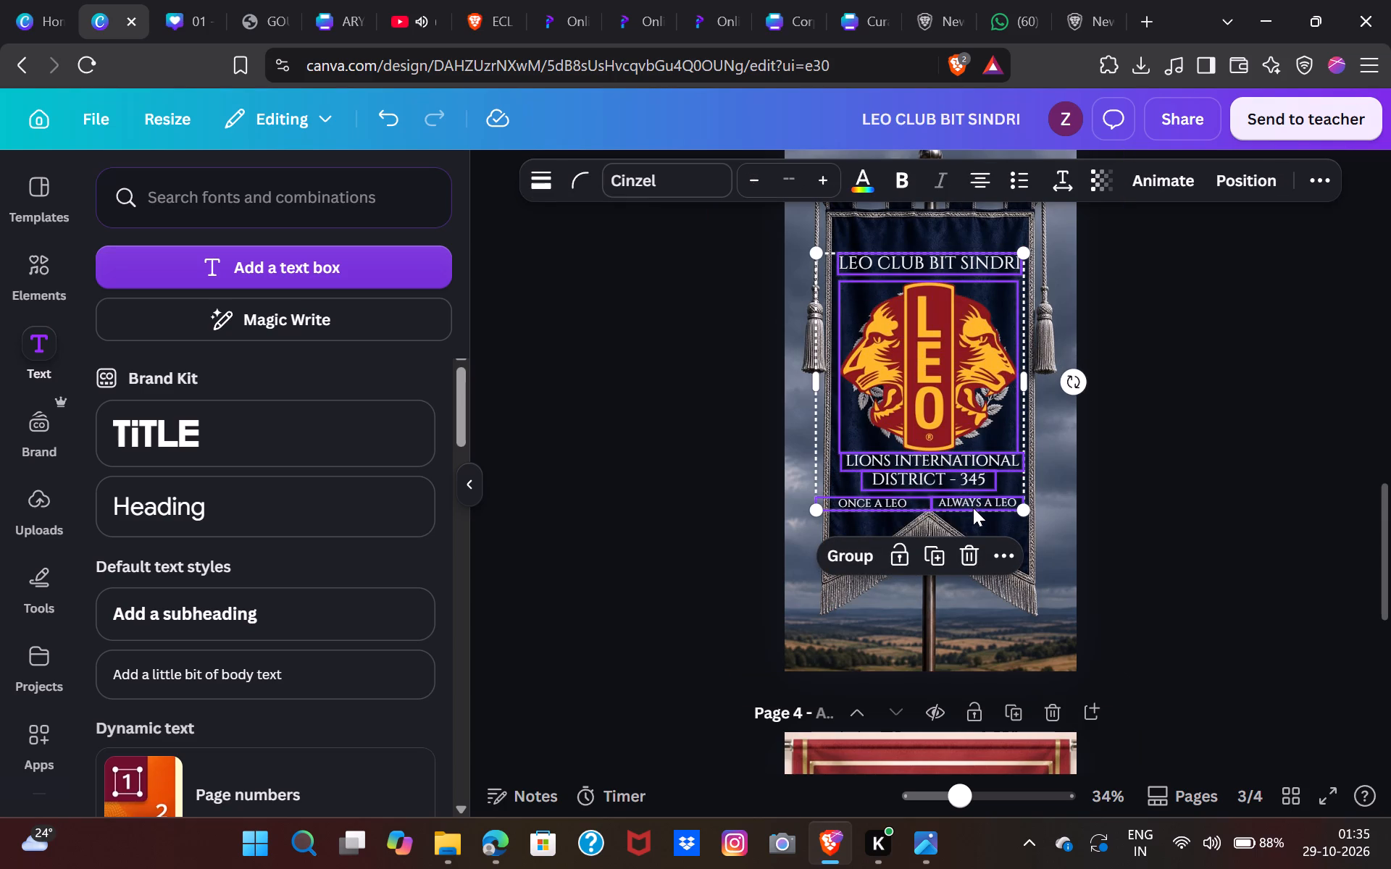
pyautogui.click(874, 565)
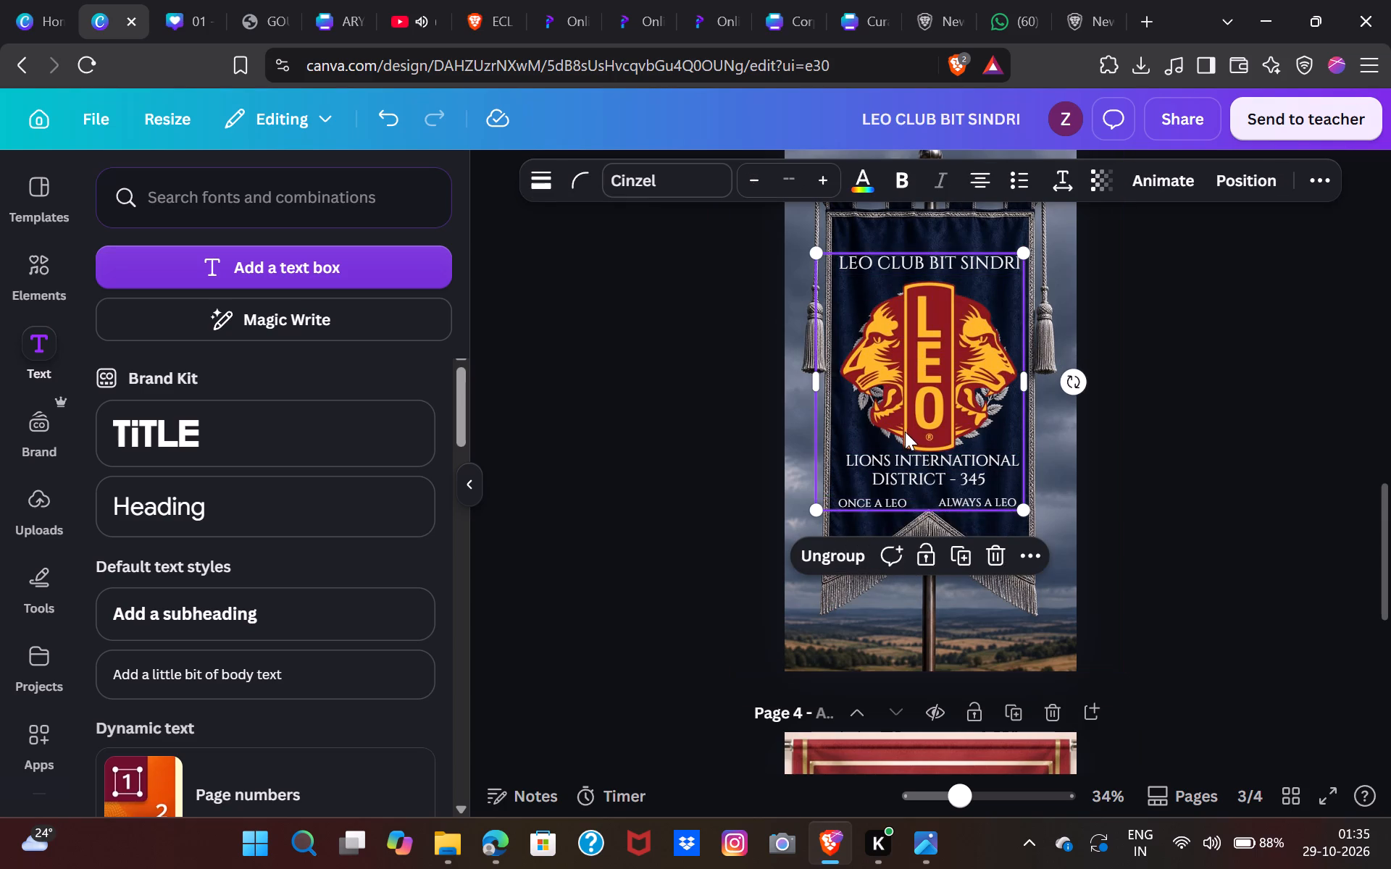
pyautogui.click(1177, 532)
# Copy the grouped logo and texts from page 3 onto page 4 and position them over the horse emblem on the red pennant.
pyautogui.click(911, 418)
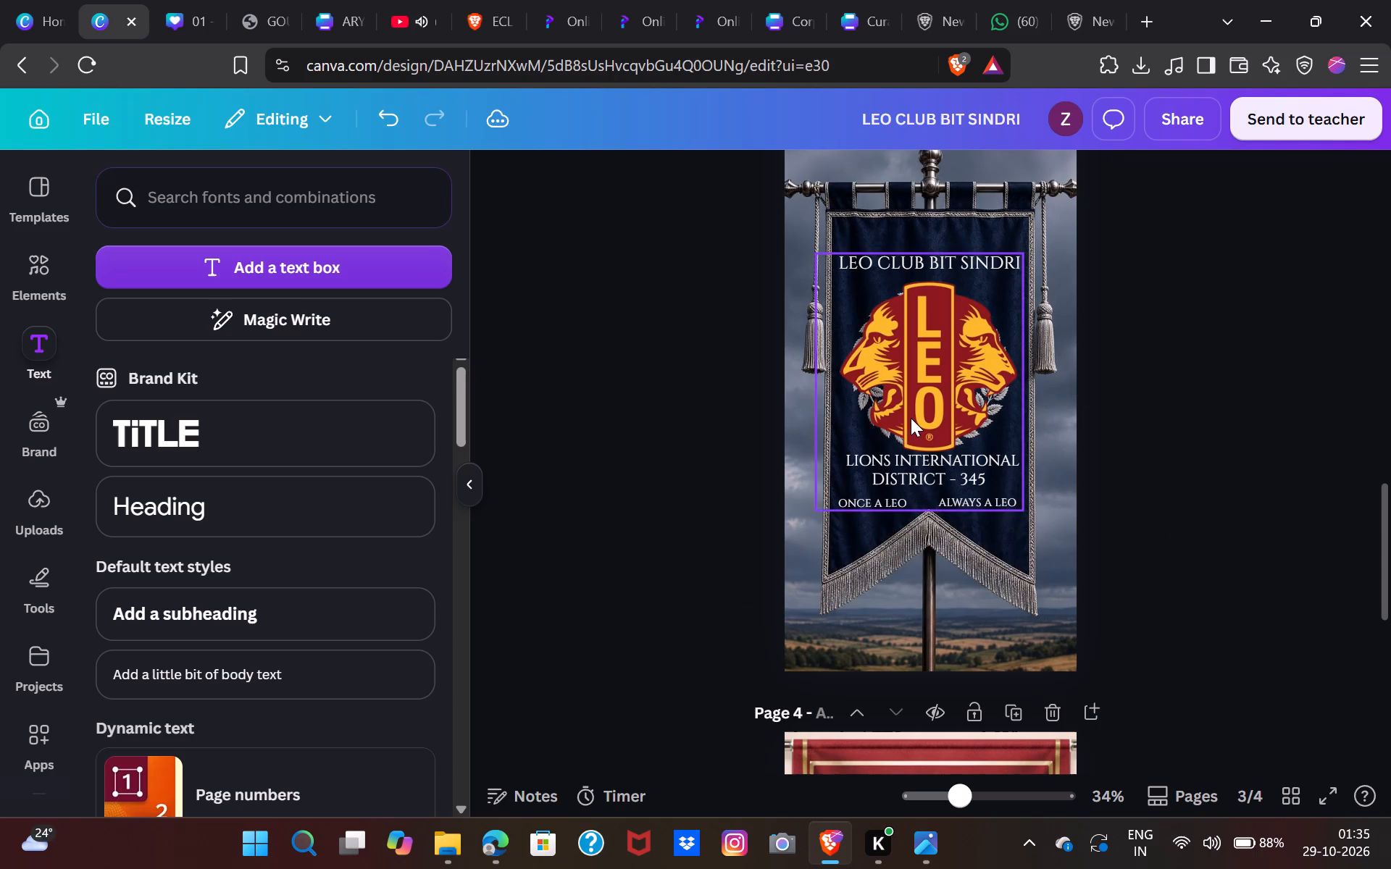
pyautogui.hotkey('ctrl', 'c')
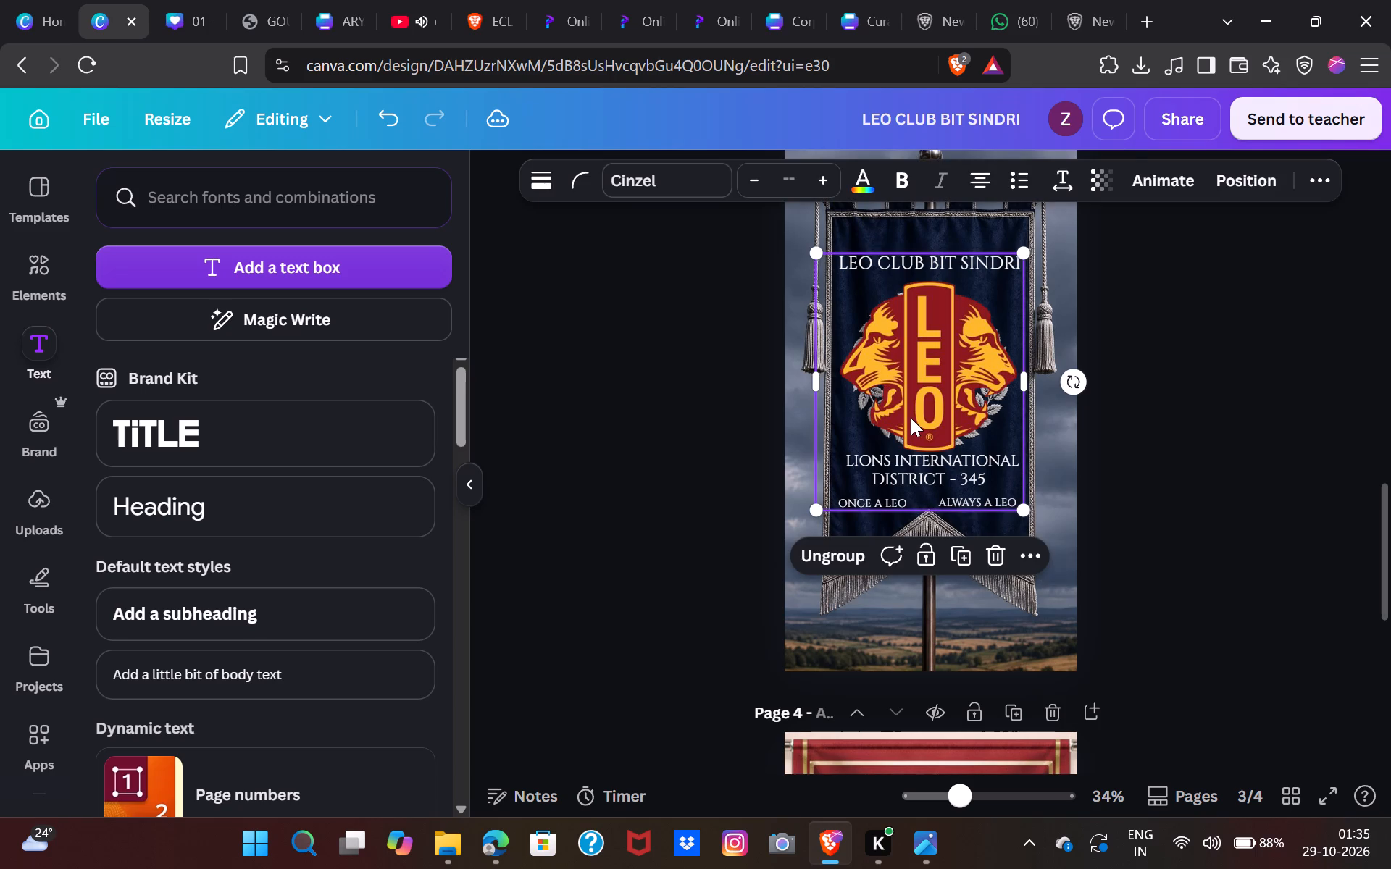
pyautogui.scroll(-3, 911, 418)
pyautogui.click(911, 418)
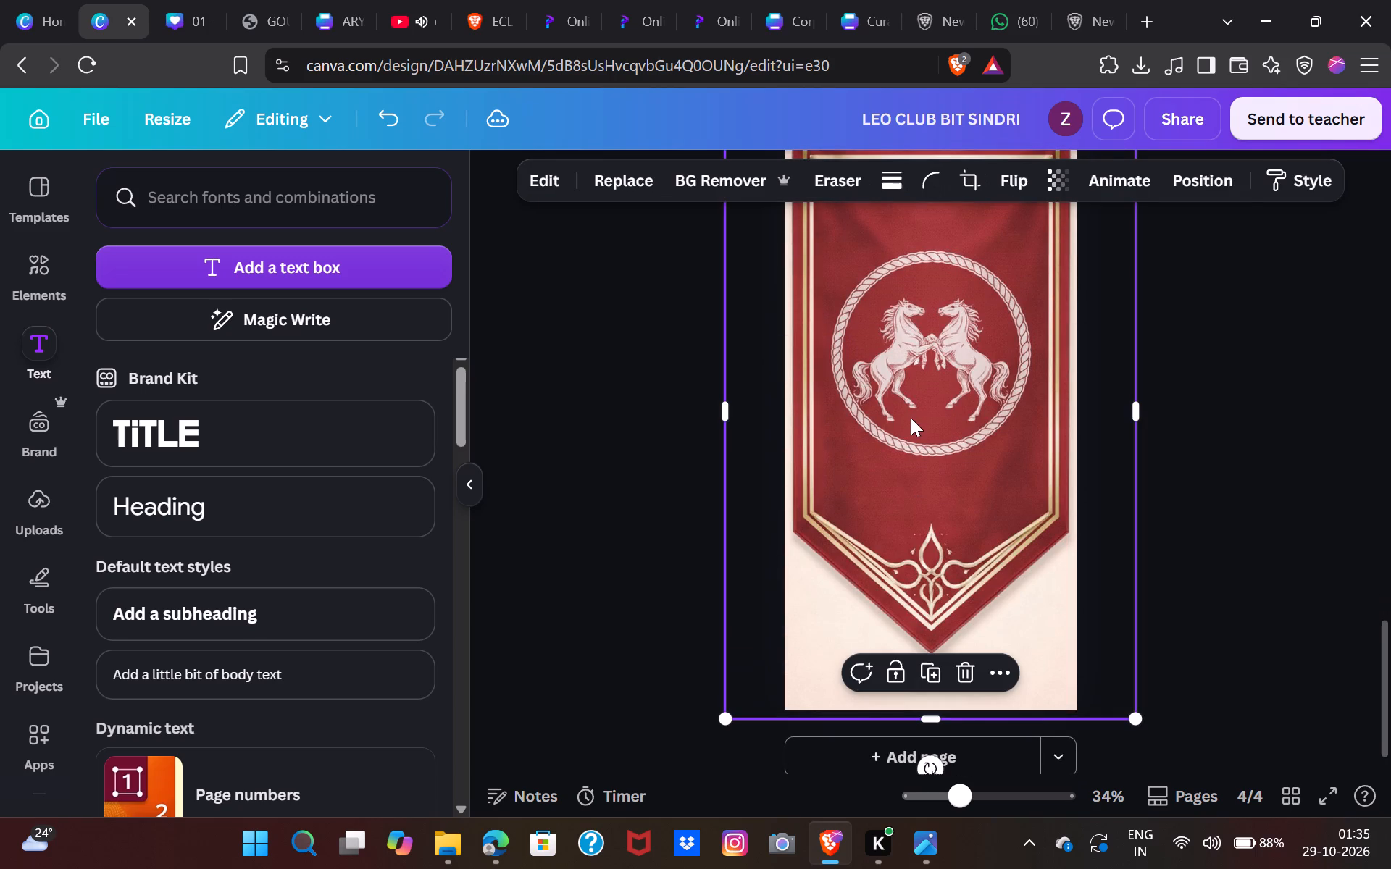
pyautogui.hotkey('ctrl', 'v')
pyautogui.scroll(1, 911, 418)
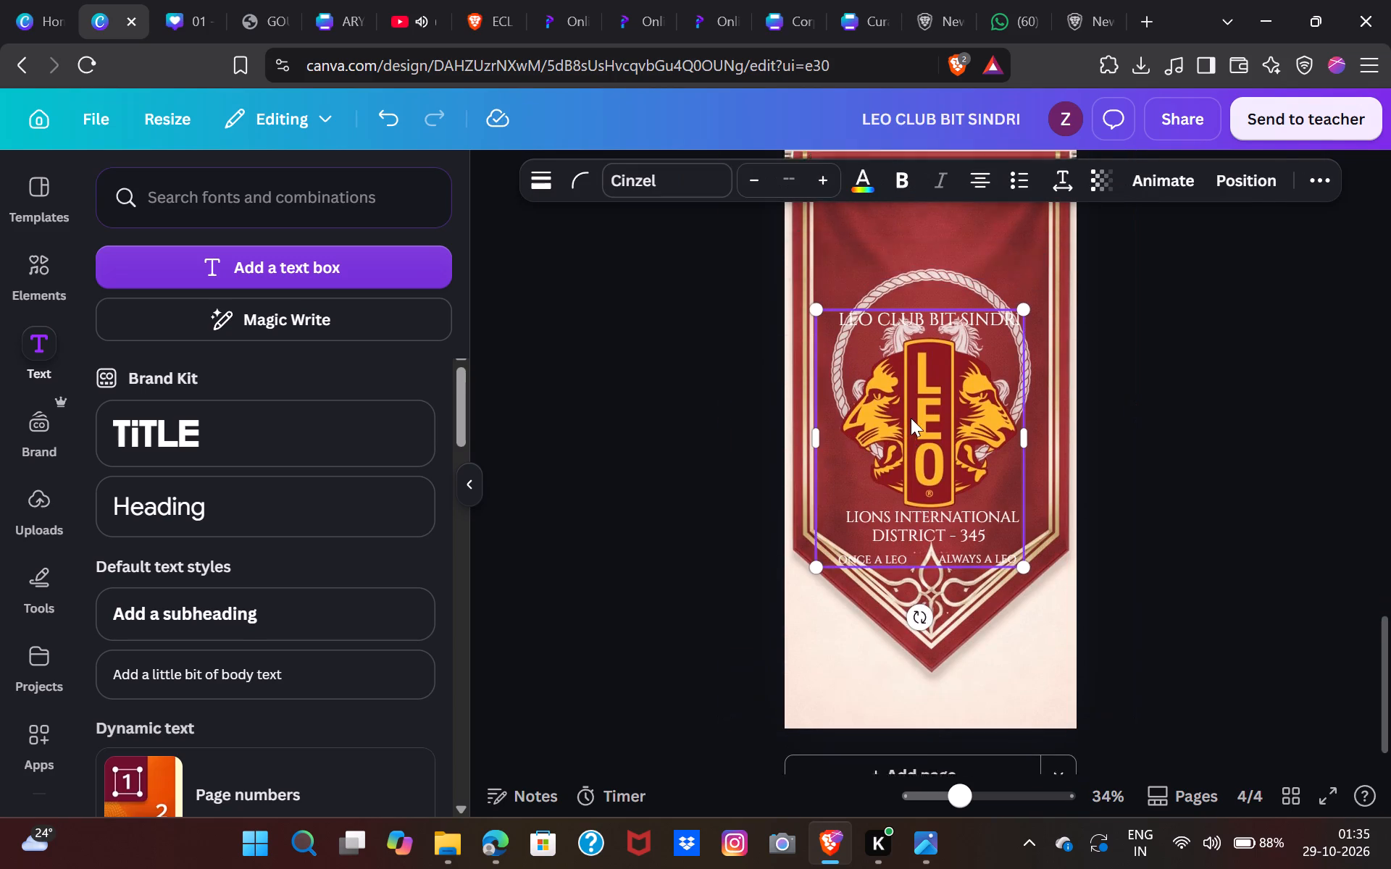
pyautogui.scroll(1, 911, 418)
pyautogui.moveTo(932, 536); pyautogui.dragTo(927, 419)
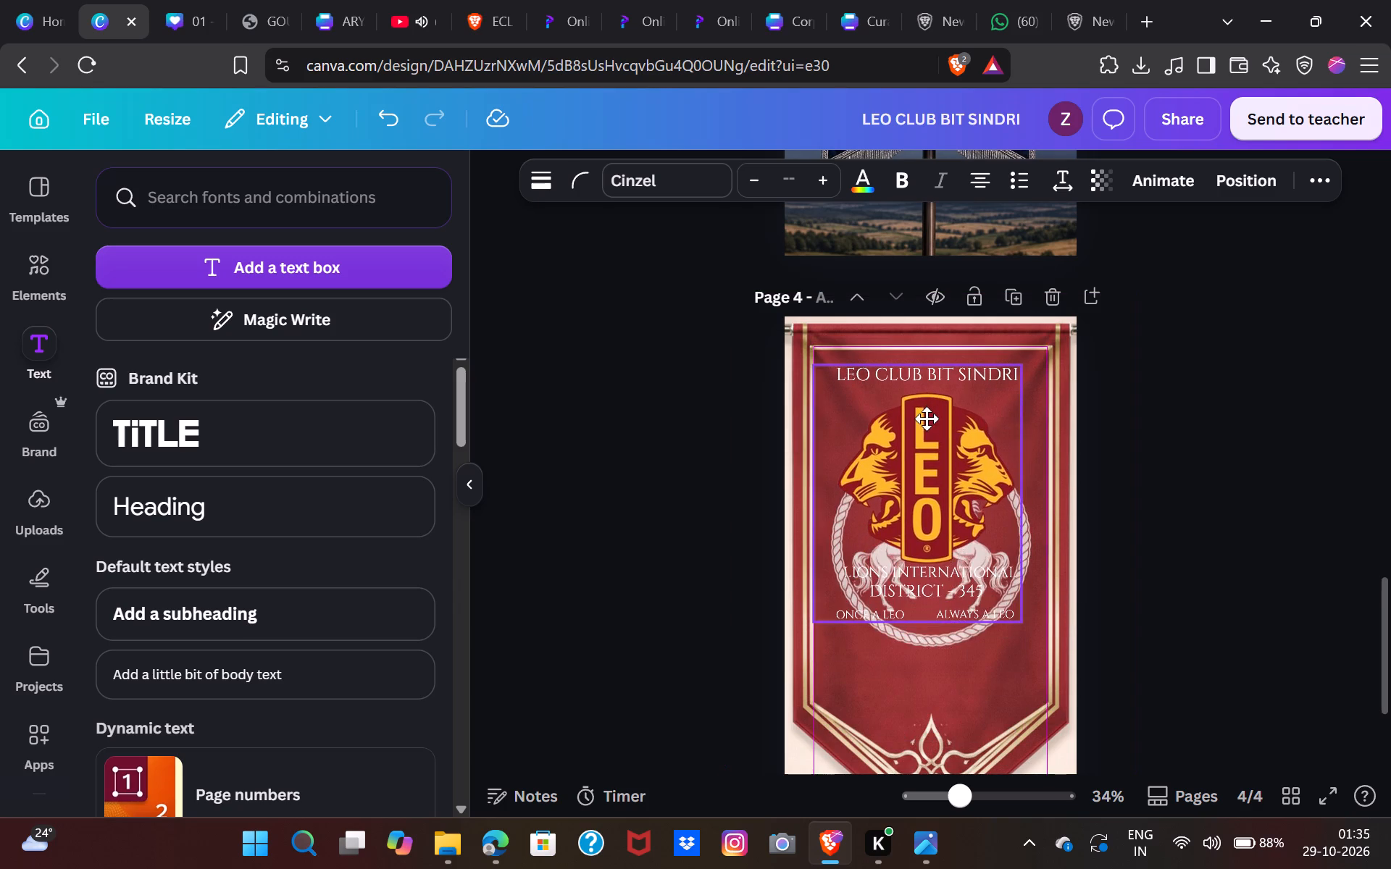
pyautogui.moveTo(927, 419); pyautogui.dragTo(928, 450)
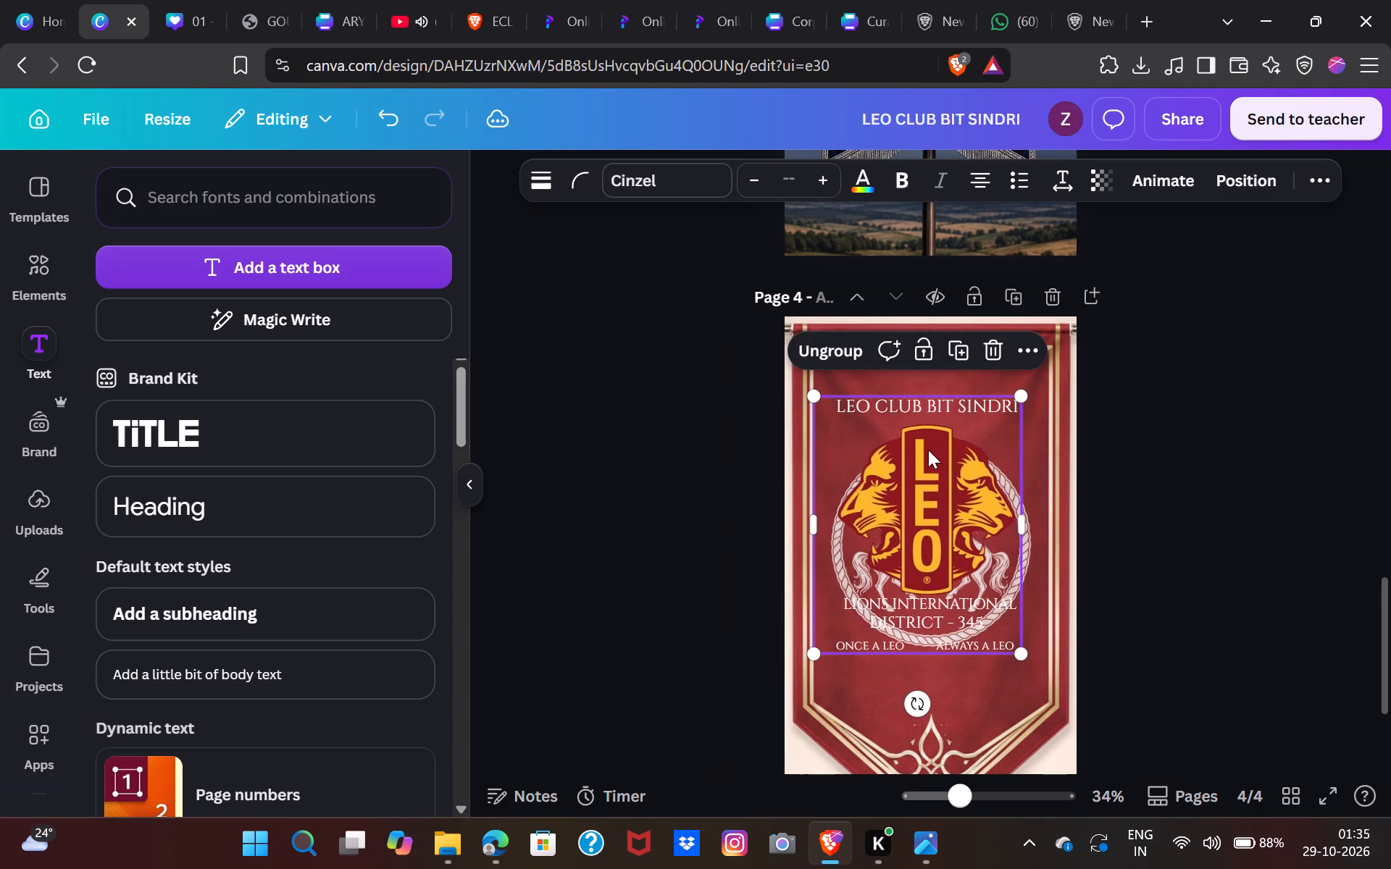
# Move the LEO CLUB BIT SINDRI title up to the pennant's top gold border and enlarge it to font size 46.6 to span the inner width.
pyautogui.click(1211, 408)
pyautogui.doubleClick(956, 401)
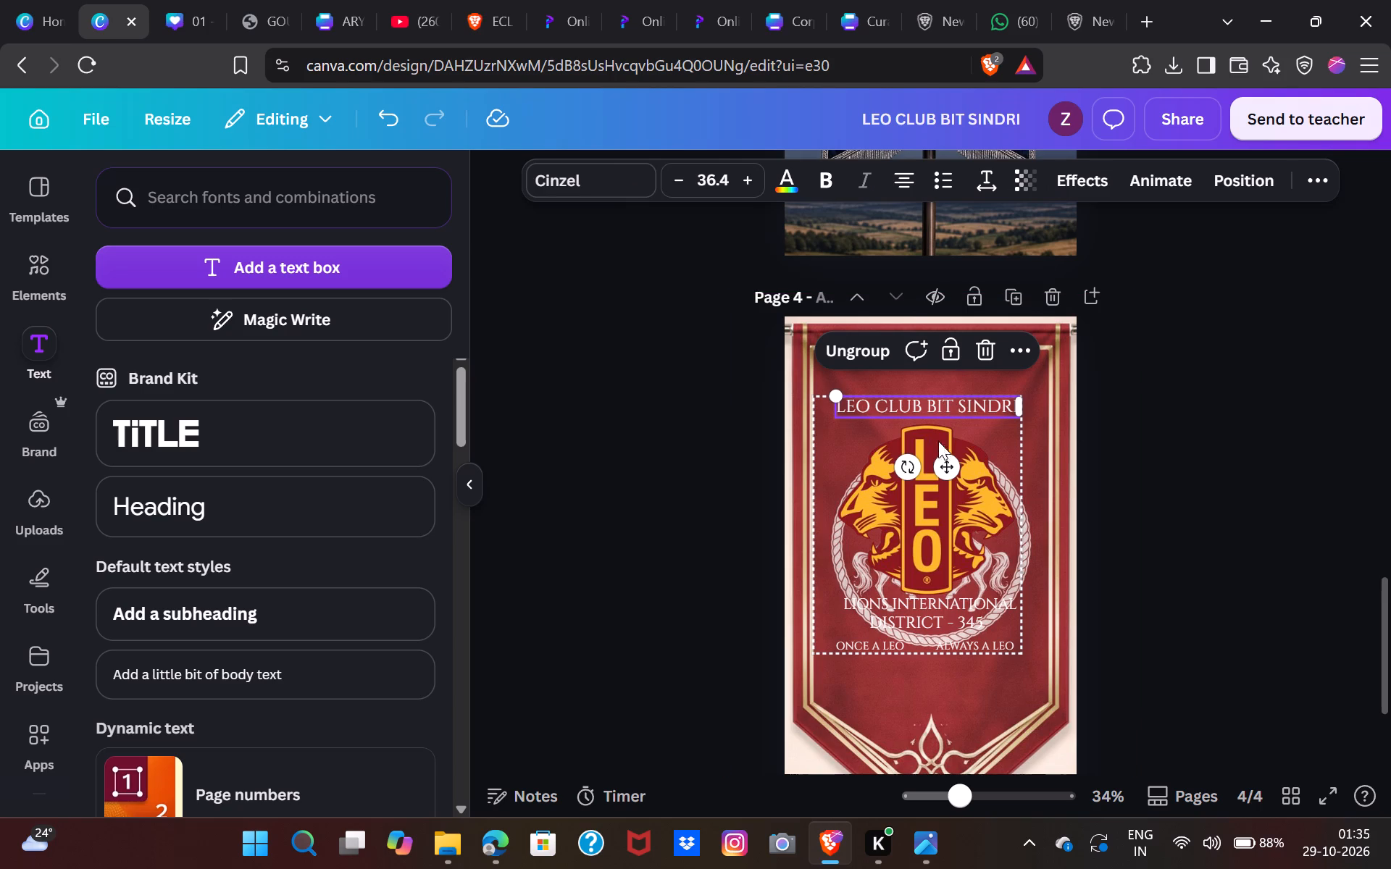
pyautogui.moveTo(939, 469); pyautogui.dragTo(953, 436)
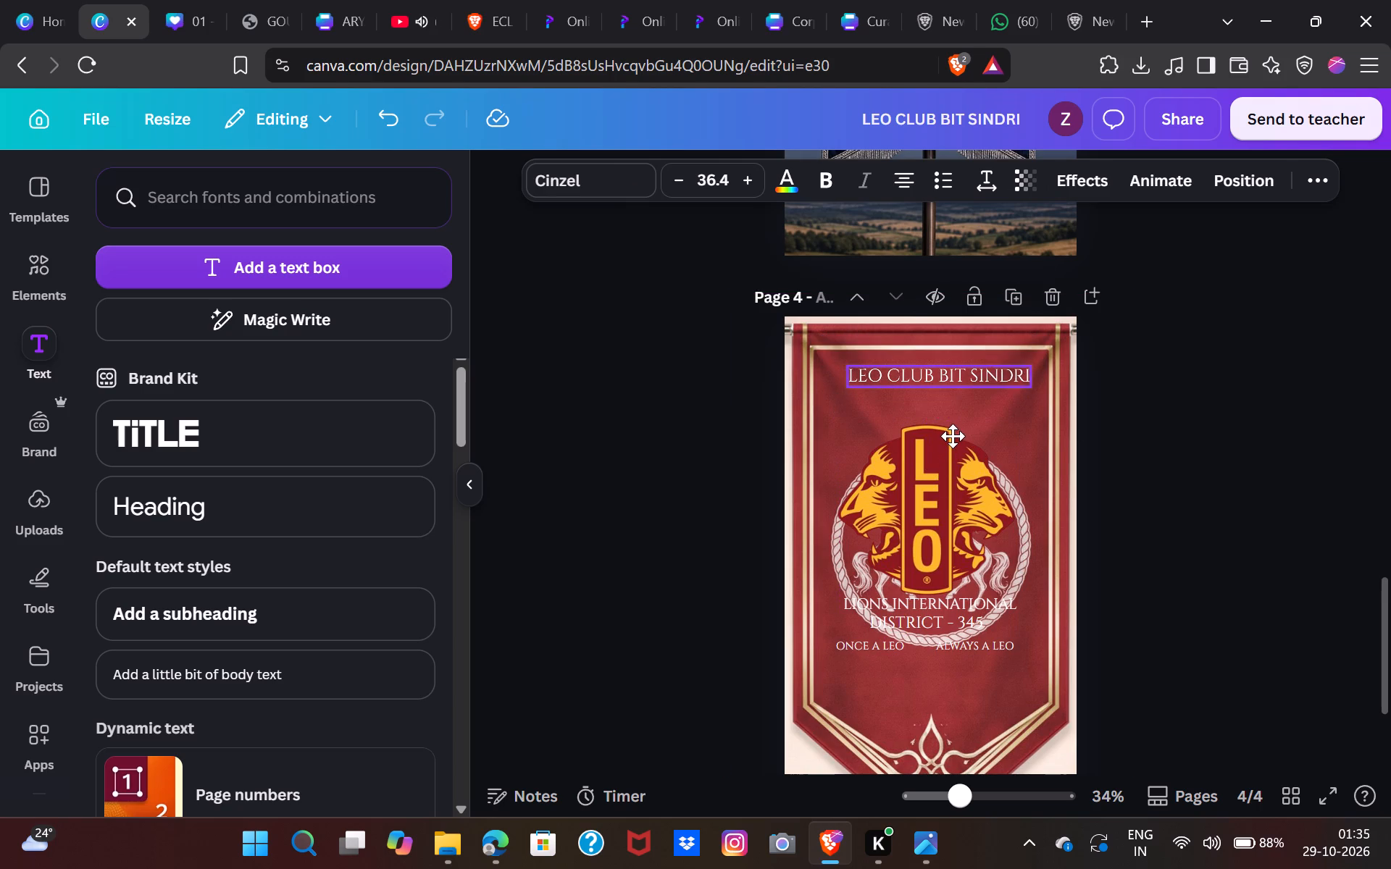
pyautogui.moveTo(953, 436); pyautogui.dragTo(946, 437)
pyautogui.moveTo(841, 360); pyautogui.dragTo(823, 361)
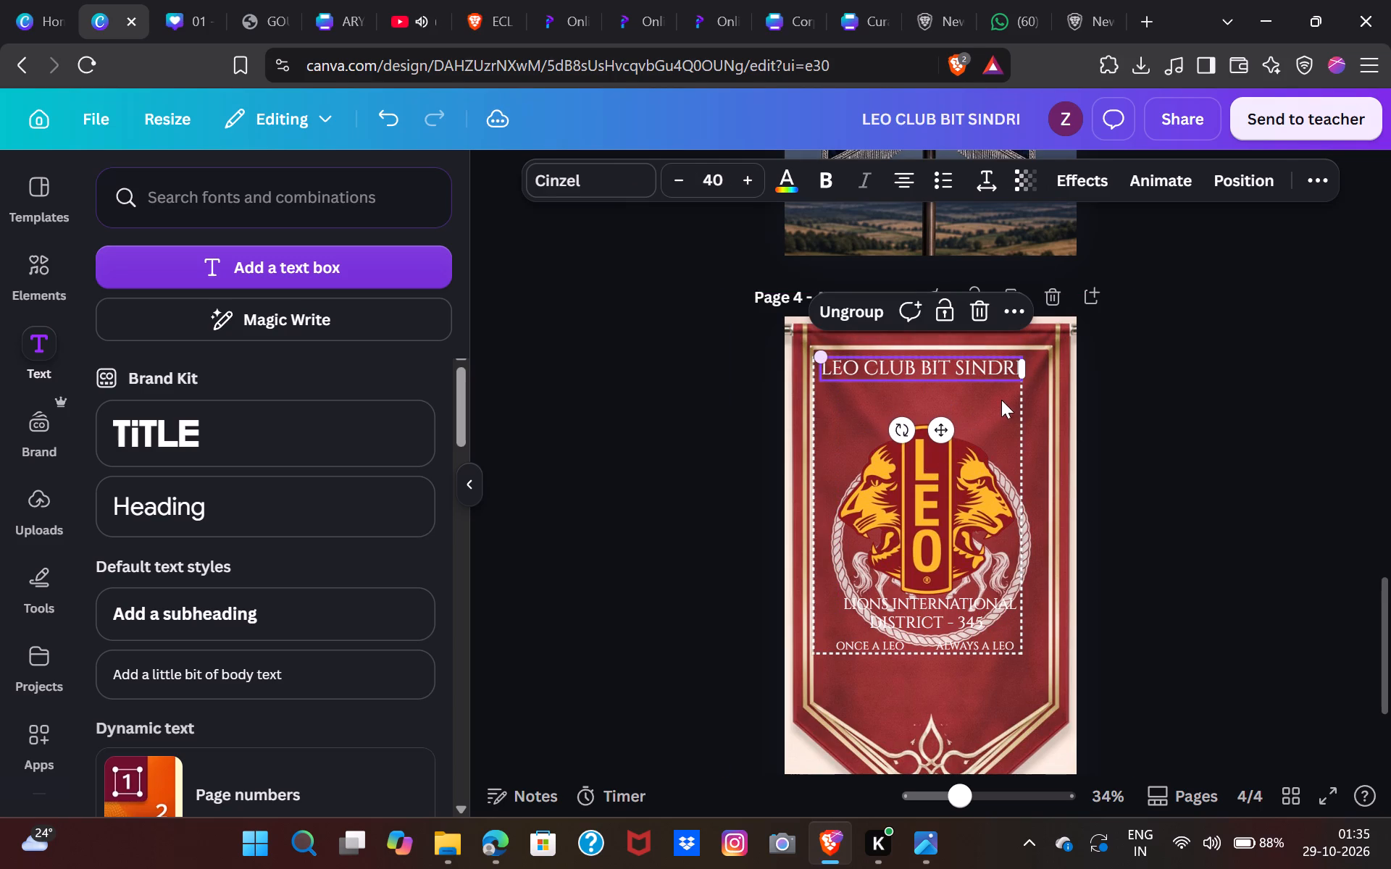
pyautogui.moveTo(942, 425); pyautogui.dragTo(972, 438)
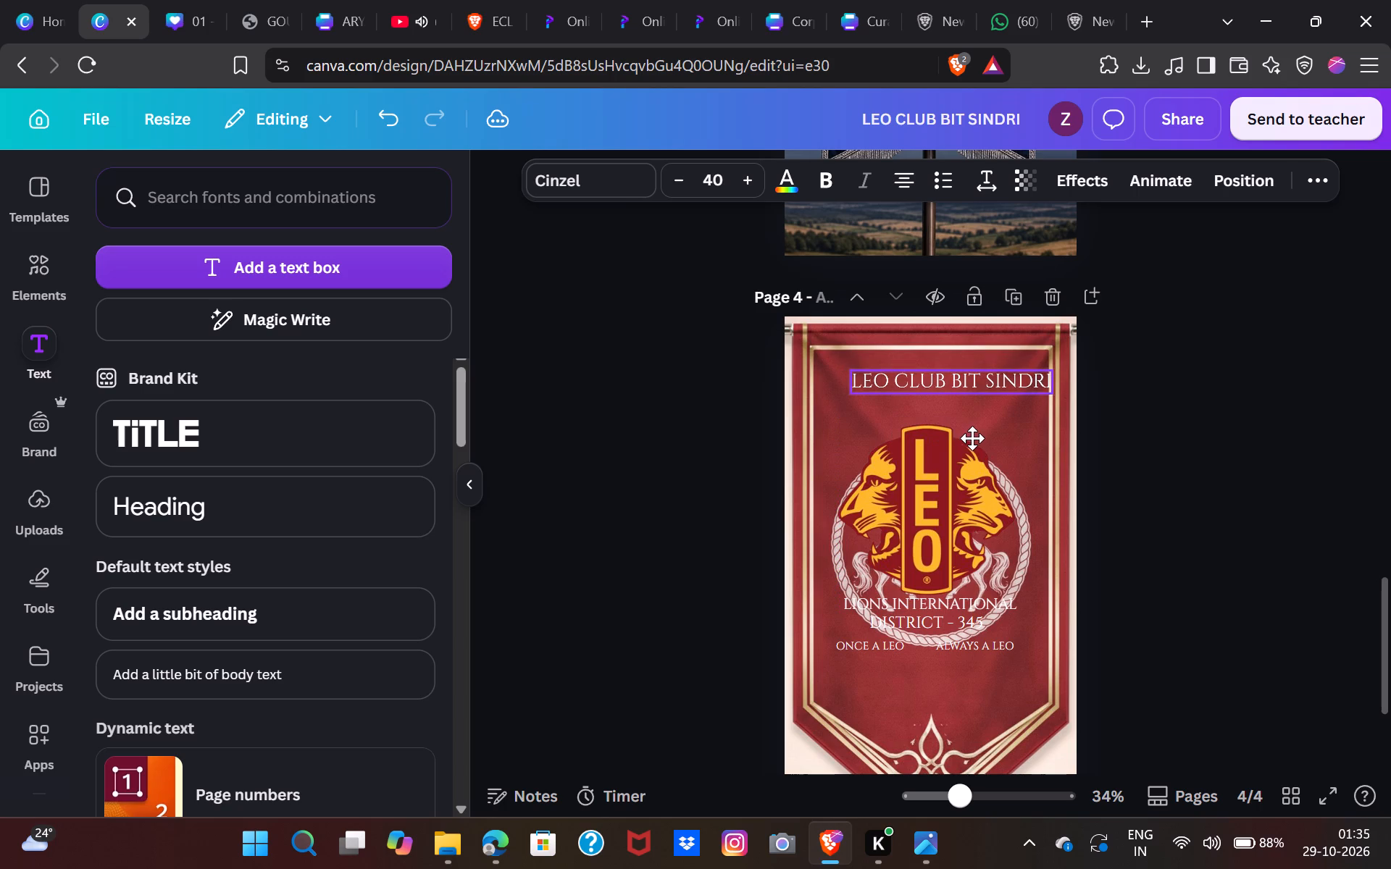
pyautogui.moveTo(972, 438); pyautogui.dragTo(967, 430)
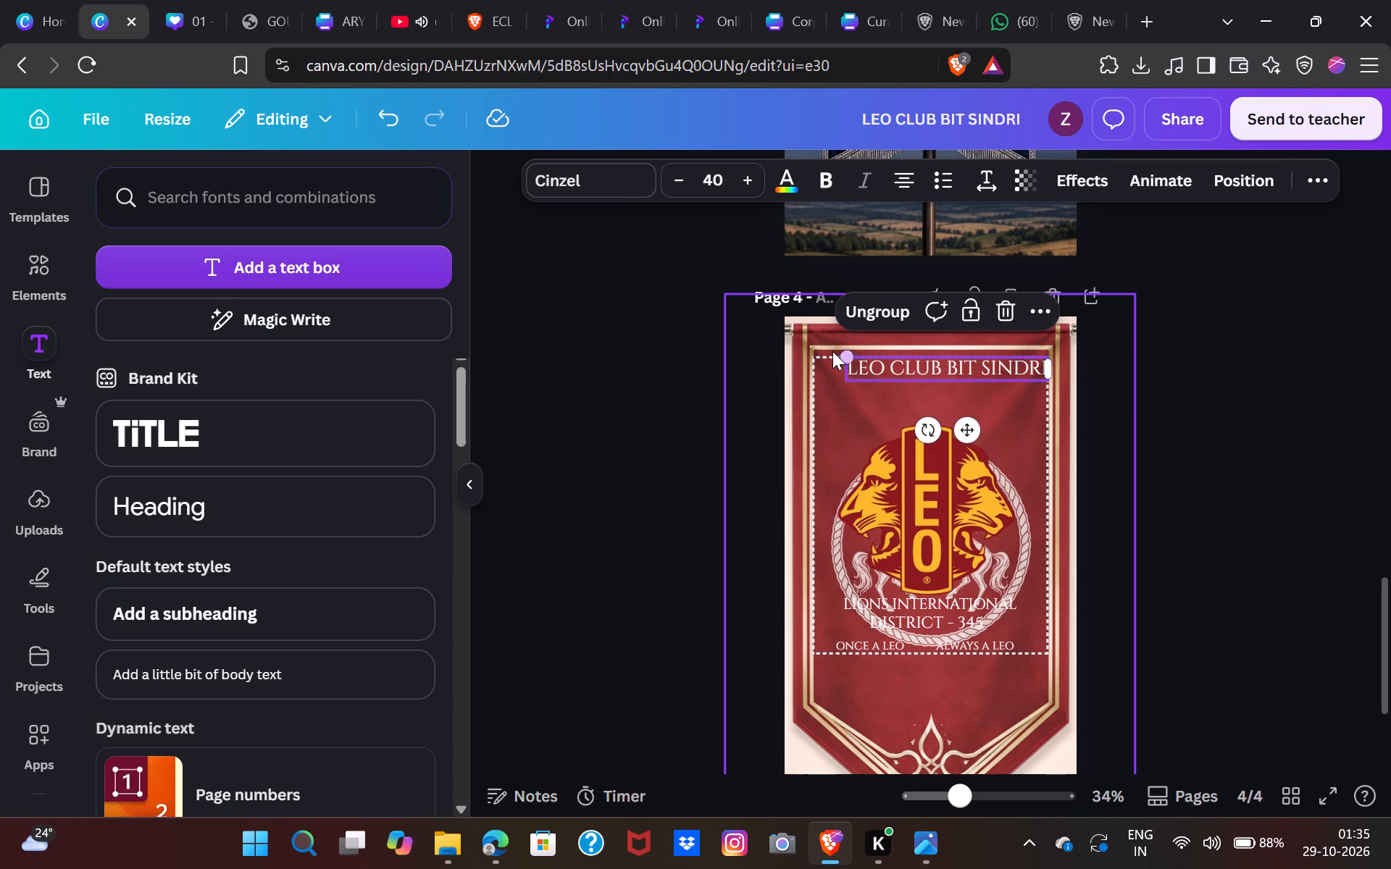
pyautogui.moveTo(853, 351); pyautogui.dragTo(840, 350)
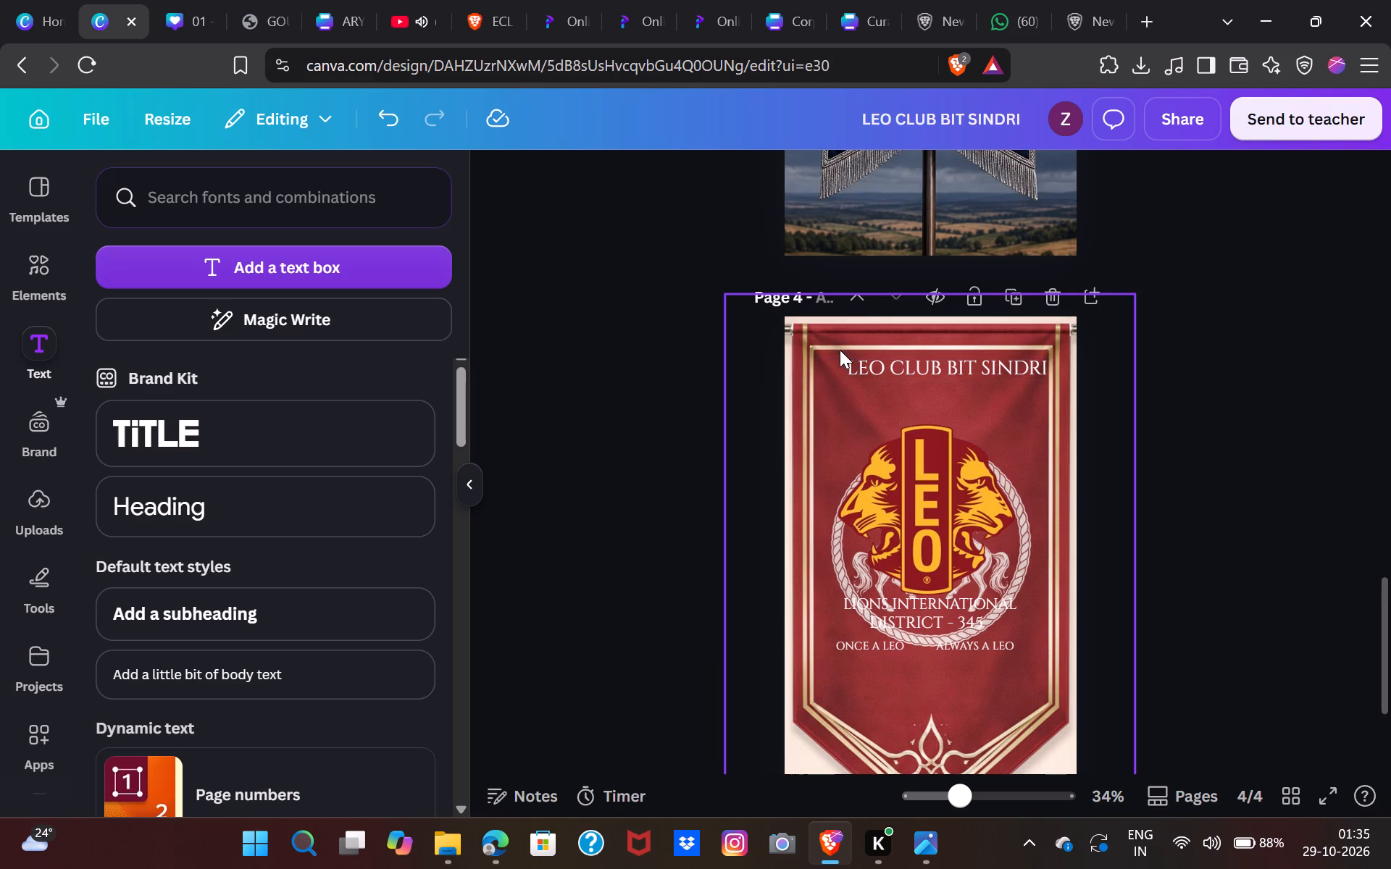
pyautogui.click(852, 356)
pyautogui.click(866, 366)
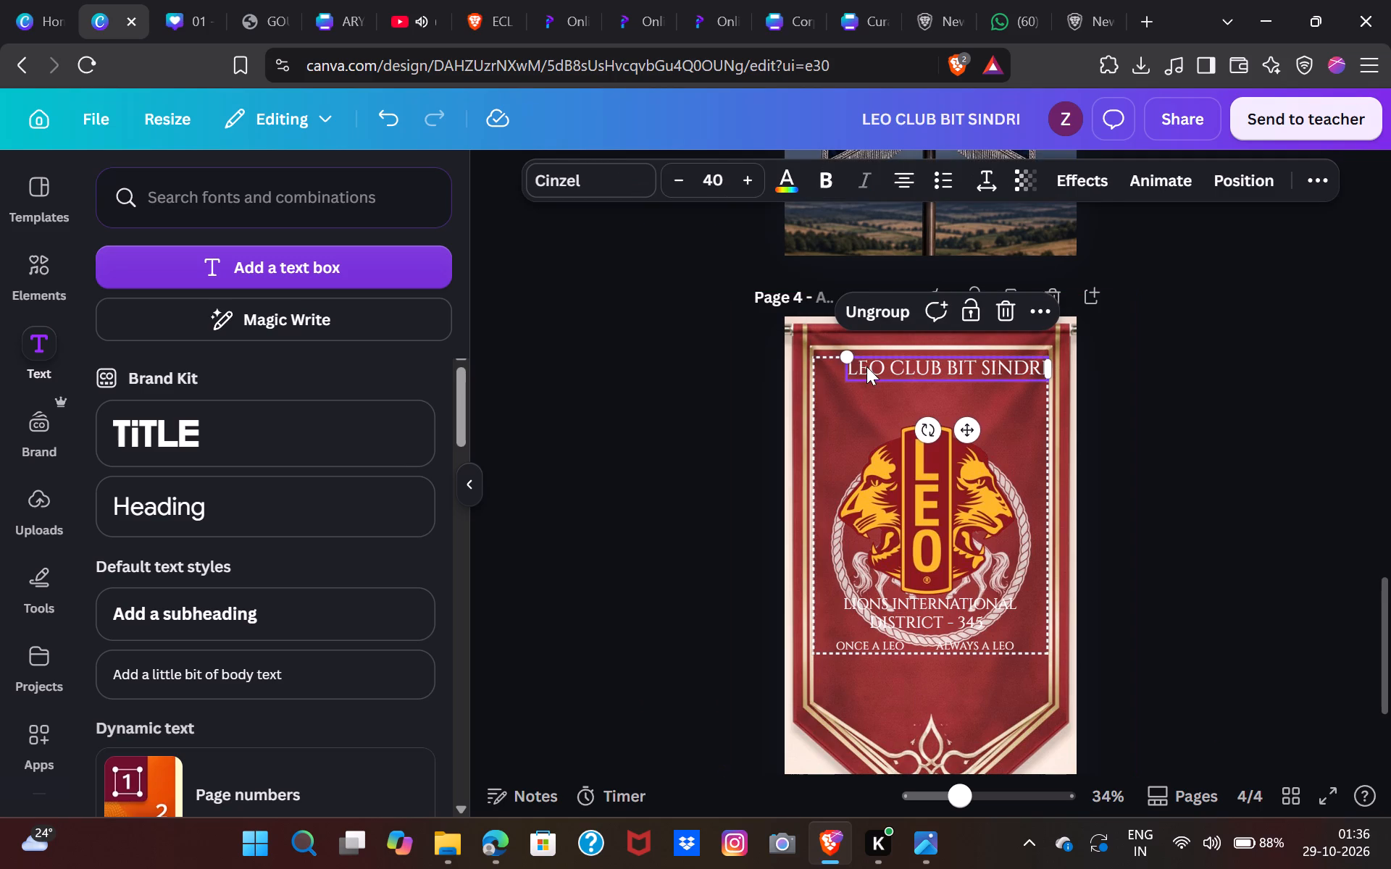
pyautogui.moveTo(848, 358); pyautogui.dragTo(822, 356)
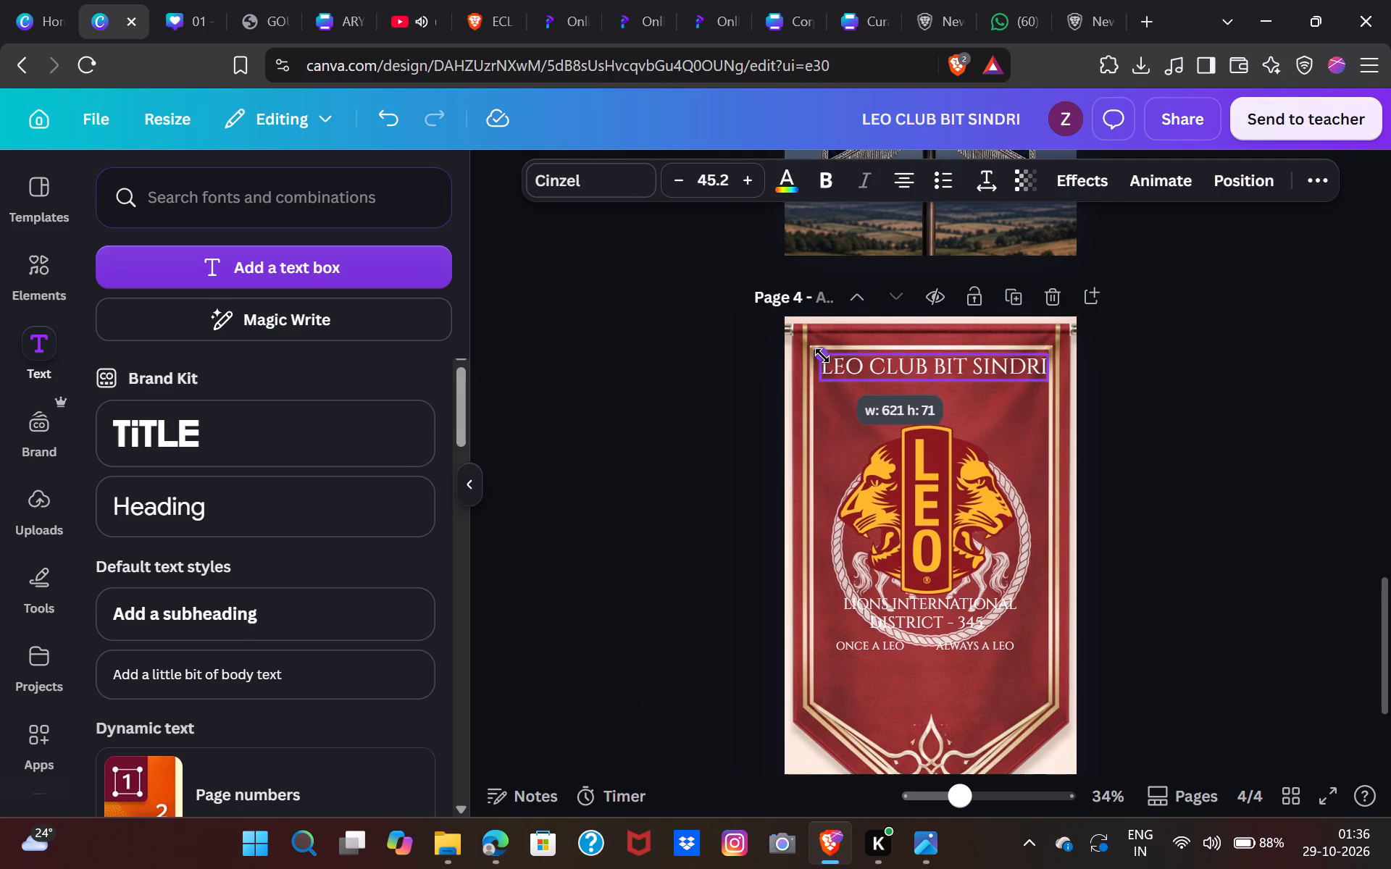
pyautogui.moveTo(822, 356); pyautogui.dragTo(821, 356)
pyautogui.click(1177, 439)
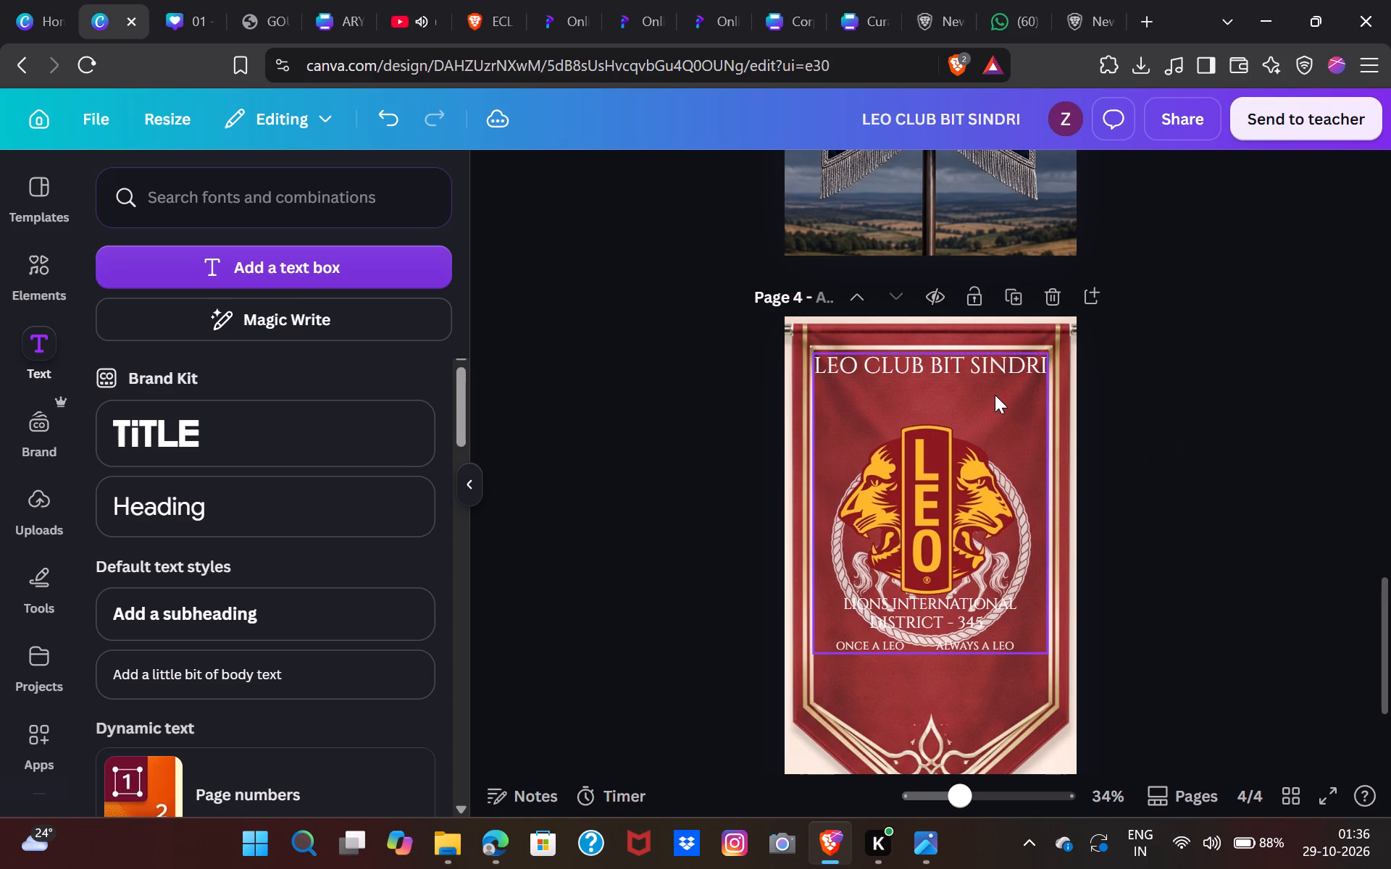
pyautogui.click(979, 376)
pyautogui.click(972, 374)
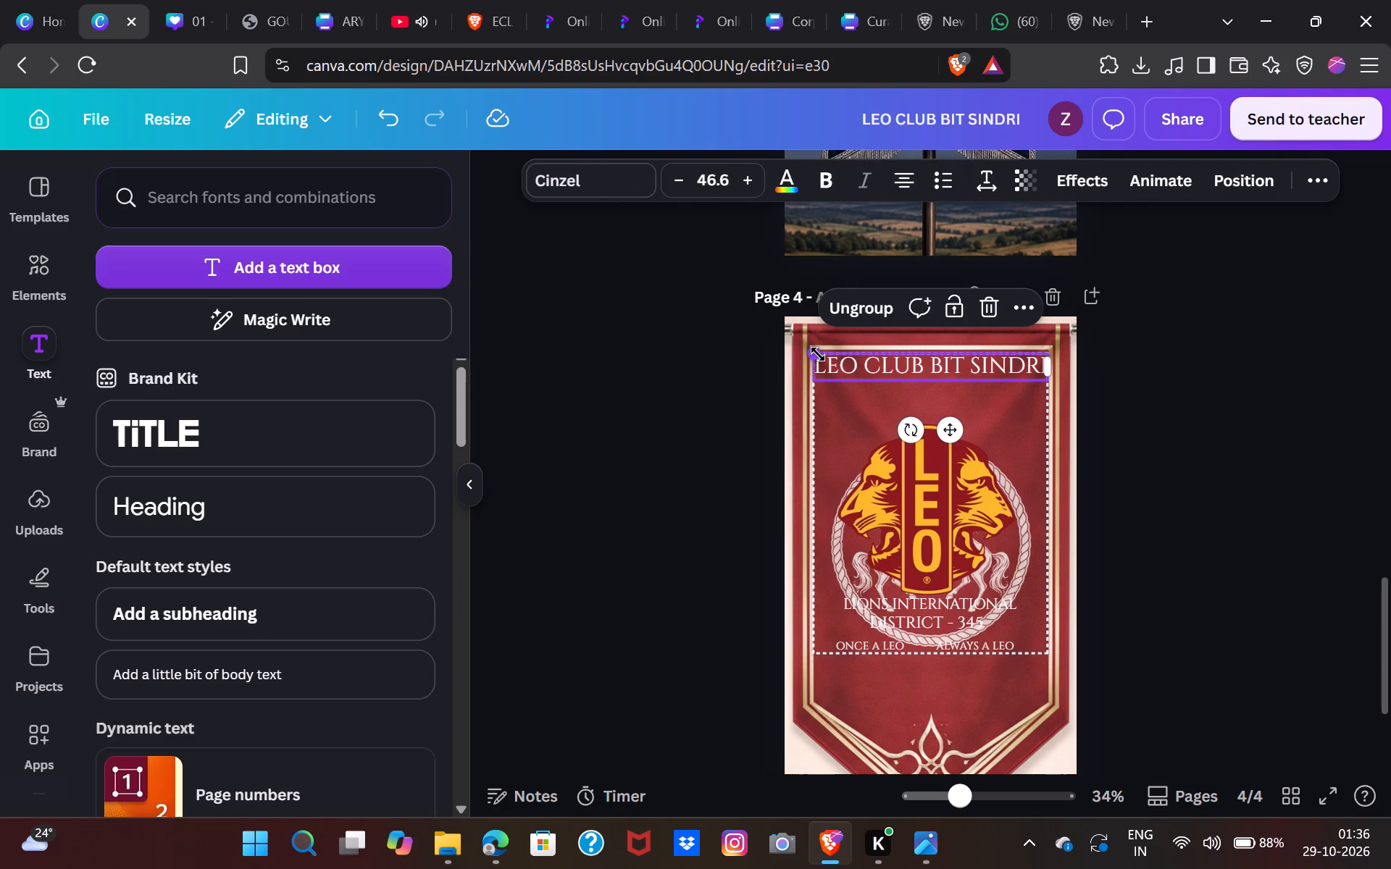
# Enlarge the LEO logo on page 4 and centre it over the rope circle so that it covers the horses.
pyautogui.click(985, 471)
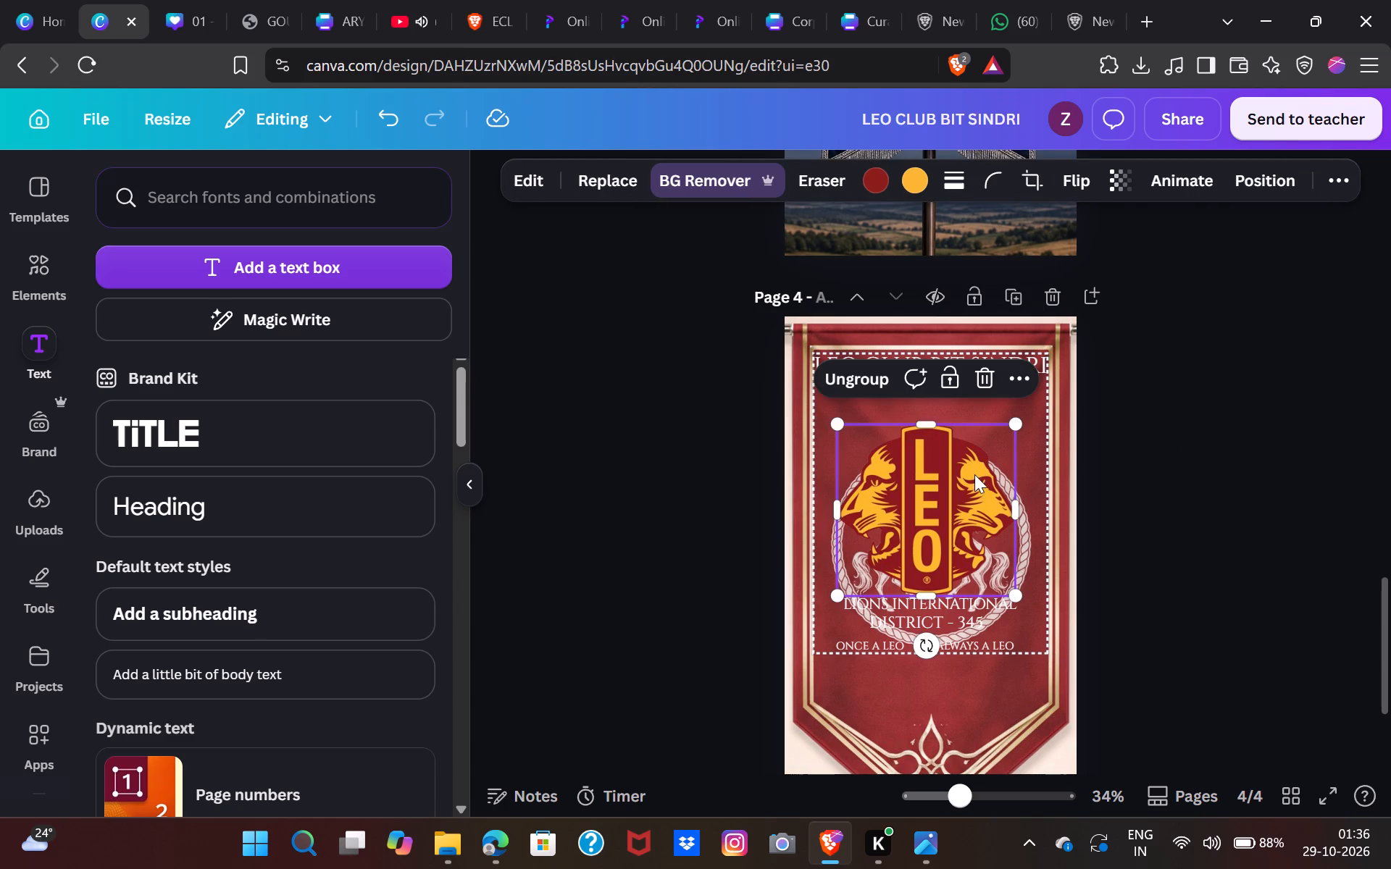
pyautogui.moveTo(1015, 417); pyautogui.dragTo(1048, 390)
pyautogui.moveTo(1048, 390); pyautogui.dragTo(1051, 387)
pyautogui.moveTo(945, 484); pyautogui.dragTo(937, 497)
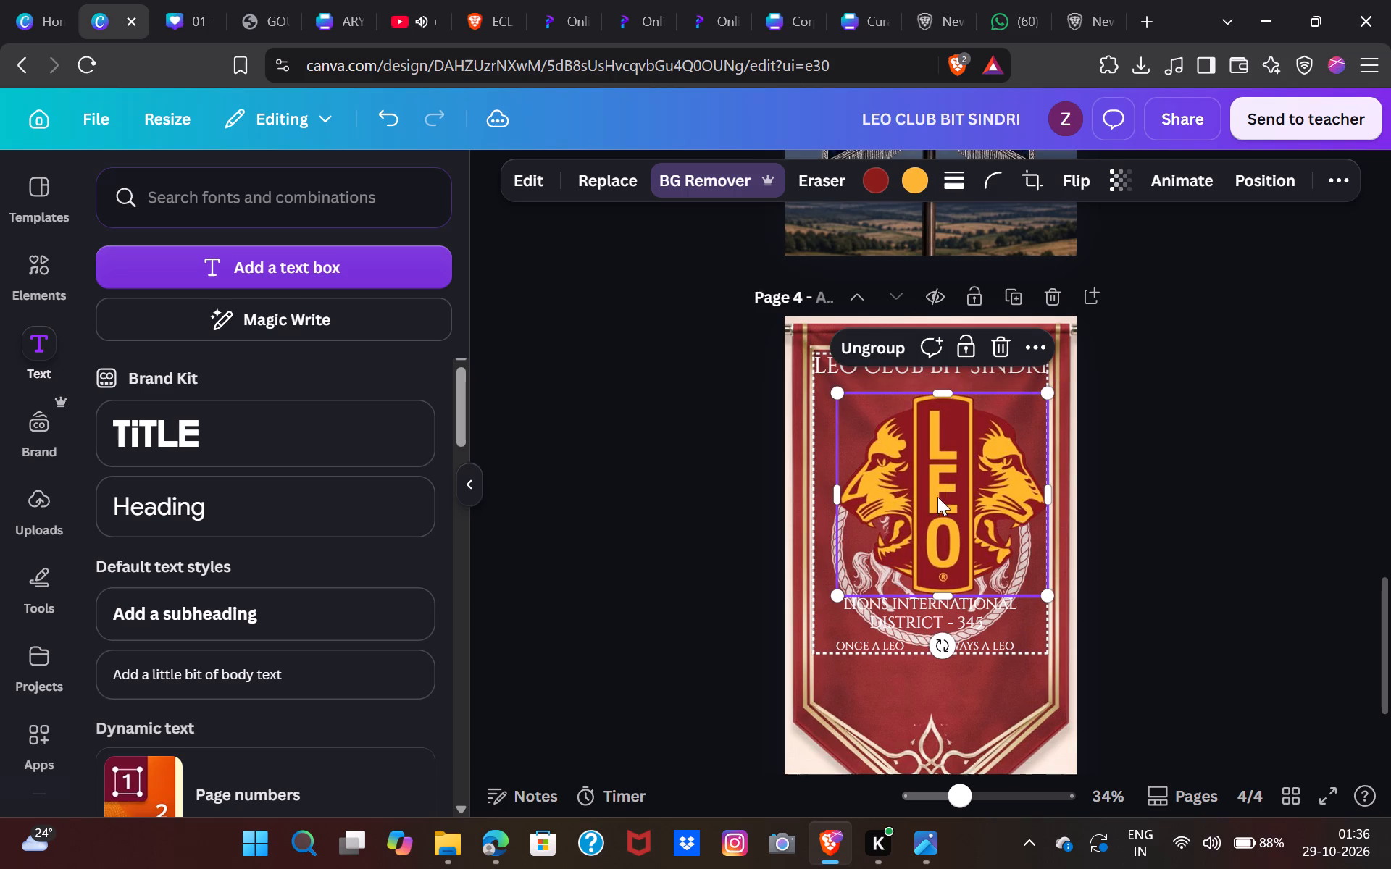
pyautogui.moveTo(937, 497); pyautogui.dragTo(933, 529)
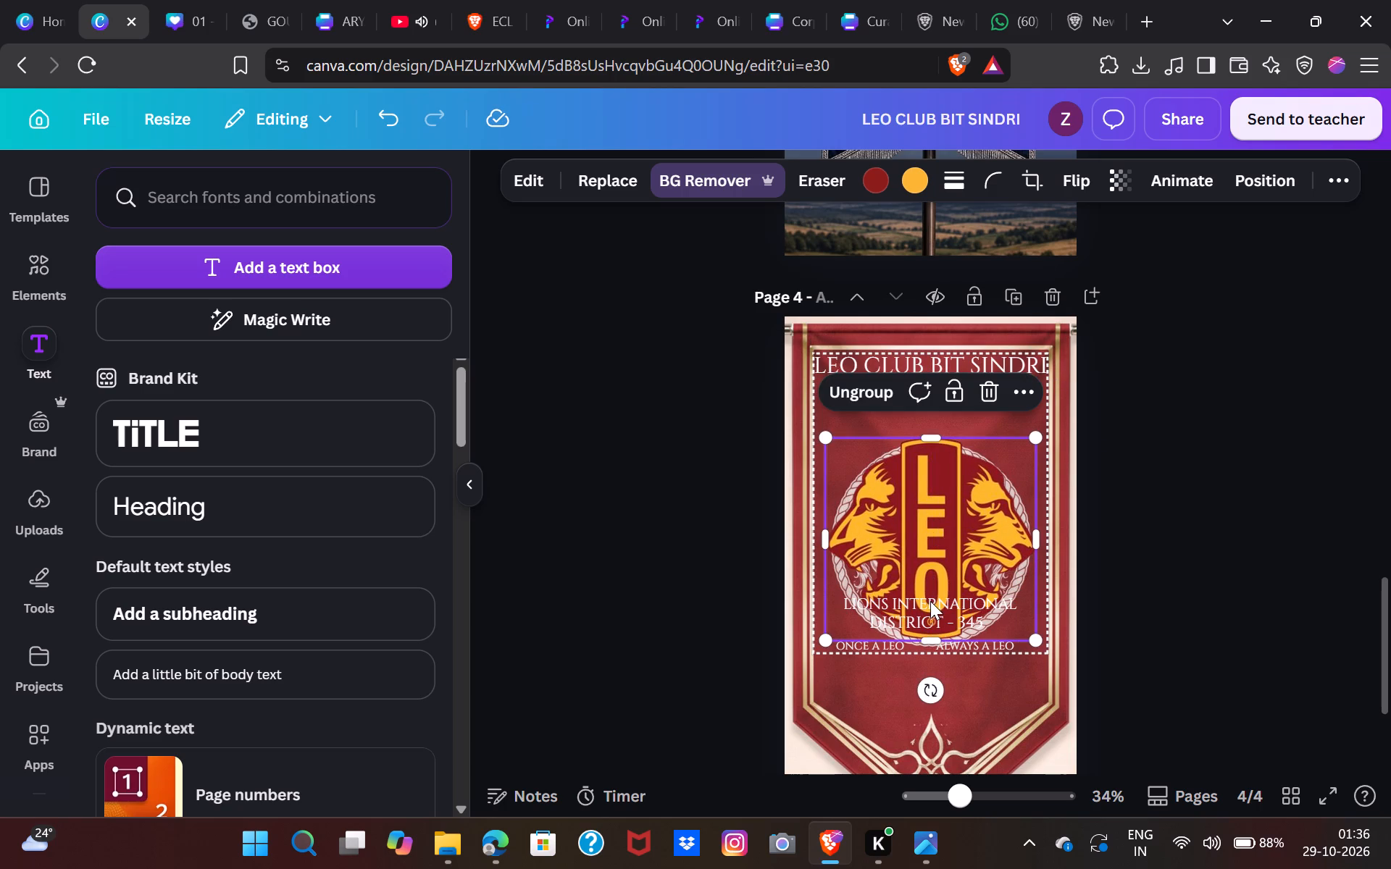
# Ungroup the LEO logo and the LEO CLUB BIT SINDRI title from the other texts on page 4.
pyautogui.click(916, 615)
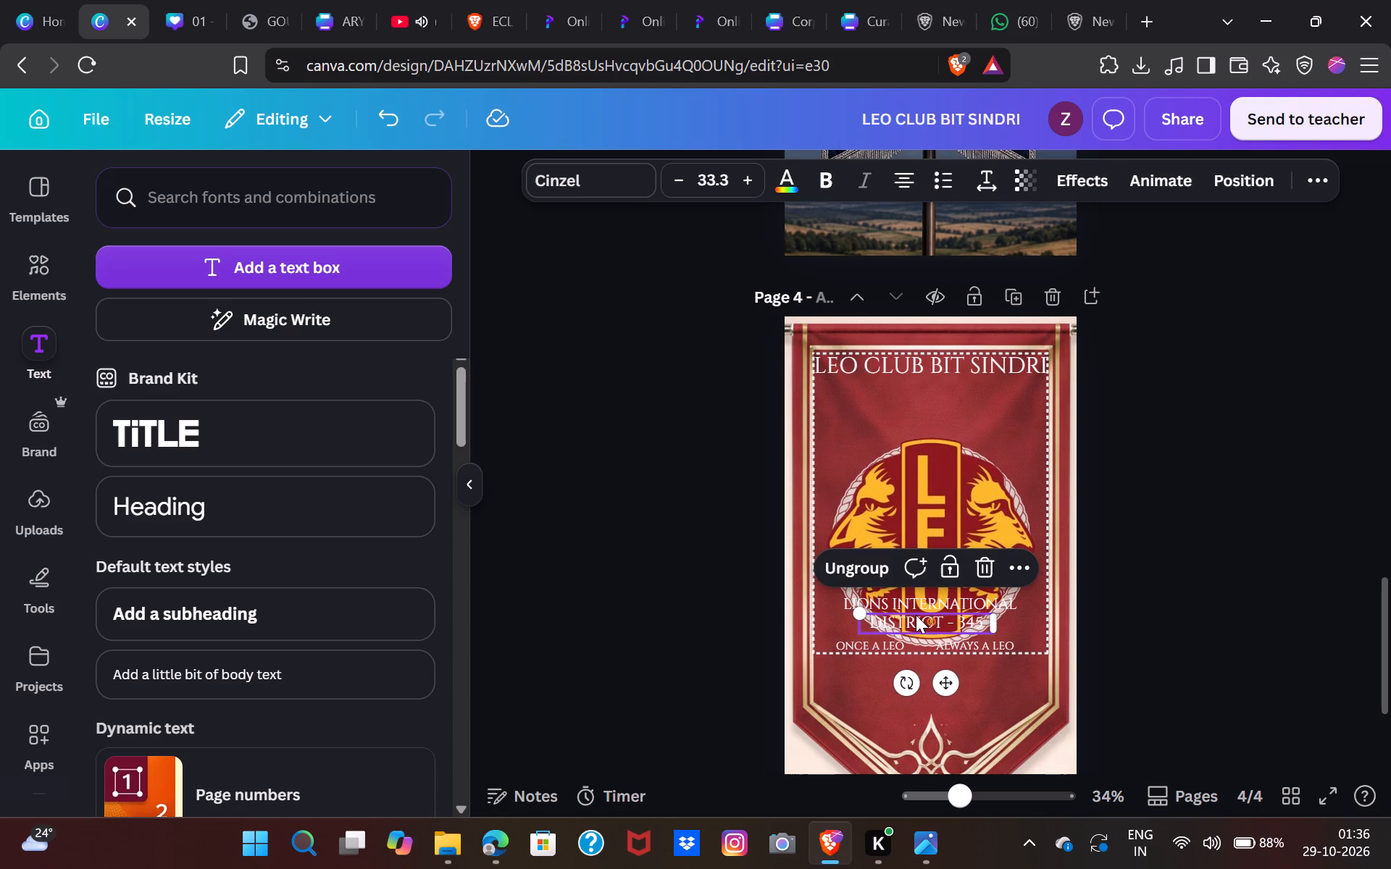
pyautogui.click(977, 477)
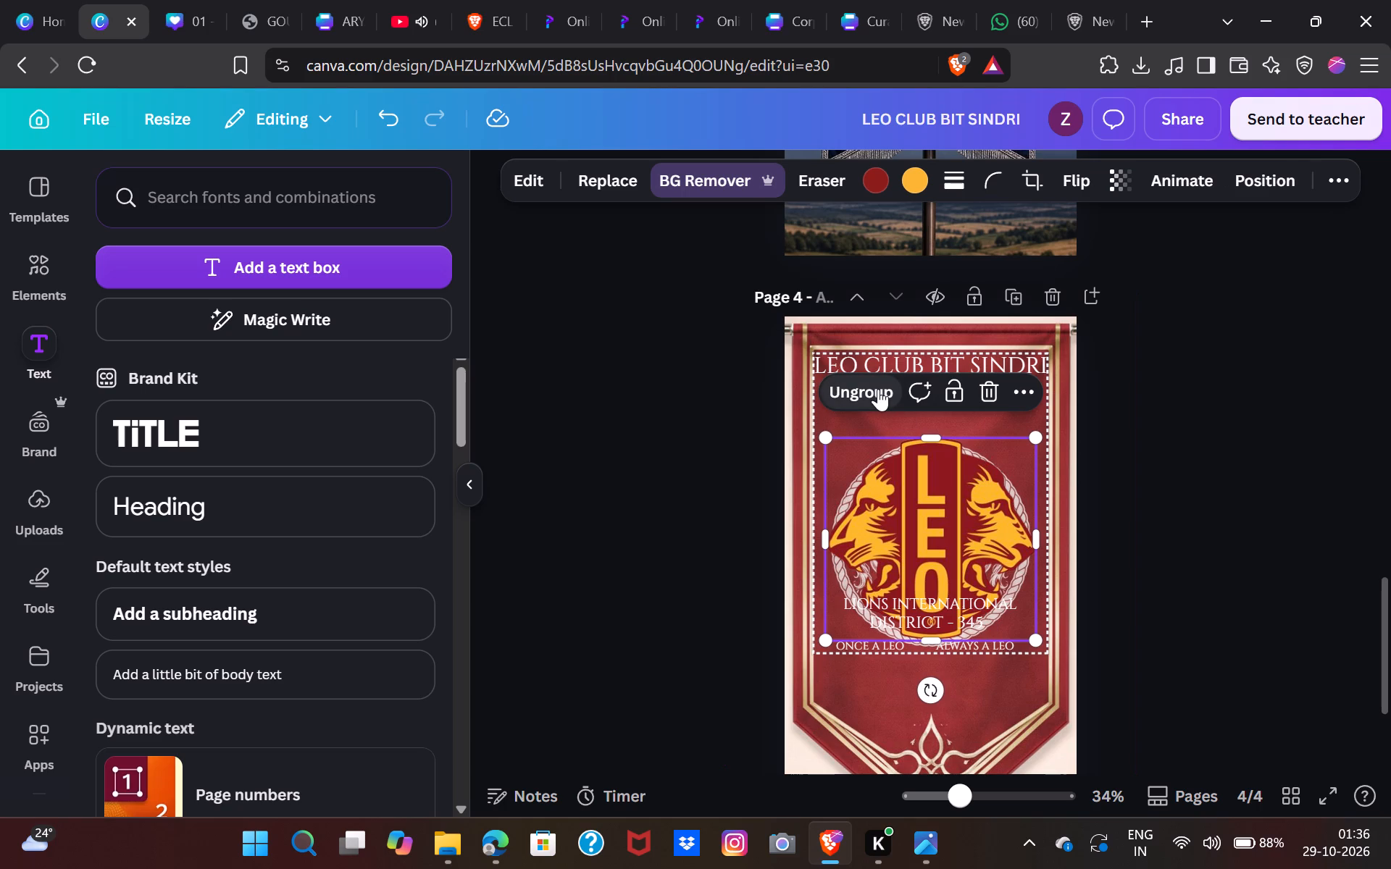
pyautogui.click(878, 389)
pyautogui.click(1126, 500)
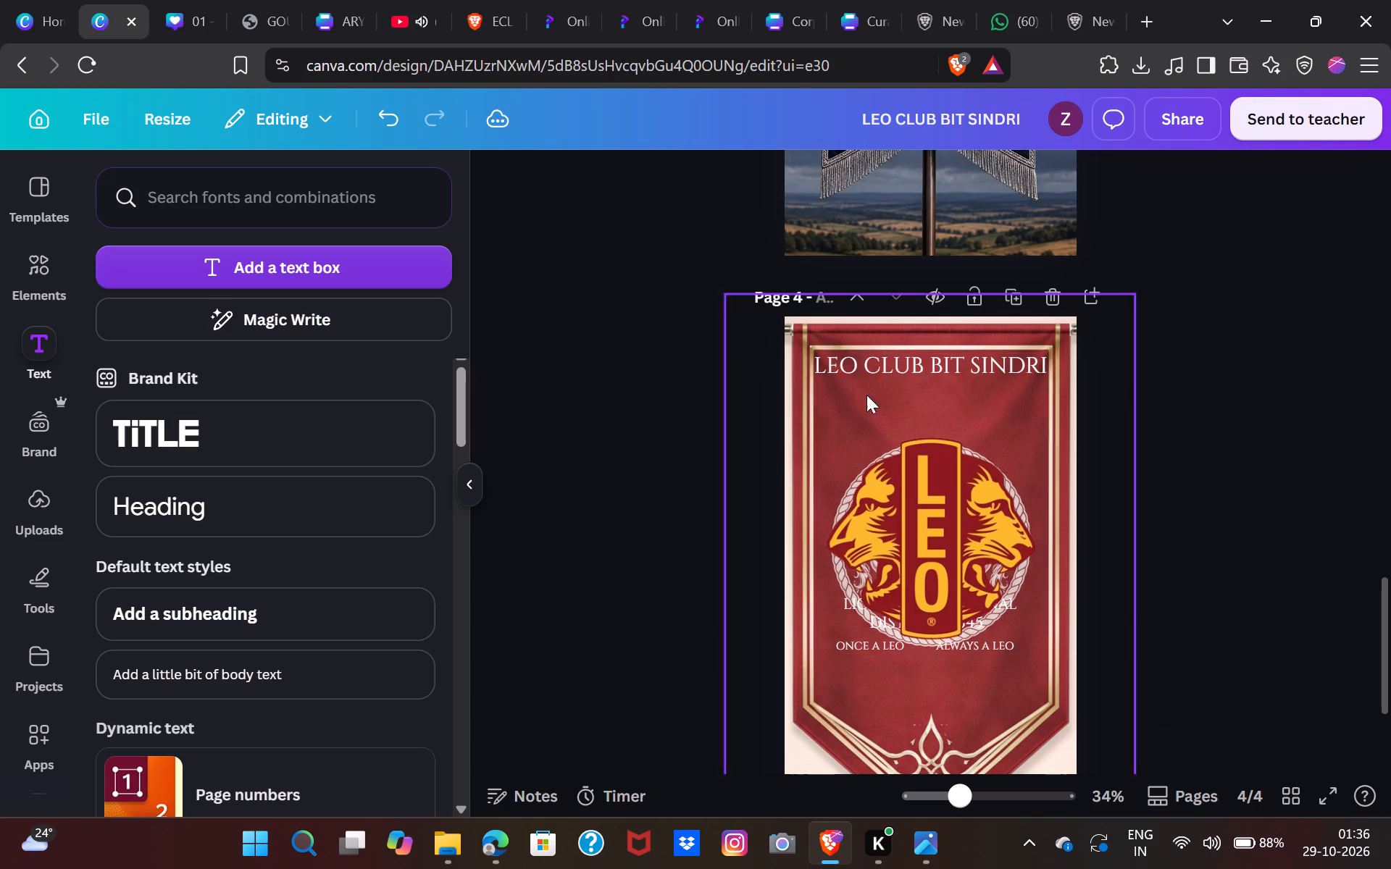
pyautogui.click(890, 347)
pyautogui.click(884, 369)
pyautogui.click(880, 367)
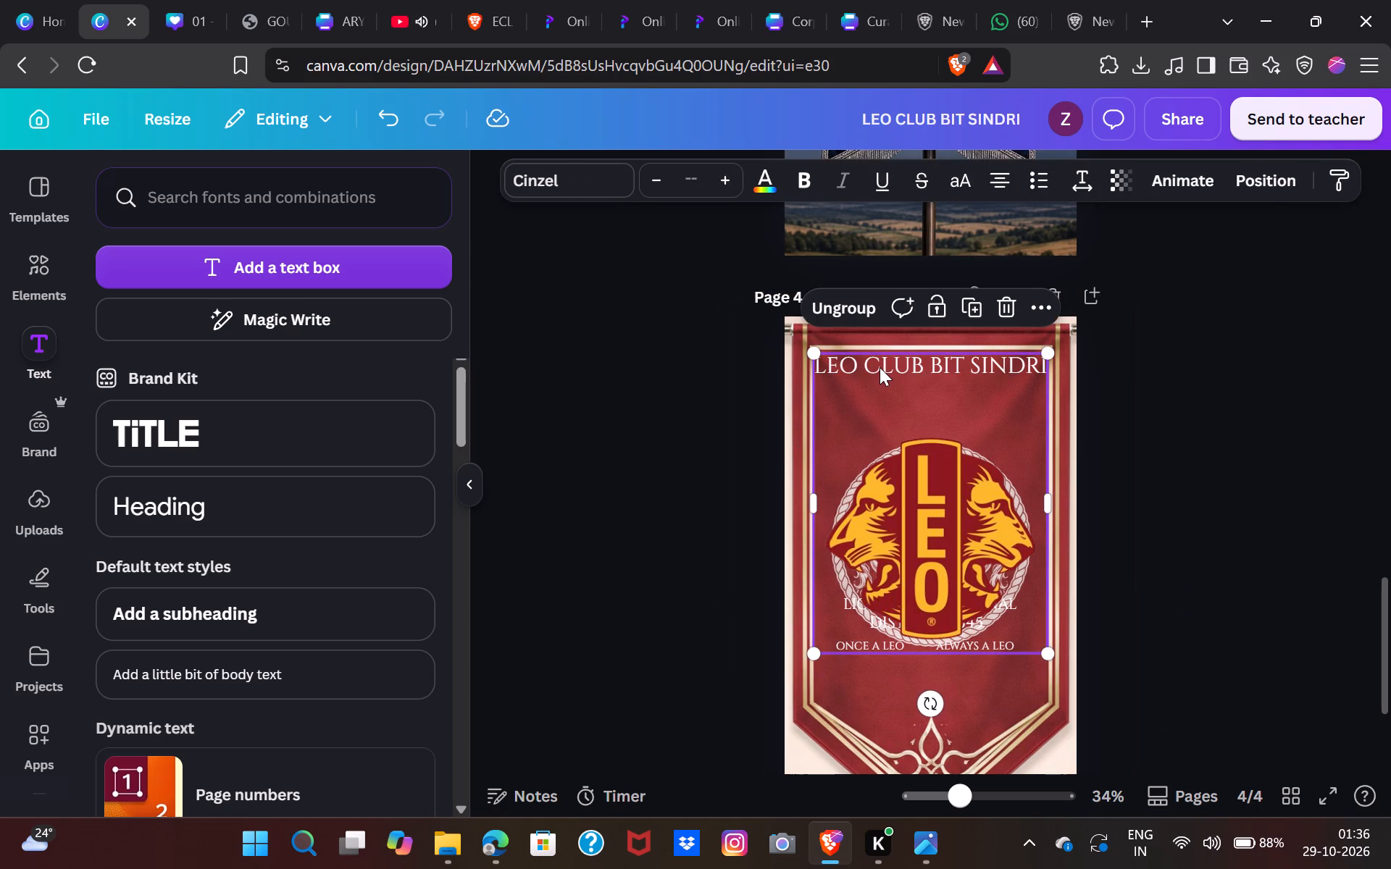
pyautogui.click(852, 303)
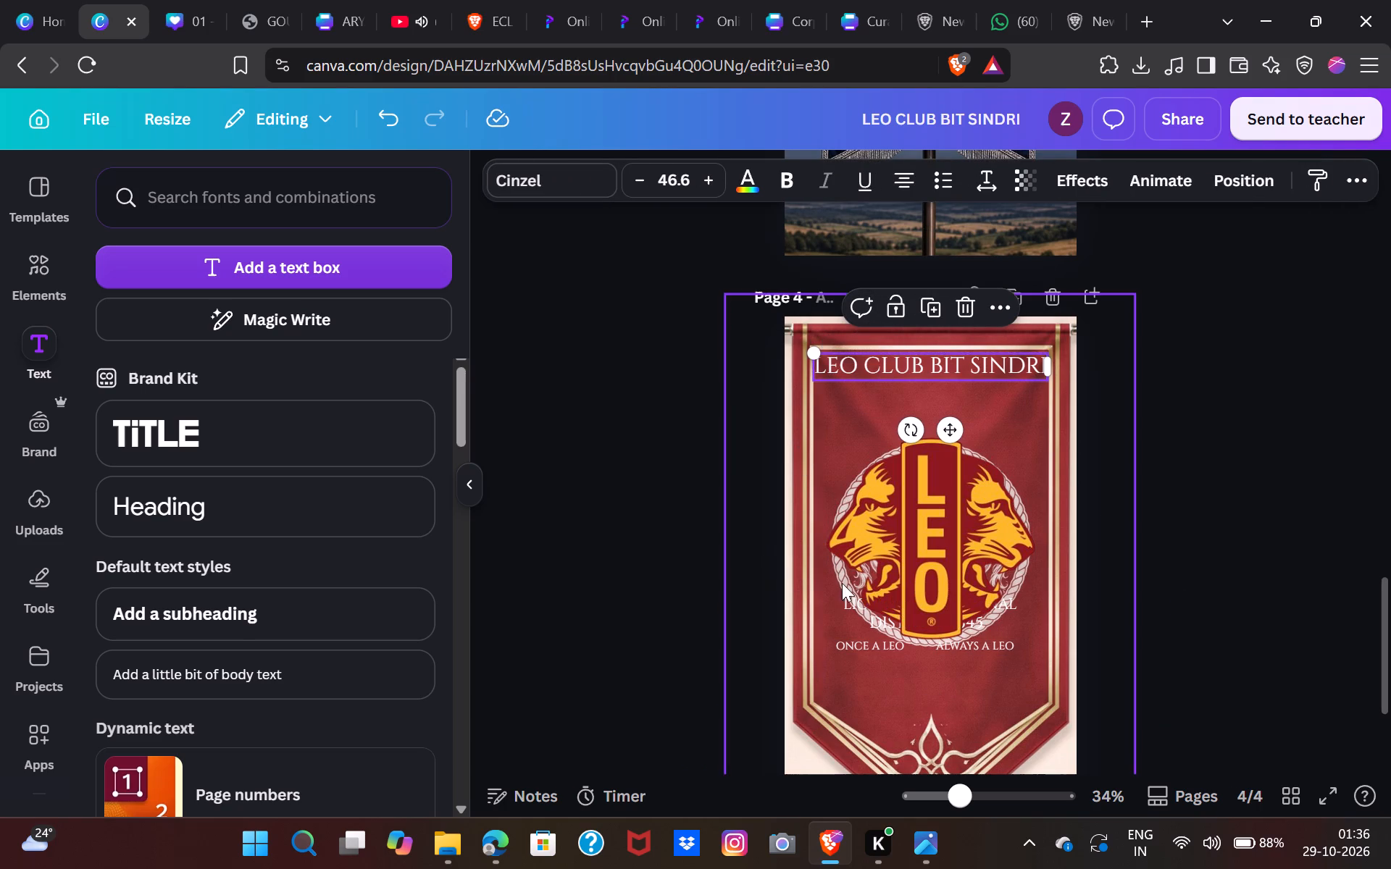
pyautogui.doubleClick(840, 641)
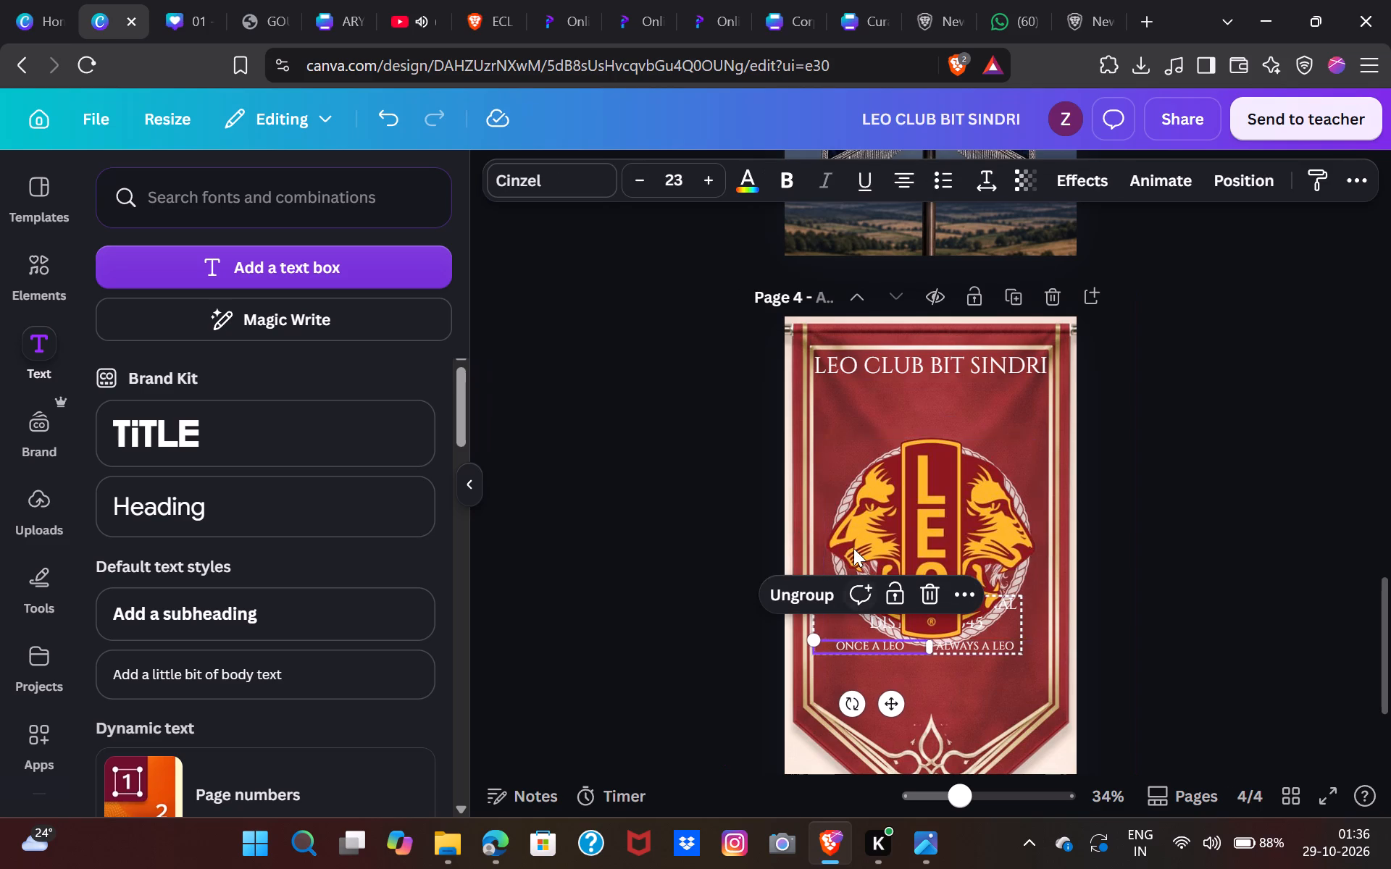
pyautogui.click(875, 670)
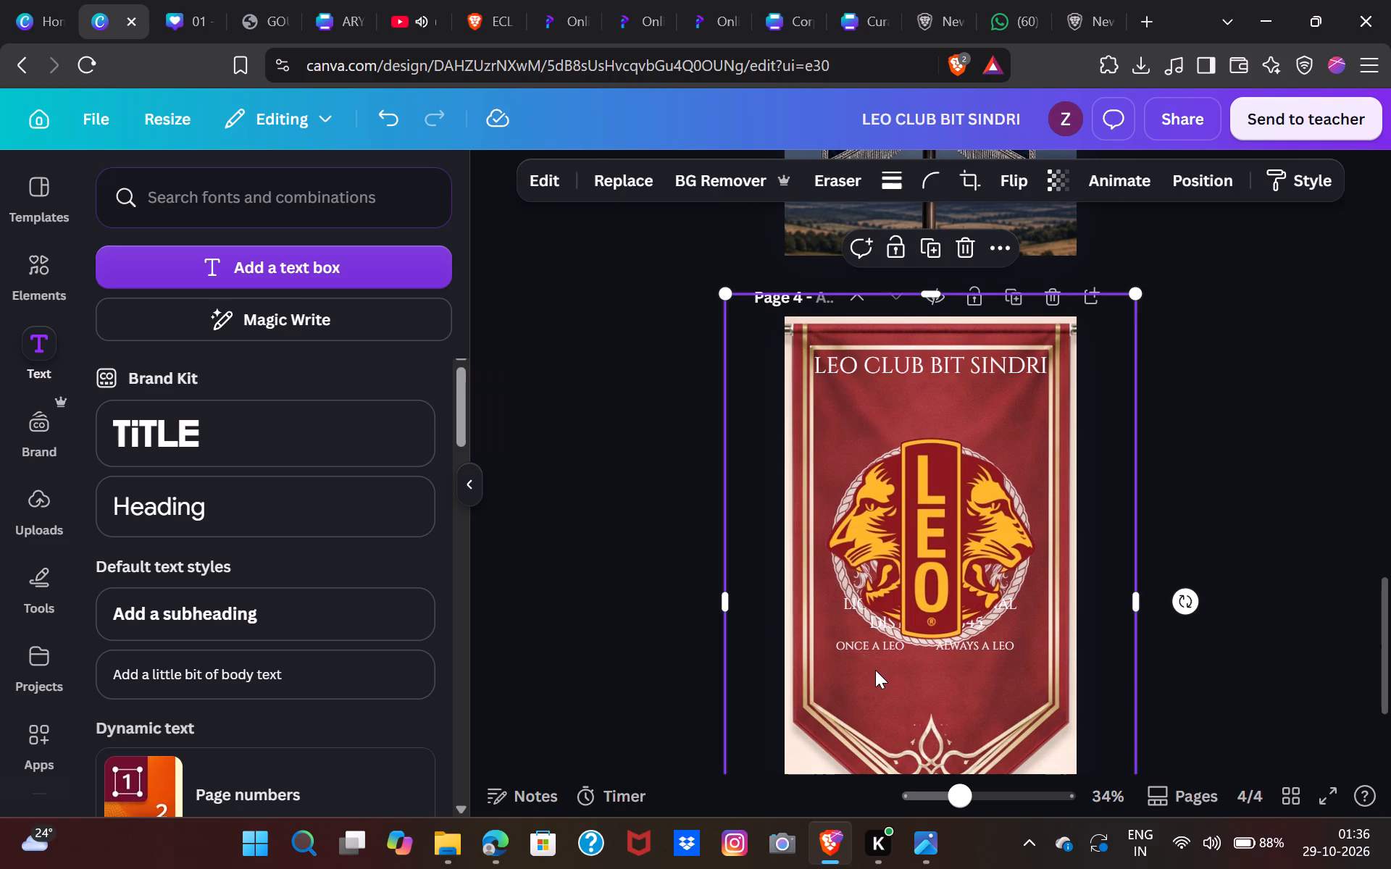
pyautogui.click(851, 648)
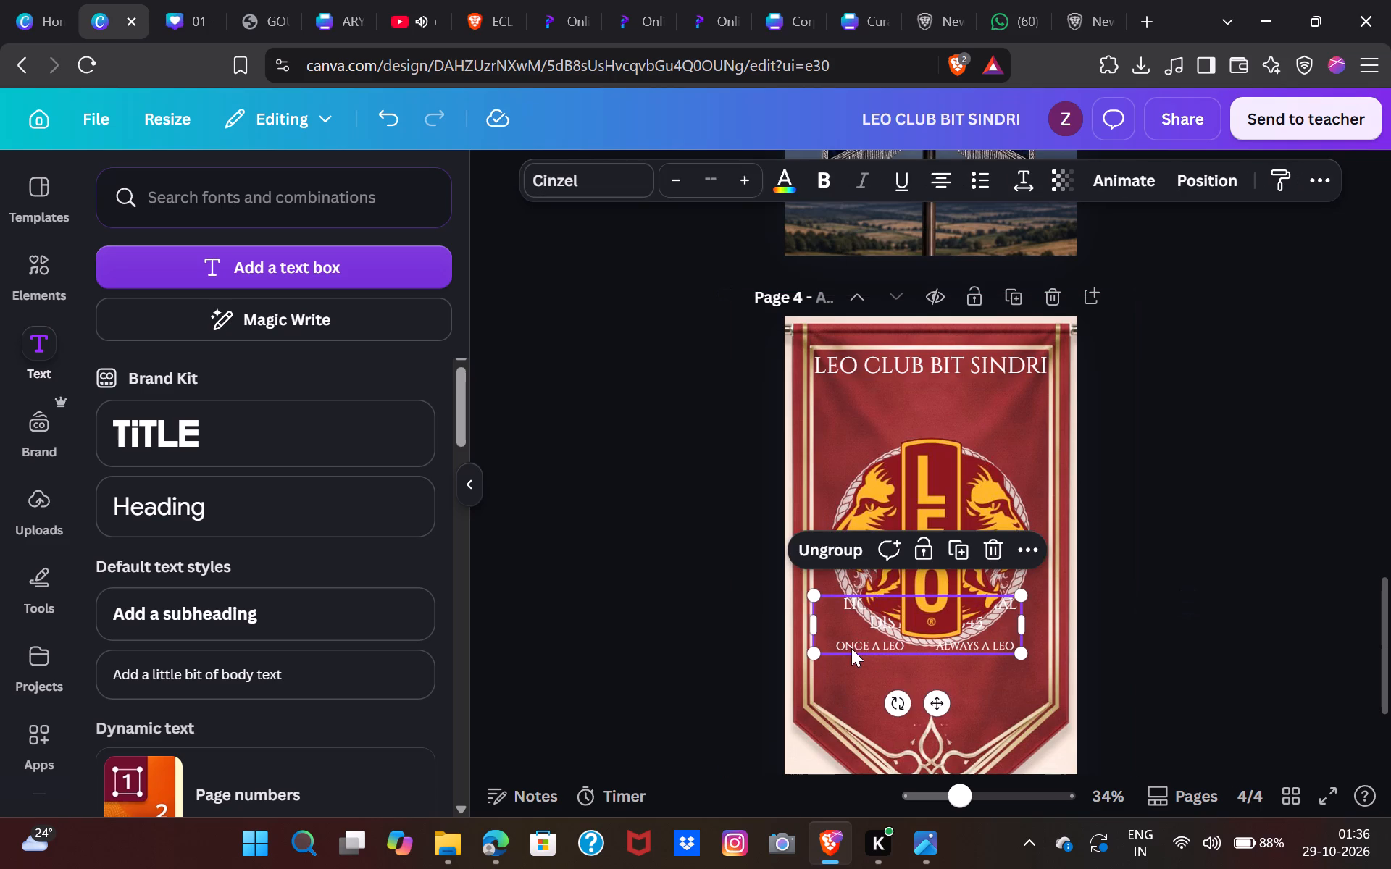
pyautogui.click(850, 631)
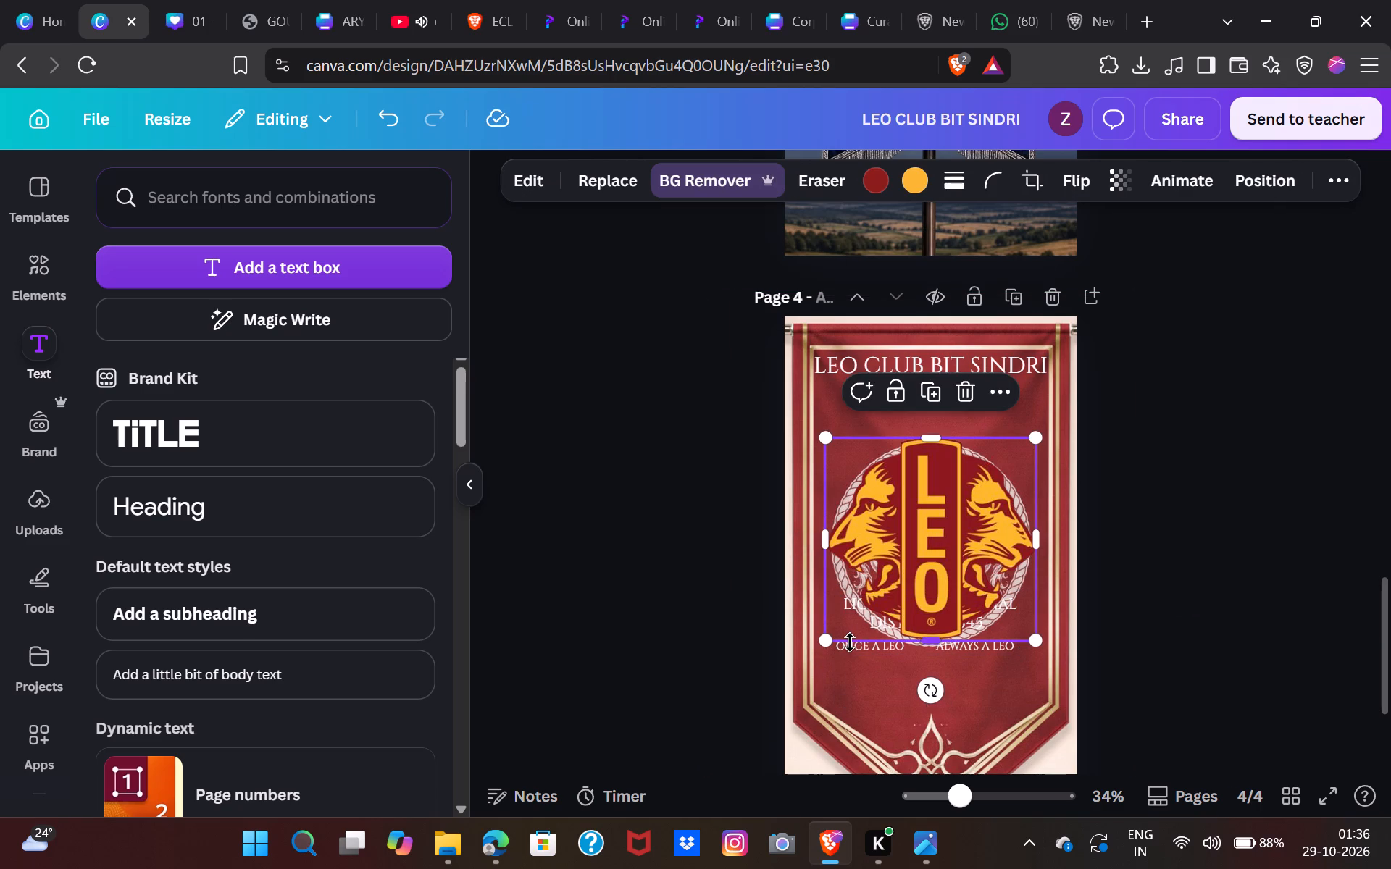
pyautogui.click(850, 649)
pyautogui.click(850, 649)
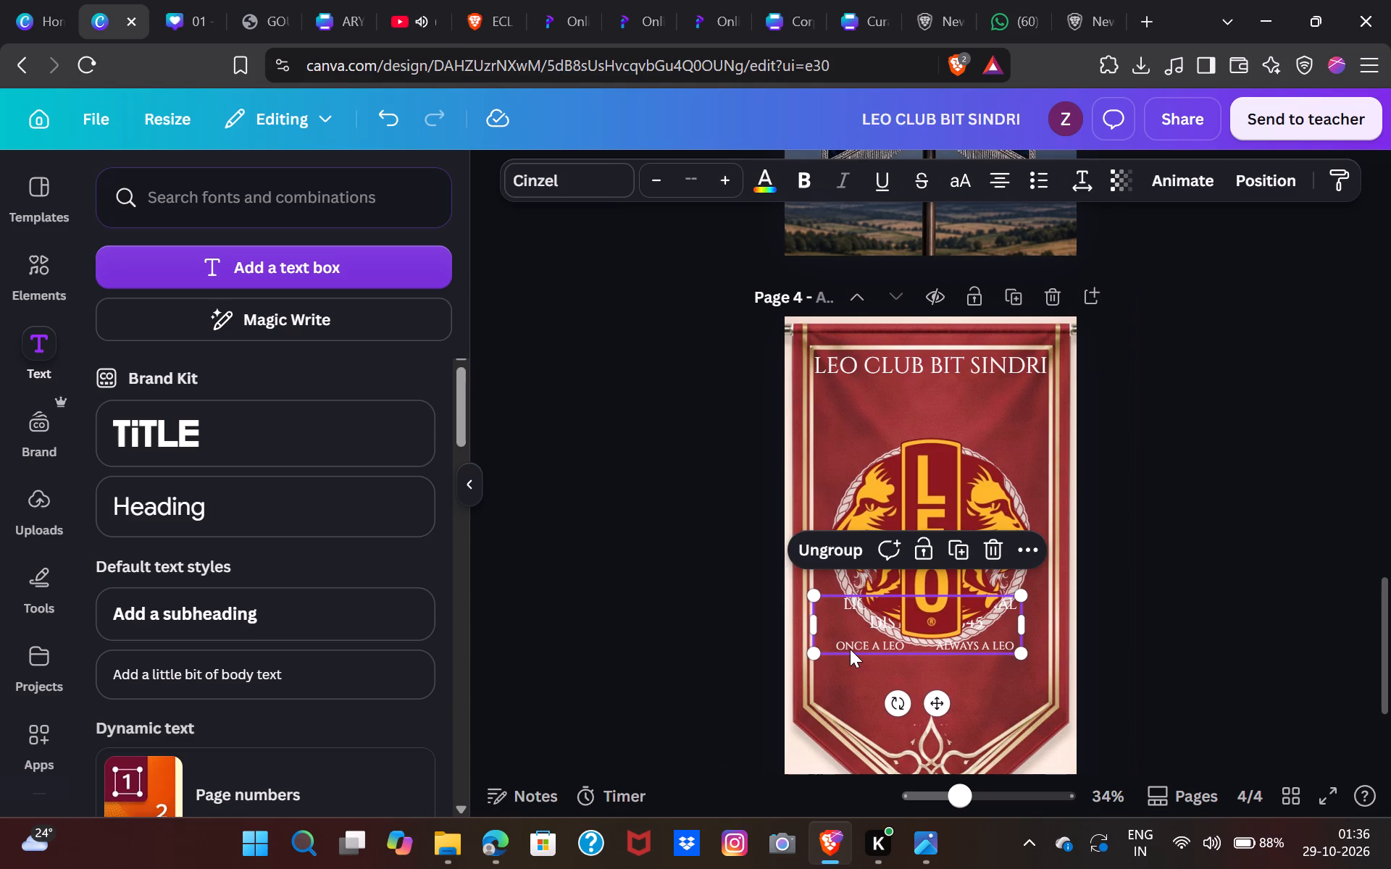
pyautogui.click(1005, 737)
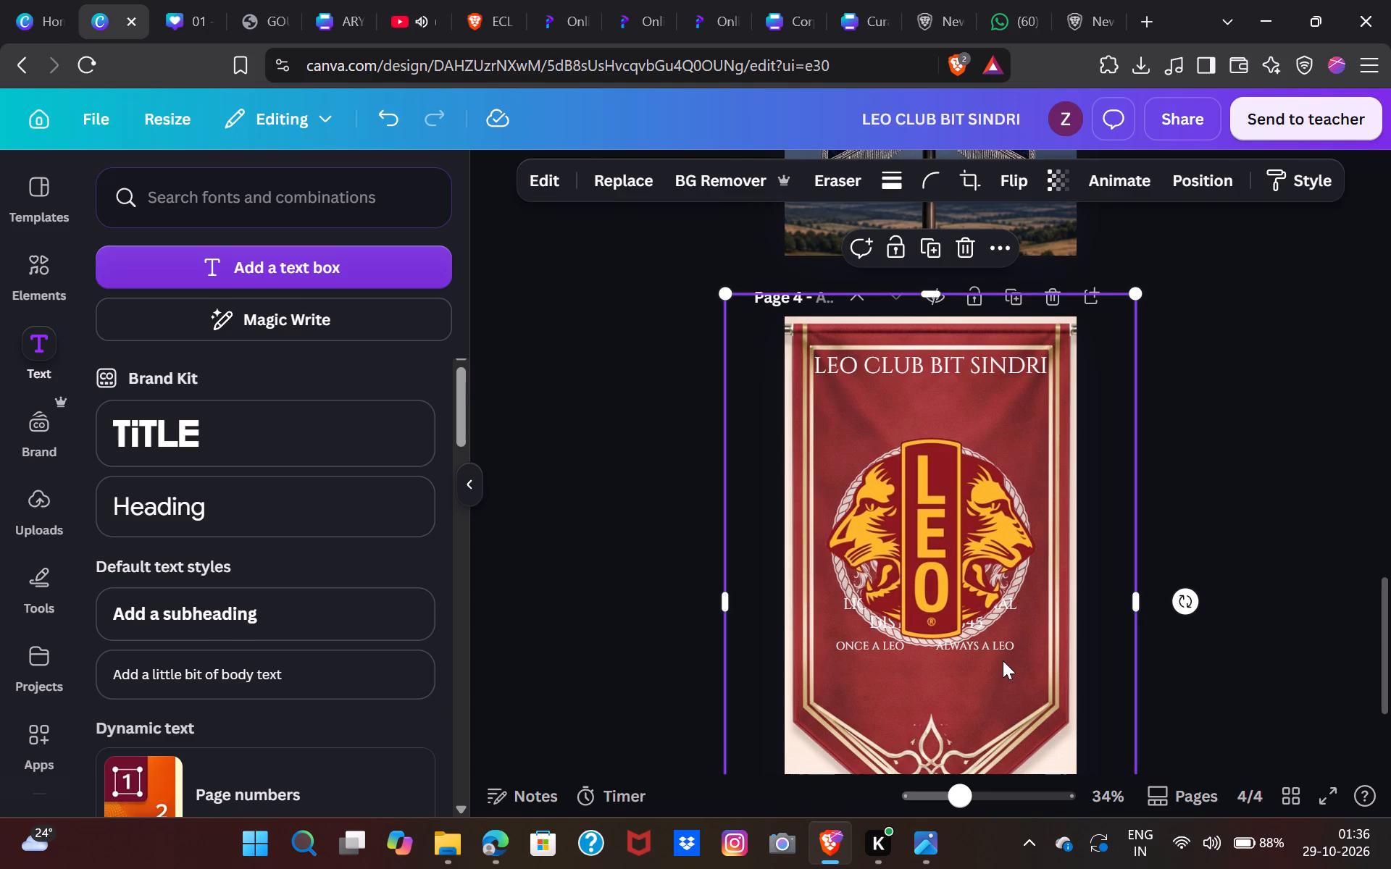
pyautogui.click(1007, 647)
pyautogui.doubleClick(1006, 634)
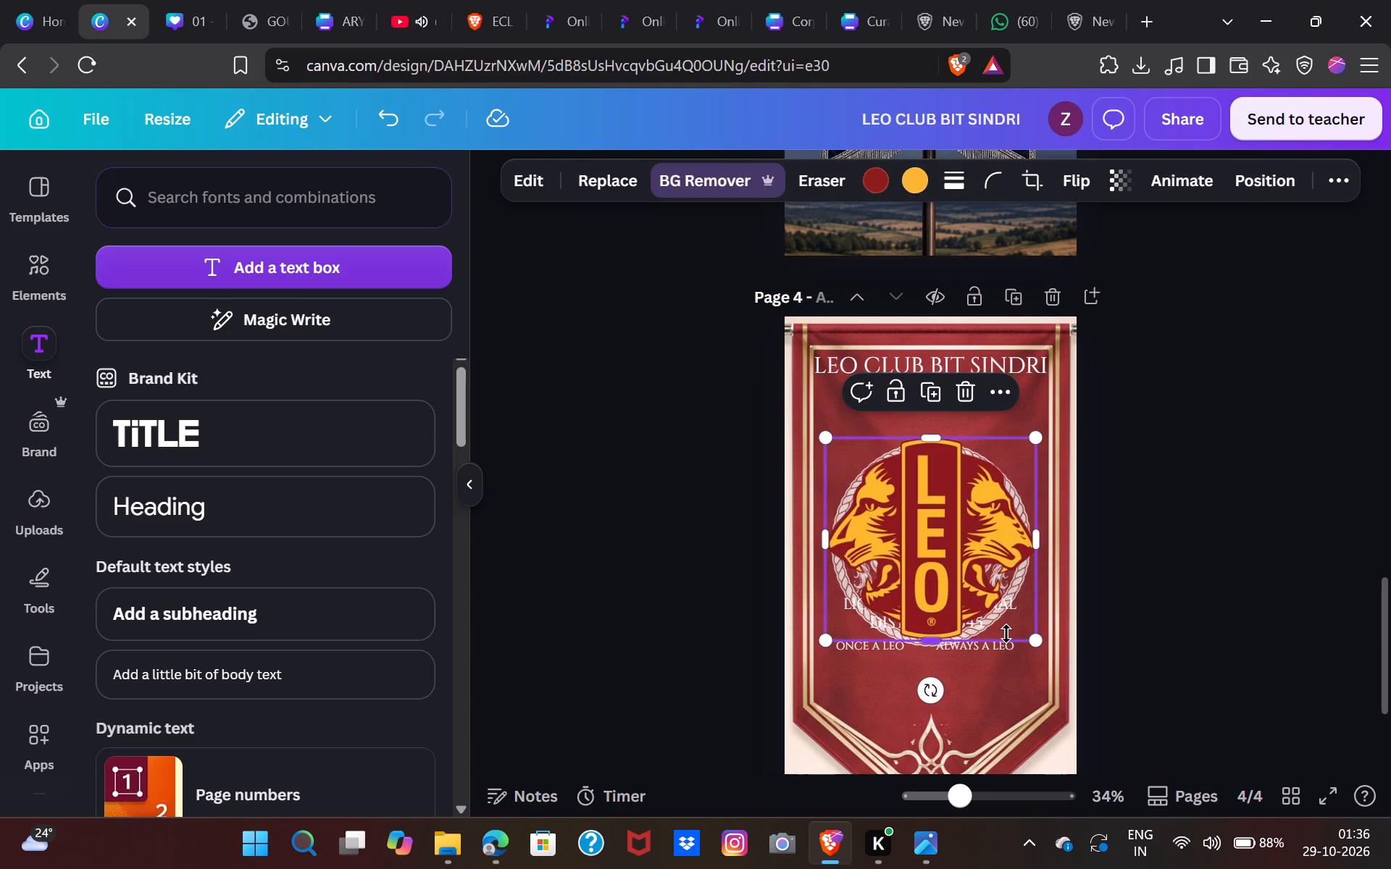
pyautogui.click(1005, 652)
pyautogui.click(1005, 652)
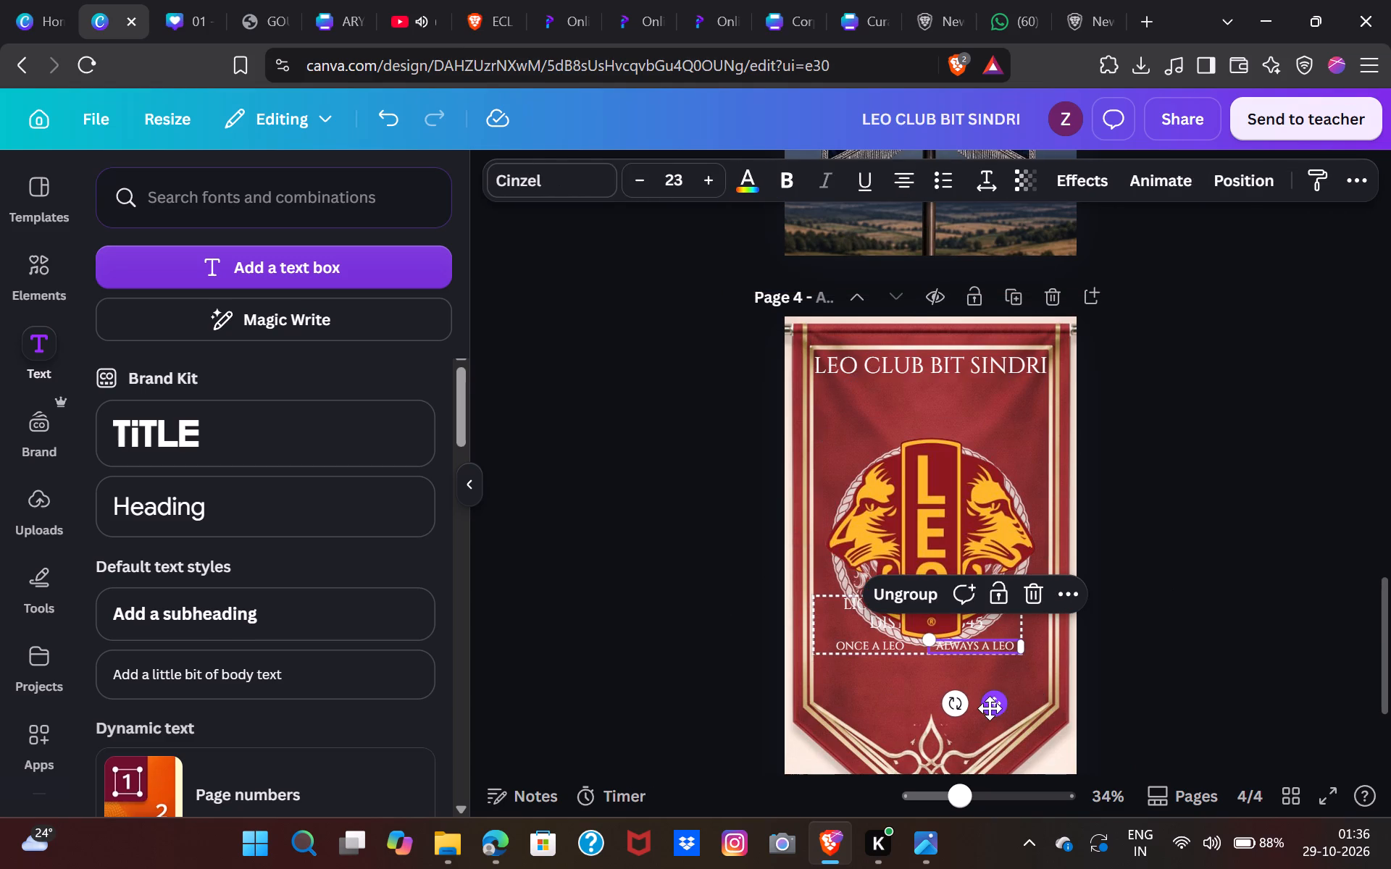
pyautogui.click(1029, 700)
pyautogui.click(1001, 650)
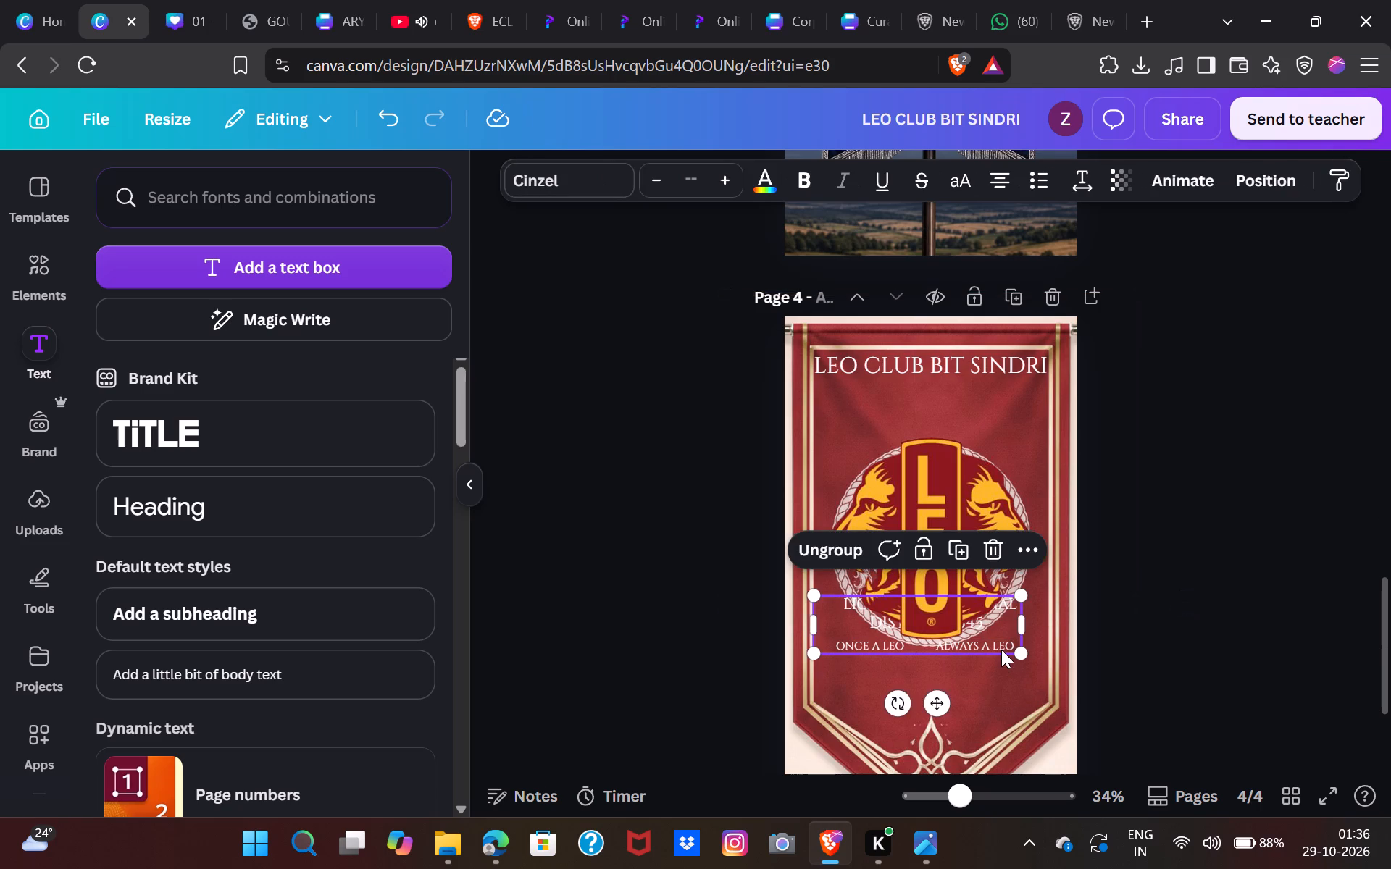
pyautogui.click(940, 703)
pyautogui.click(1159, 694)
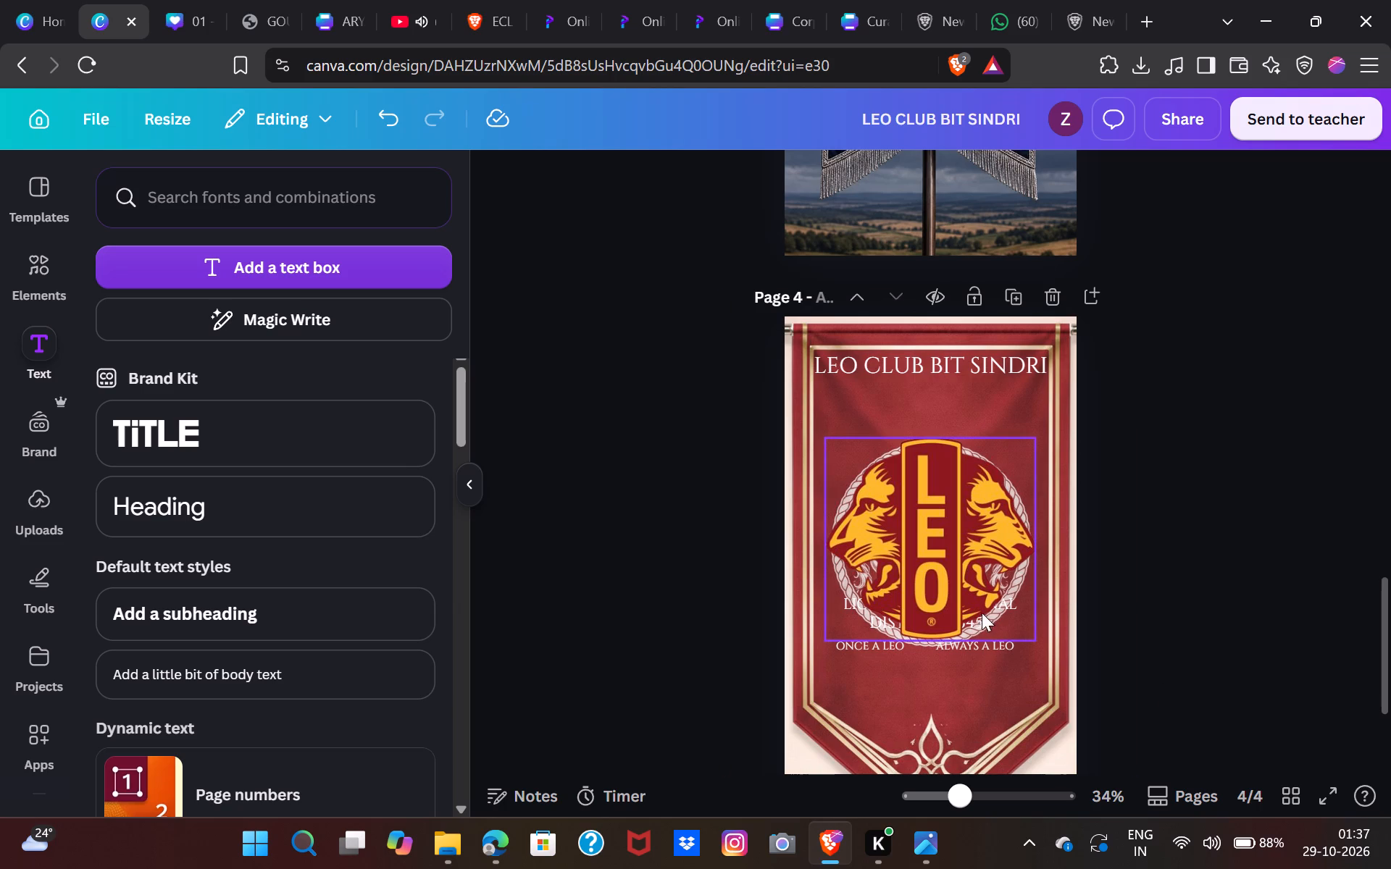
# Move the grouped LIONS INTERNATIONAL, DISTRICT - 345 and ONCE A LEO / ALWAYS A LEO texts up between the club title and the LEO logo.
pyautogui.click(996, 649)
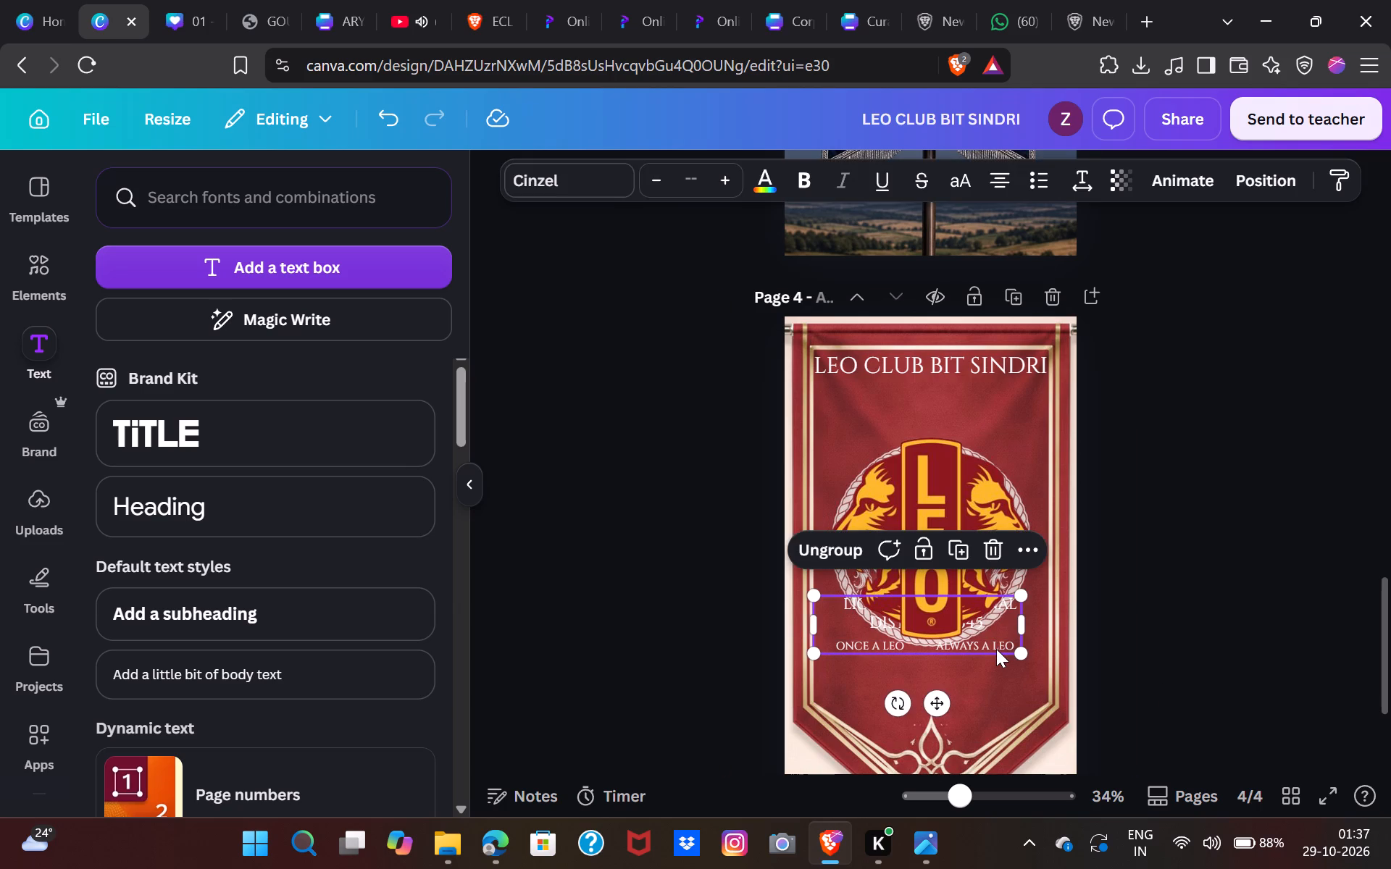
pyautogui.moveTo(996, 649); pyautogui.dragTo(990, 444)
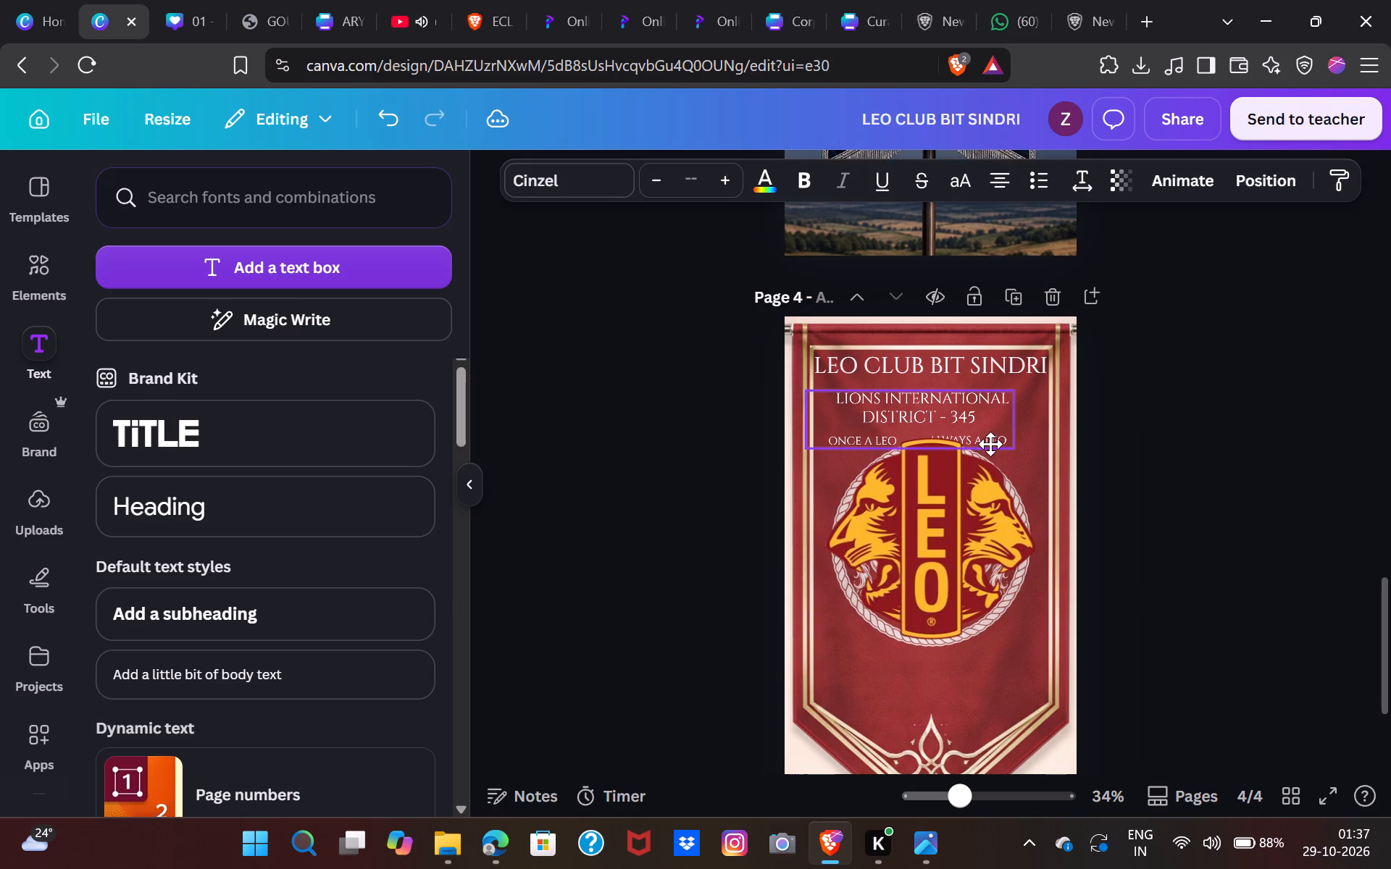
pyautogui.moveTo(990, 444); pyautogui.dragTo(1004, 440)
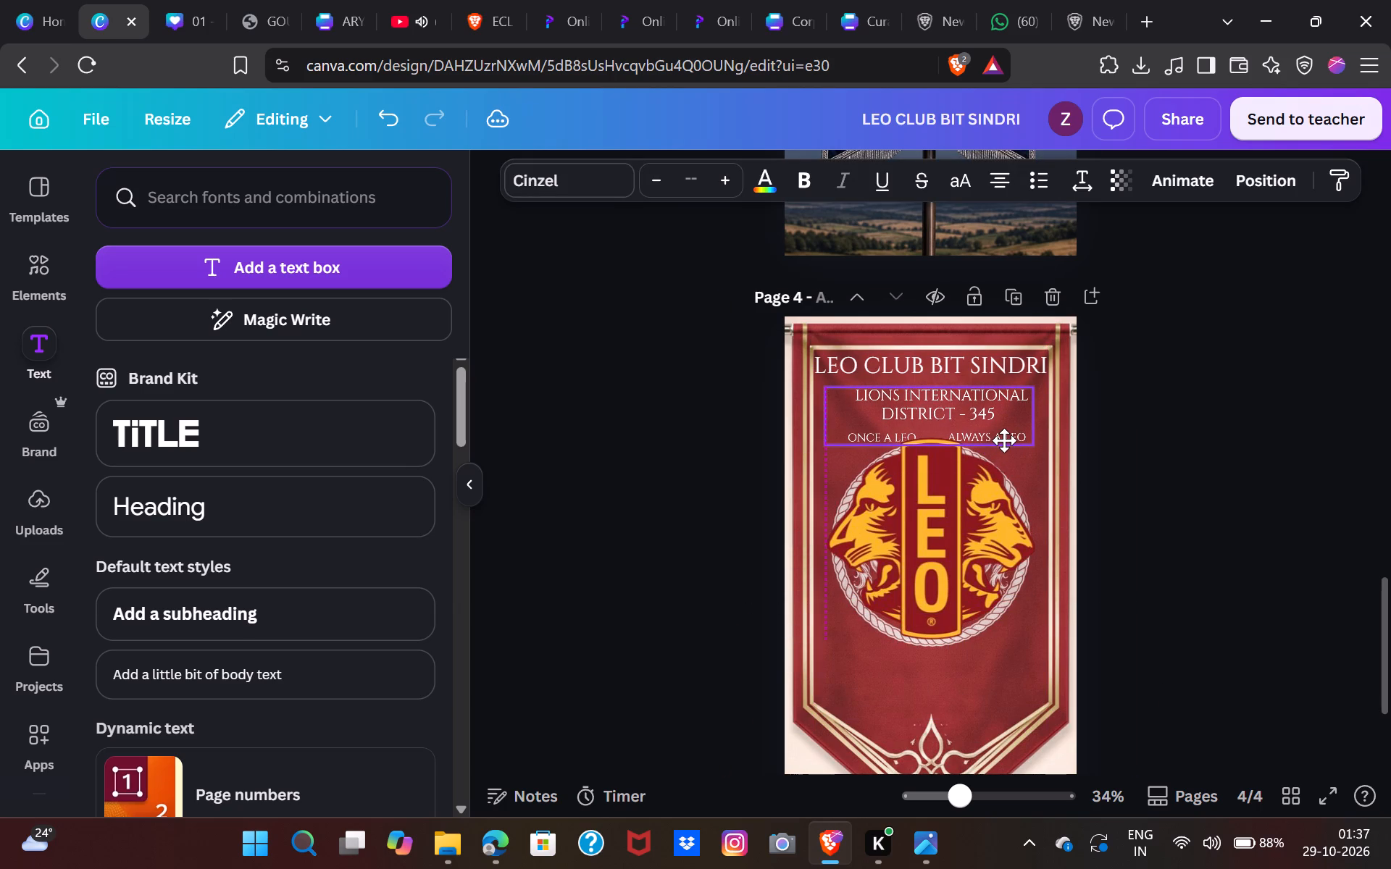
pyautogui.moveTo(1004, 440); pyautogui.dragTo(1003, 439)
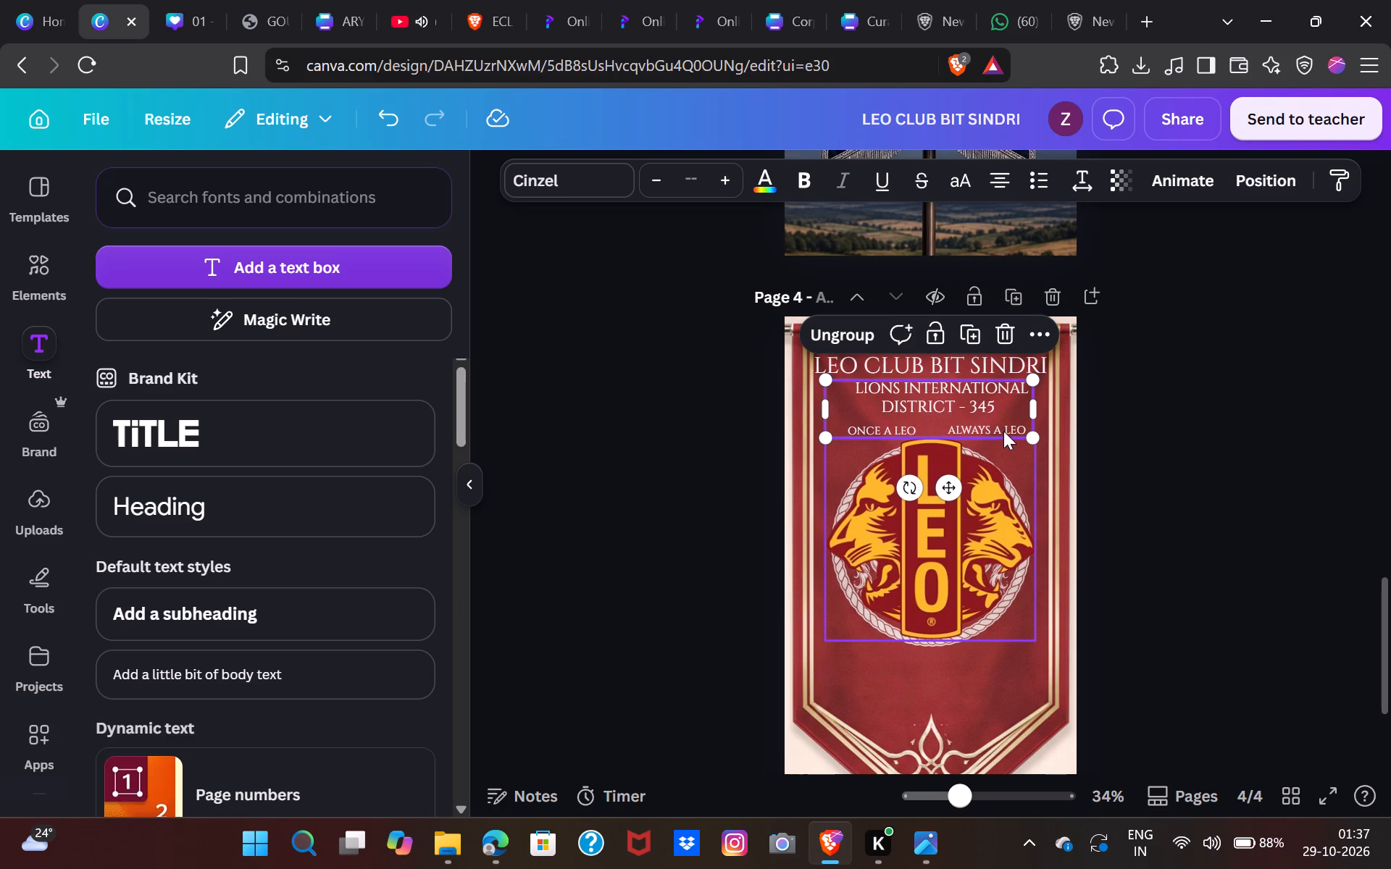
pyautogui.click(1159, 489)
# Enlarge the LIONS INTERNATIONAL line within the text group on page 4 to font size 35.
pyautogui.click(972, 412)
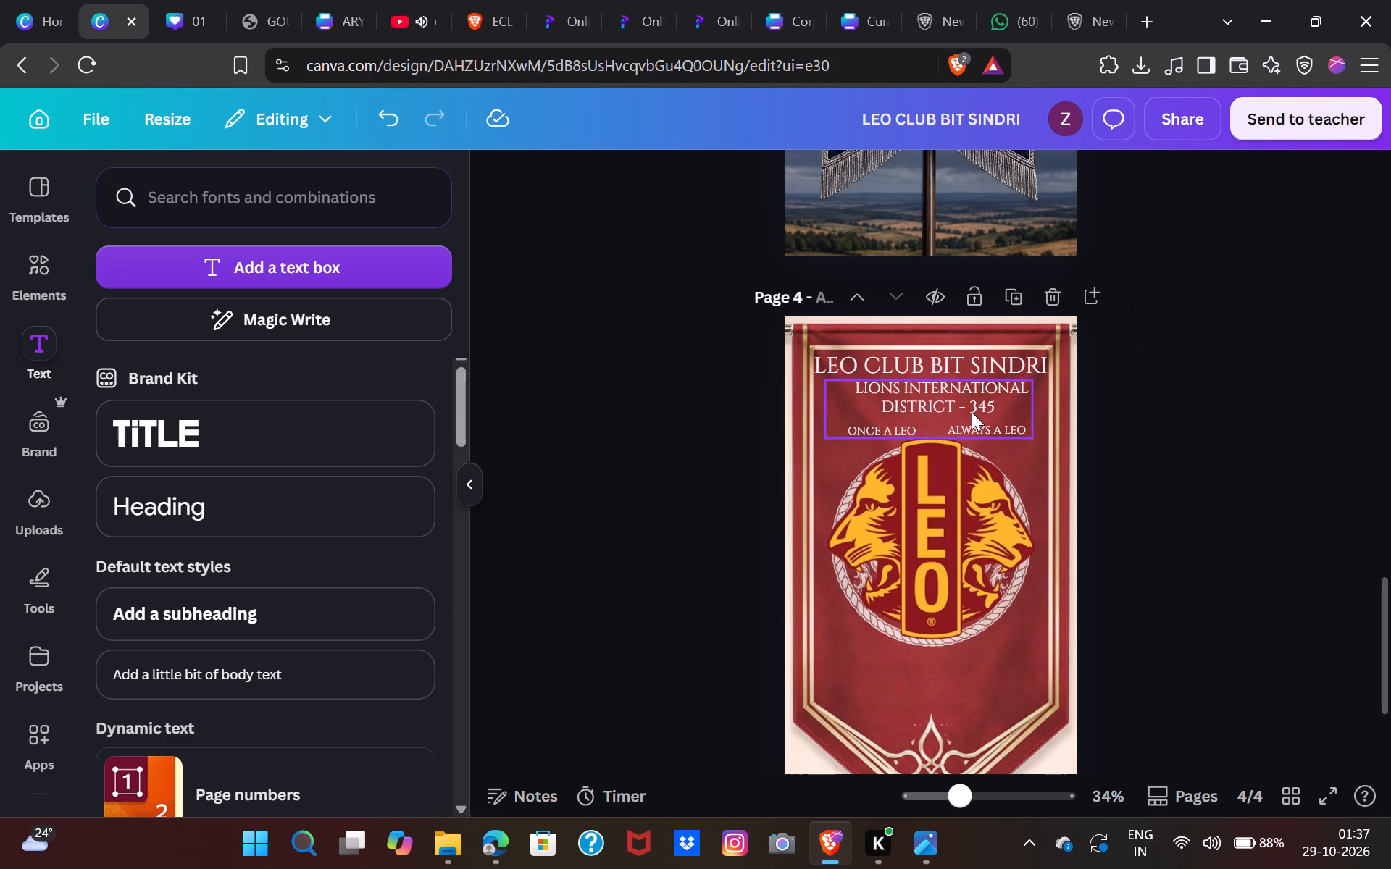
pyautogui.click(1161, 498)
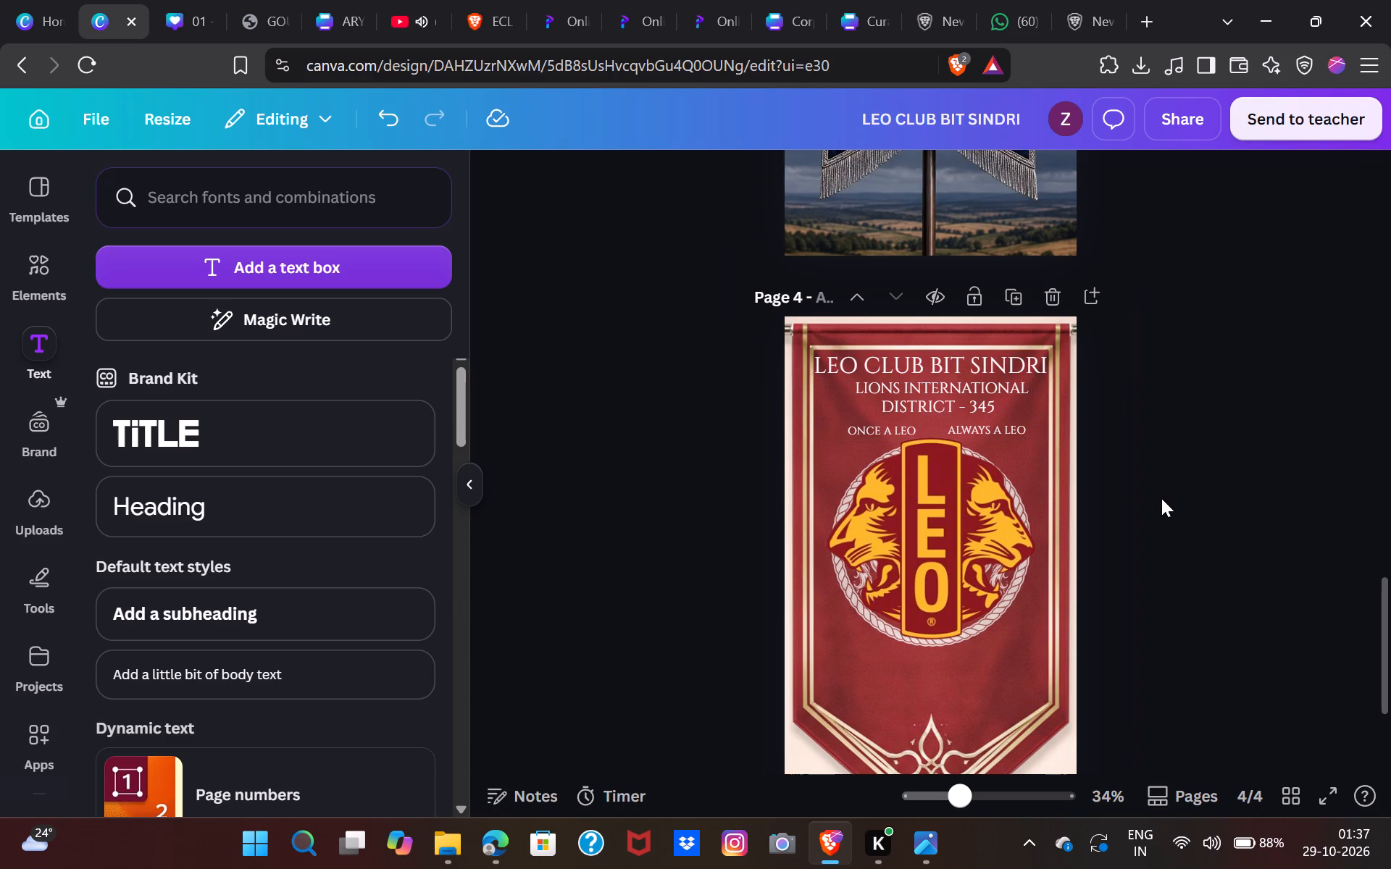
pyautogui.click(1137, 498)
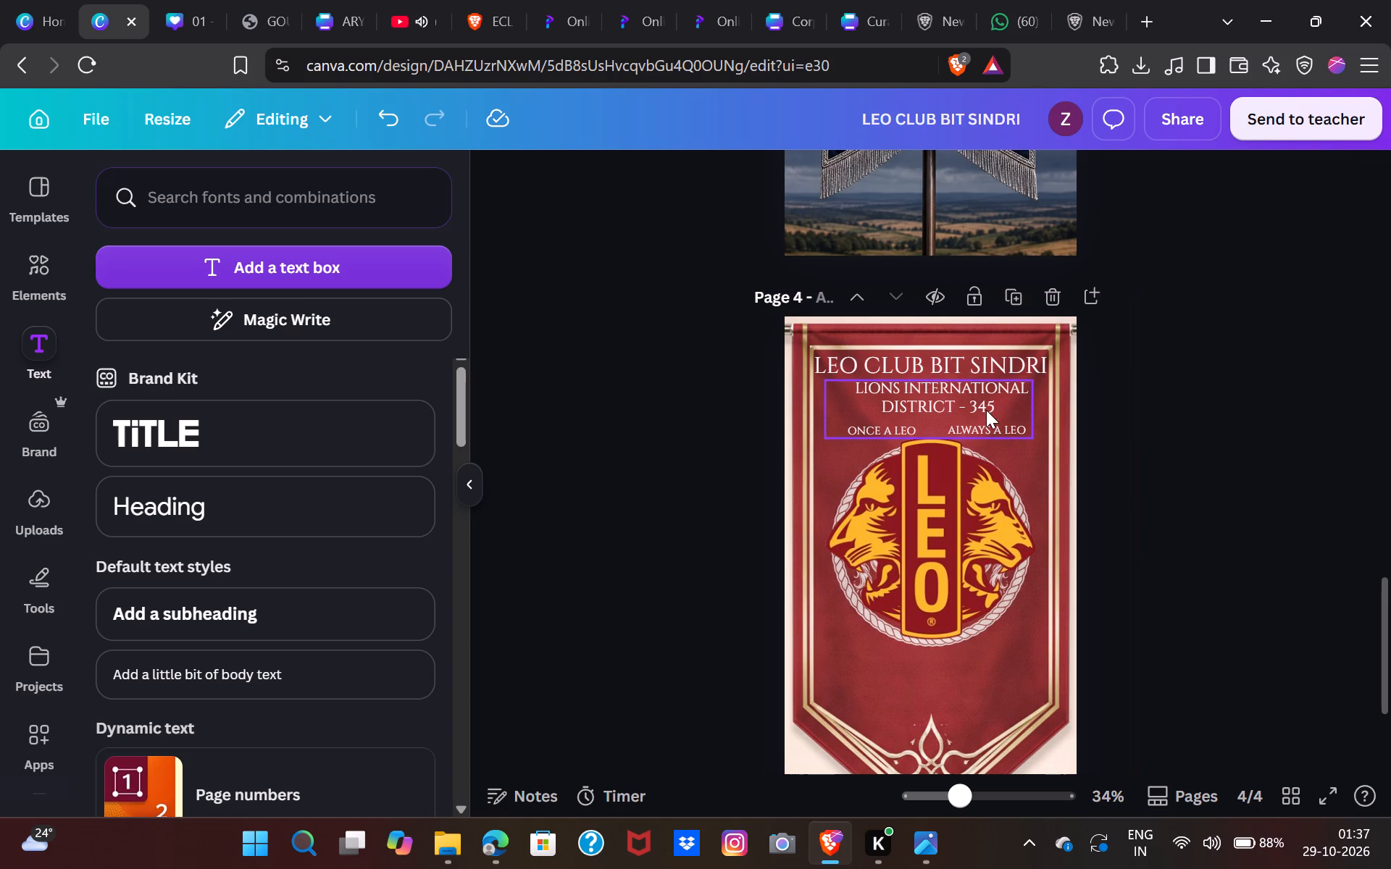
pyautogui.click(986, 410)
pyautogui.click(953, 390)
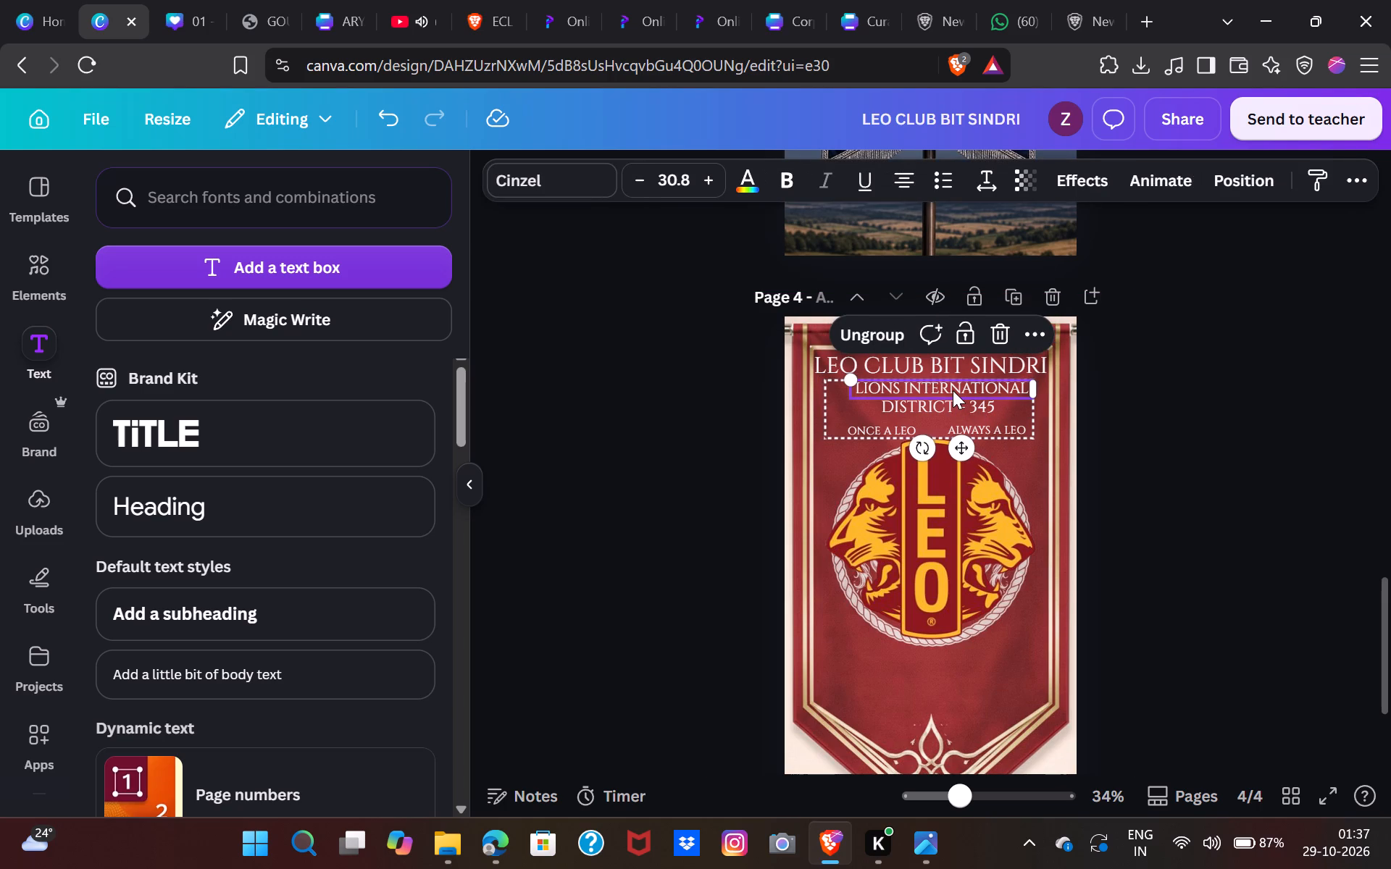
pyautogui.click(953, 390)
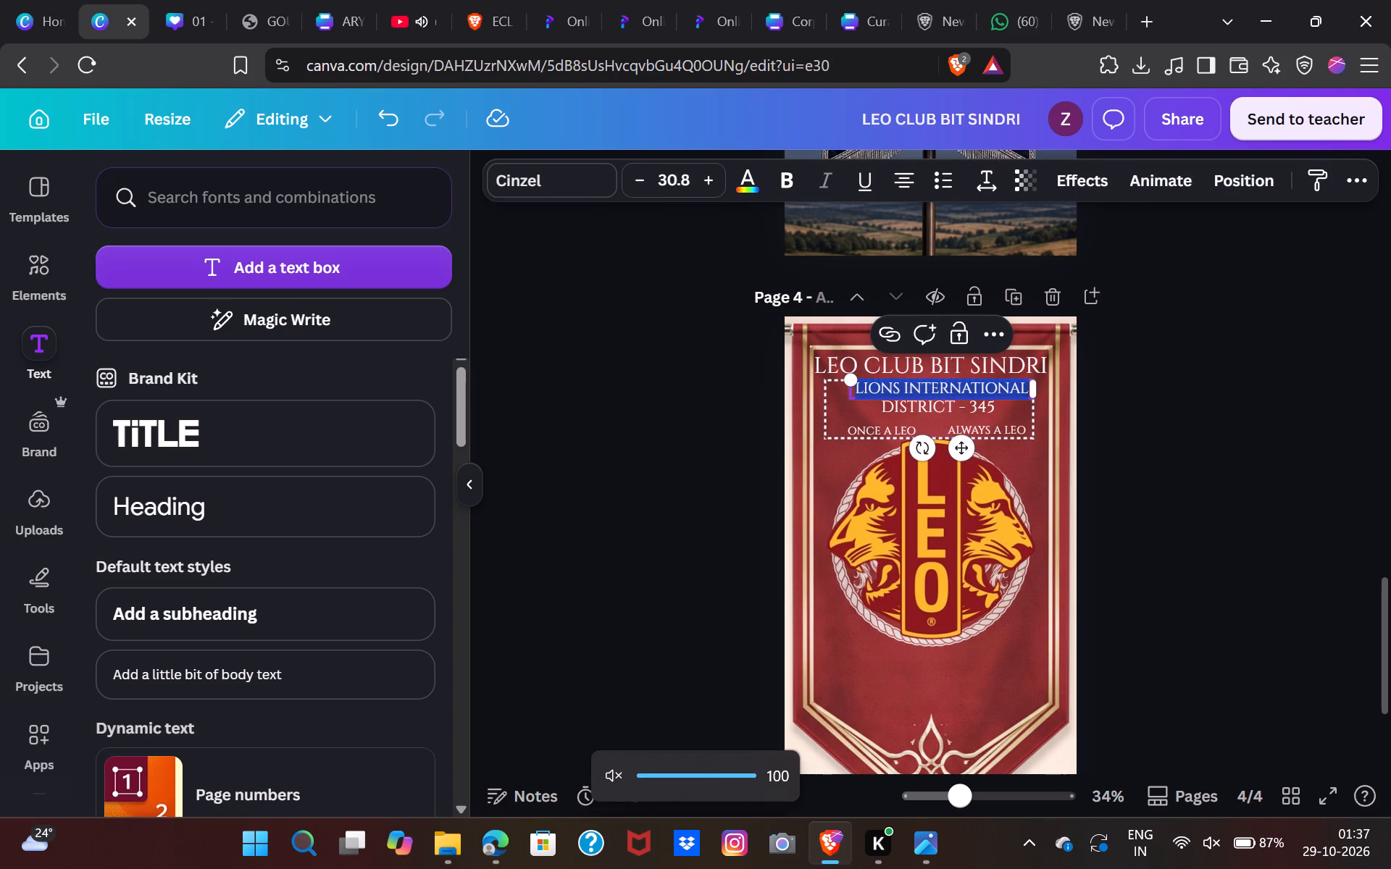
pyautogui.click(1230, 507)
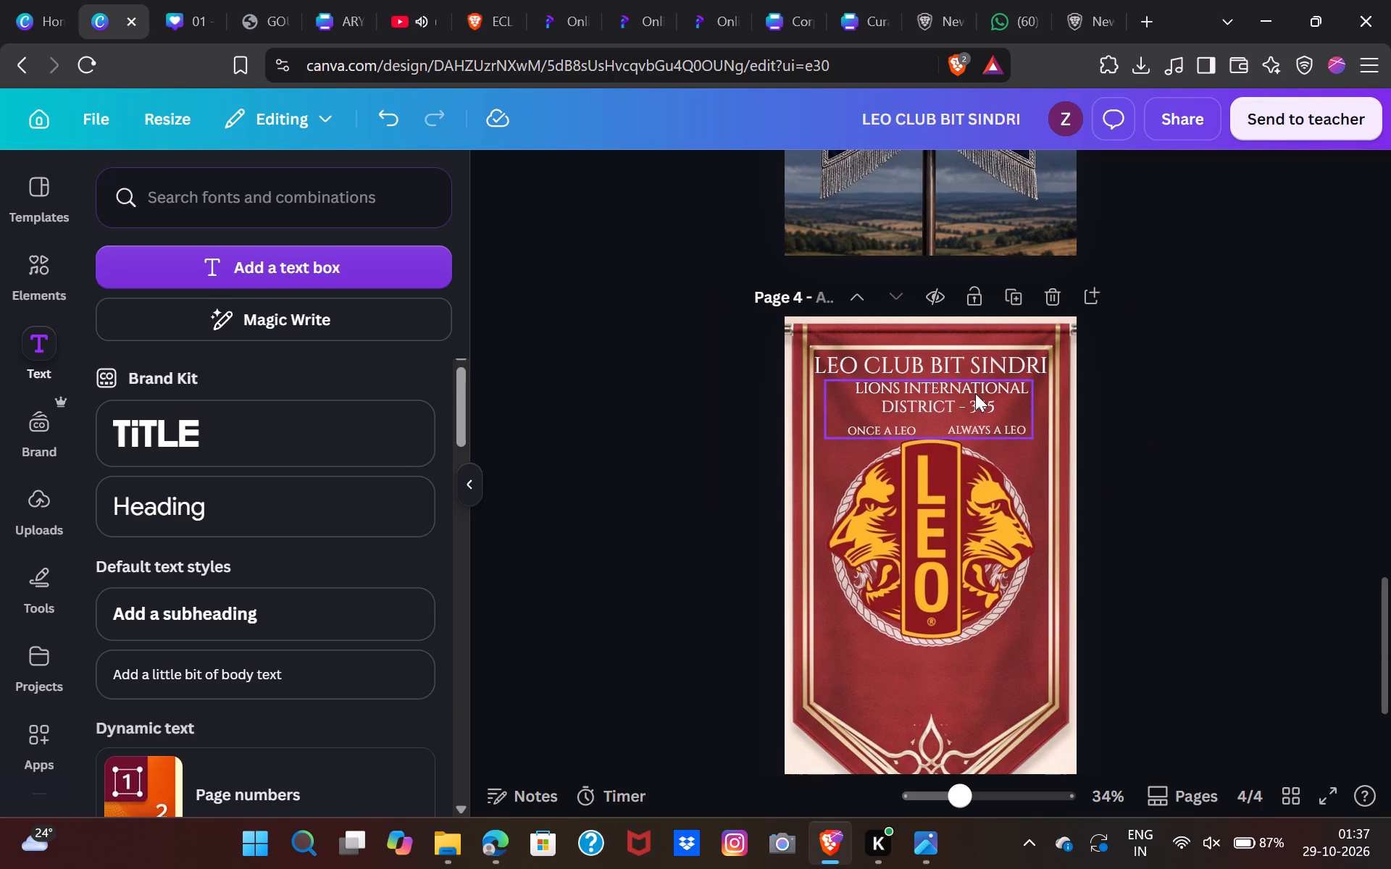
pyautogui.click(975, 393)
pyautogui.click(887, 396)
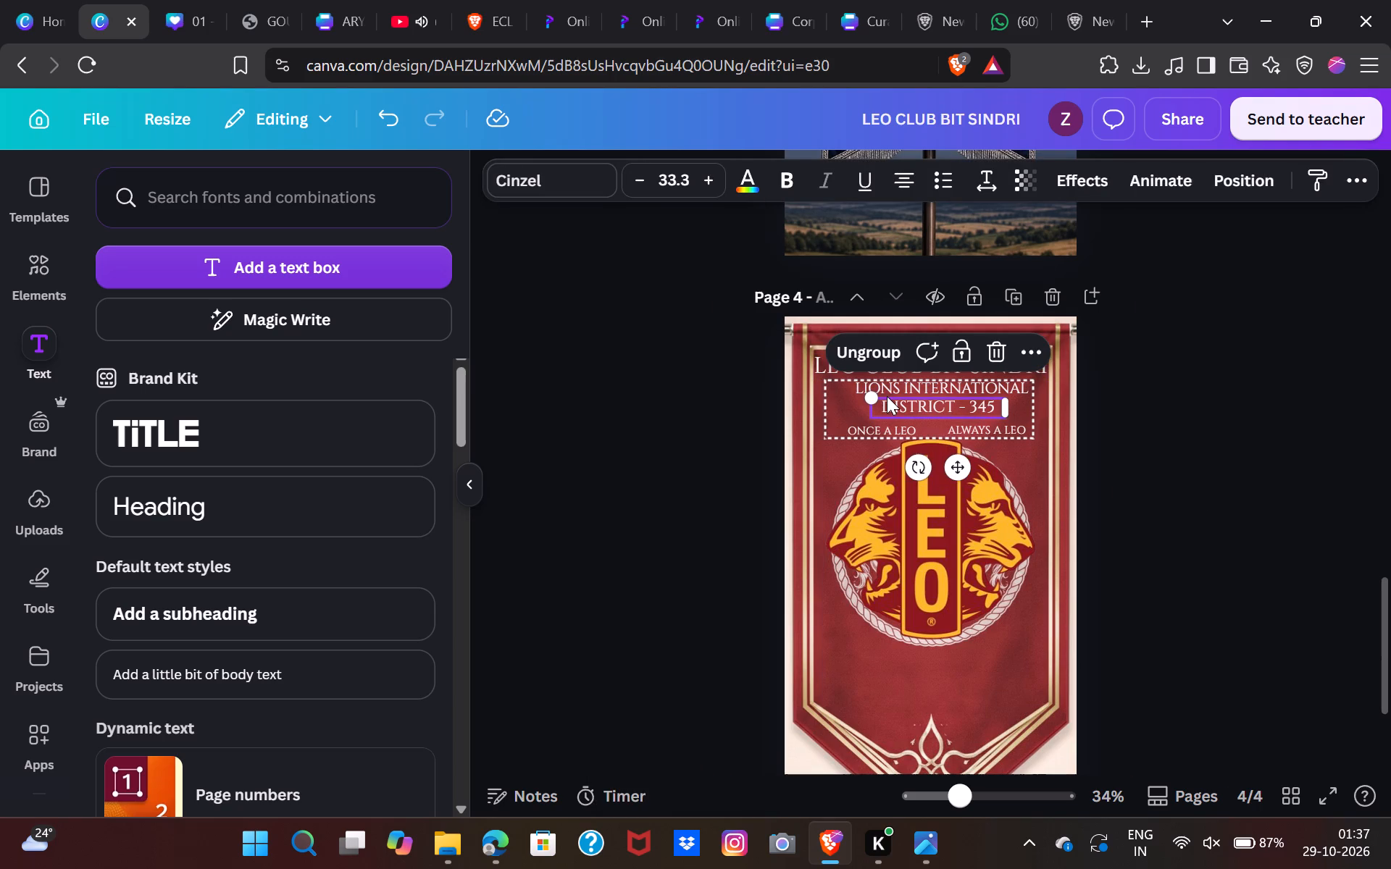
pyautogui.click(887, 387)
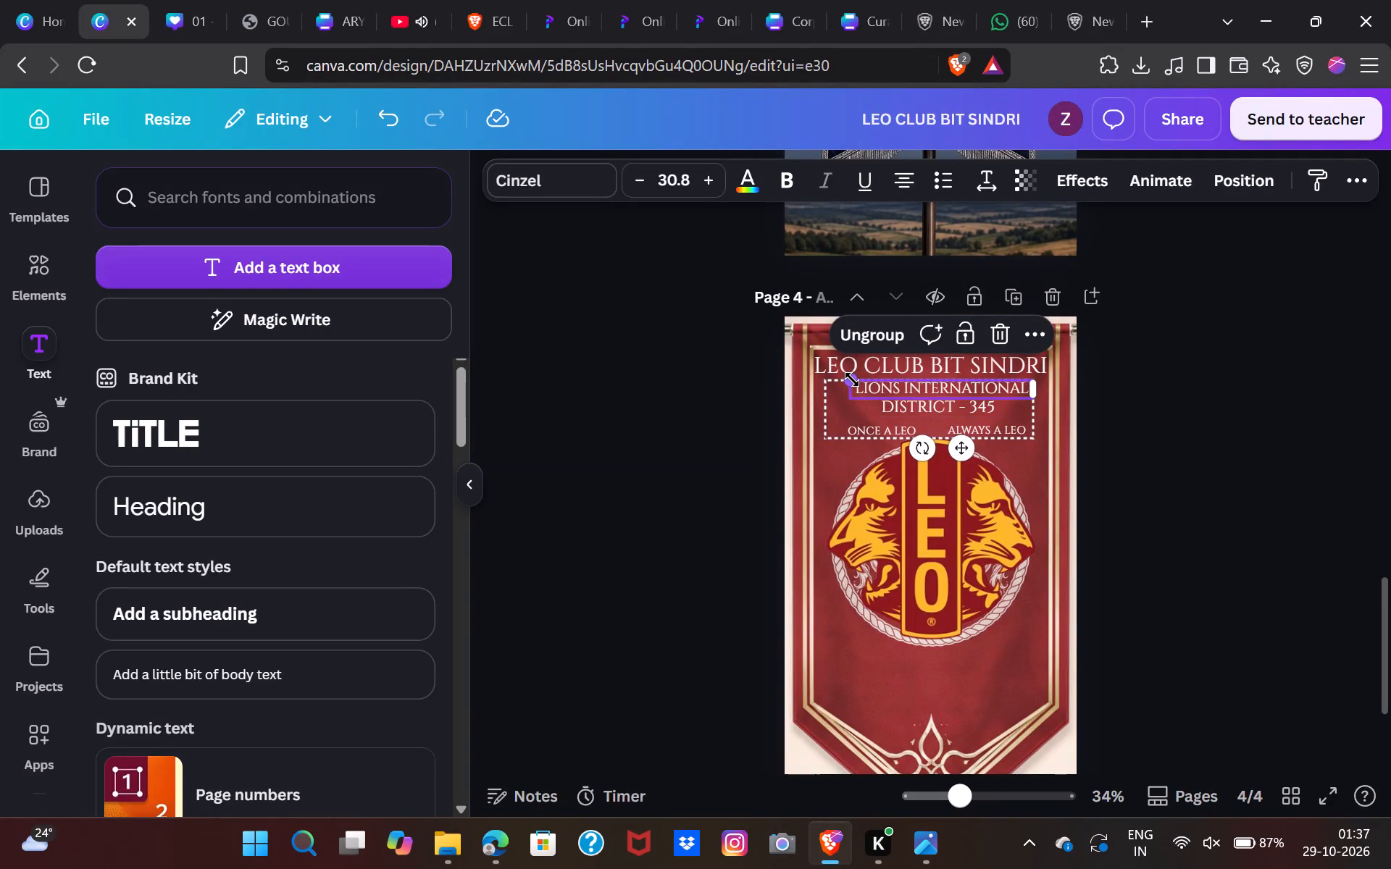
pyautogui.click(855, 378)
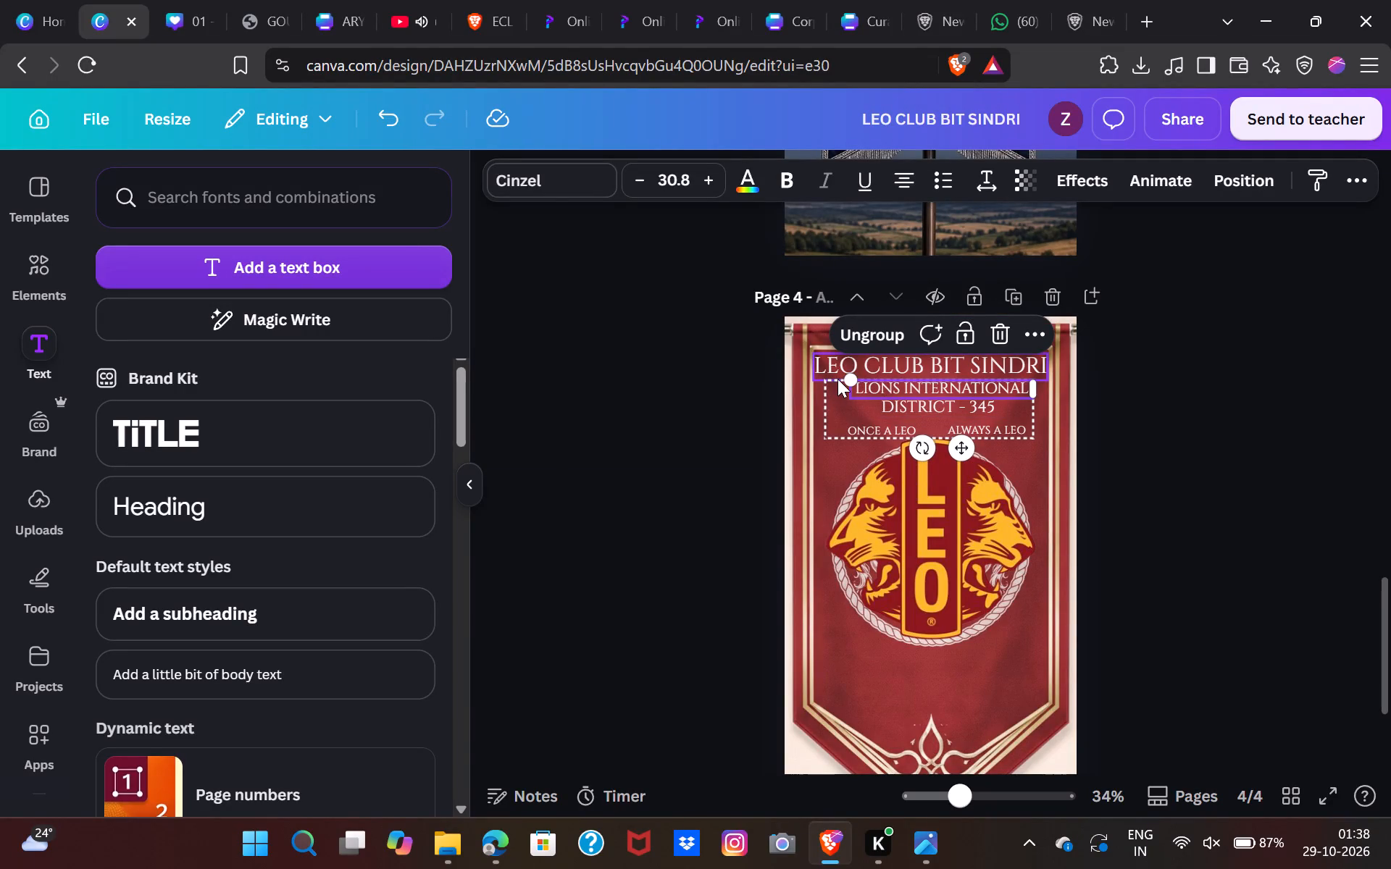
pyautogui.moveTo(844, 377); pyautogui.dragTo(827, 378)
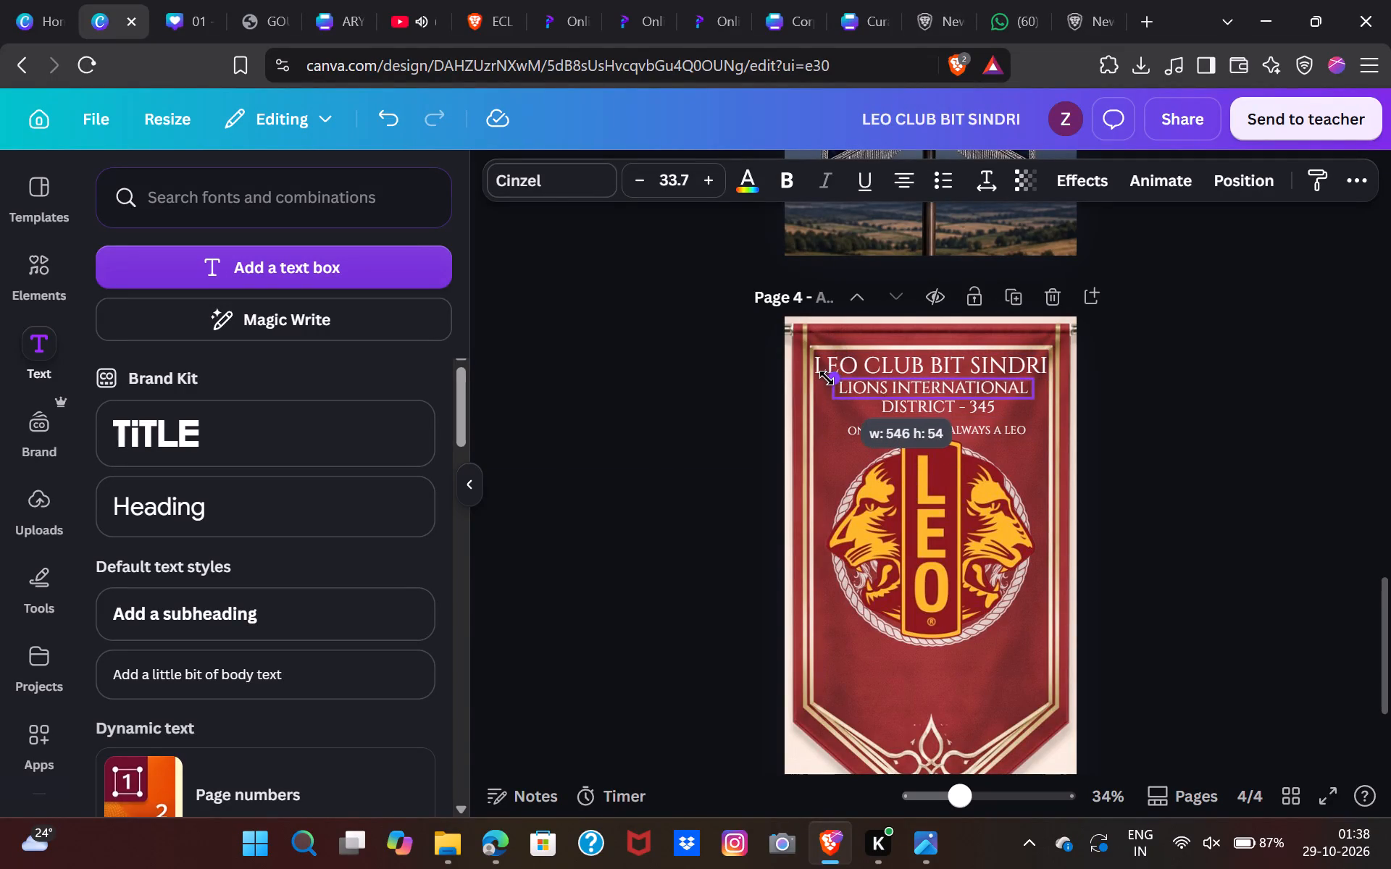
pyautogui.moveTo(827, 378); pyautogui.dragTo(819, 378)
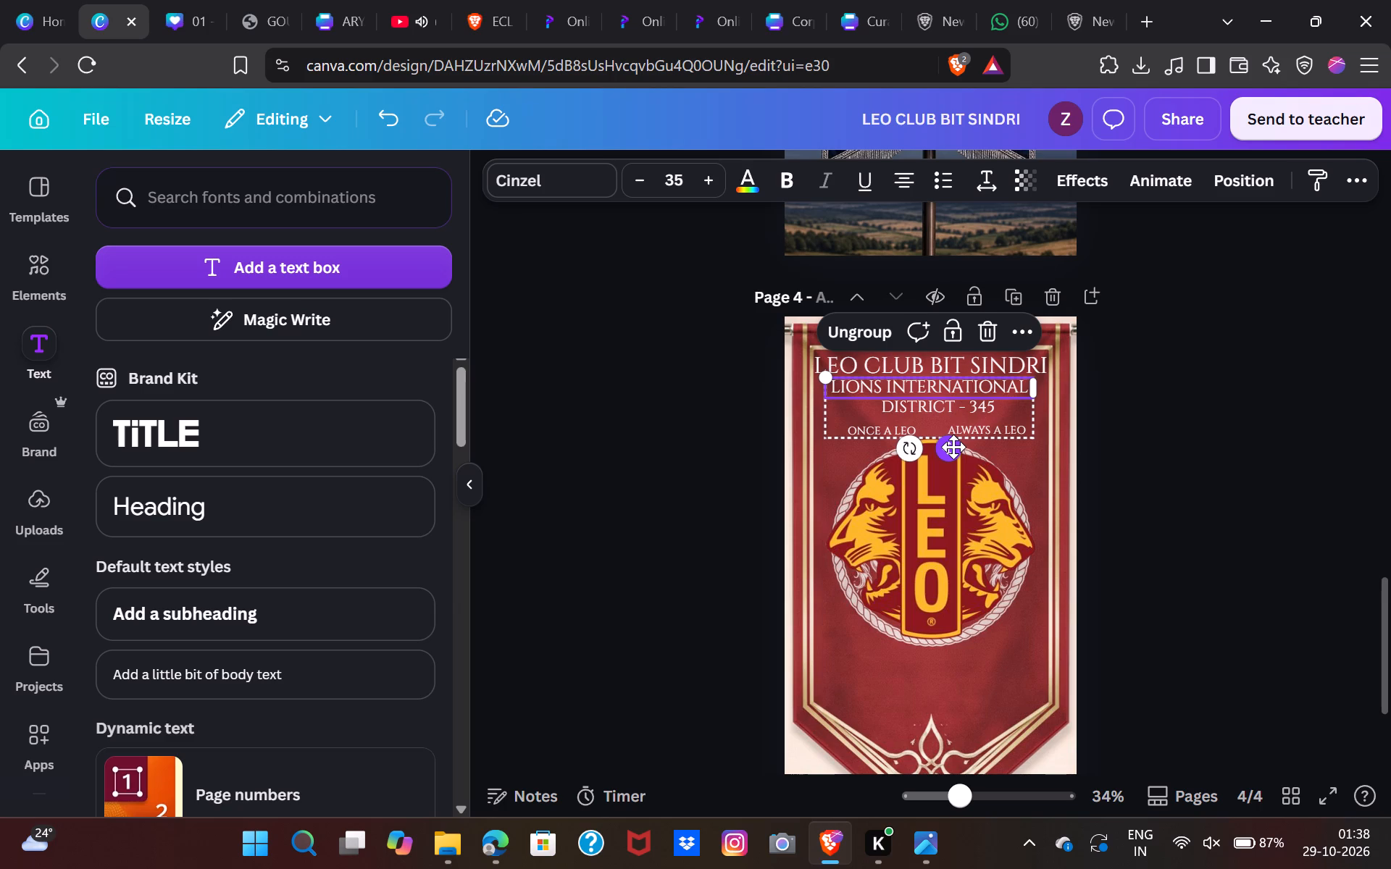
pyautogui.click(1167, 445)
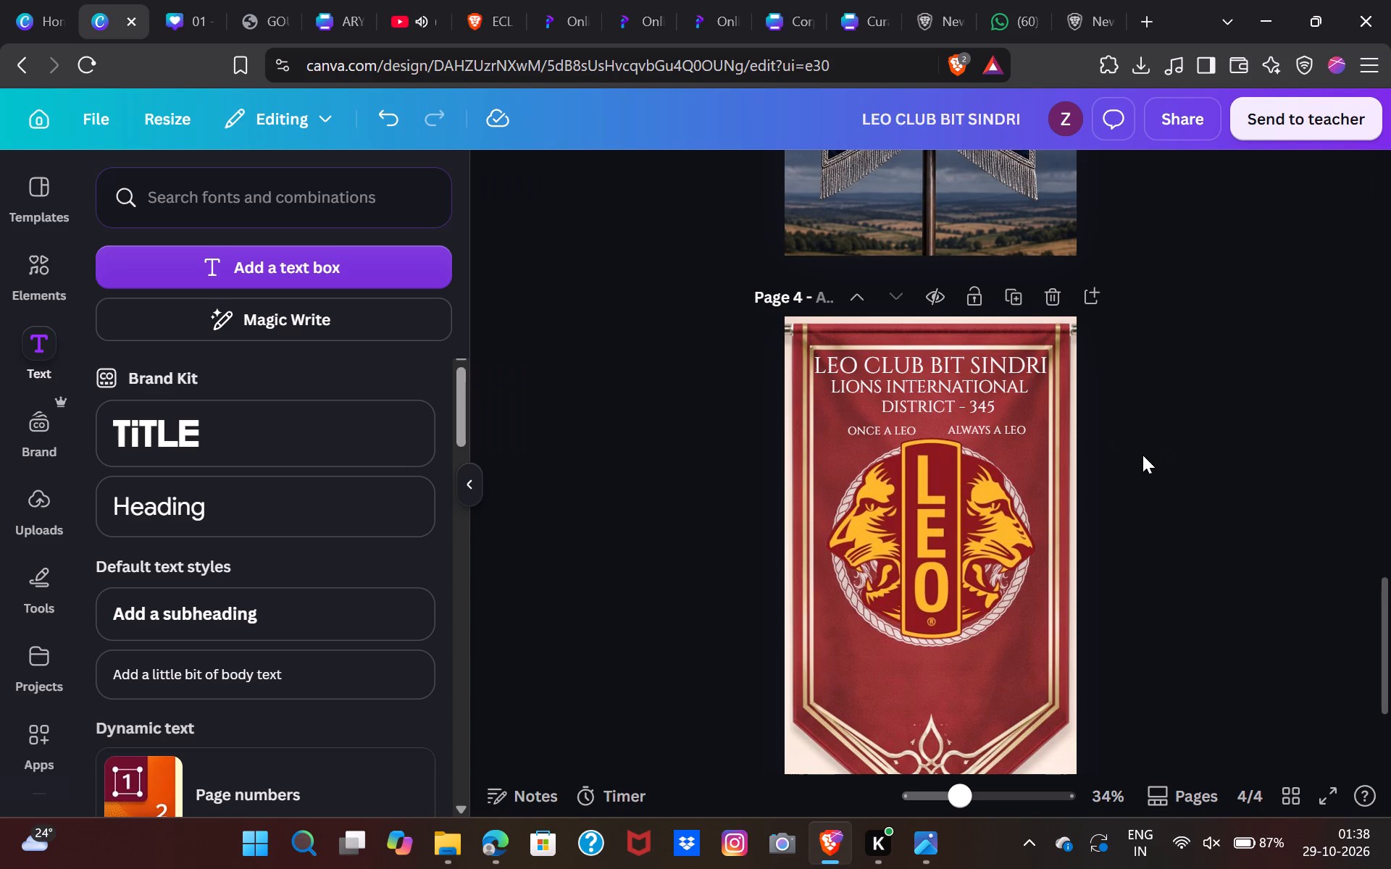
# Ungroup the LIONS INTERNATIONAL, DISTRICT - 345, ONCE A LEO and ALWAYS A LEO texts on page 4.
pyautogui.click(982, 394)
pyautogui.click(858, 340)
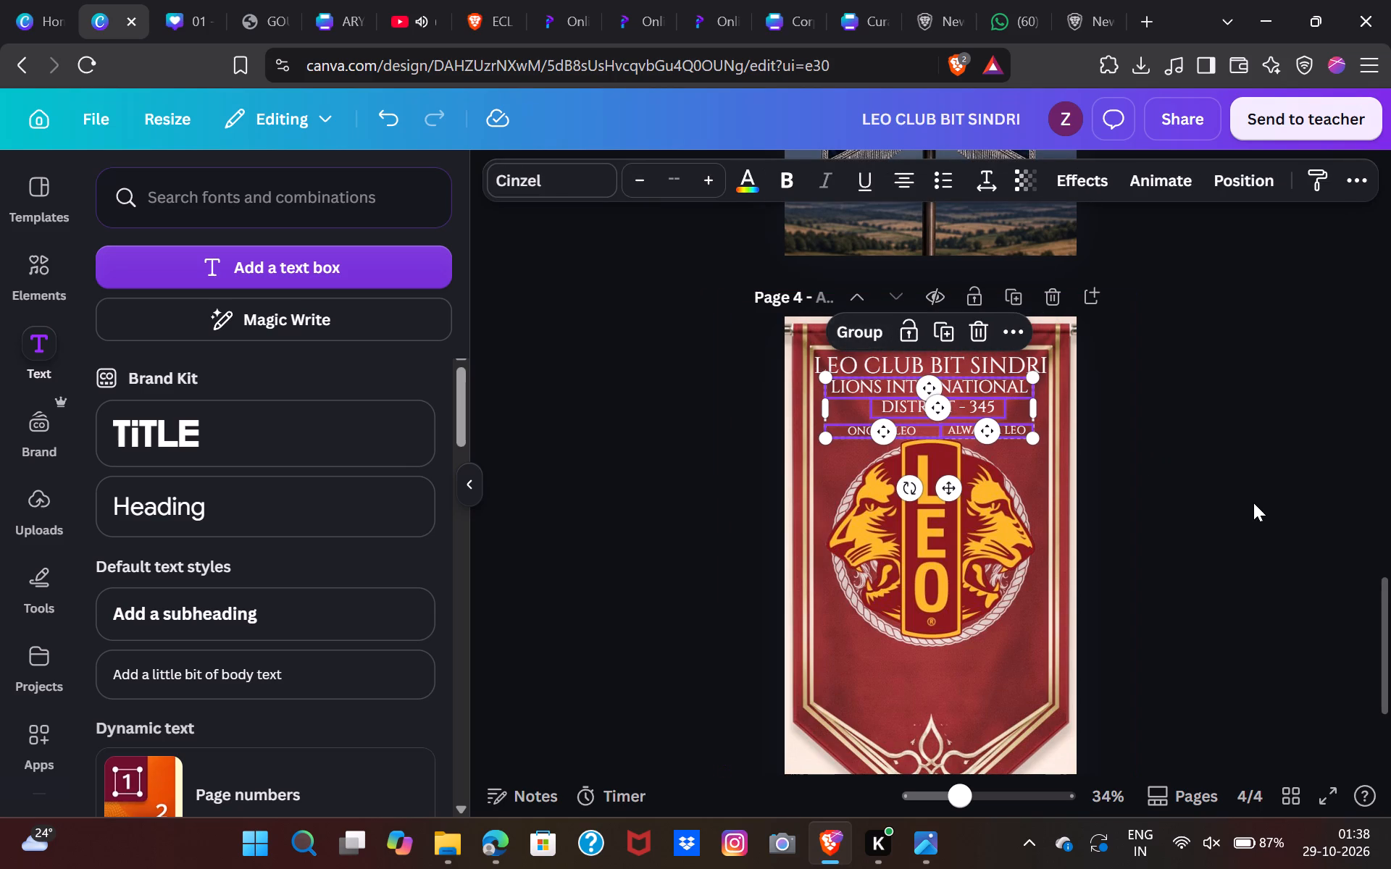
pyautogui.click(1253, 503)
# Enlarge the LIONS INTERNATIONAL text to font size 39 and centre it under the LEO CLUB BIT SINDRI title.
pyautogui.click(970, 392)
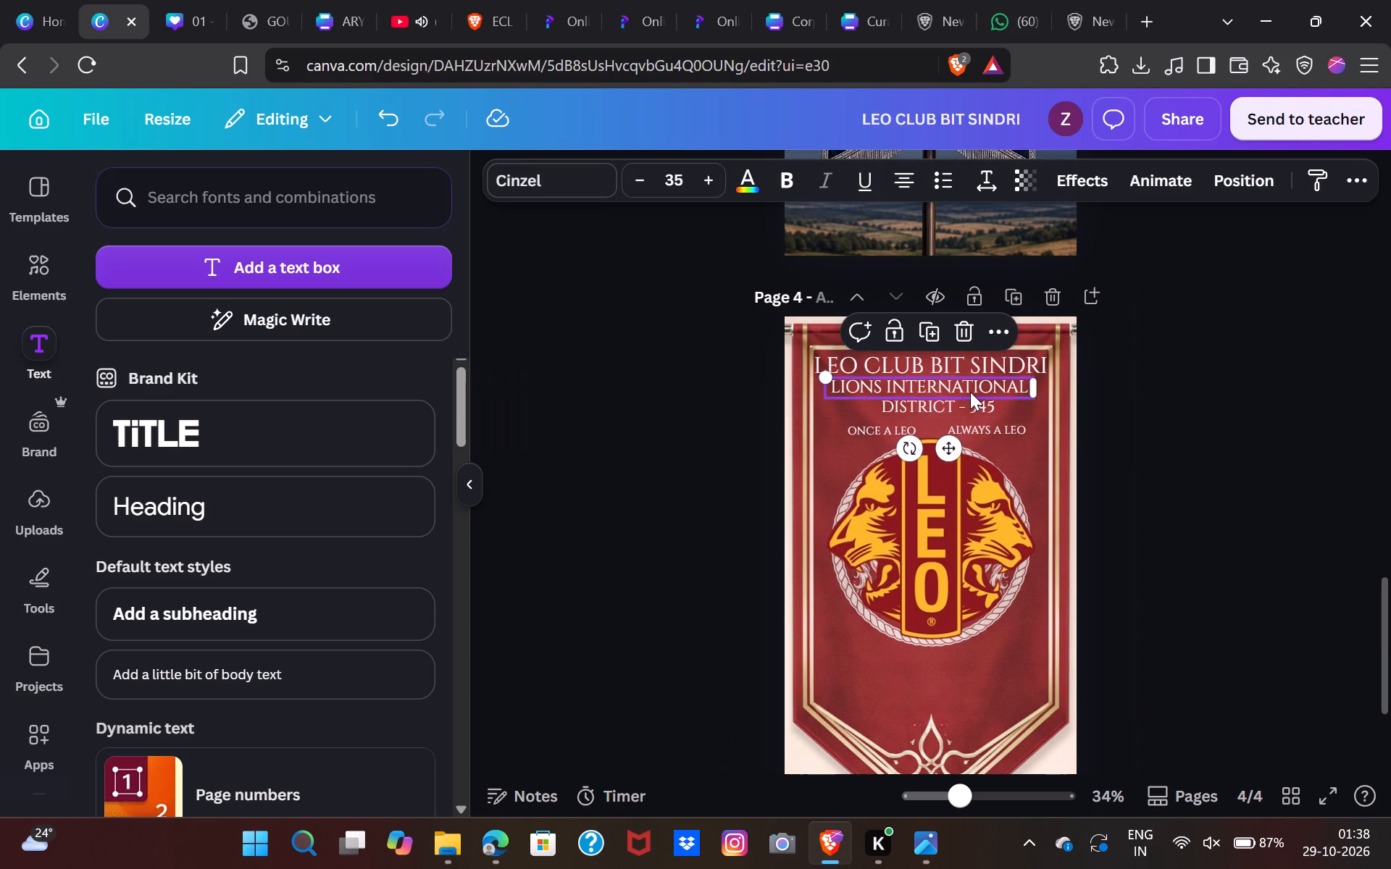
pyautogui.moveTo(826, 378); pyautogui.dragTo(803, 380)
pyautogui.moveTo(937, 448); pyautogui.dragTo(960, 454)
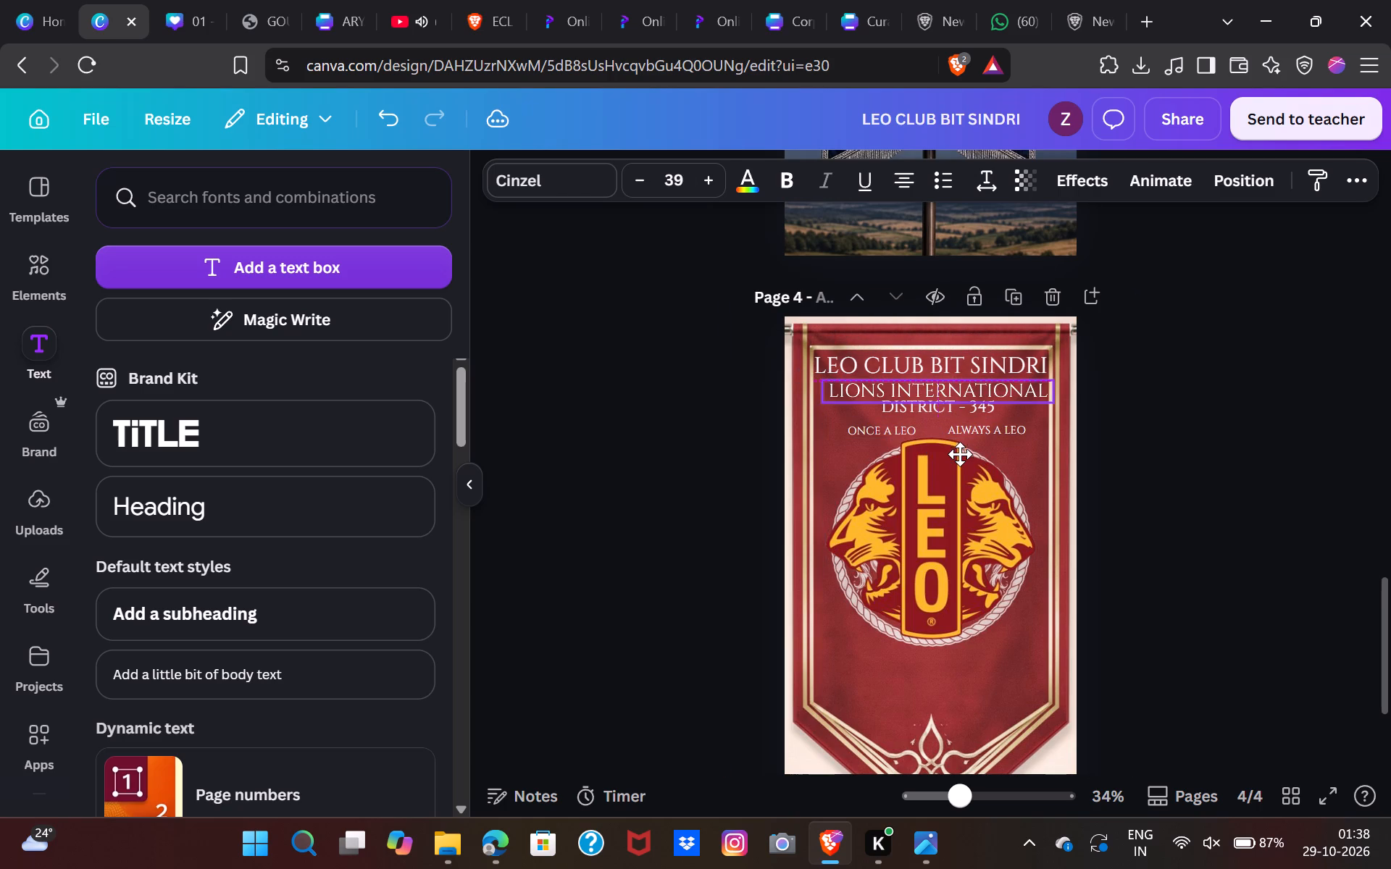
pyautogui.moveTo(960, 454); pyautogui.dragTo(955, 454)
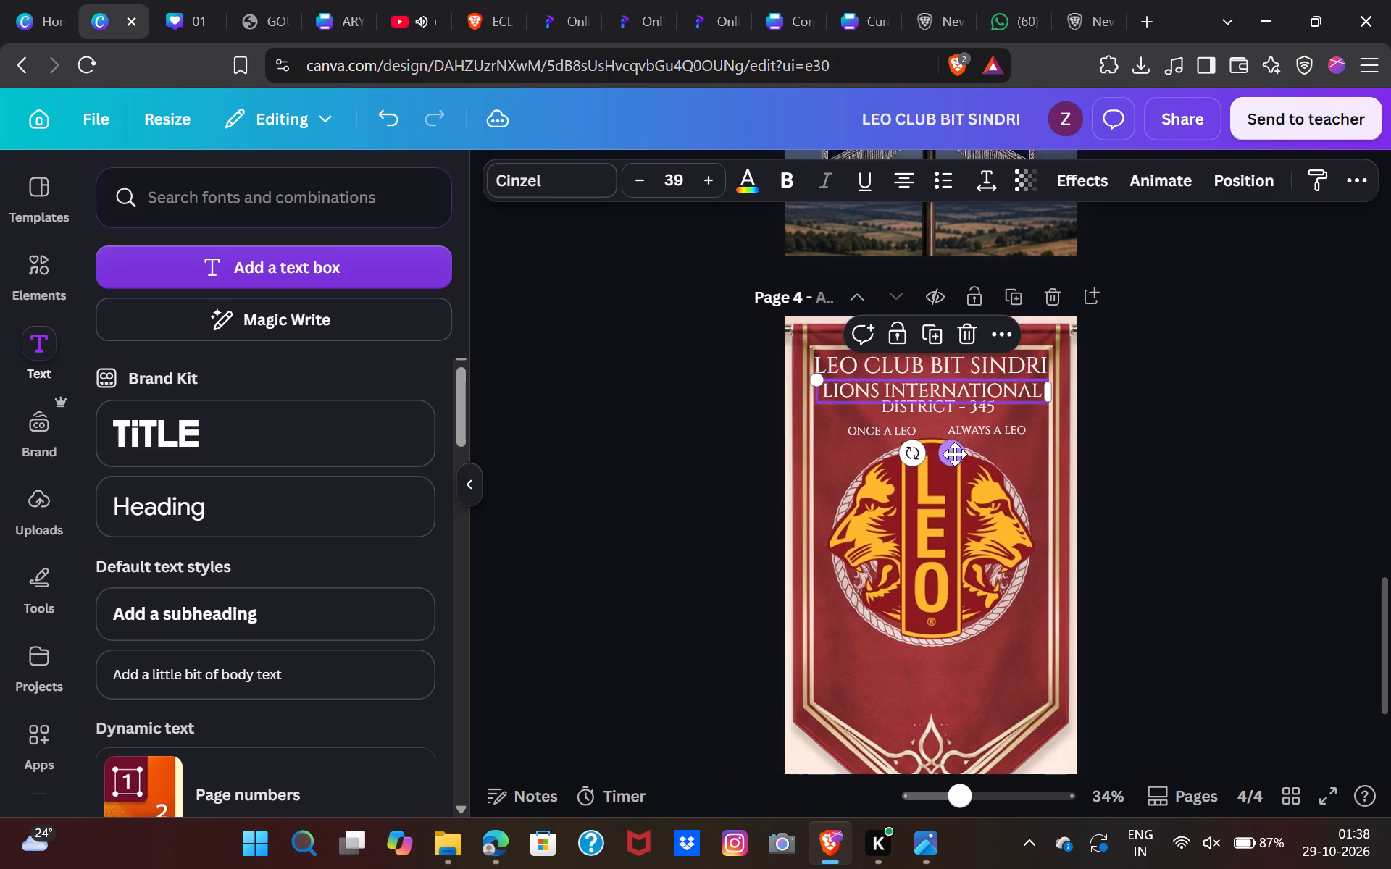
pyautogui.click(1052, 402)
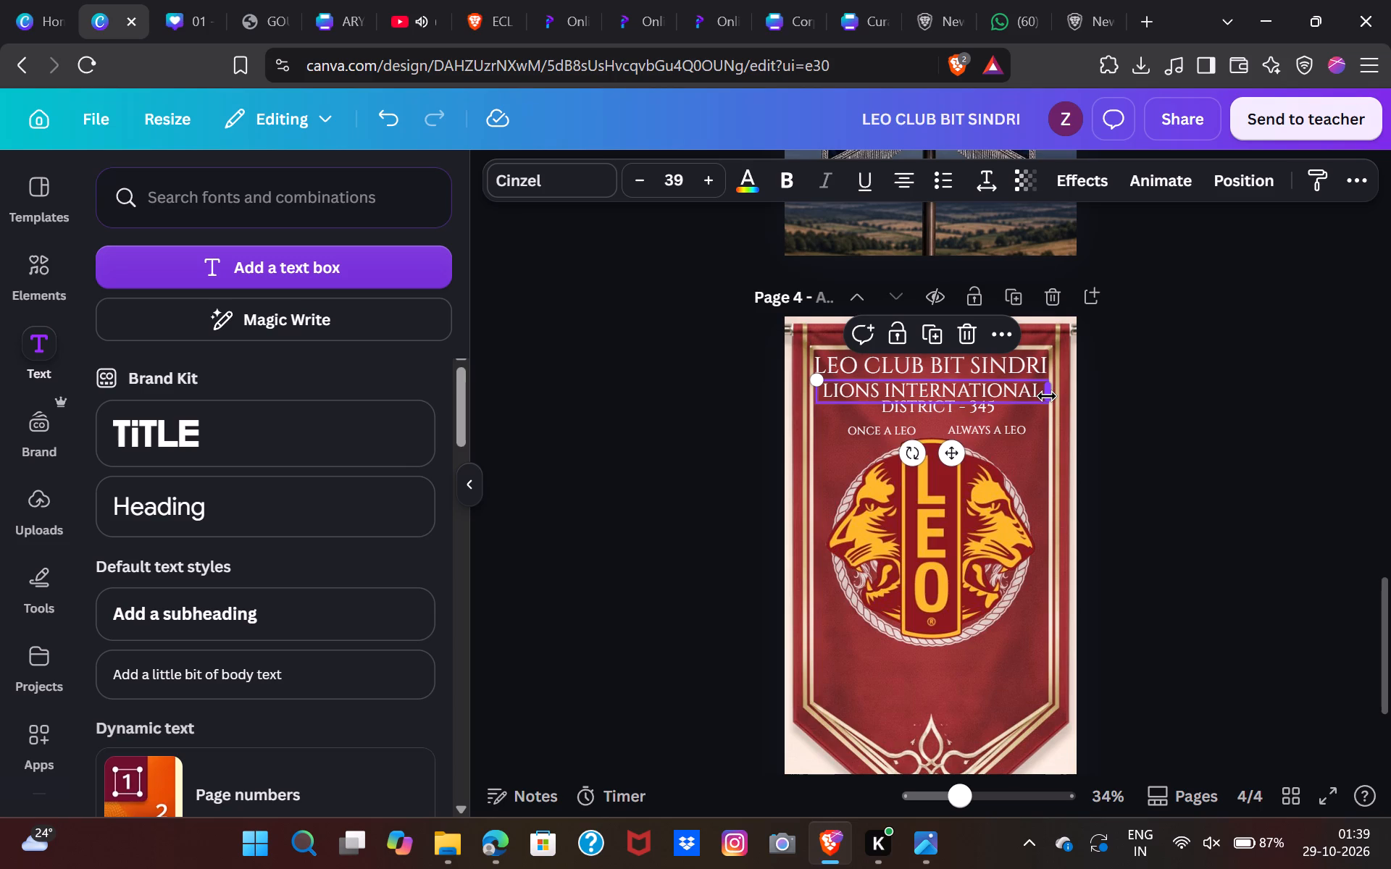
pyautogui.click(1295, 387)
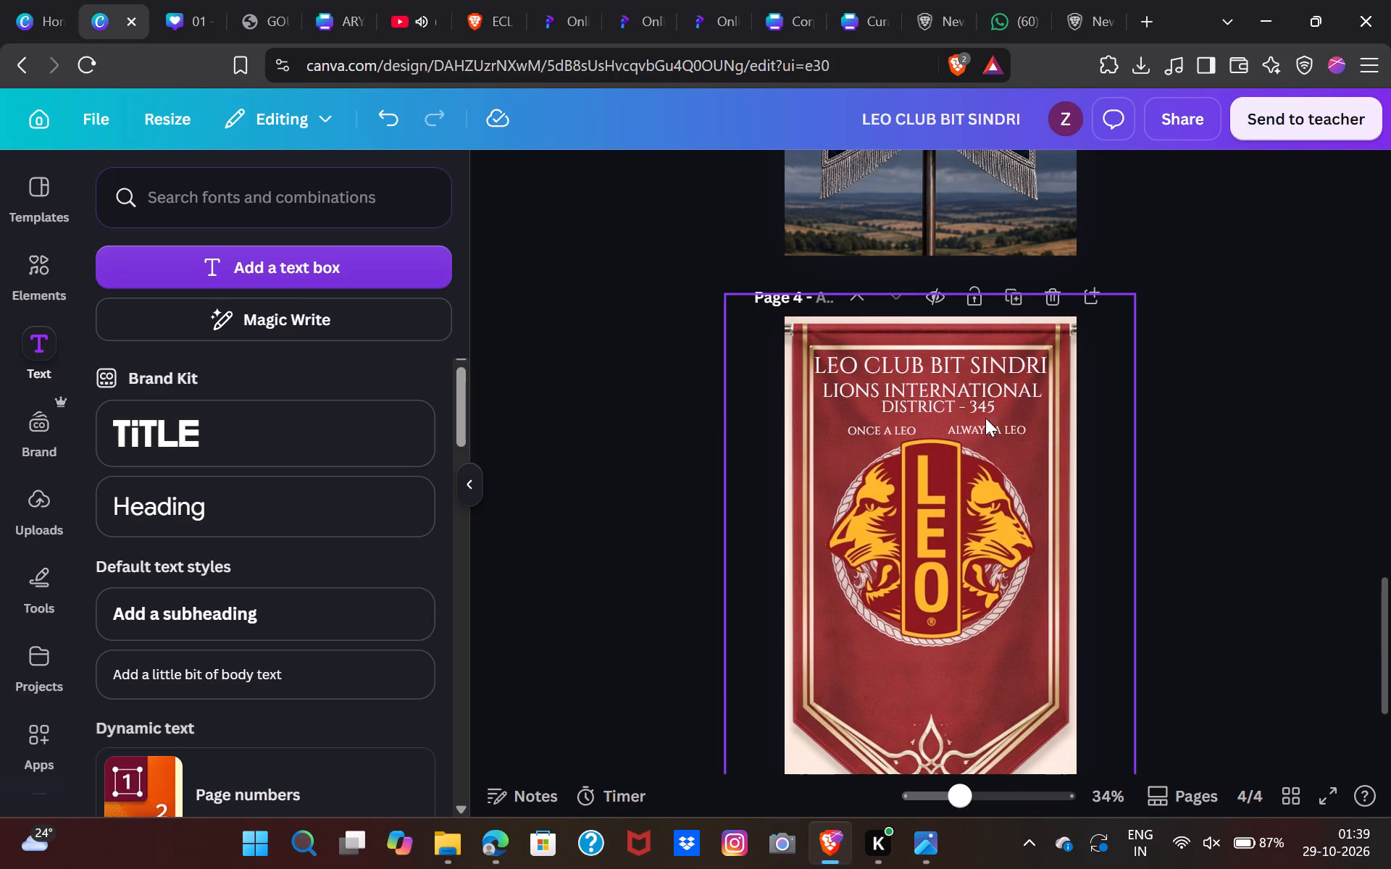
# Move the ONCE A LEO and ALWAYS A LEO texts together from above the LEO logo to just below it.
pyautogui.click(965, 409)
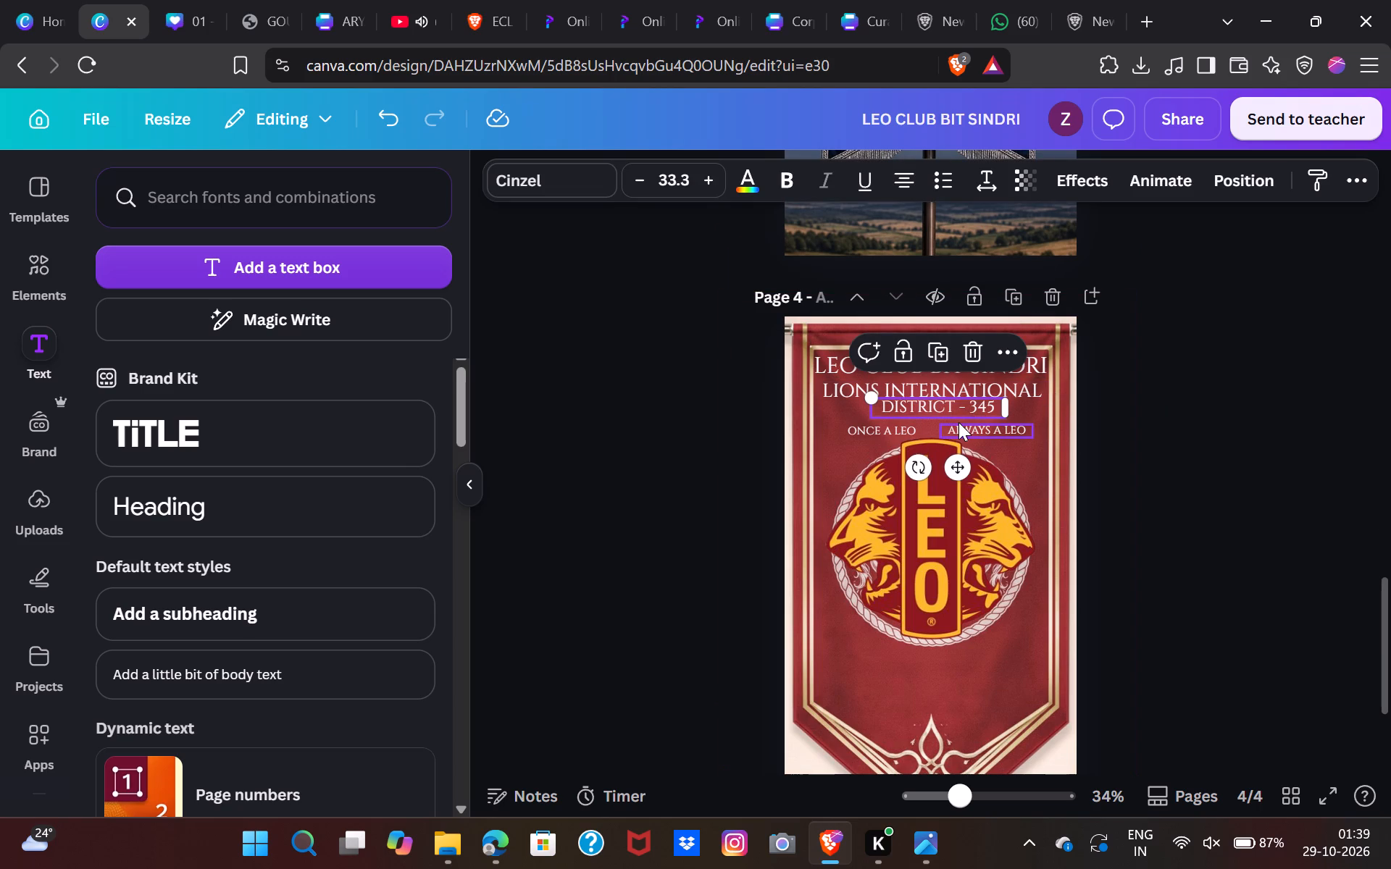
pyautogui.click(885, 424)
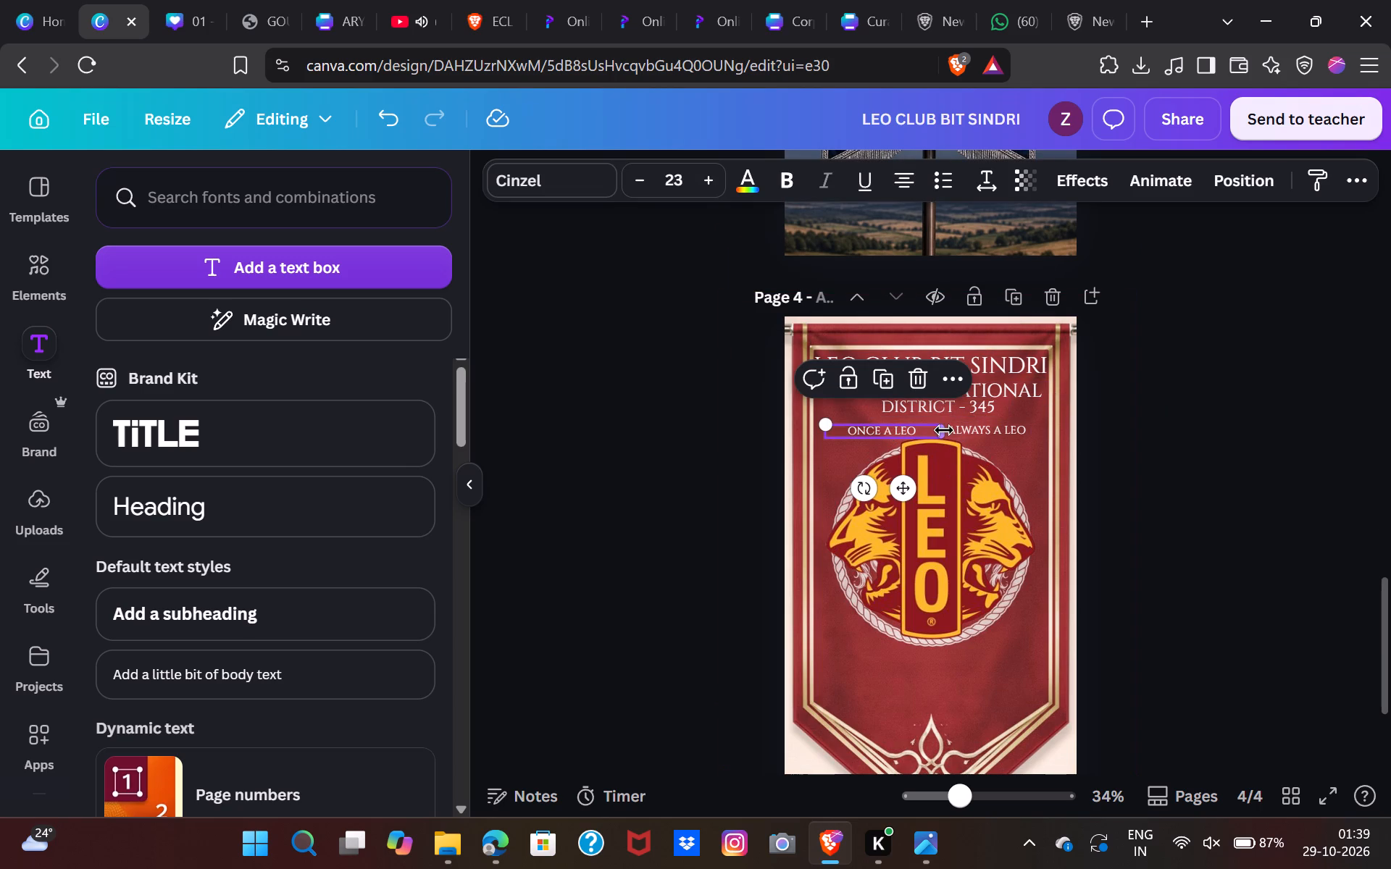
pyautogui.keyDown('ctrl'); pyautogui.click(968, 430); pyautogui.keyUp('ctrl')
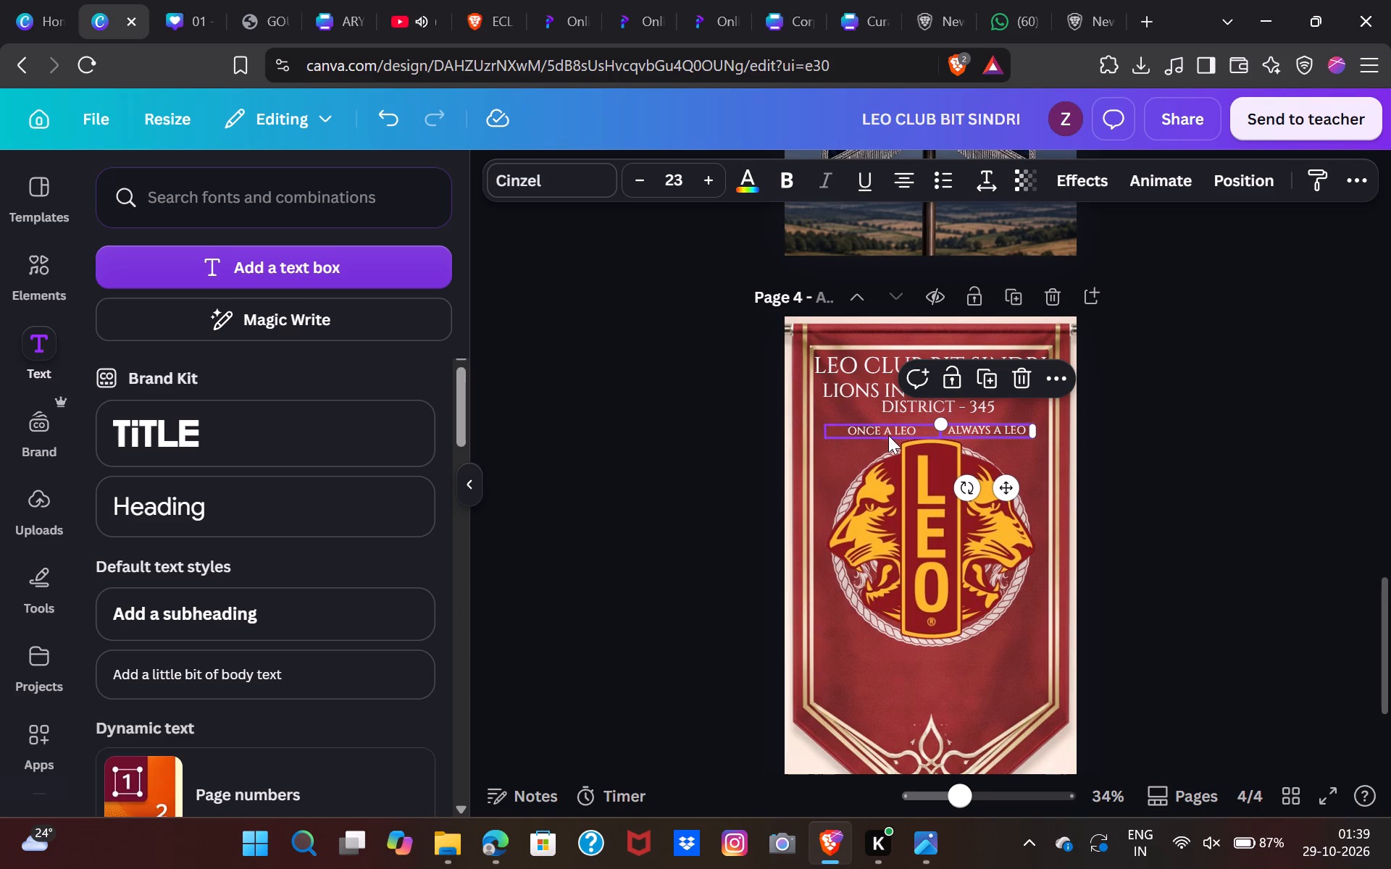
pyautogui.keyDown('shift'); pyautogui.click(874, 432); pyautogui.keyUp('shift')
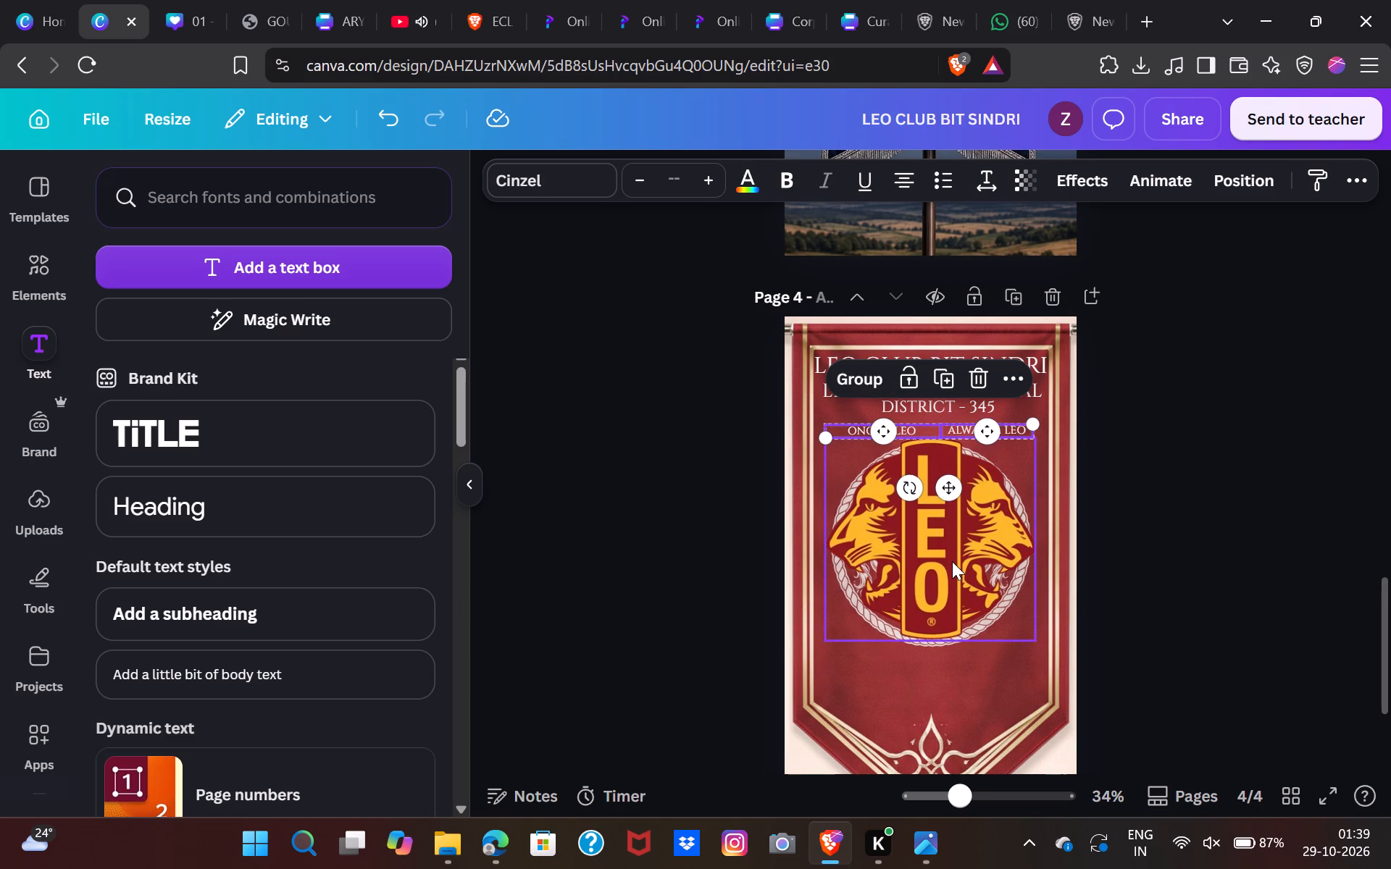
pyautogui.moveTo(943, 495); pyautogui.dragTo(941, 721)
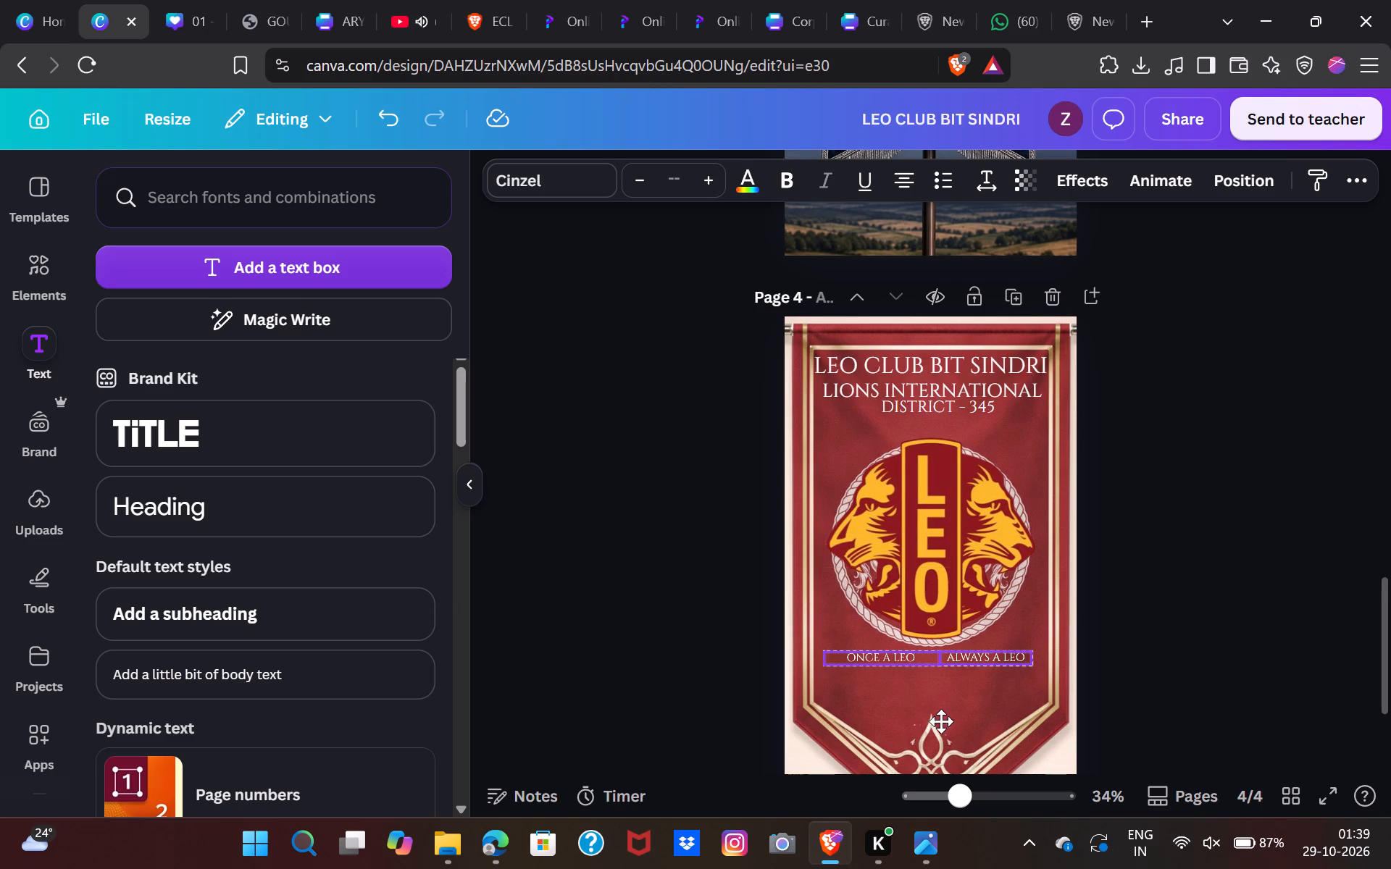
pyautogui.moveTo(941, 721); pyautogui.dragTo(941, 732)
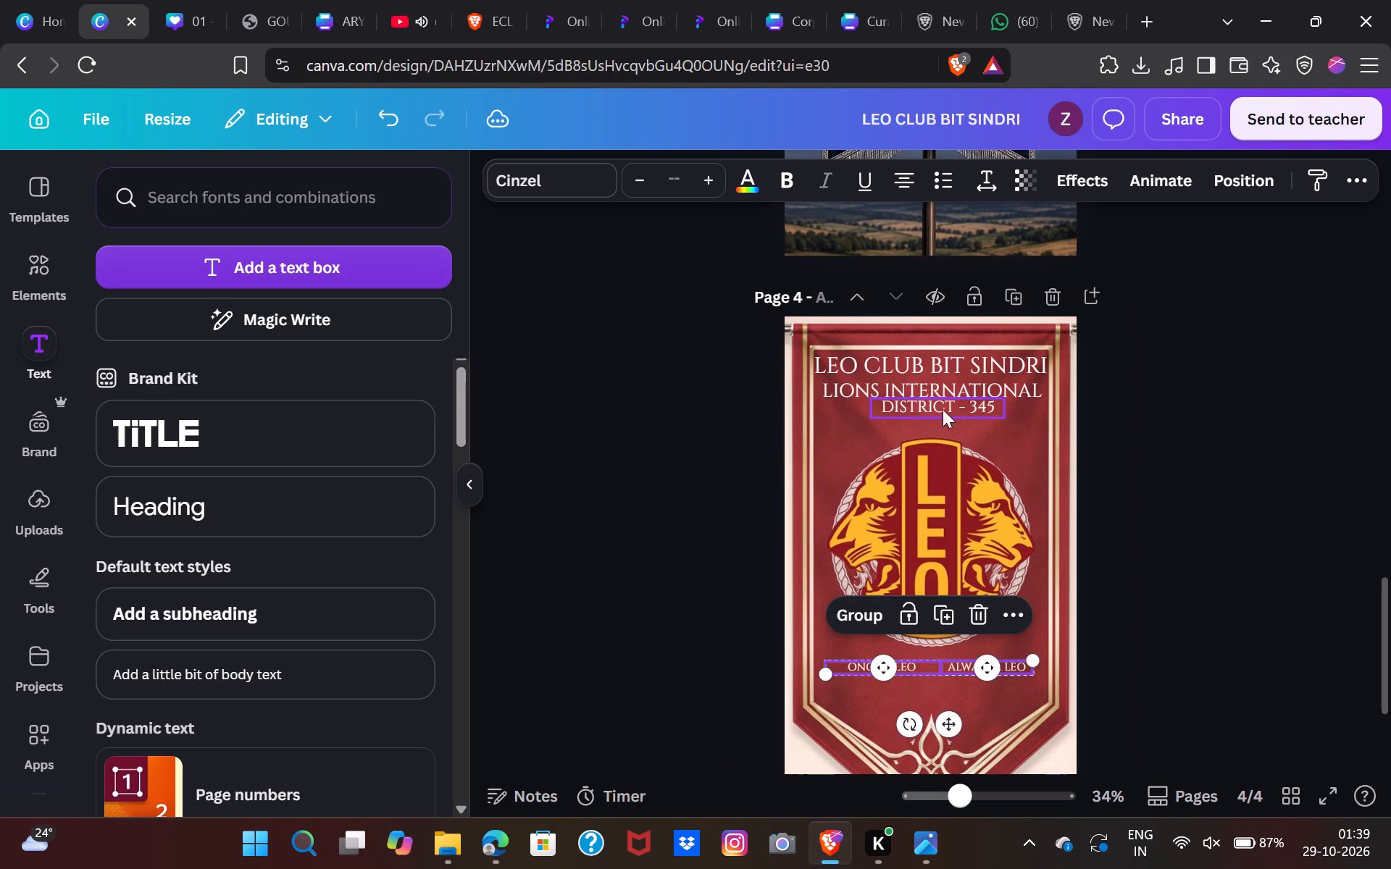
# Move the DISTRICT - 345 text from above the LEO logo to centred just beneath it.
pyautogui.click(940, 412)
pyautogui.moveTo(953, 461); pyautogui.dragTo(954, 514)
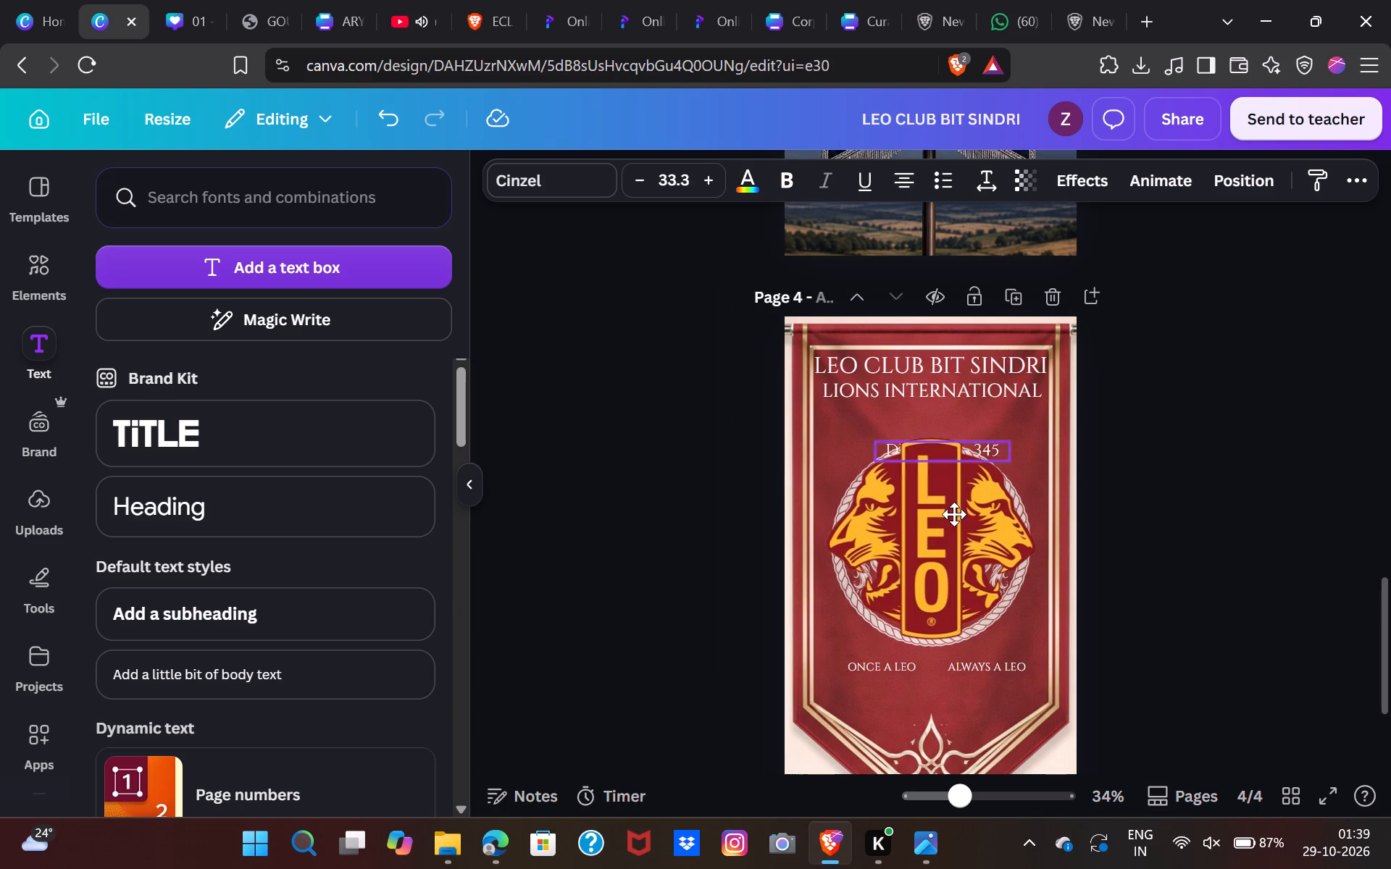
pyautogui.moveTo(954, 514); pyautogui.dragTo(944, 710)
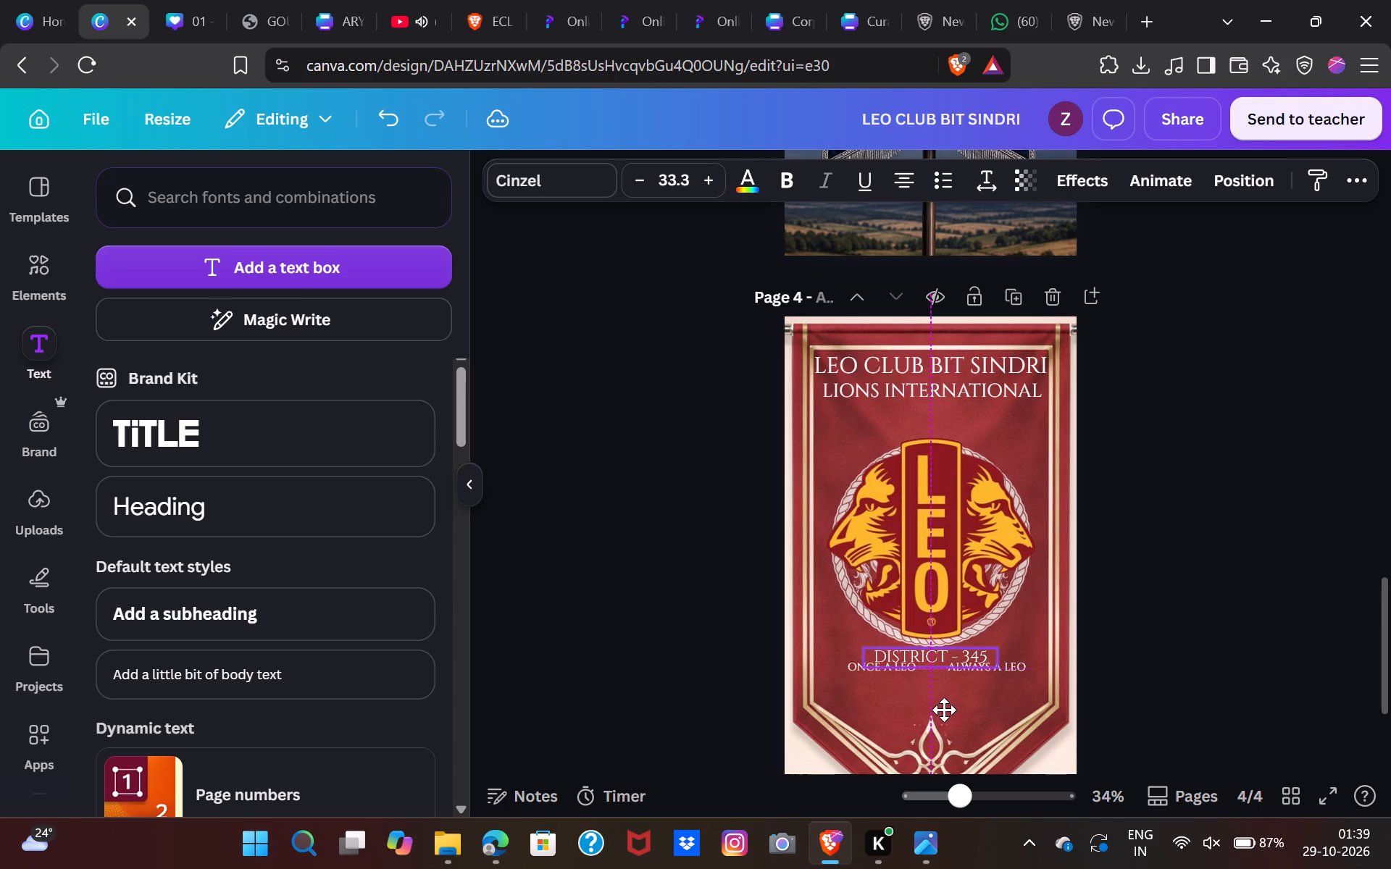
pyautogui.moveTo(944, 710); pyautogui.dragTo(945, 718)
# Move the ONCE A LEO and ALWAYS A LEO texts together further down so they sit below DISTRICT - 345.
pyautogui.click(1021, 671)
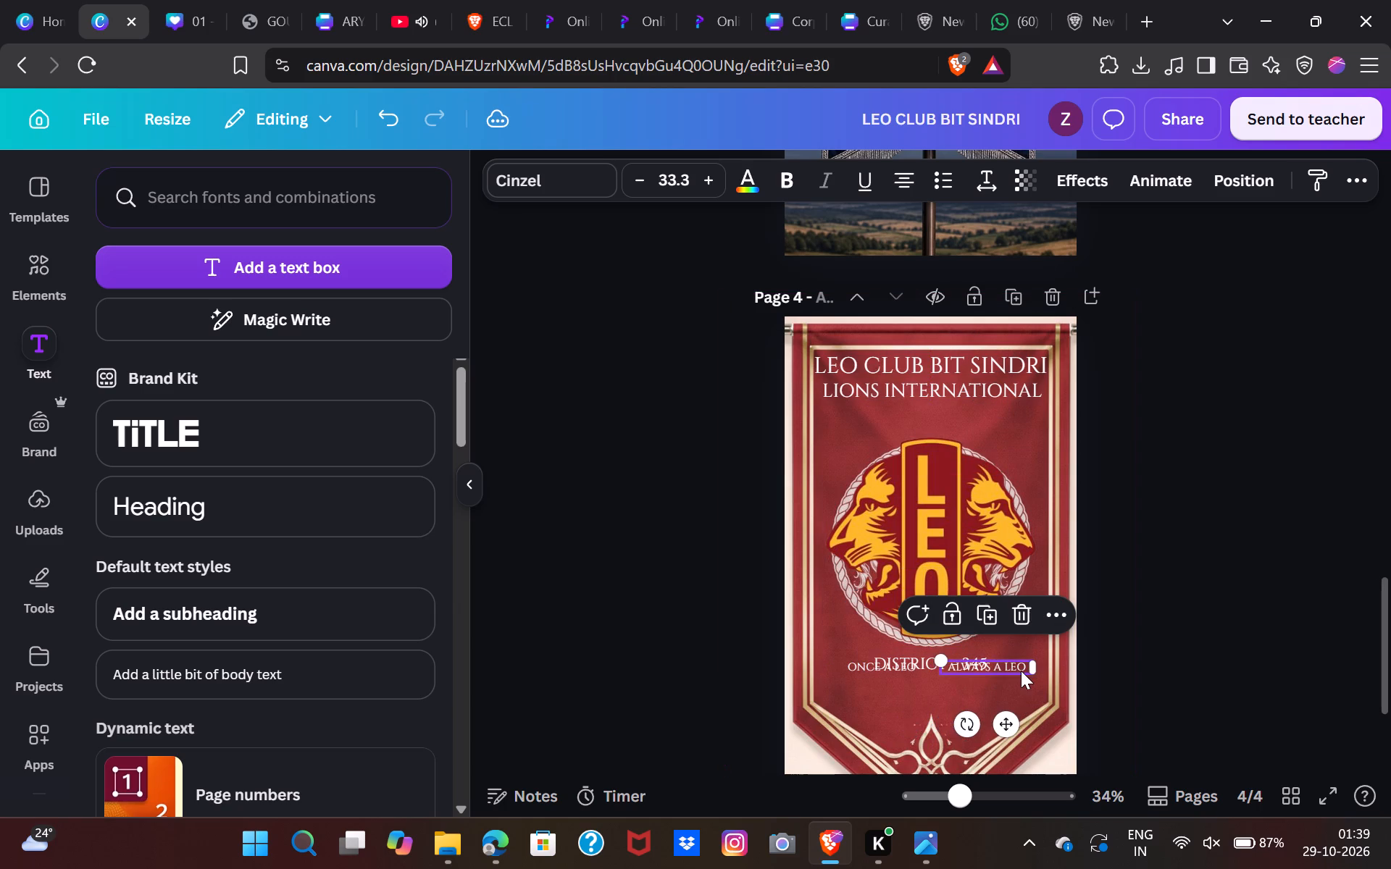
pyautogui.click(852, 665)
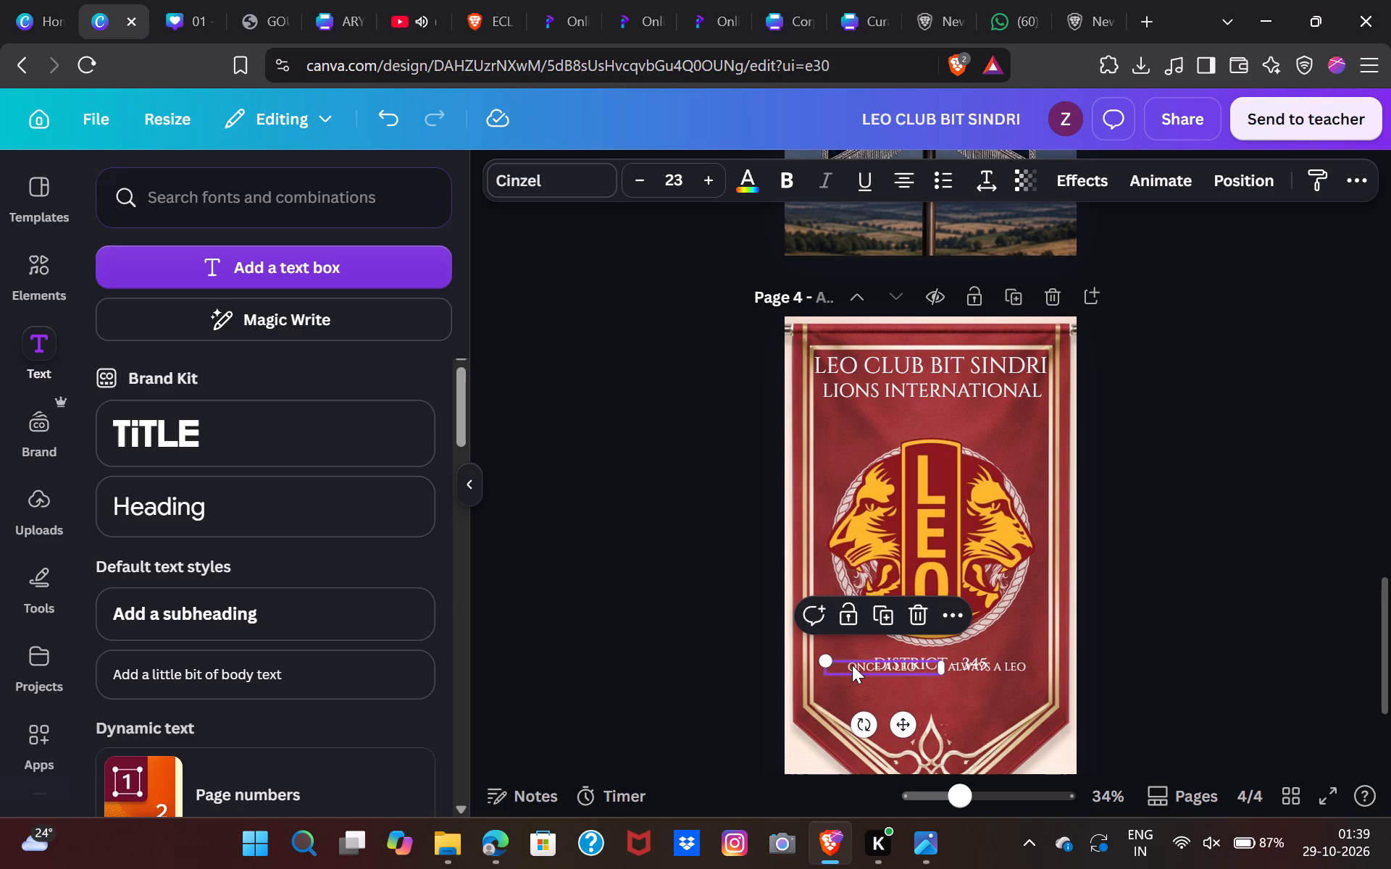
pyautogui.keyDown('shift'); pyautogui.click(1014, 673); pyautogui.keyUp('shift')
pyautogui.moveTo(951, 720); pyautogui.dragTo(943, 741)
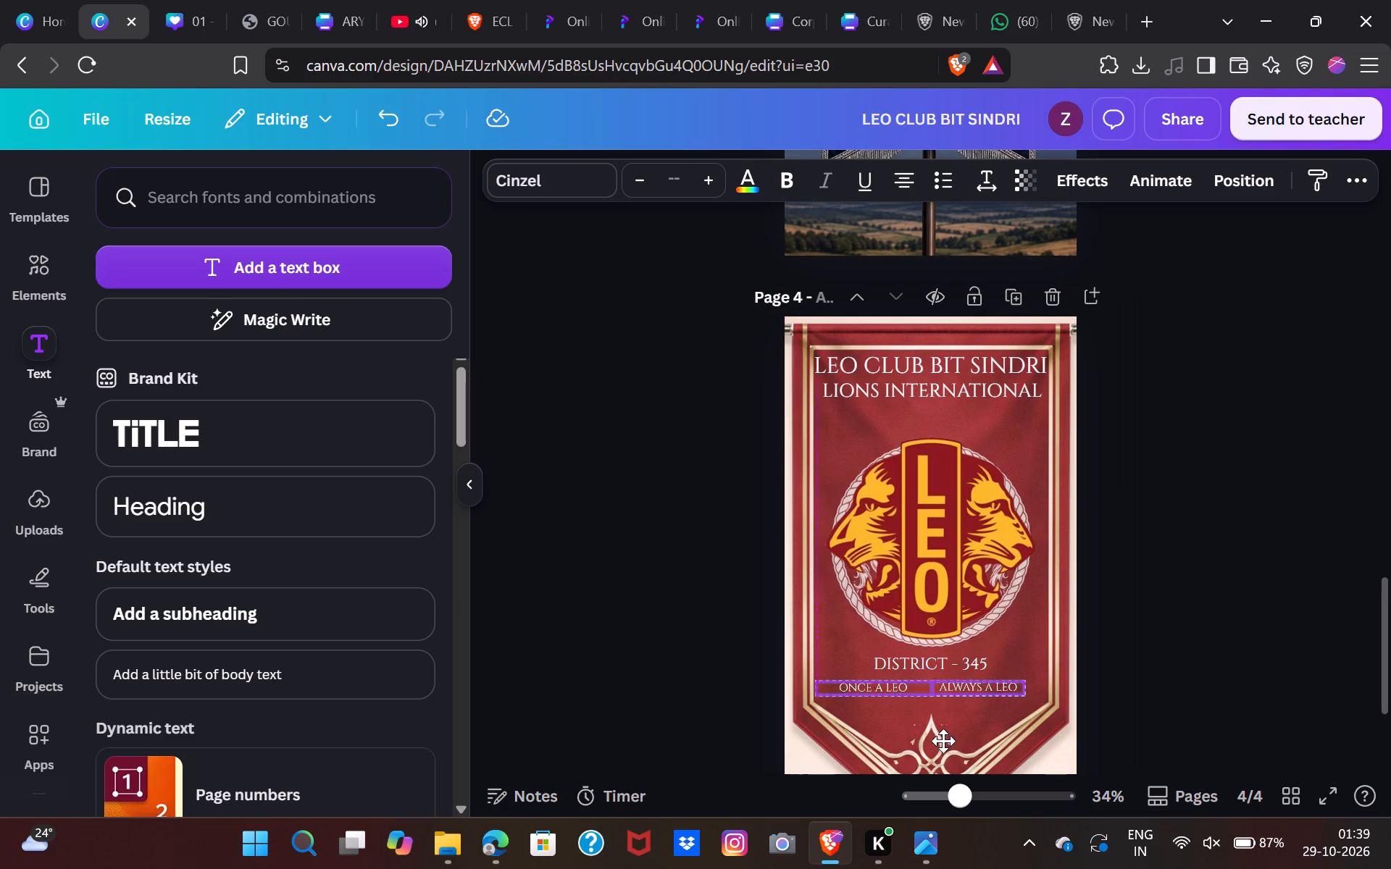
pyautogui.moveTo(943, 741); pyautogui.dragTo(948, 755)
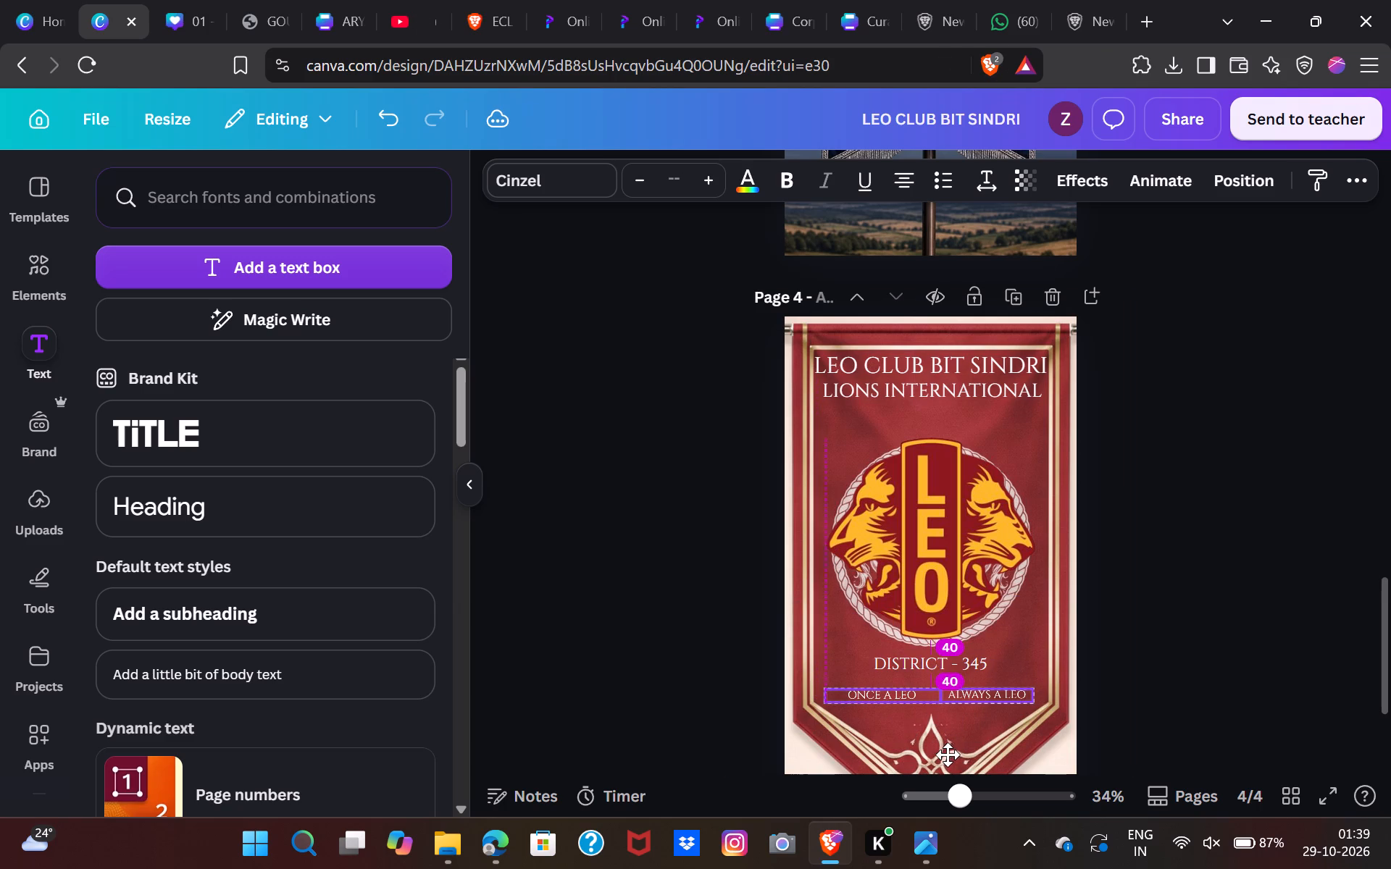
pyautogui.click(1170, 644)
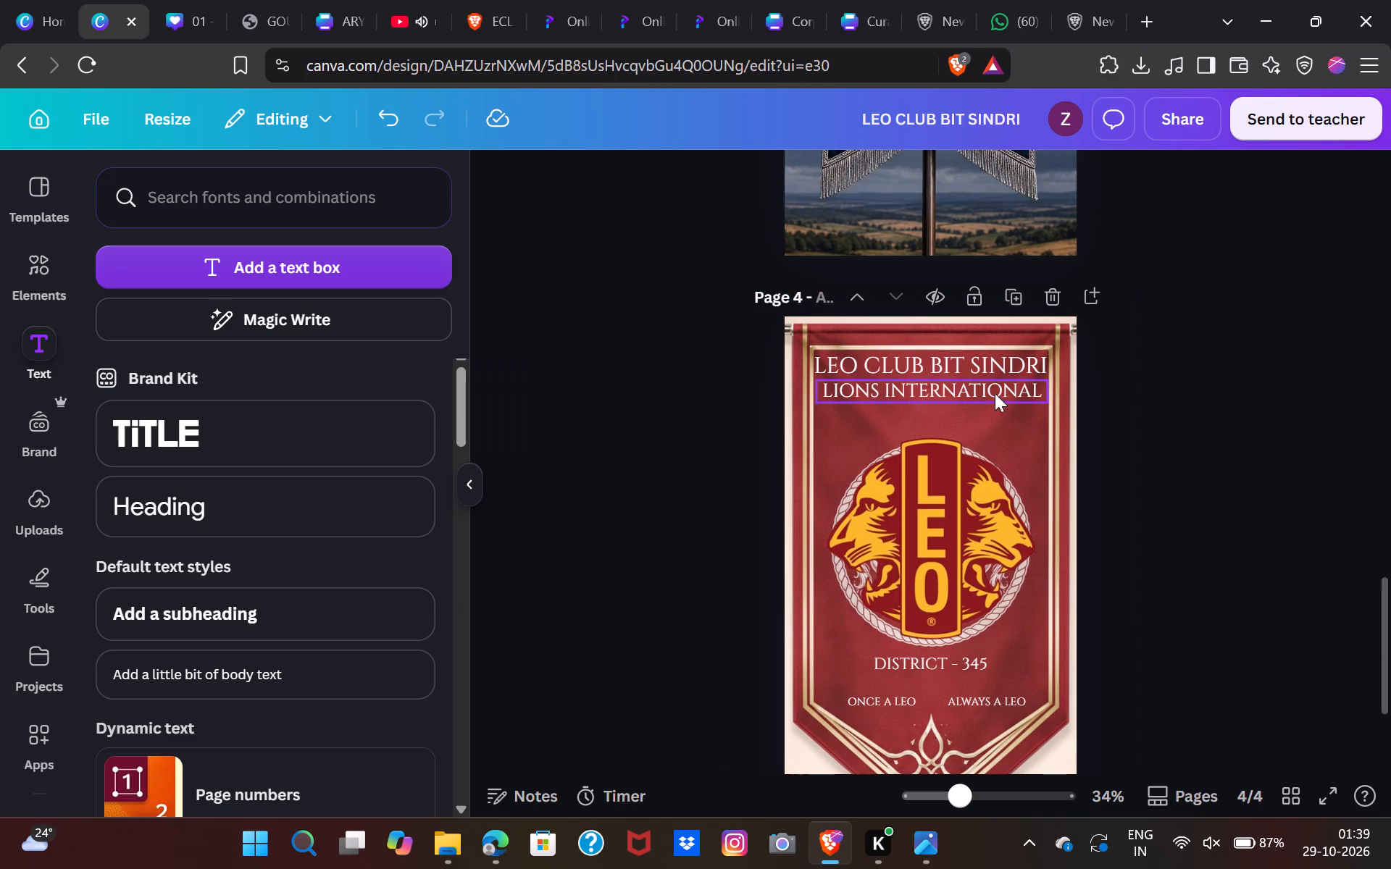
# Move the LEO CLUB BIT SINDRI title down below the LIONS INTERNATIONAL text.
pyautogui.click(989, 369)
pyautogui.moveTo(989, 369); pyautogui.dragTo(989, 421)
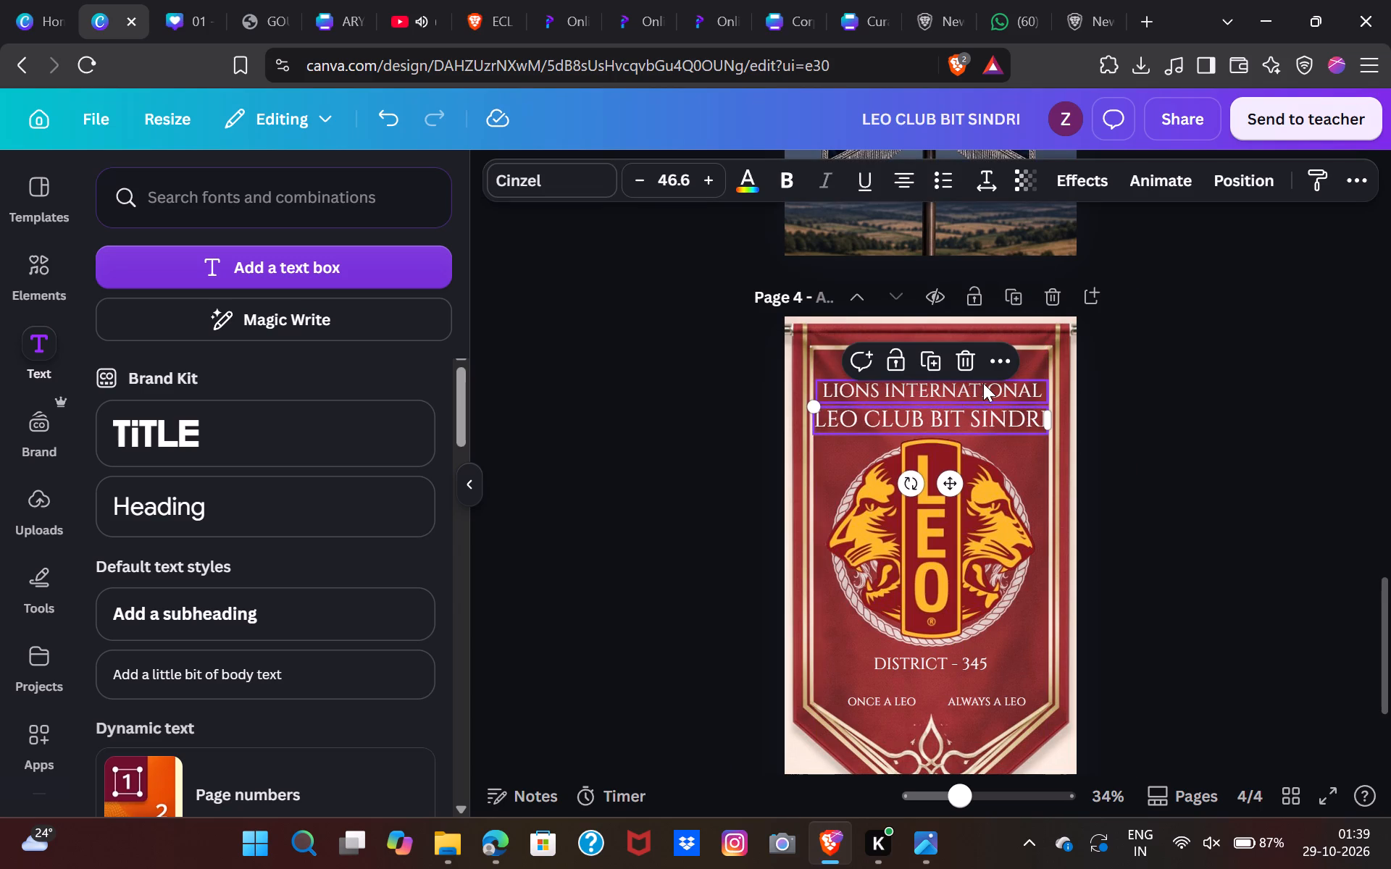
# Enlarge the LIONS INTERNATIONAL text to font size 40.9 and move it up, centred, to the top of the pennant's inner frame.
pyautogui.click(969, 380)
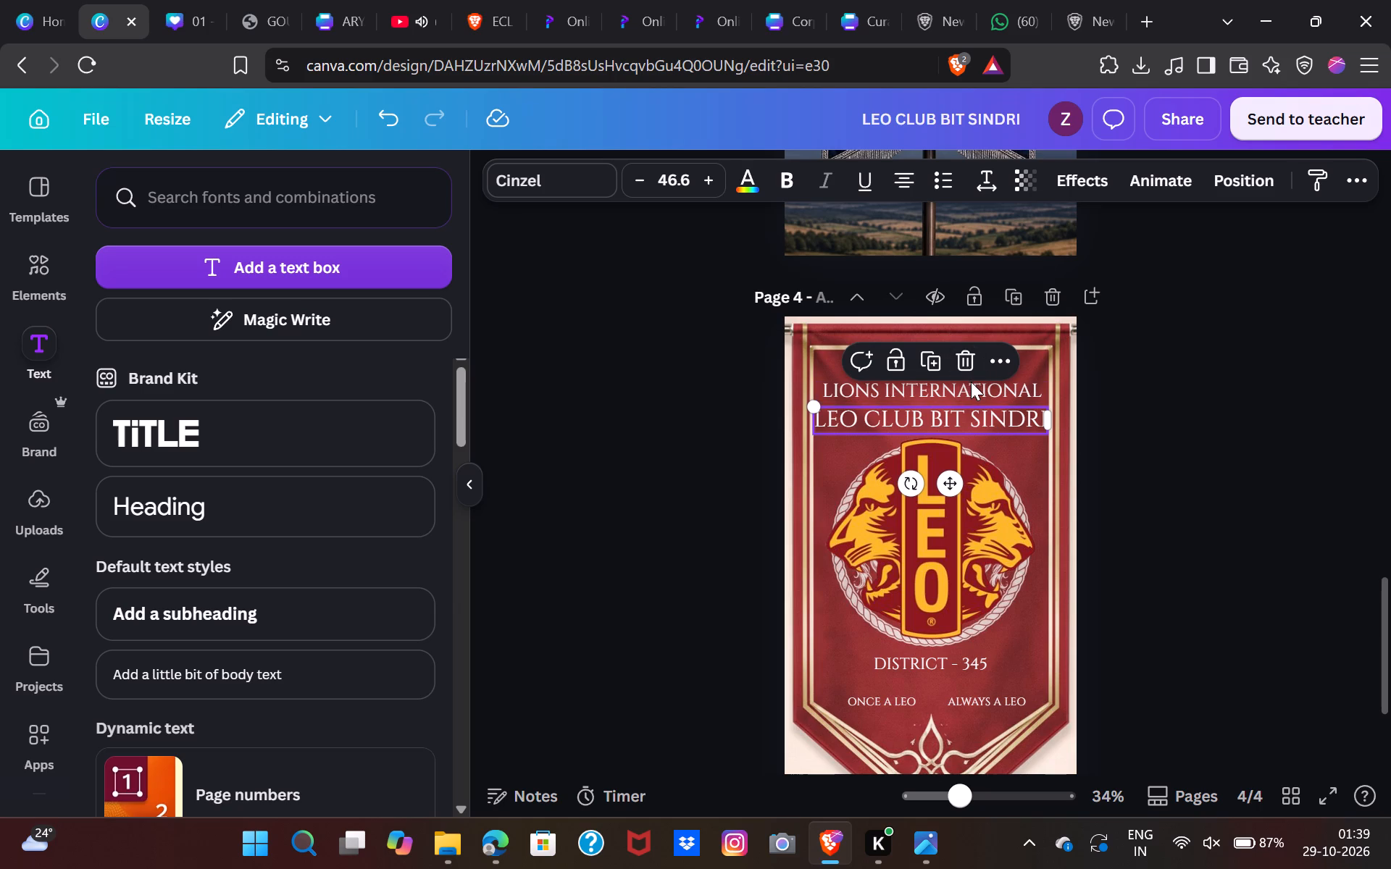
pyautogui.click(971, 385)
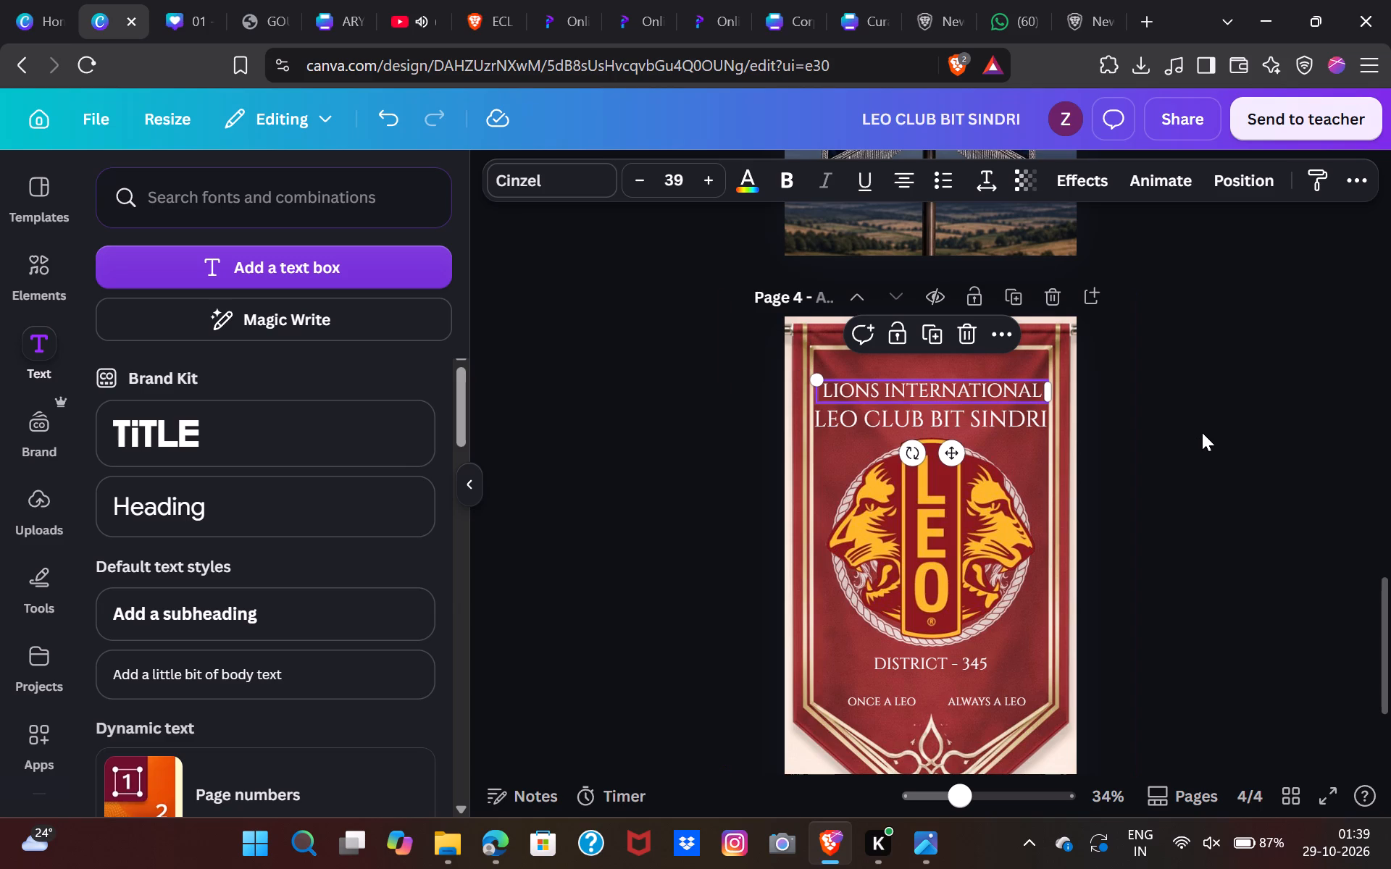
pyautogui.click(1155, 437)
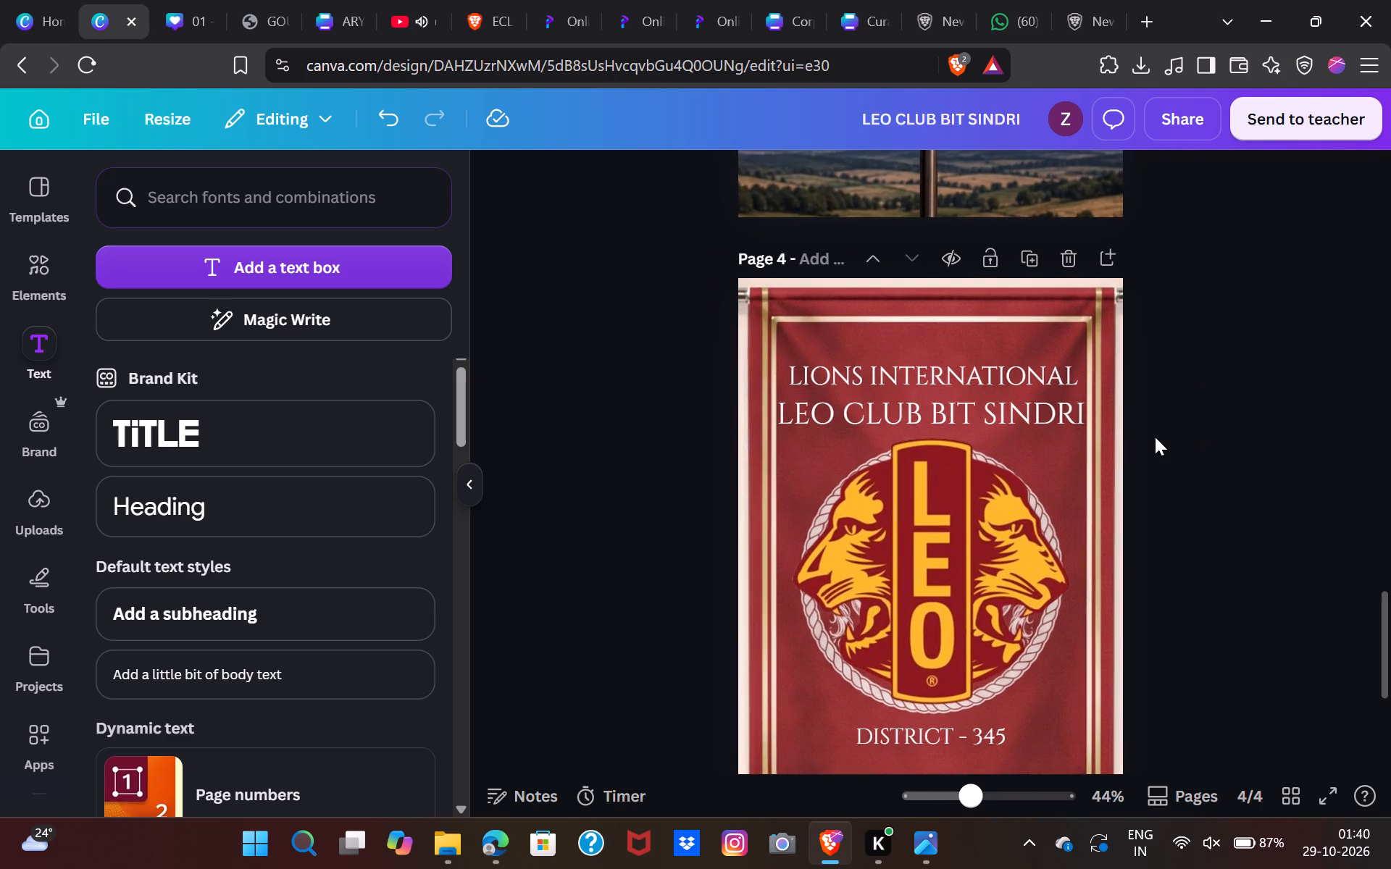
pyautogui.click(1029, 341)
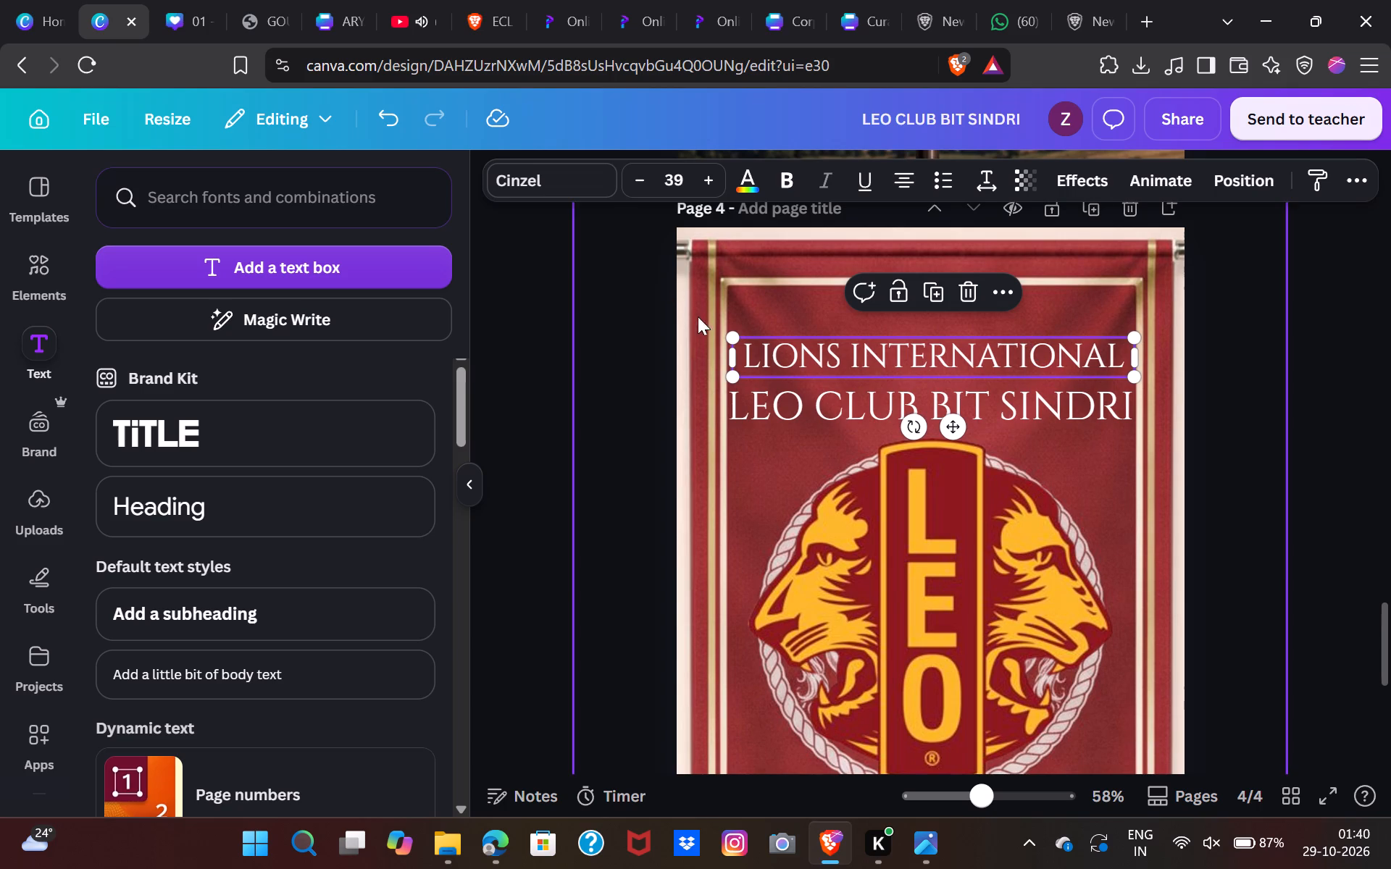
pyautogui.moveTo(730, 335); pyautogui.dragTo(718, 335)
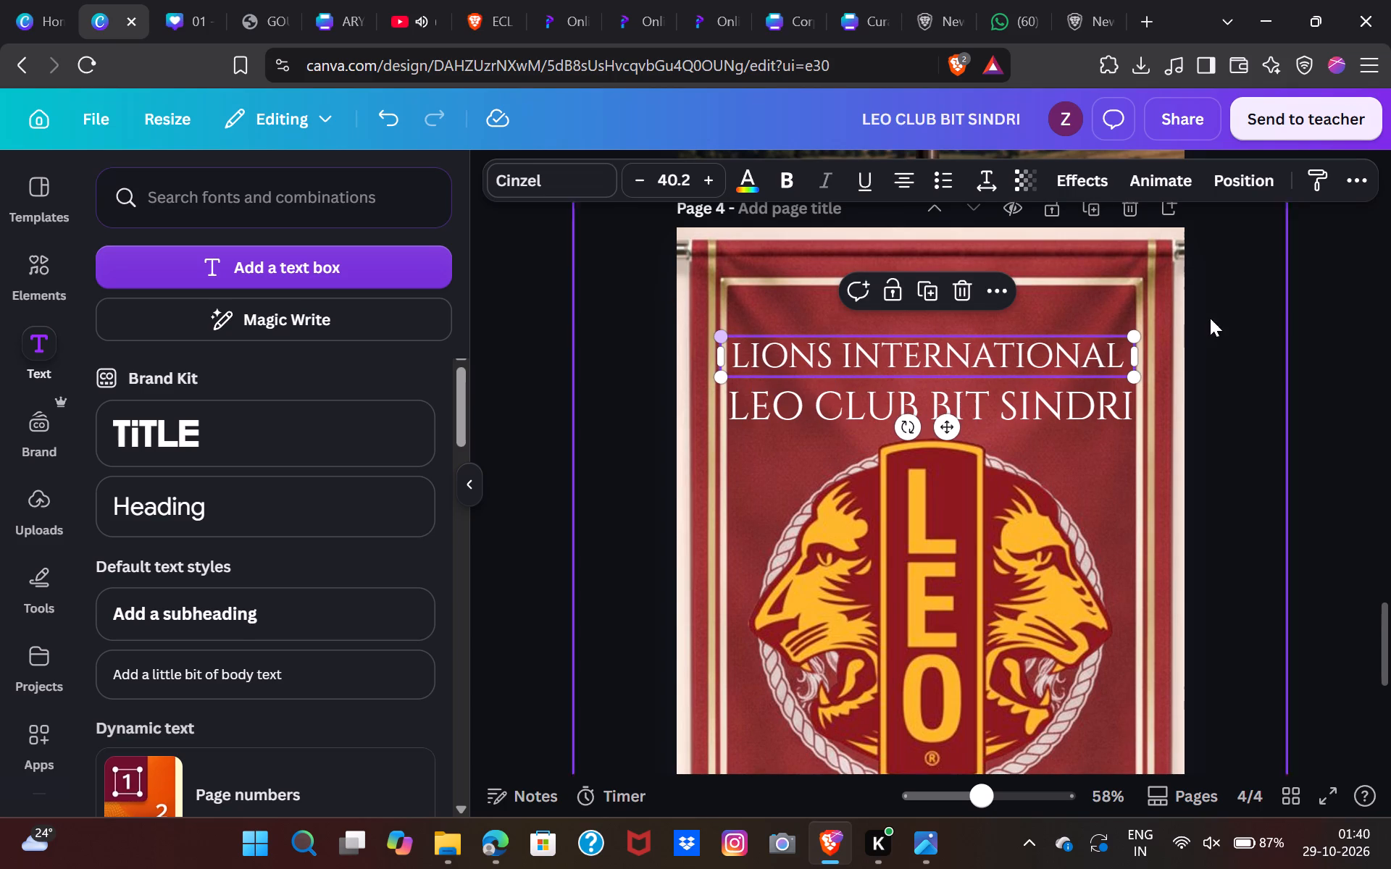
pyautogui.moveTo(1140, 338); pyautogui.dragTo(1148, 336)
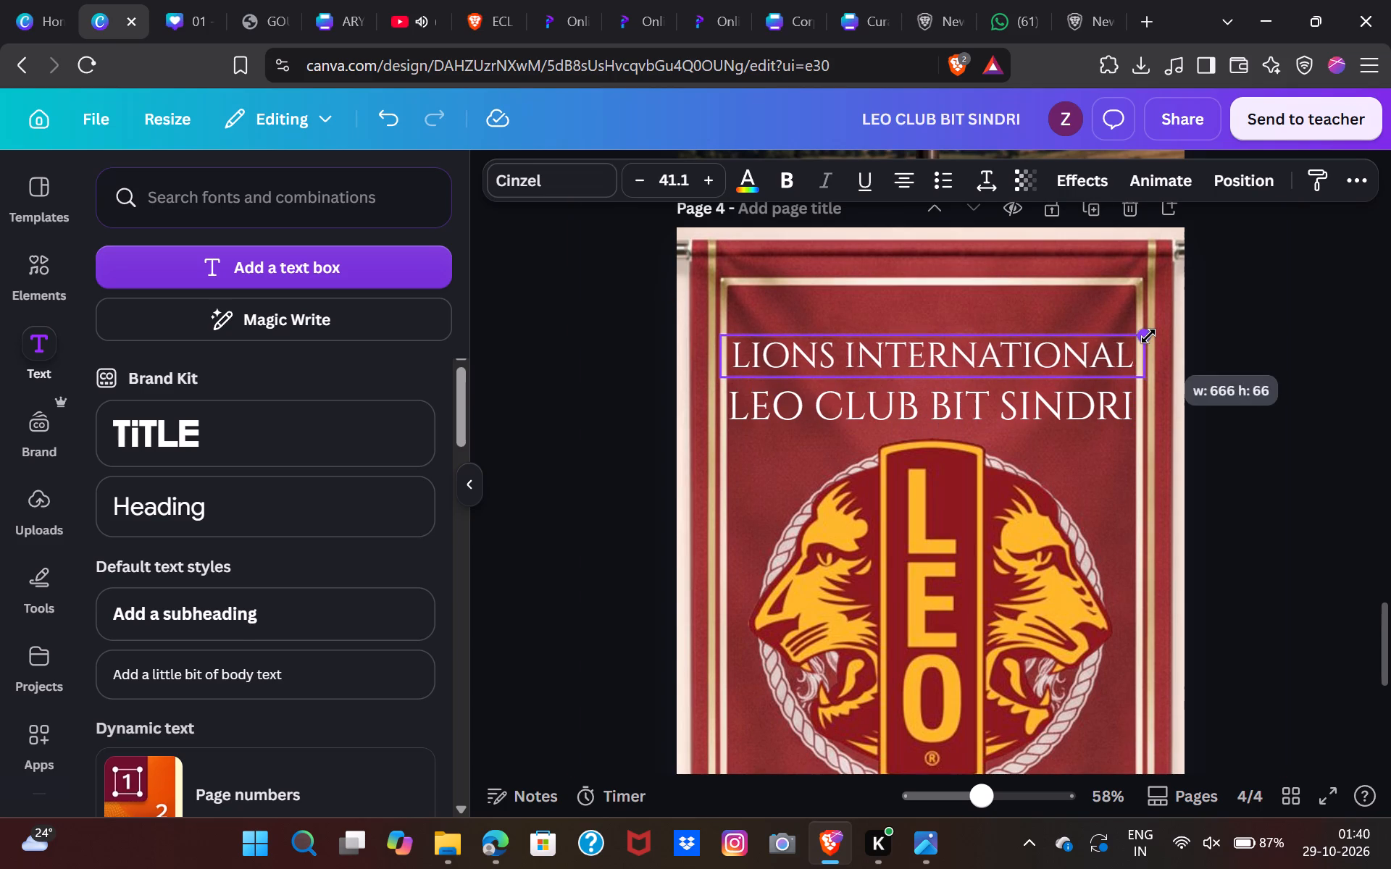
pyautogui.moveTo(1148, 336); pyautogui.dragTo(1148, 336)
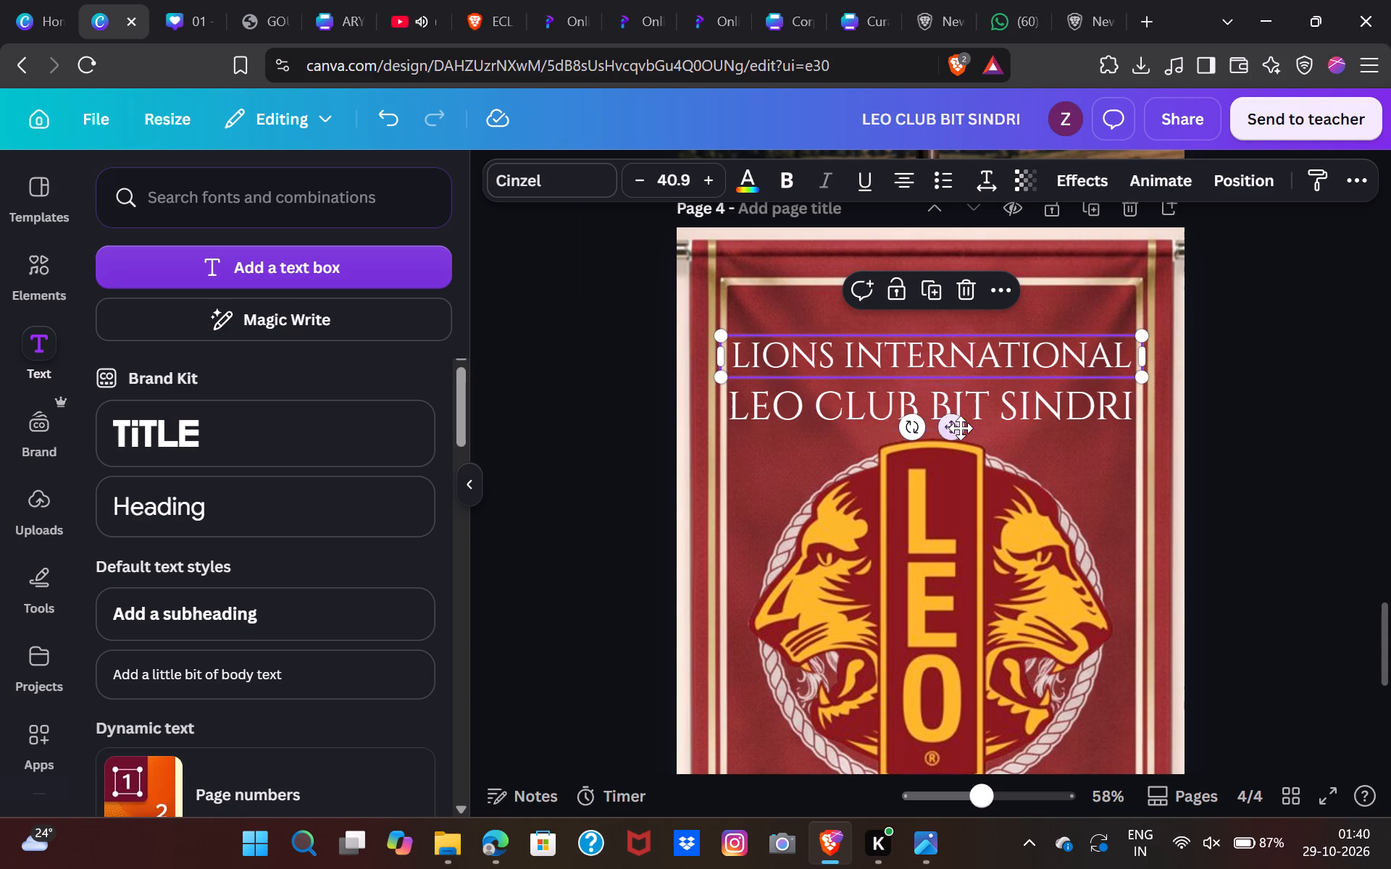
pyautogui.moveTo(957, 425); pyautogui.dragTo(958, 390)
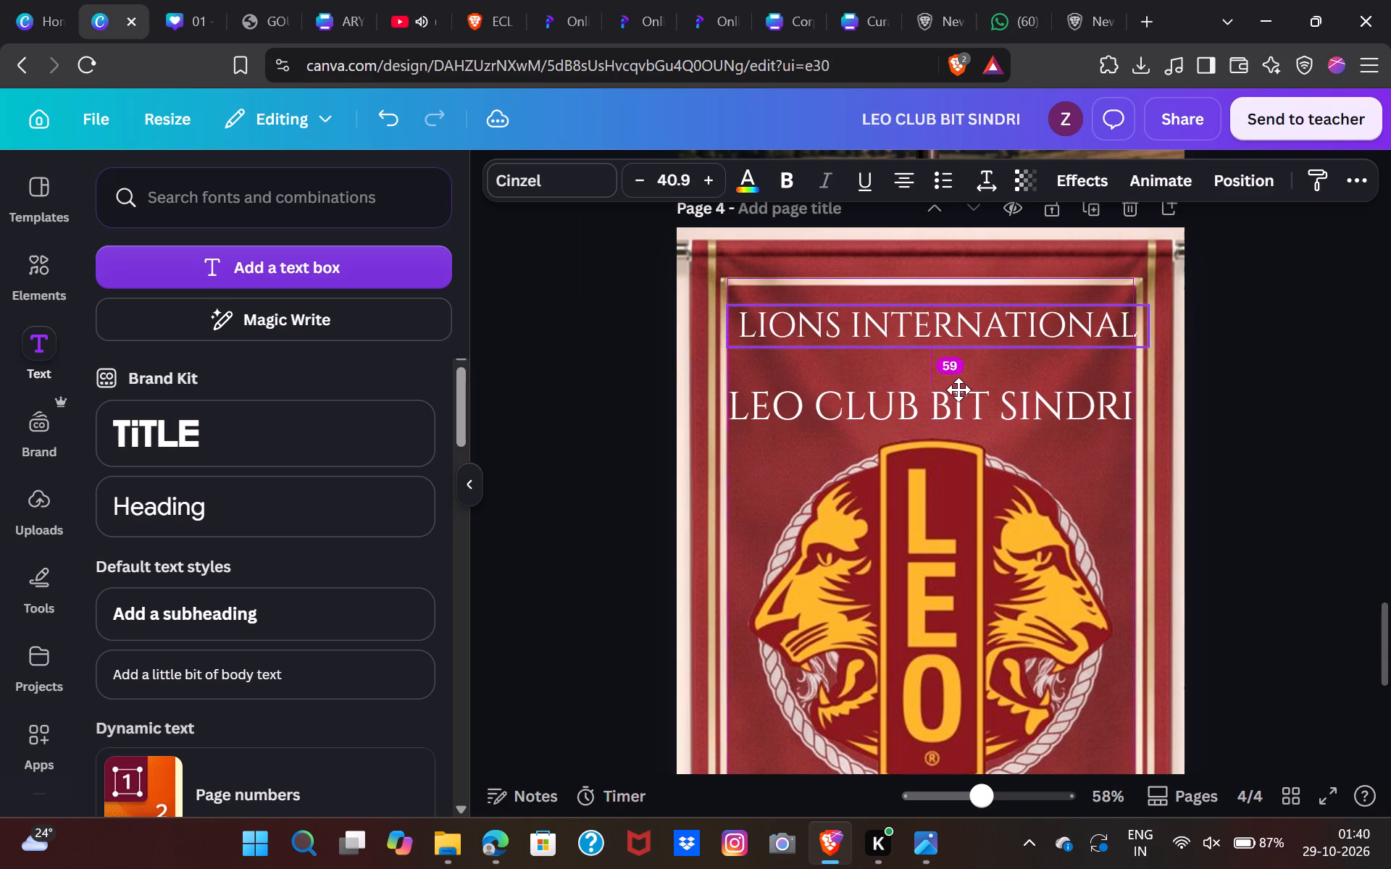
pyautogui.moveTo(958, 390); pyautogui.dragTo(956, 381)
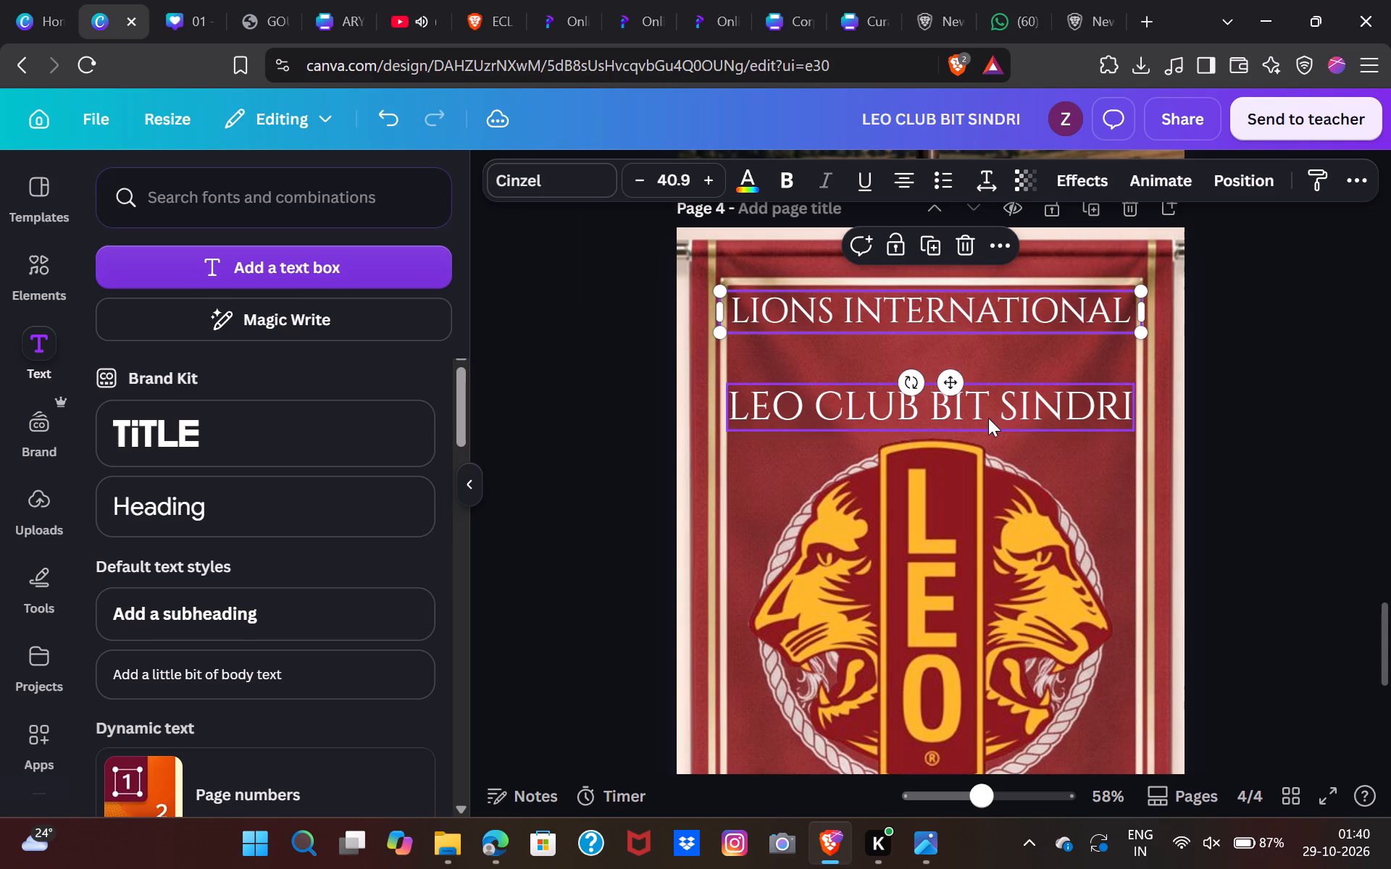
# Shrink the LEO CLUB BIT SINDRI title to font size 44.3 and centre it directly under LIONS INTERNATIONAL.
pyautogui.click(990, 418)
pyautogui.moveTo(723, 377); pyautogui.dragTo(748, 385)
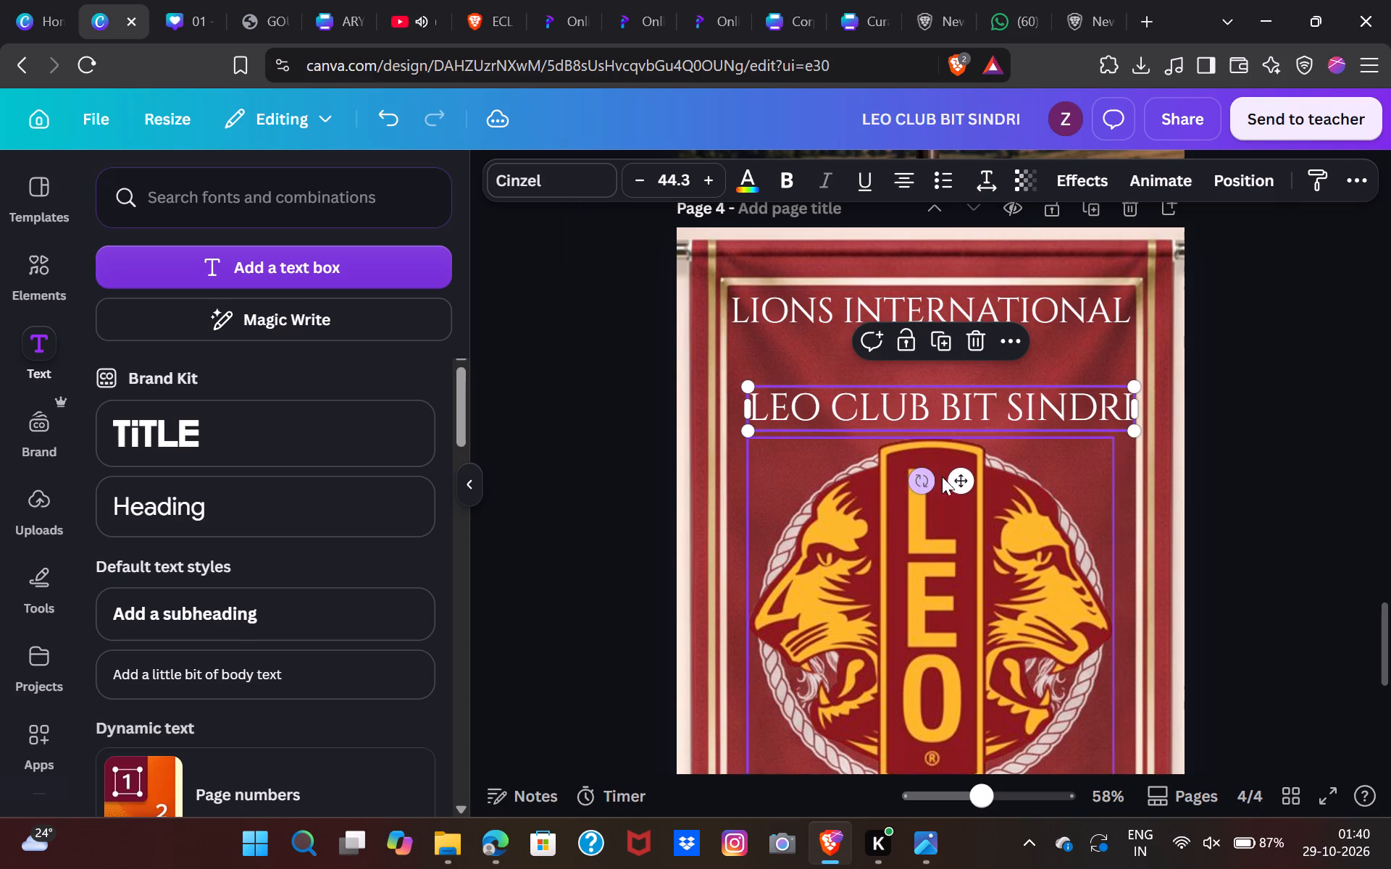
pyautogui.moveTo(959, 477); pyautogui.dragTo(948, 429)
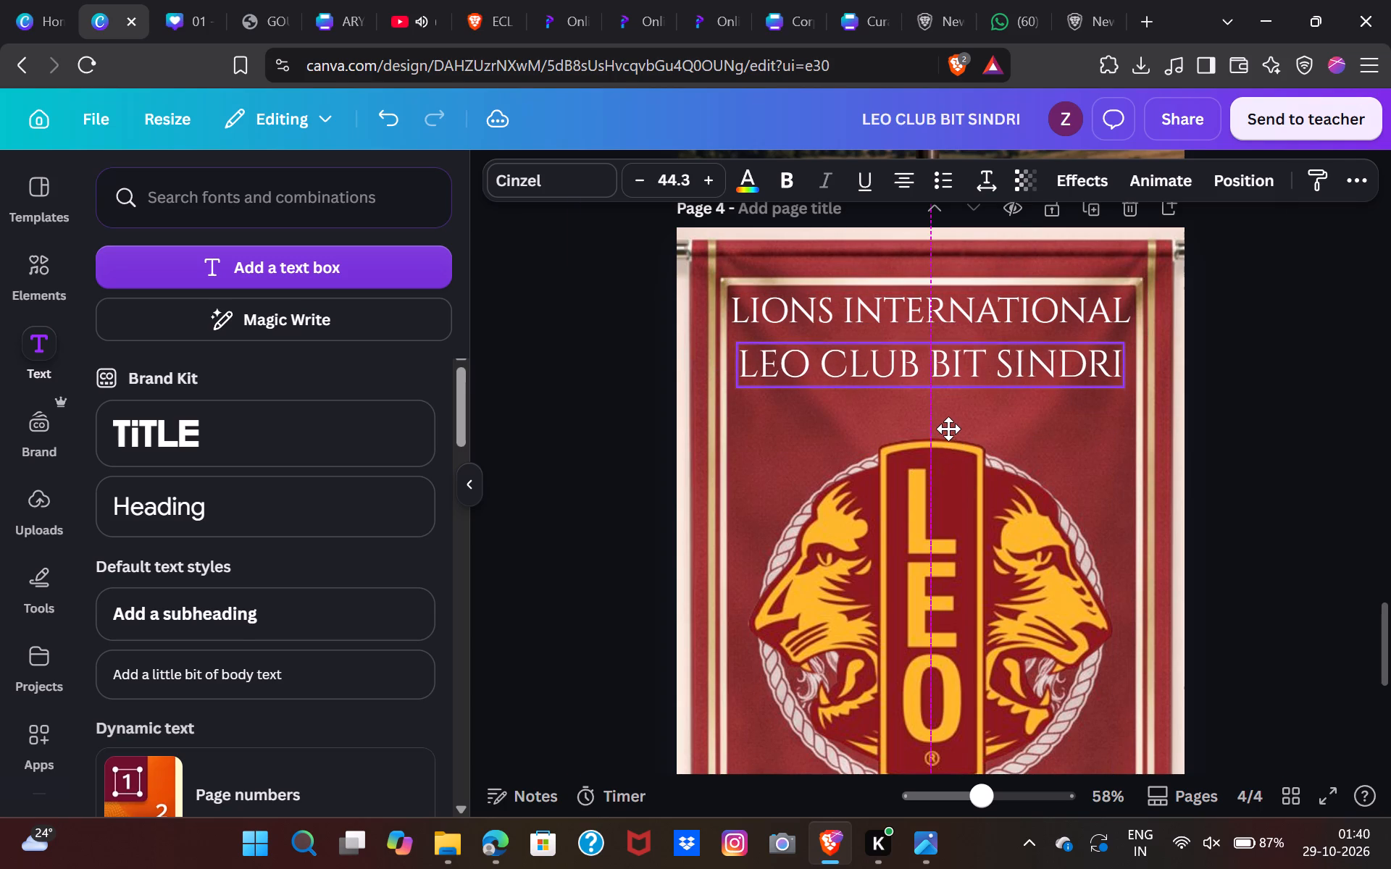
pyautogui.moveTo(948, 429); pyautogui.dragTo(948, 422)
pyautogui.click(1230, 501)
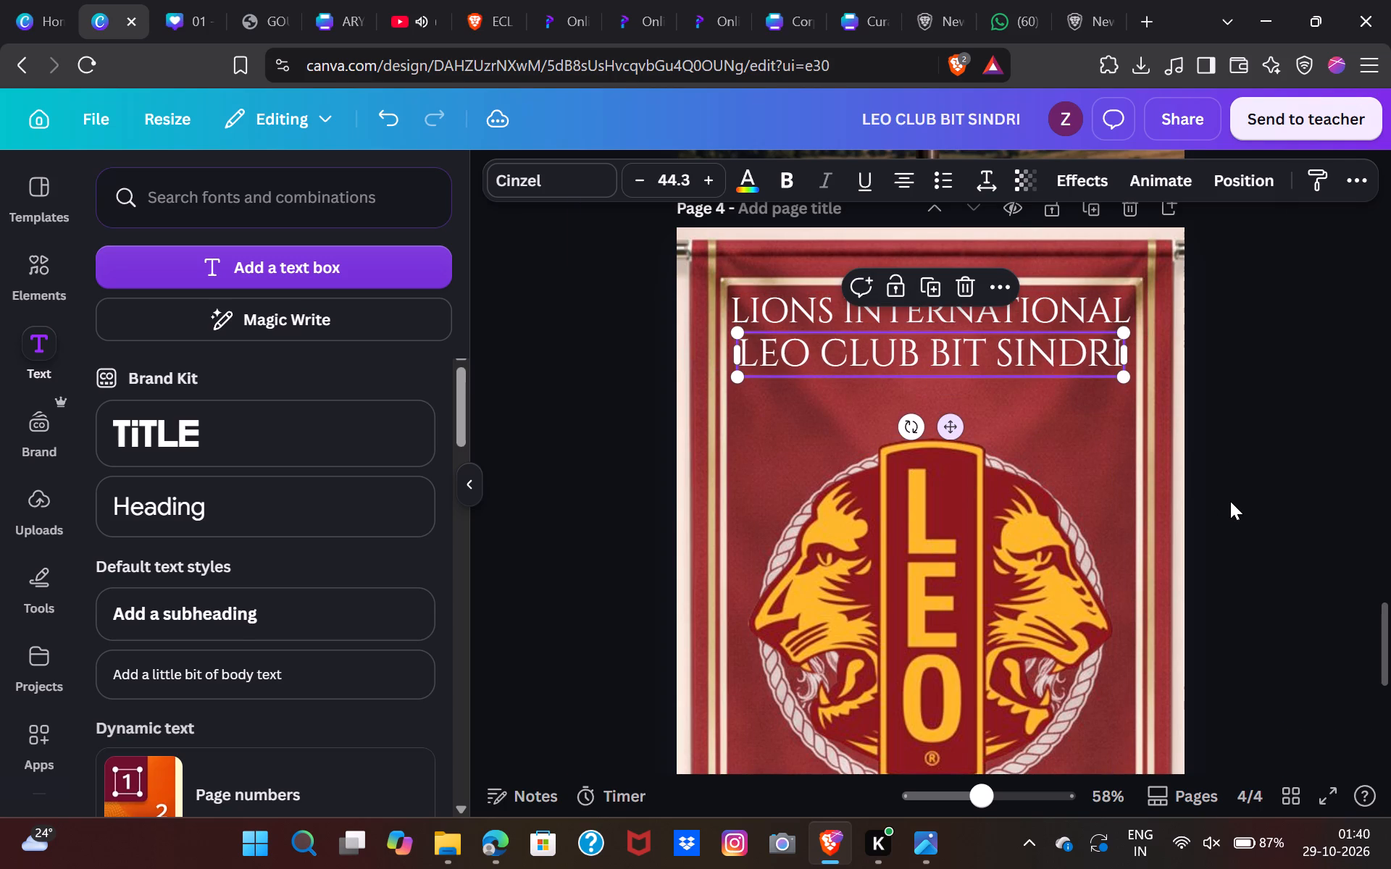